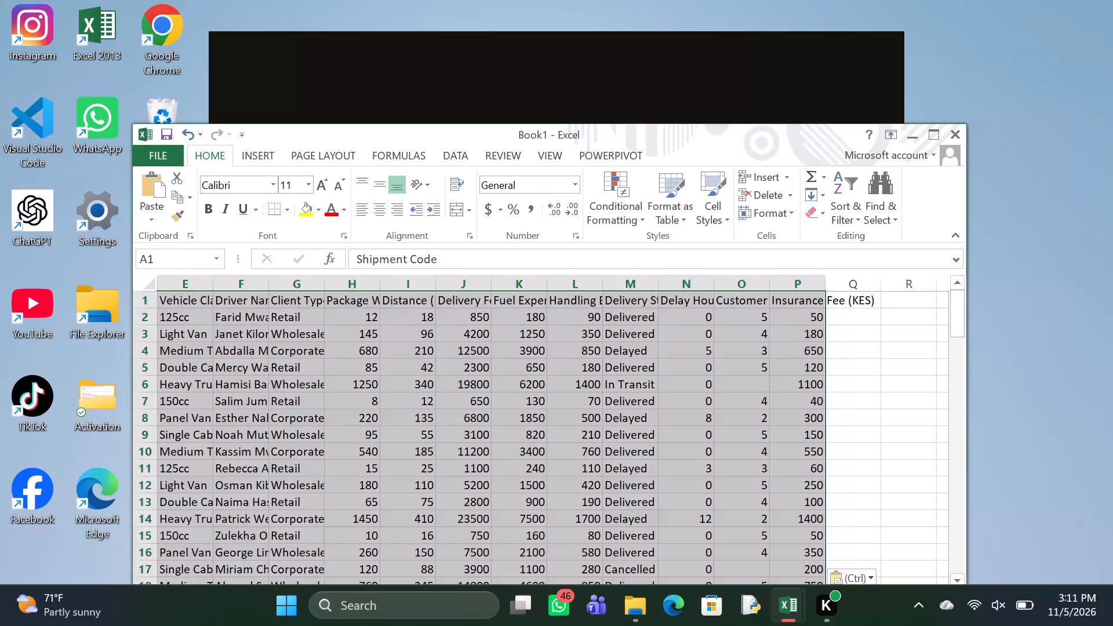
Deselect the pasted shipment data and open empty cell R4 for editing.
double_click(896, 354)
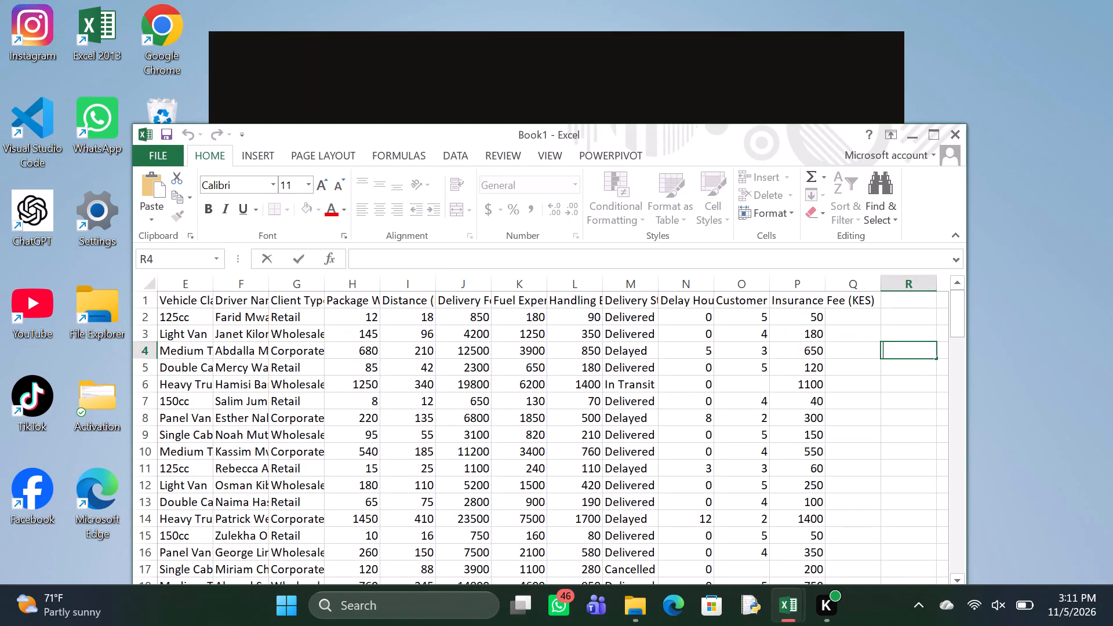
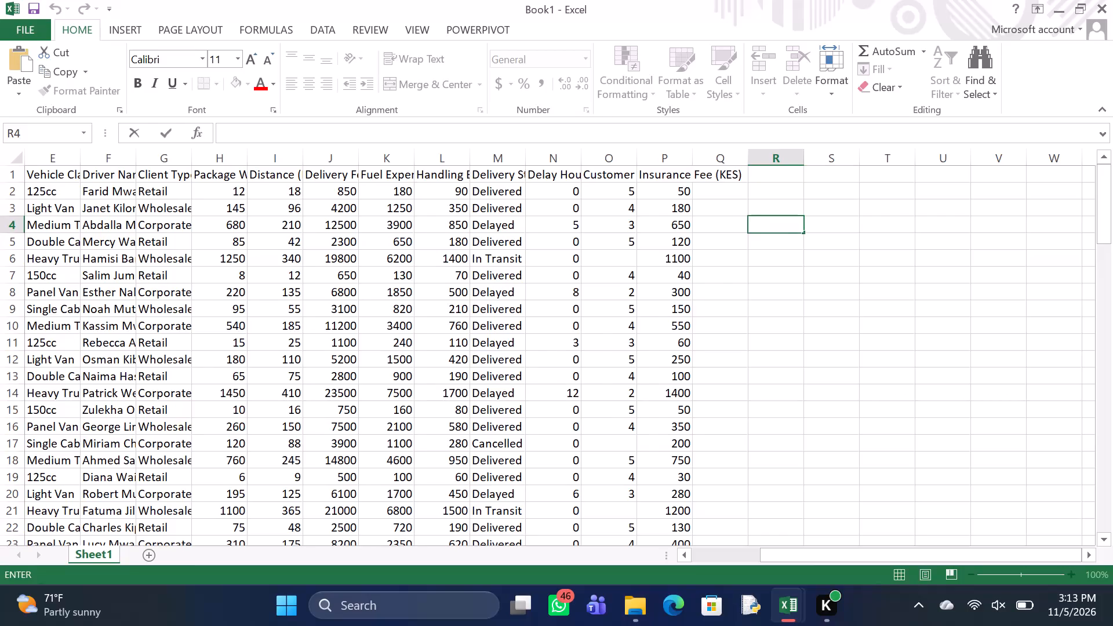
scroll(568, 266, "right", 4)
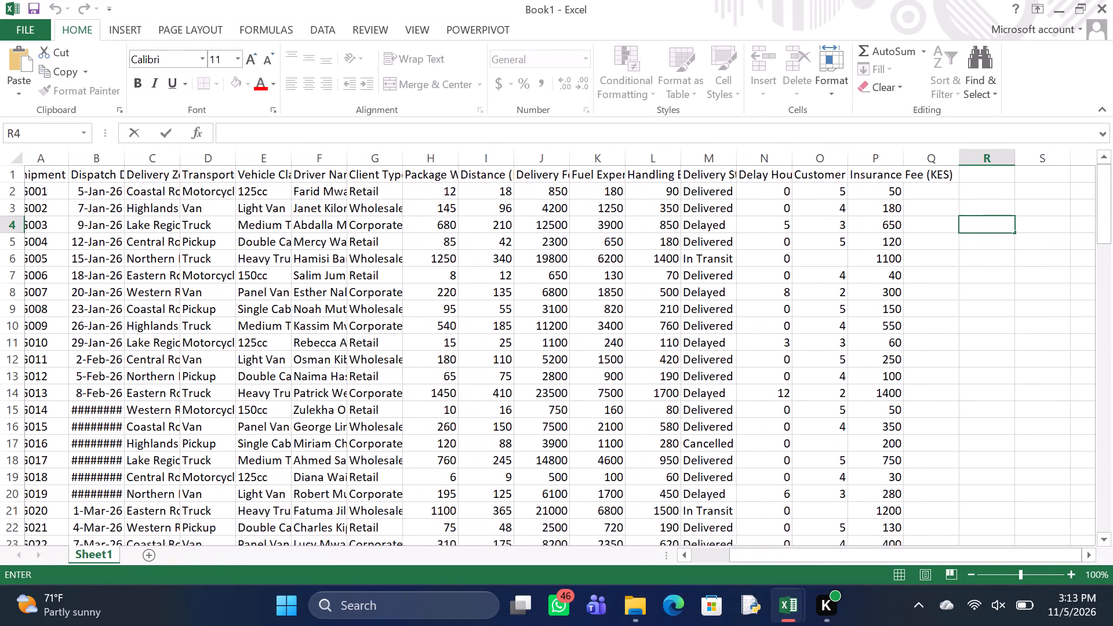
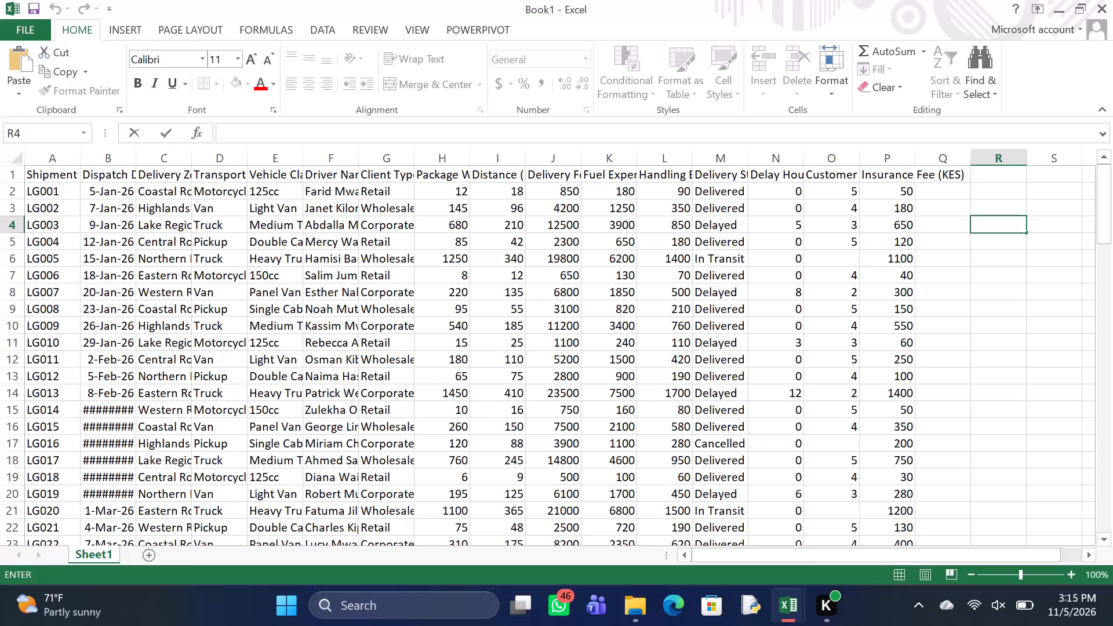
Enter the header "Revenue After Insurance" in cell R1.
left_click(985, 179)
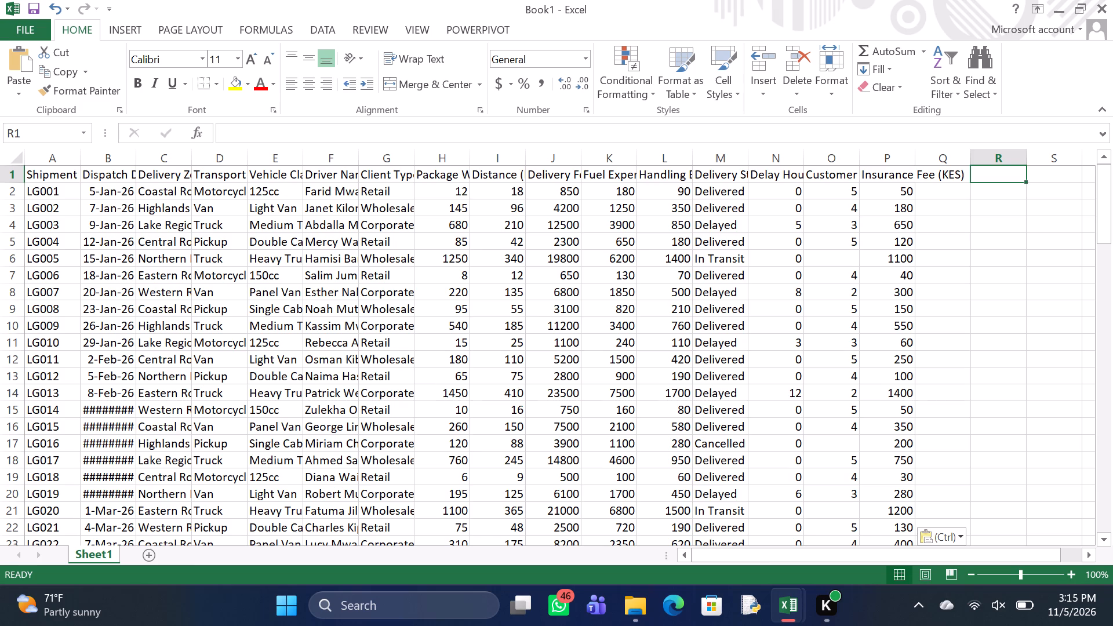
key("r")
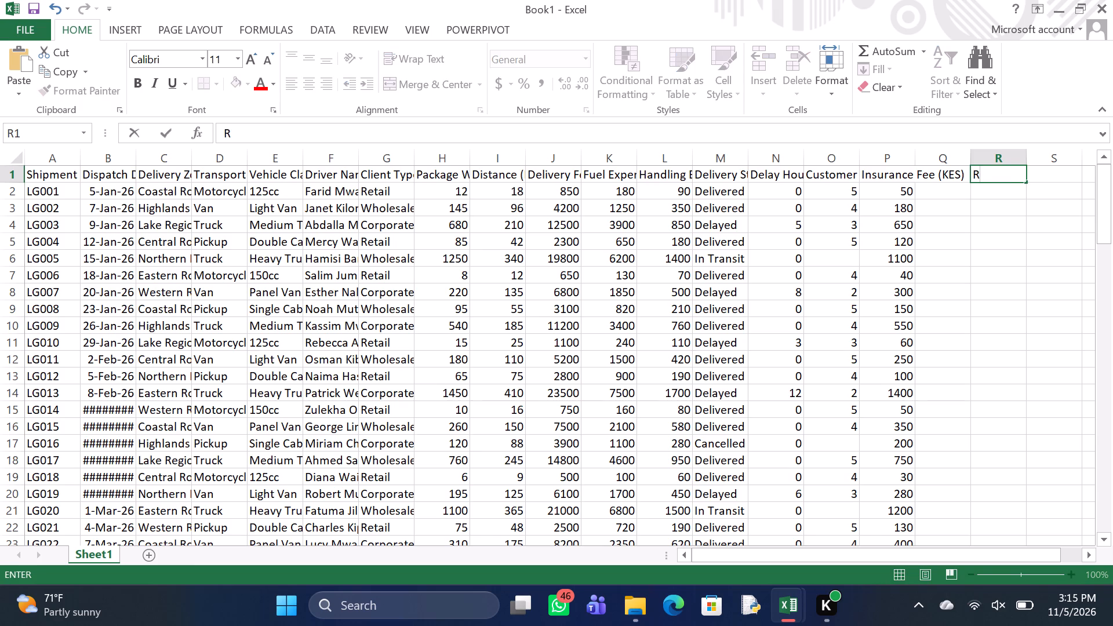
key("e")
type("ve")
type("nue")
key("space")
key("a")
type("fter")
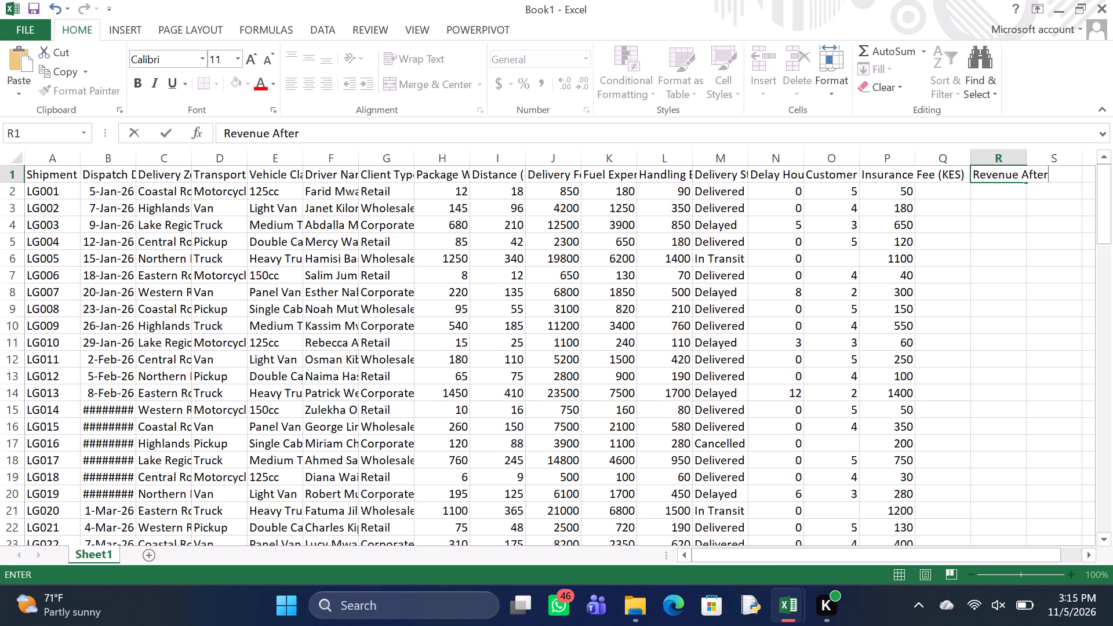
key("space")
type("i")
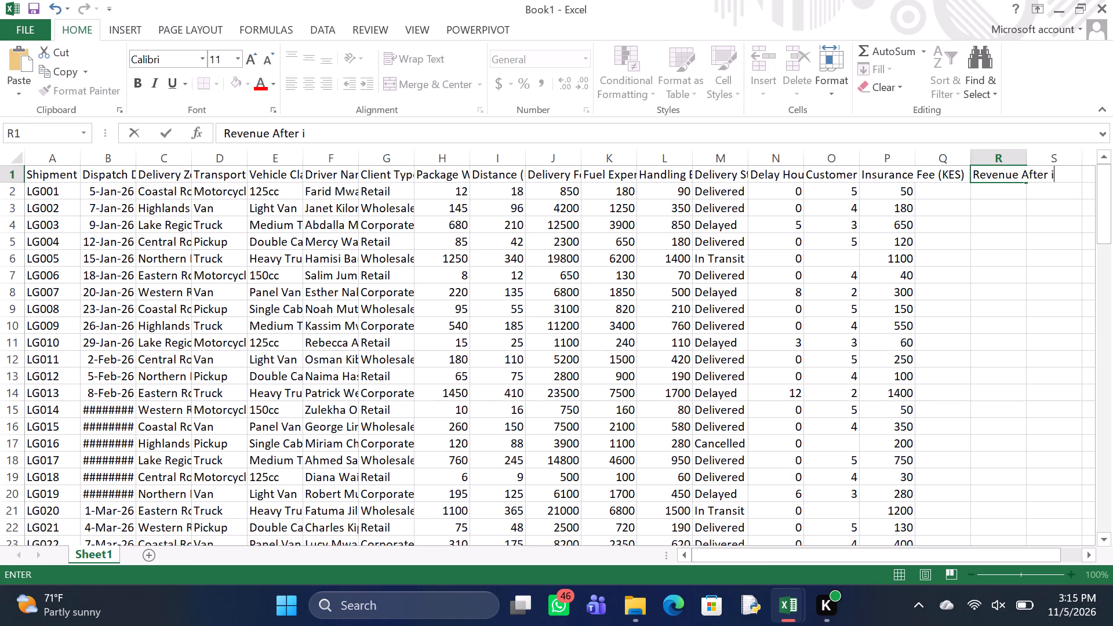
key("BackSpace")
key("i")
key("n")
key("s")
type("urance")
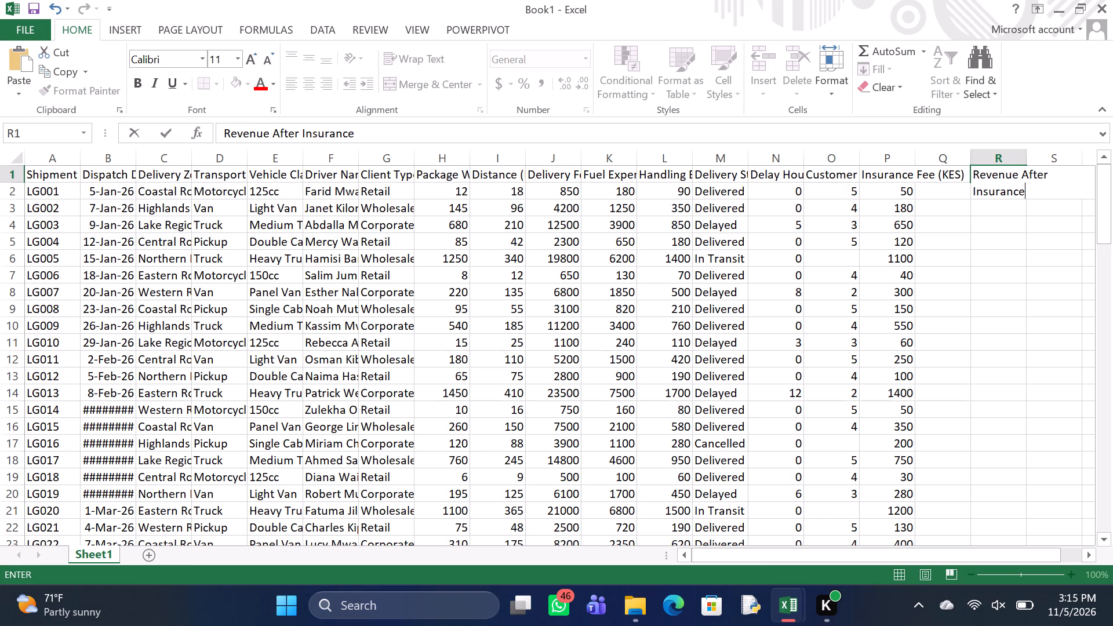
key("Return")
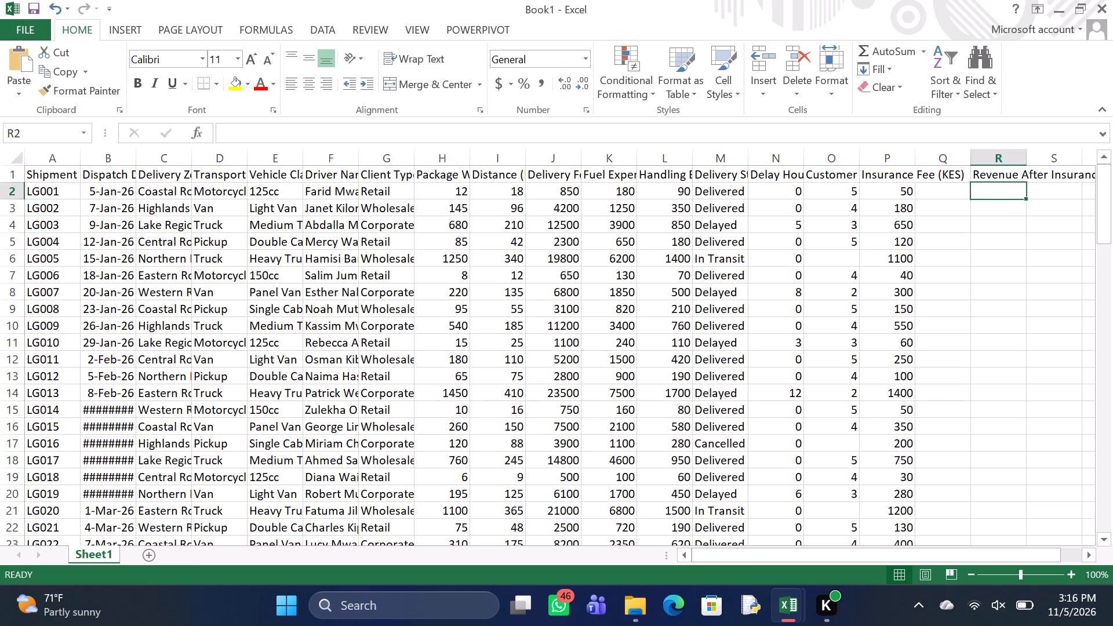
Enter the formula =J2-P2 in cell R2 to subtract the insurance fee from the delivery fee.
key("equal")
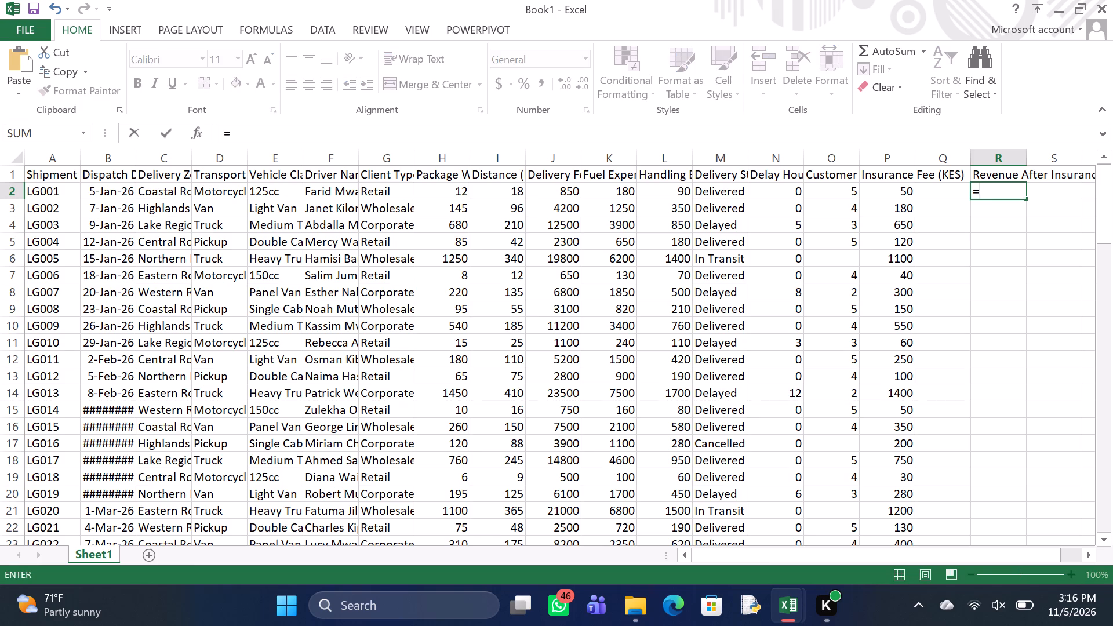
type("J2")
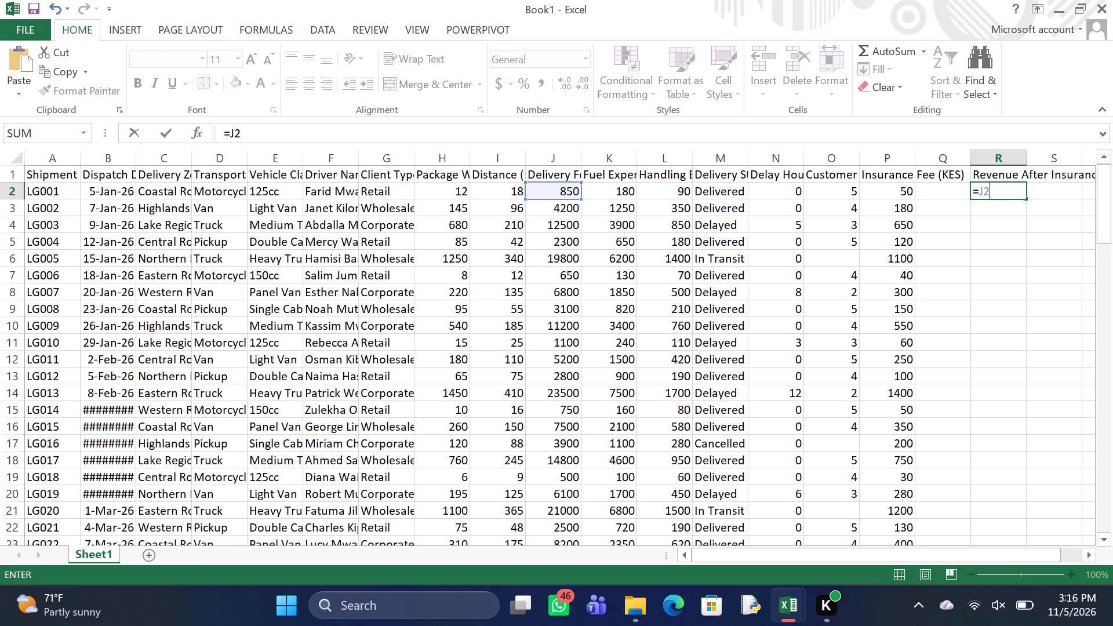
key("minus")
key("p")
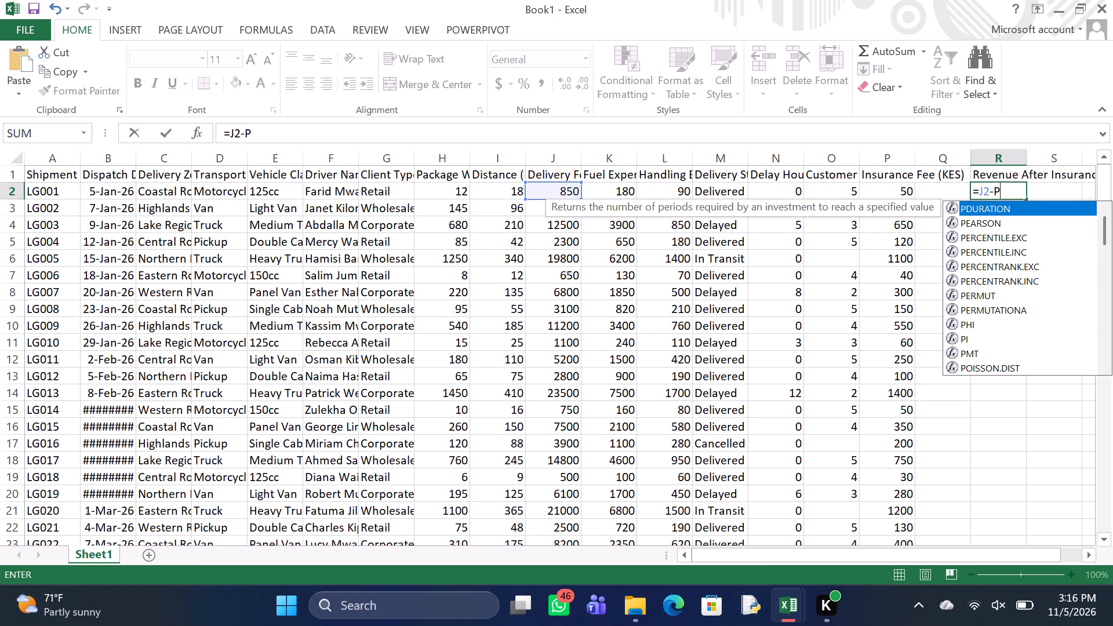
key("2")
key("Return")
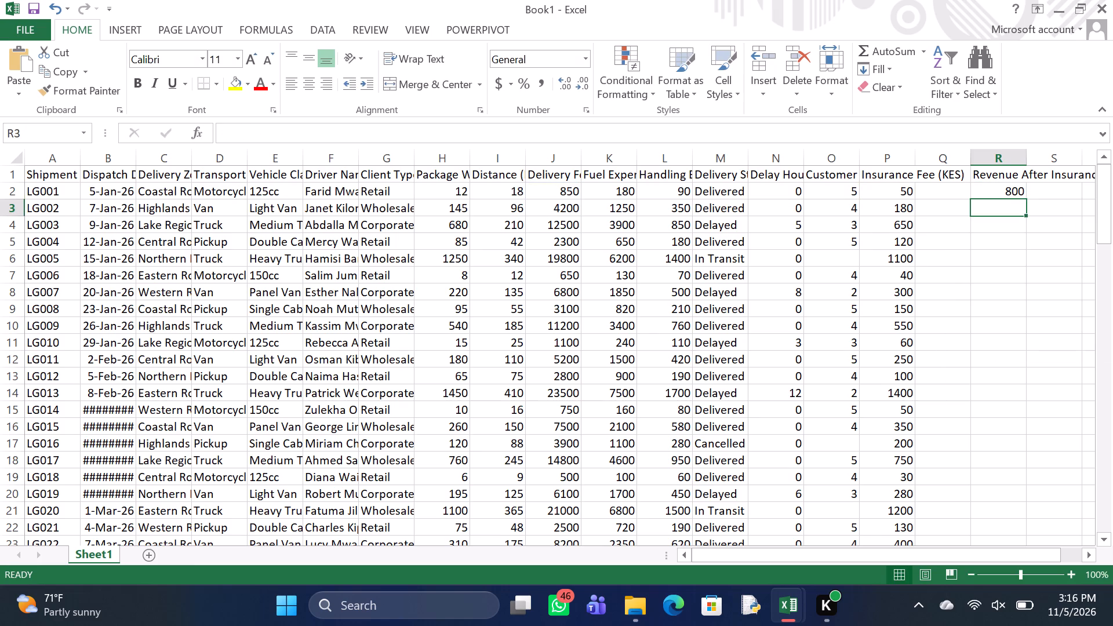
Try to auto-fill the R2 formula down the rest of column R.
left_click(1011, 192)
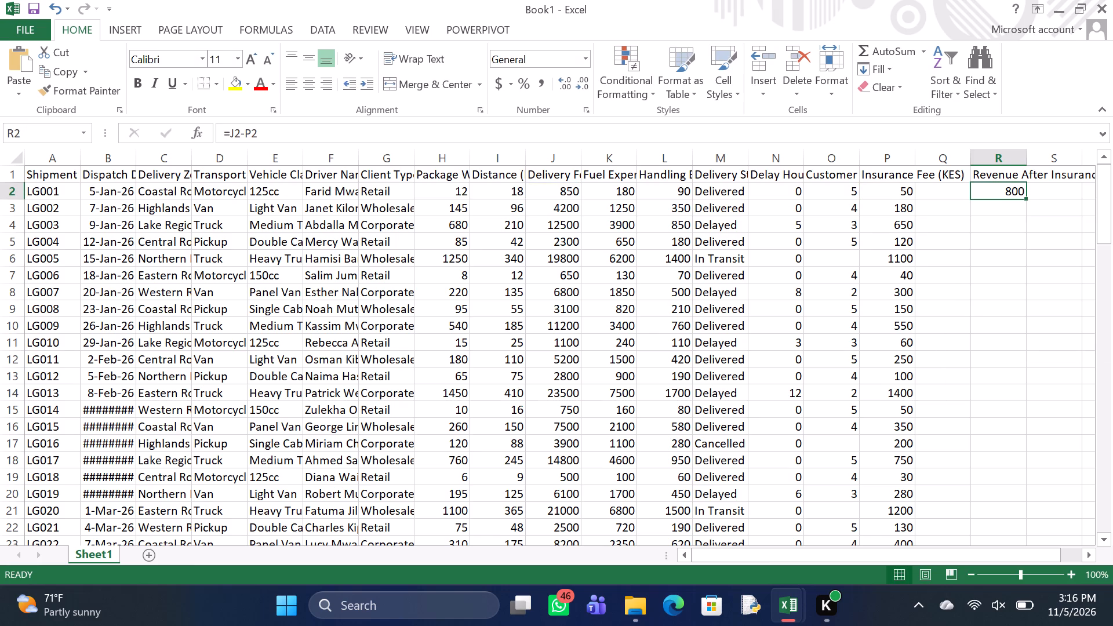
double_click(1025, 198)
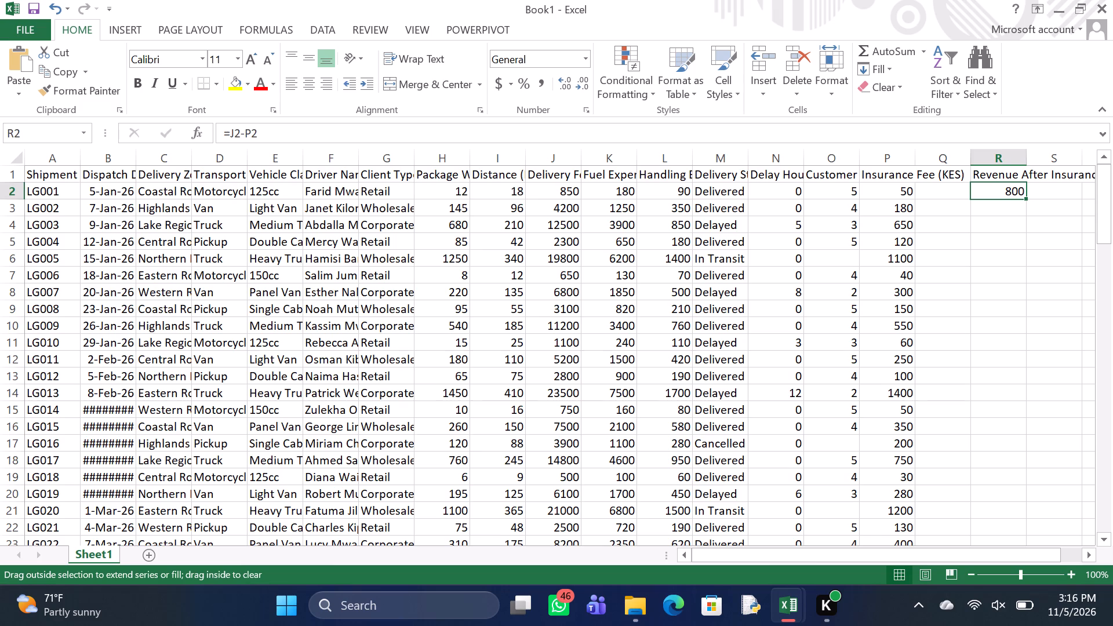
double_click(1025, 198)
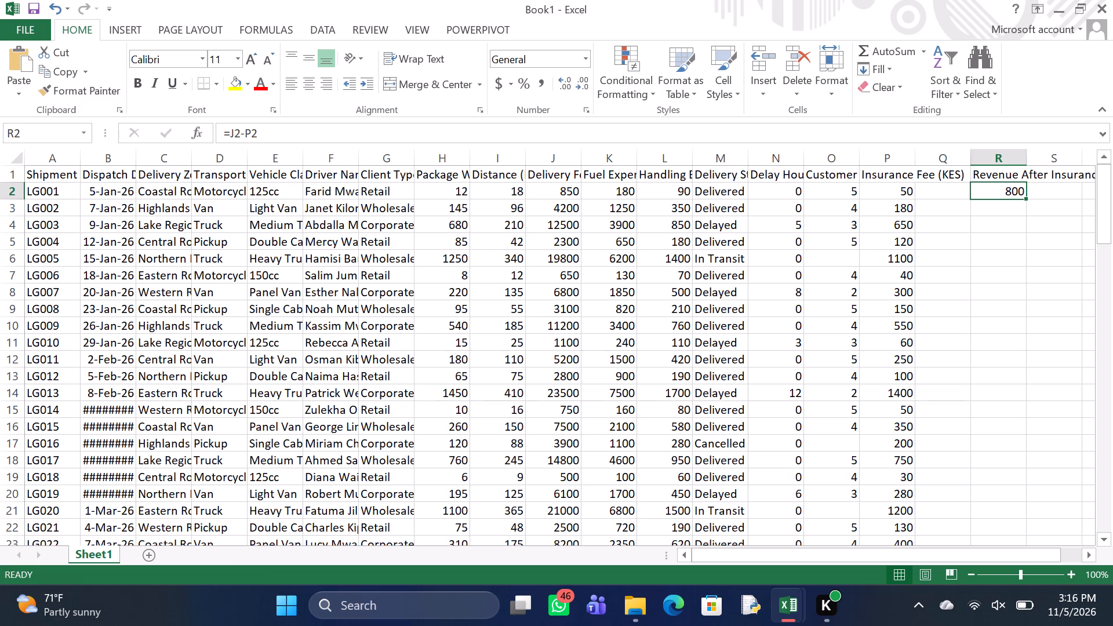
Apply all borders to the whole shipment dataset in columns A to P.
left_click(652, 226)
key("ctrl+a")
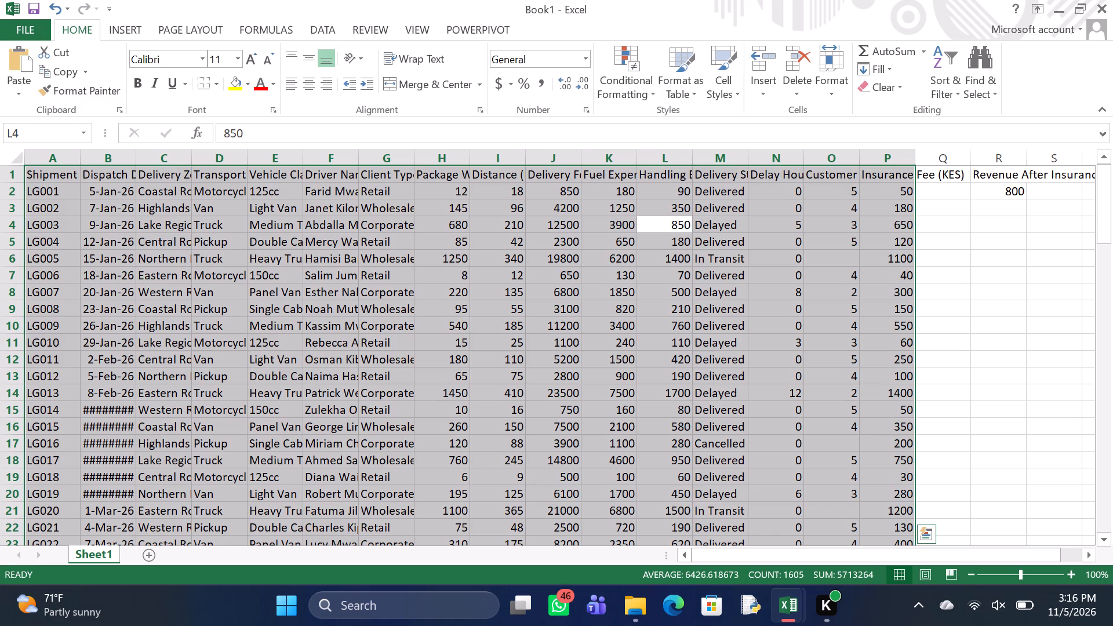
left_click(215, 85)
left_click(221, 232)
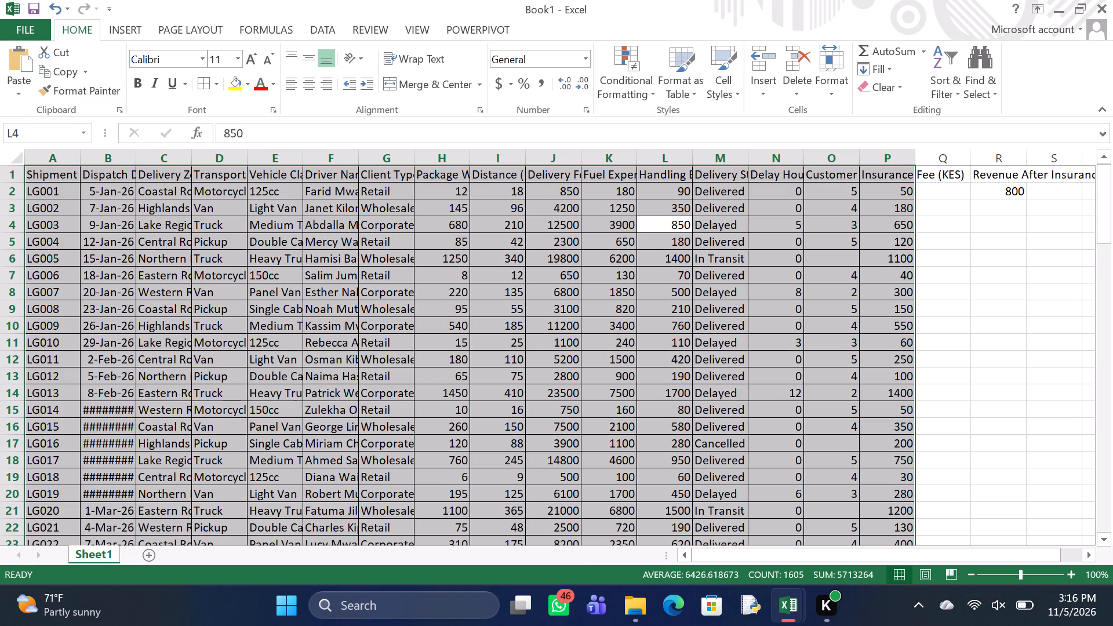
Fill the header cells A1 to P1 with a medium blue-gray theme colour.
scroll(90, 184, "up", 1)
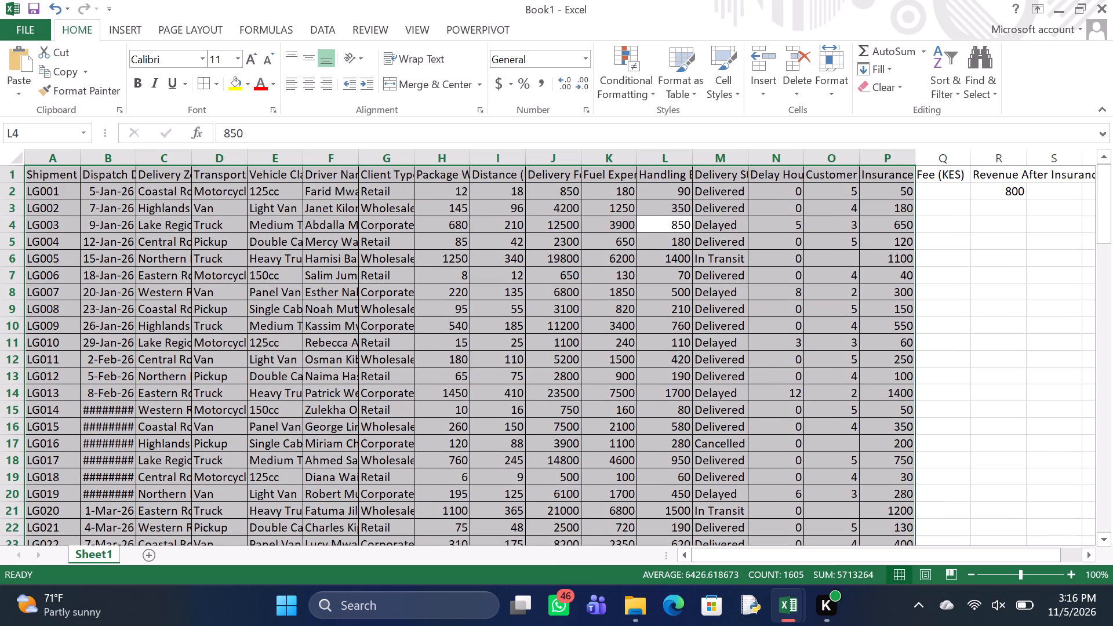
left_click(71, 173)
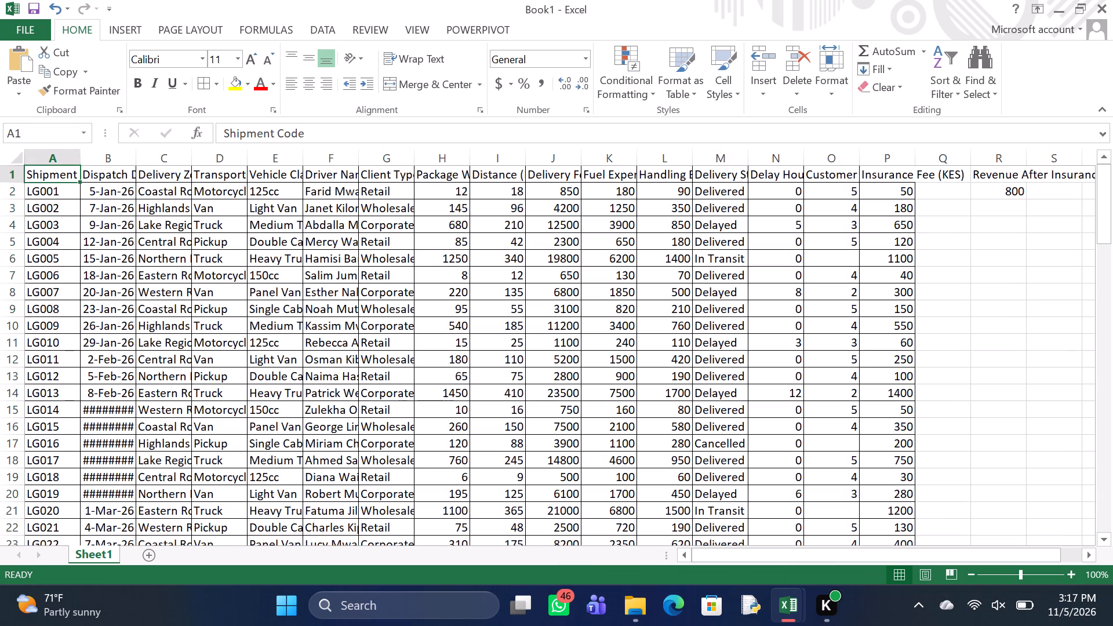
left_click_drag(58, 176, 285, 171)
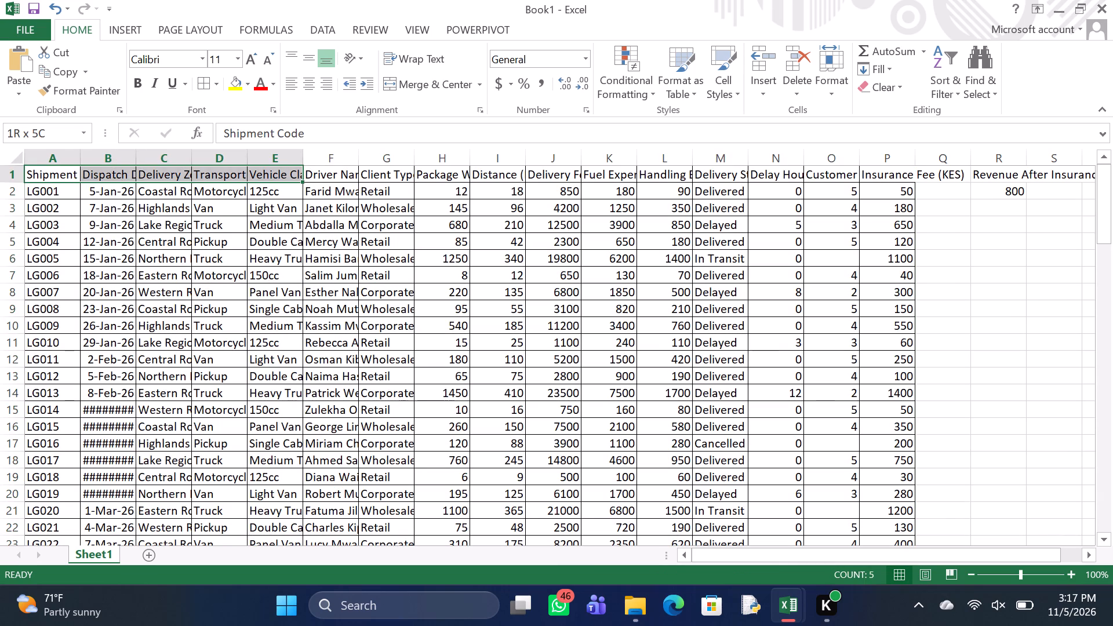
left_click_drag(285, 171, 605, 168)
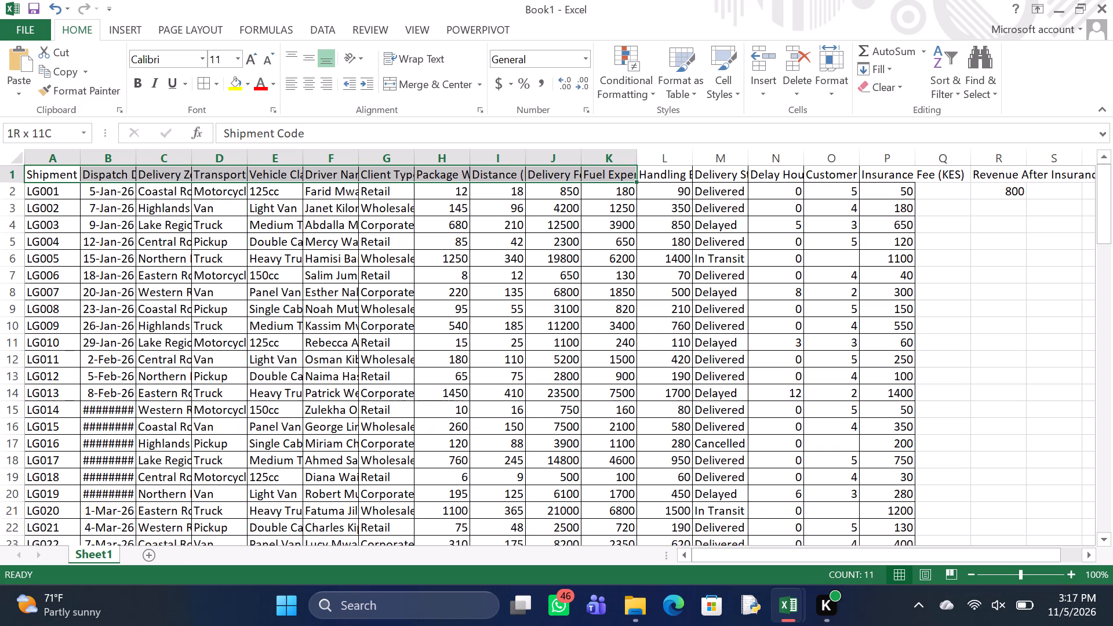
left_click_drag(605, 168, 893, 168)
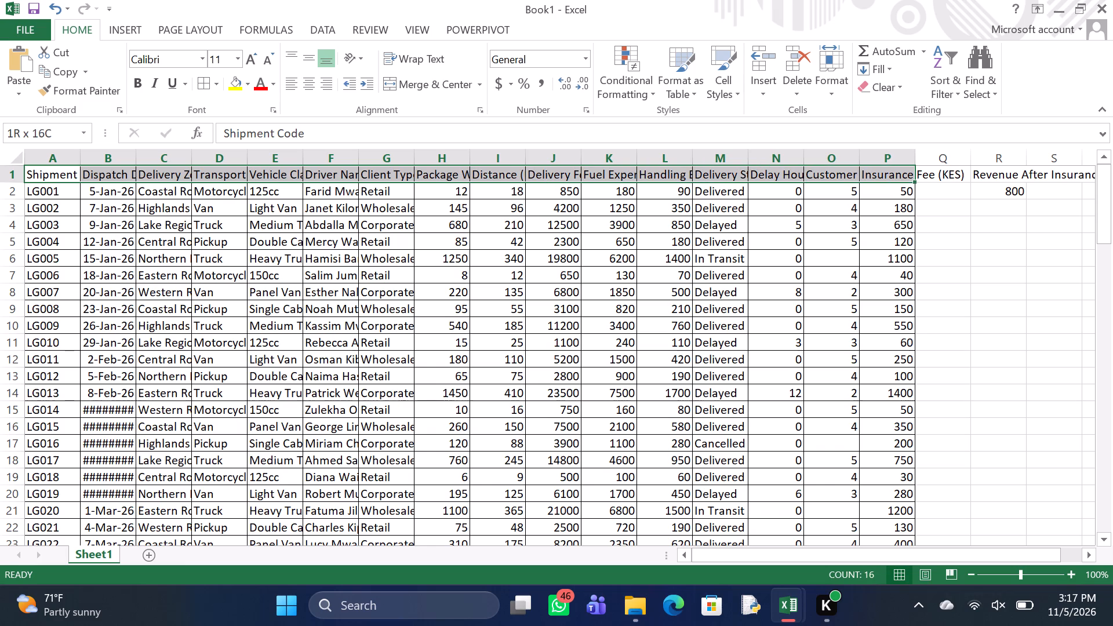
left_click_drag(893, 168, 907, 168)
left_click(249, 82)
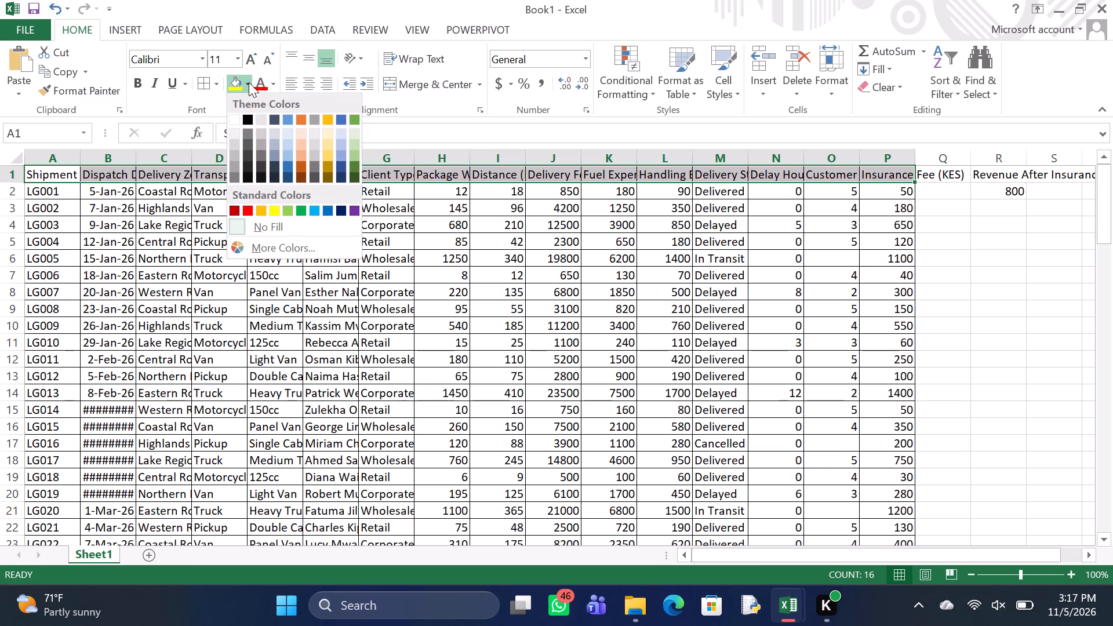
left_click(270, 151)
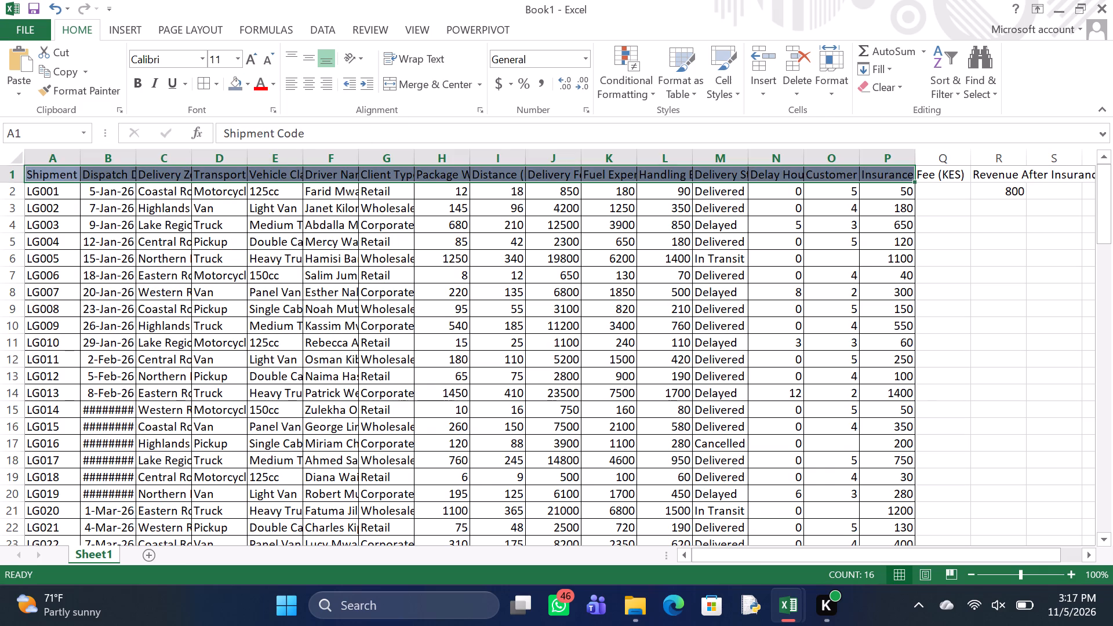
left_click(423, 276)
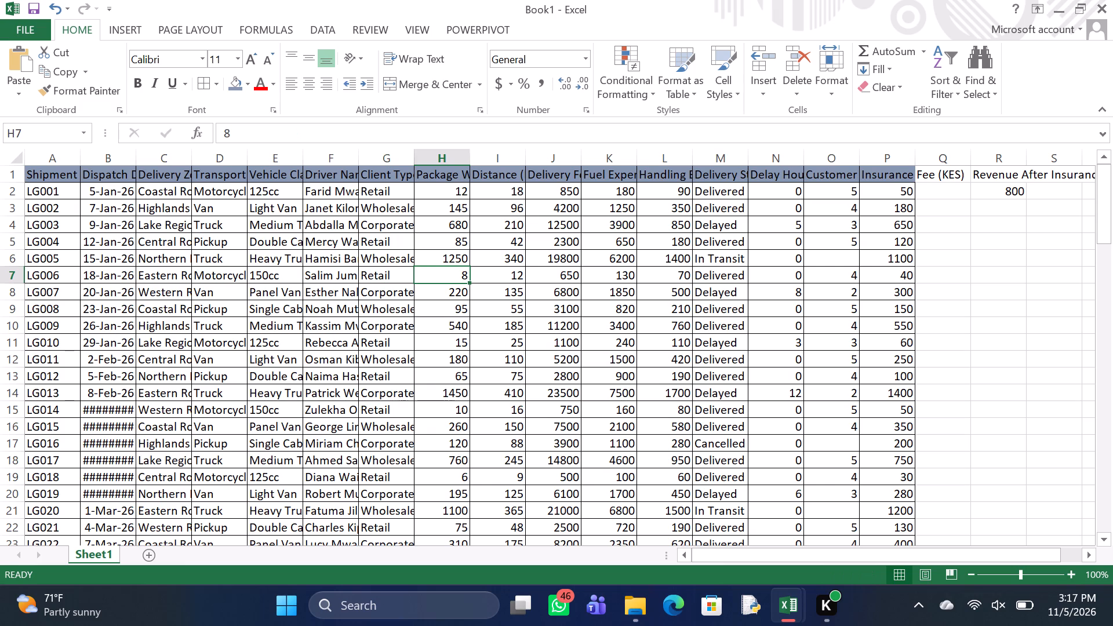
Fill the revenue formula from R2 down column R to row 116.
scroll(801, 313, "left", 2)
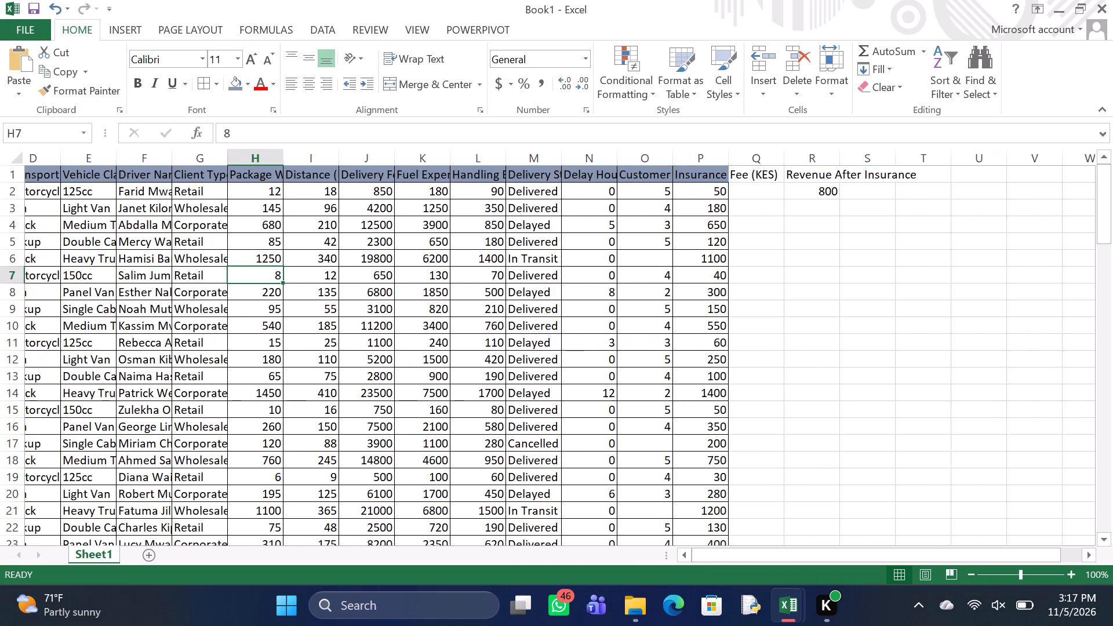
scroll(801, 313, "left", 2)
left_click(733, 195)
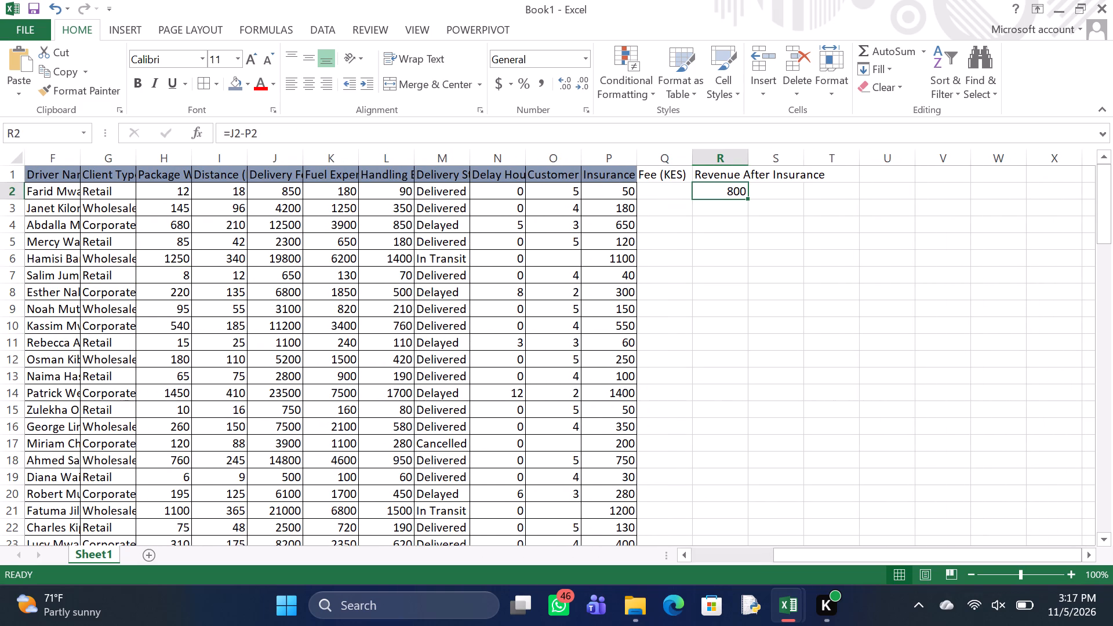
left_click_drag(747, 198, 735, 453)
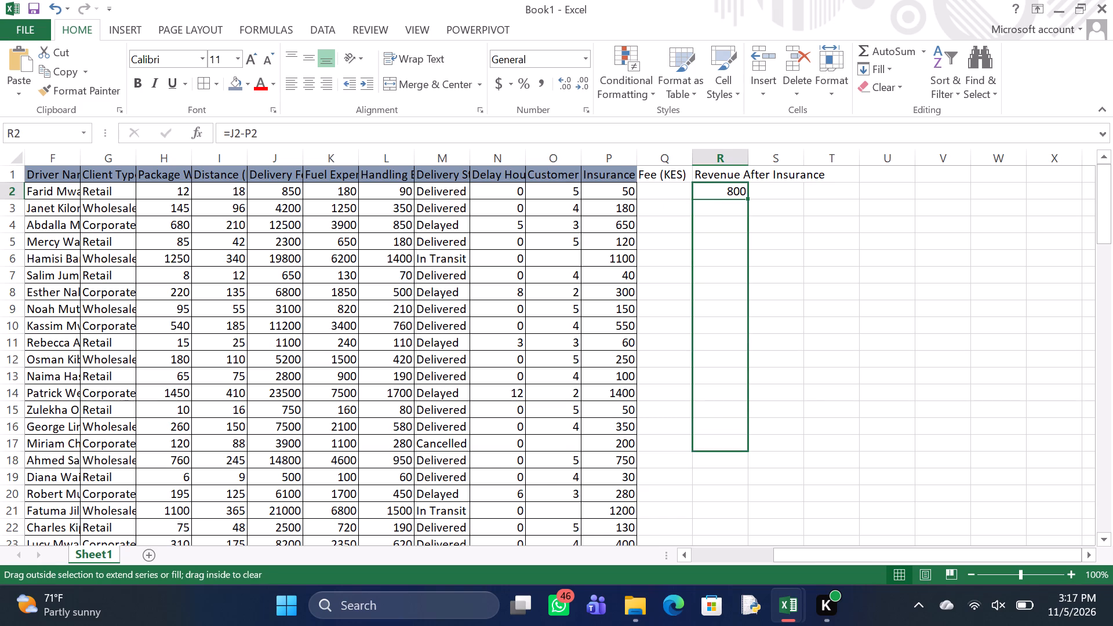
left_click_drag(735, 453, 730, 625)
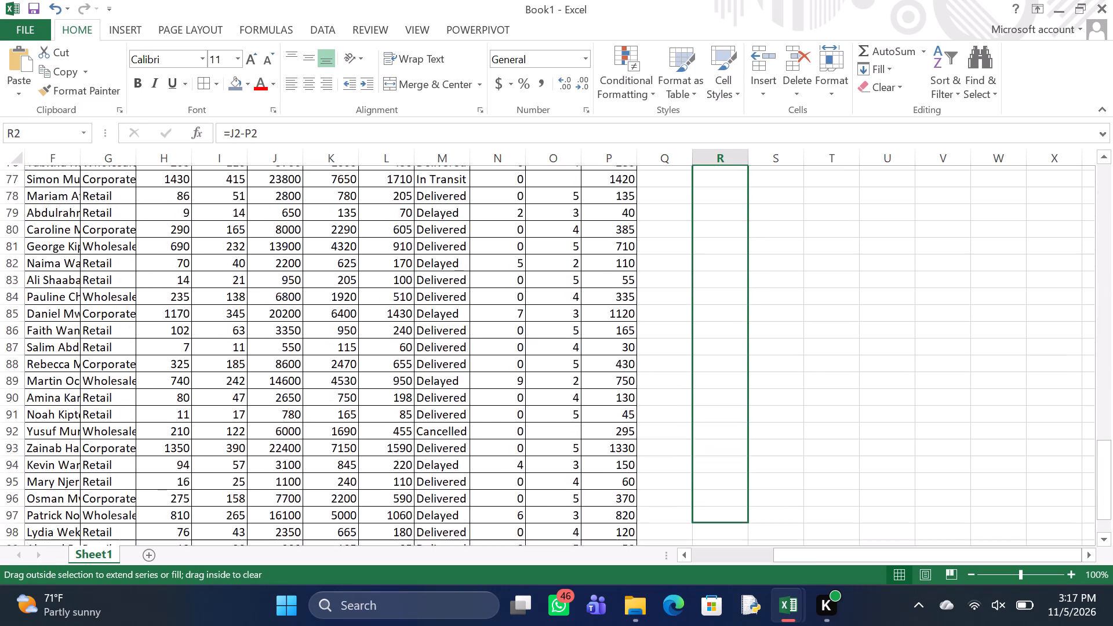
left_click_drag(730, 625, 730, 625)
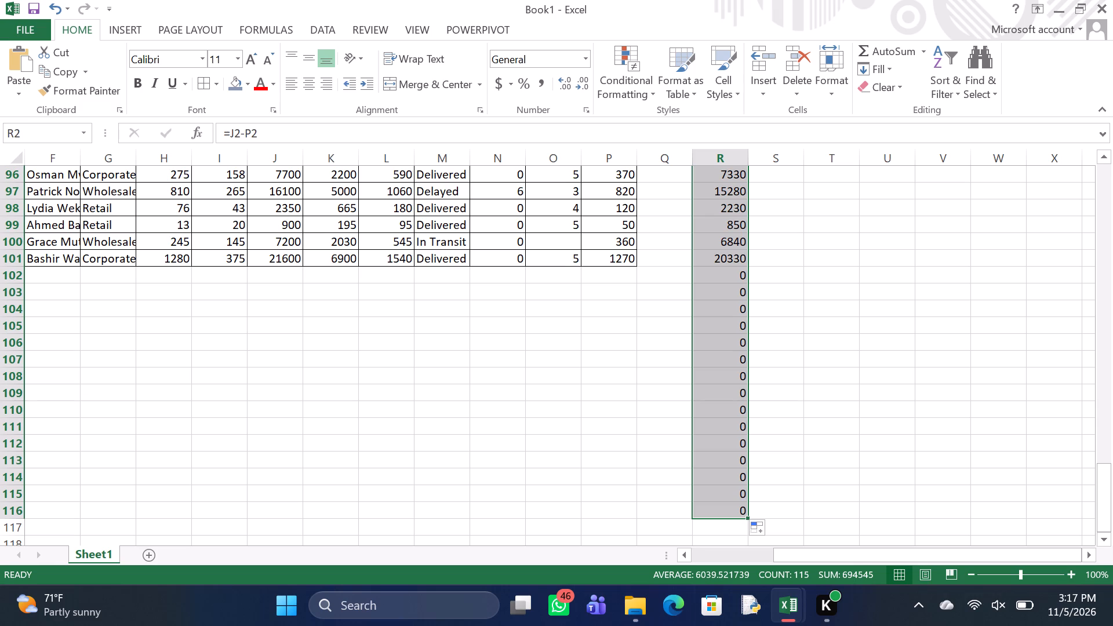
Shrink the filled revenue formula range in column R so it ends at row 101, the last shipment row.
left_click_drag(746, 517, 750, 299)
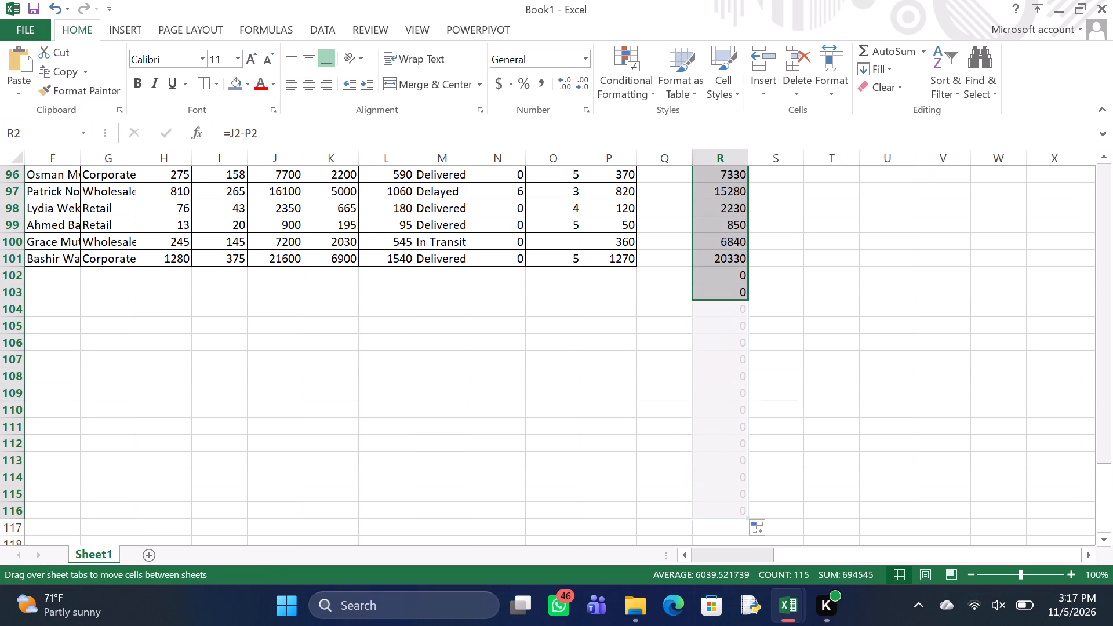
left_click_drag(750, 299, 739, 230)
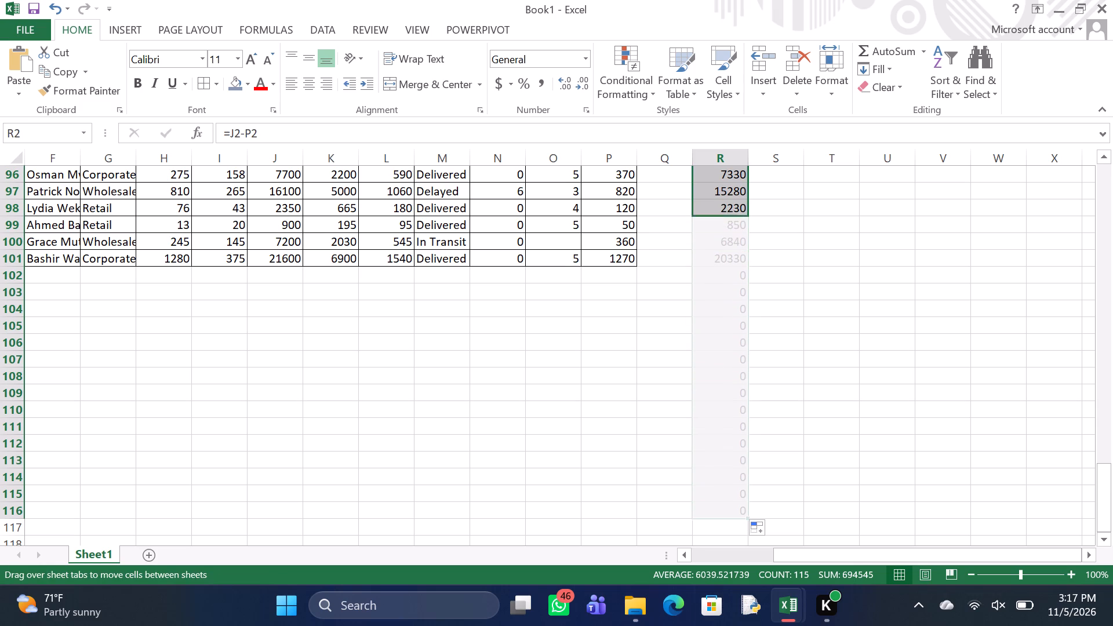
left_click_drag(739, 230, 740, 261)
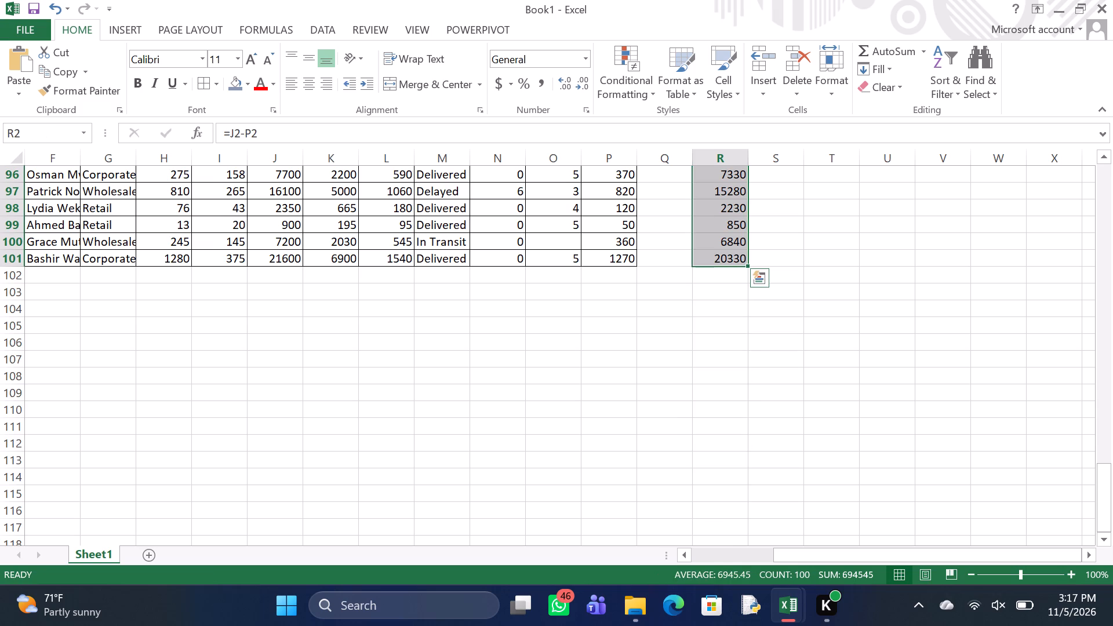
Apply all borders to the revenue values in R2 to R101.
left_click(203, 80)
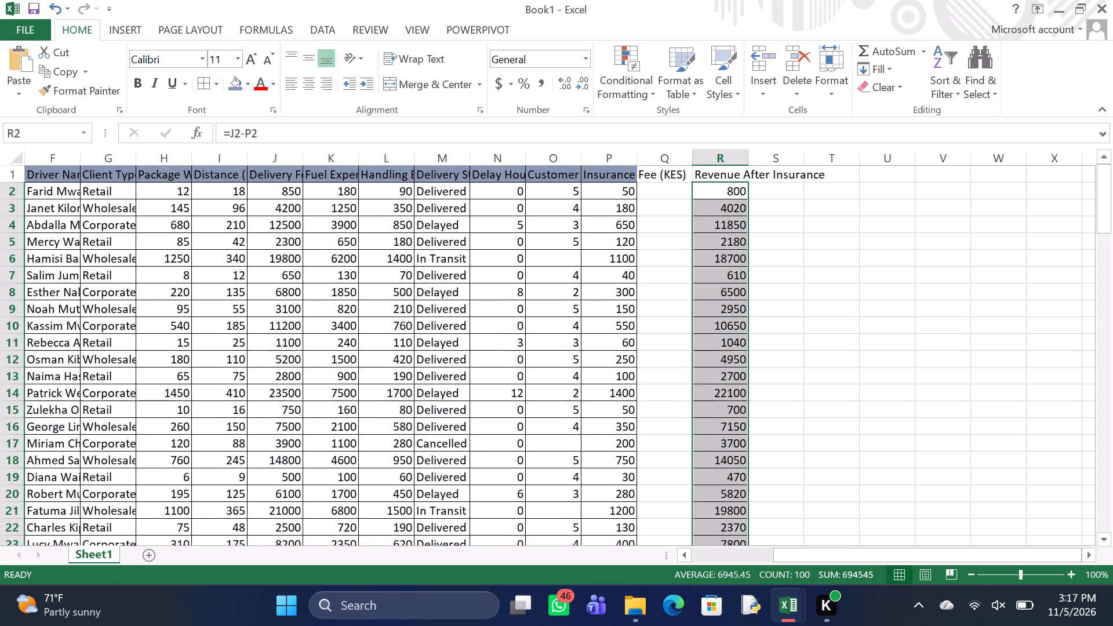
Fill the Revenue After Insurance header cell R1 with the same blue-gray colour as the other headers.
left_click(716, 176)
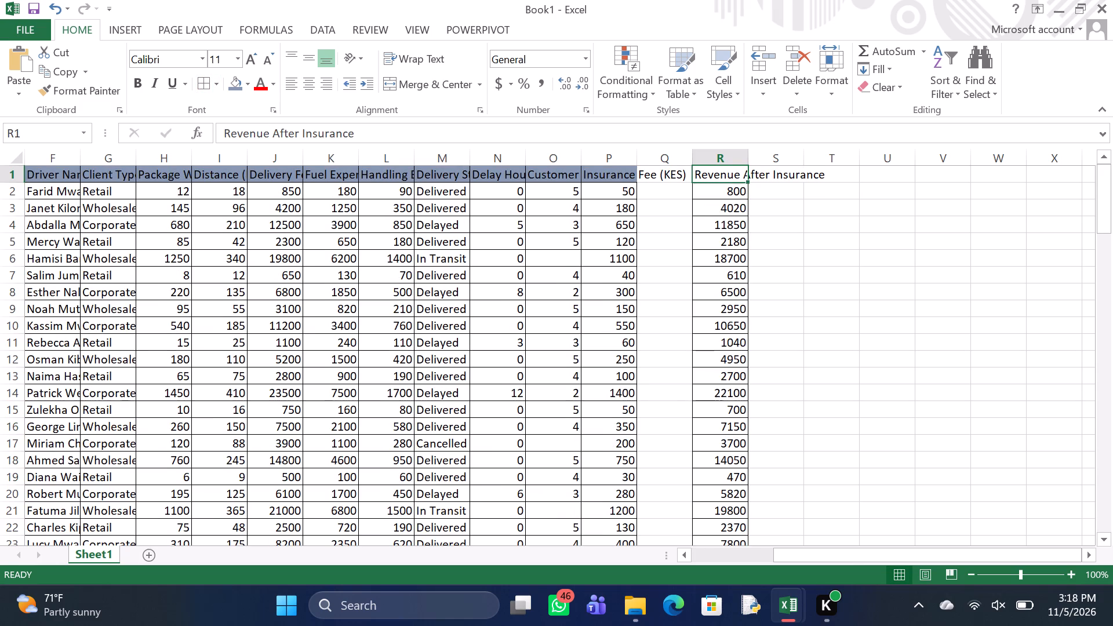
left_click(238, 86)
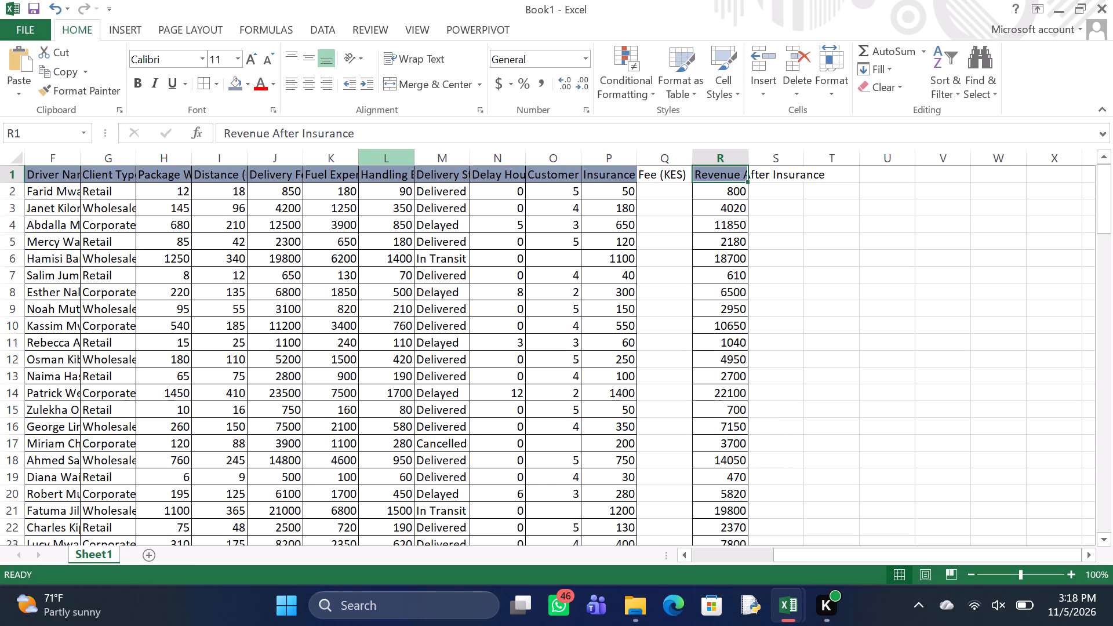
Enter the header "Total Delivery Expense" in cell S1.
left_click(766, 175)
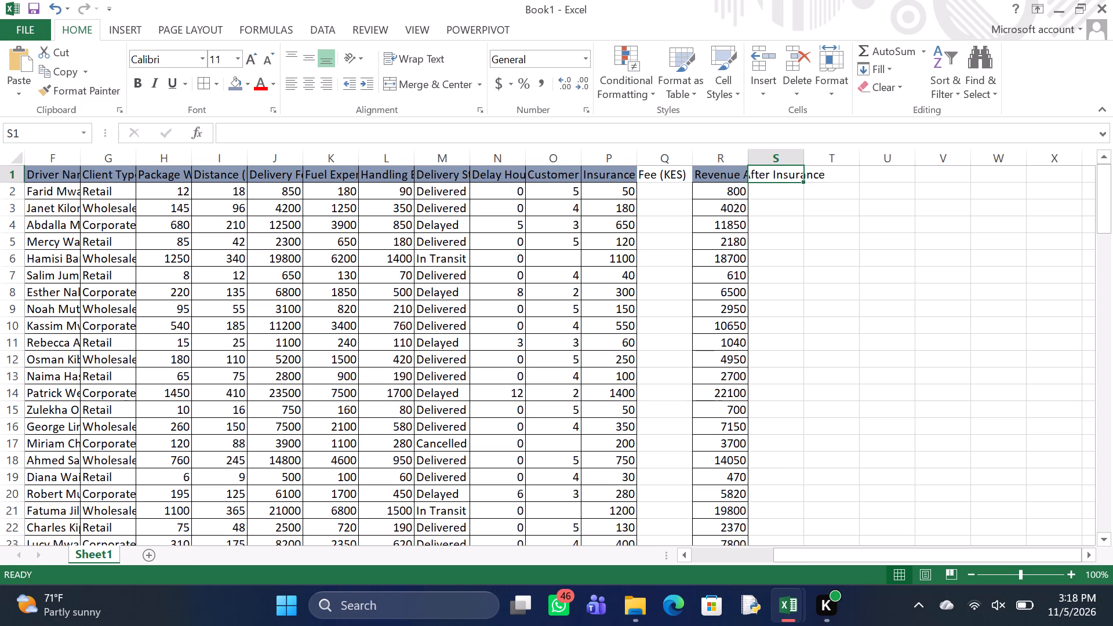
key("t")
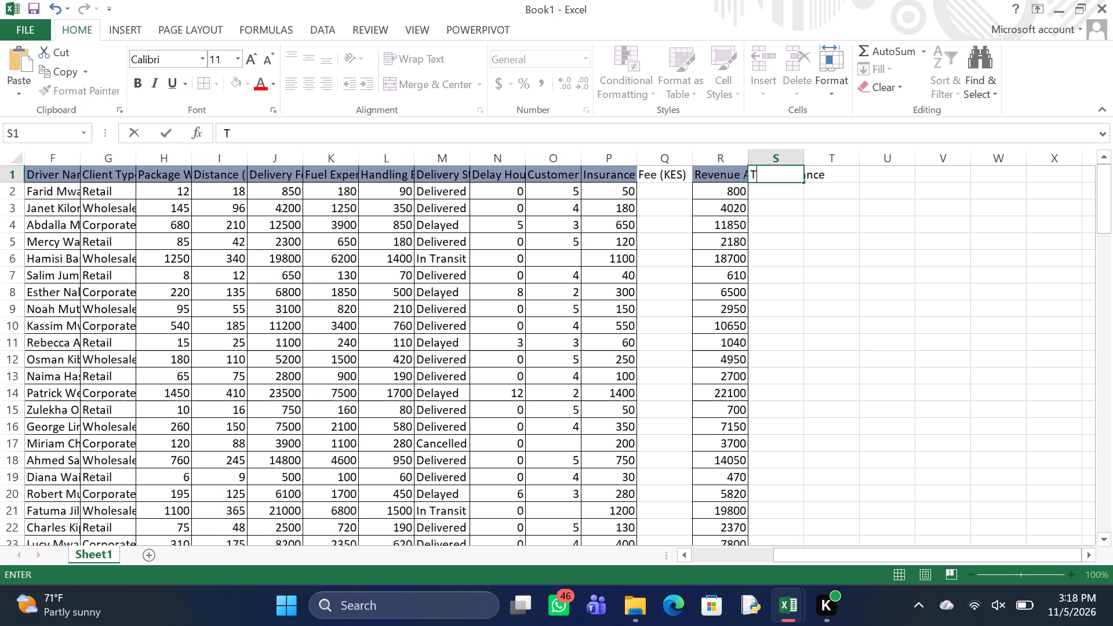
type("otal")
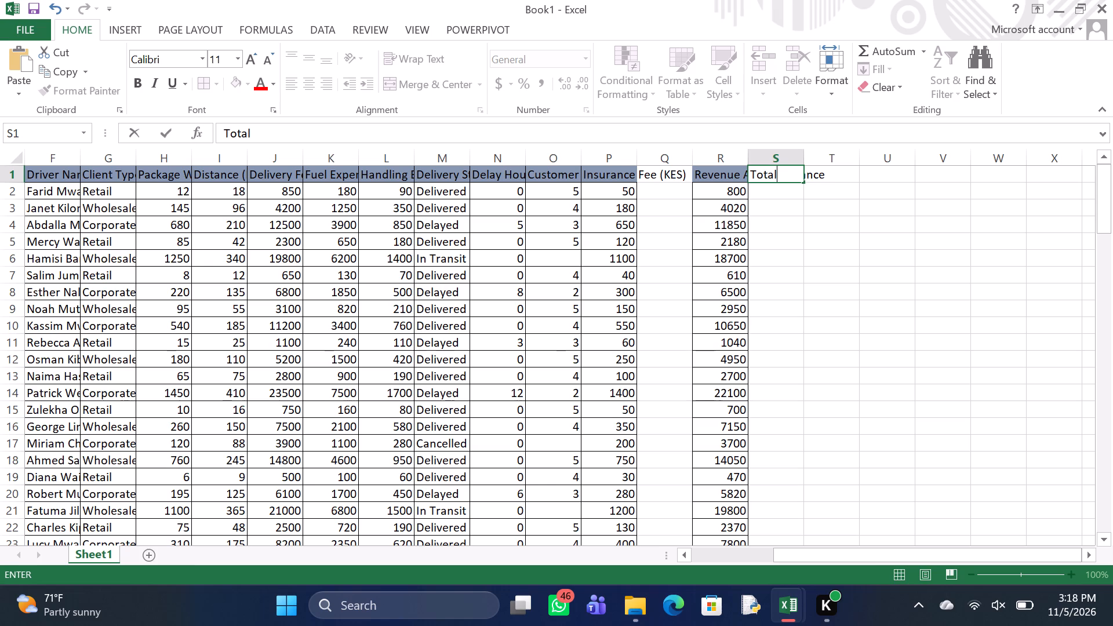
key("space")
key("d")
key("e")
type("liv")
type("ery")
key("space")
key("e")
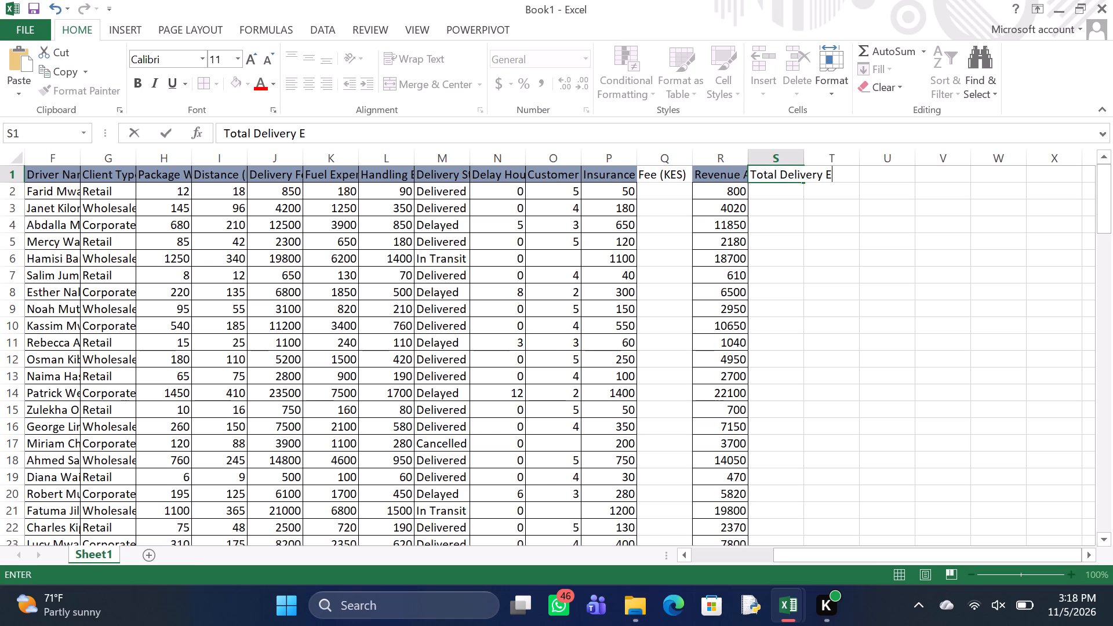
key("x")
key("BackSpace")
key("x")
key("p")
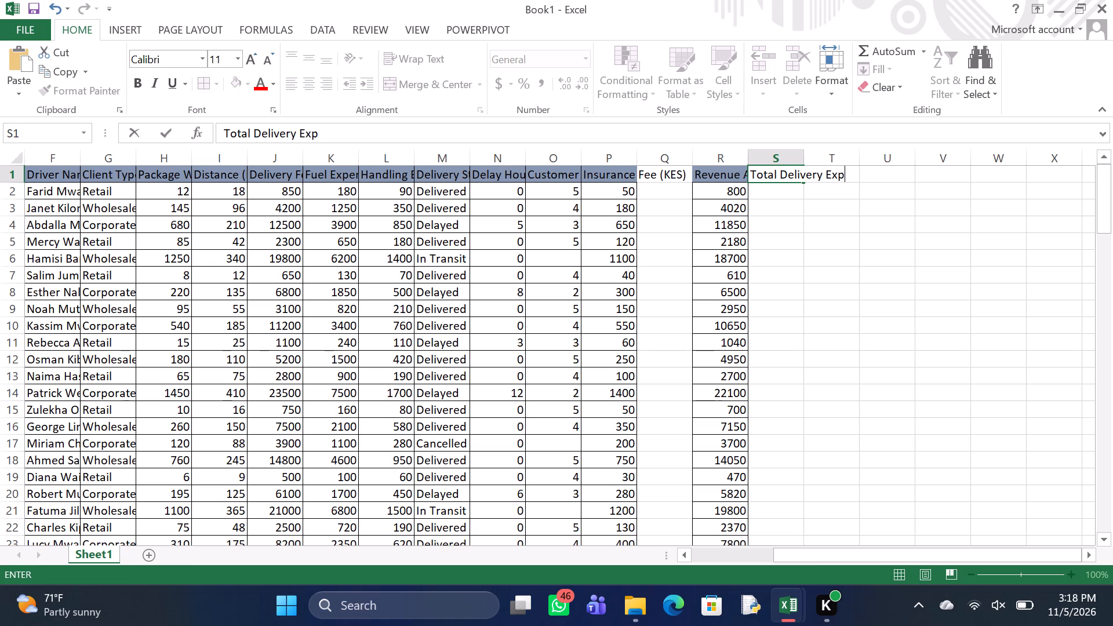
type("ense")
key("Return")
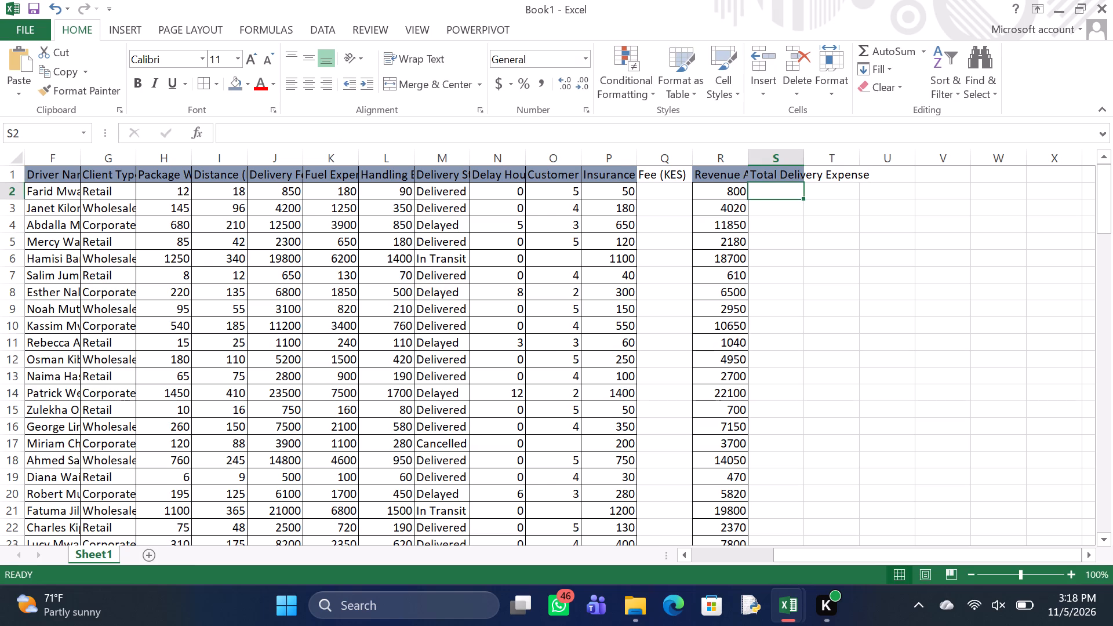
Enter the formula =K2+L2+P2 in S2 to total the fuel, handling and insurance costs.
key("equal")
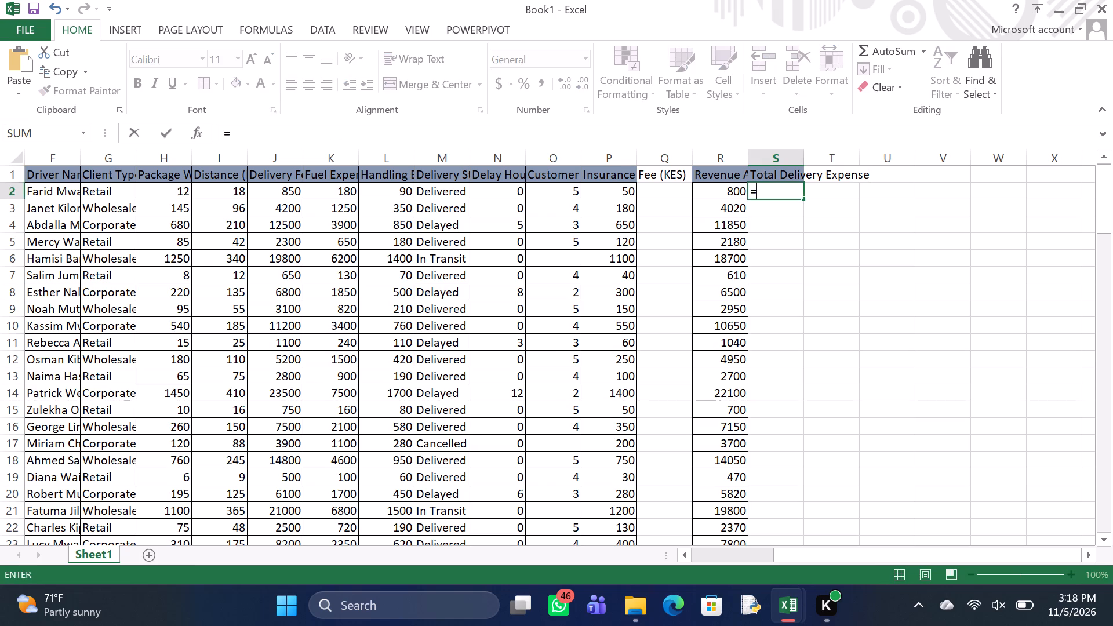
key("k")
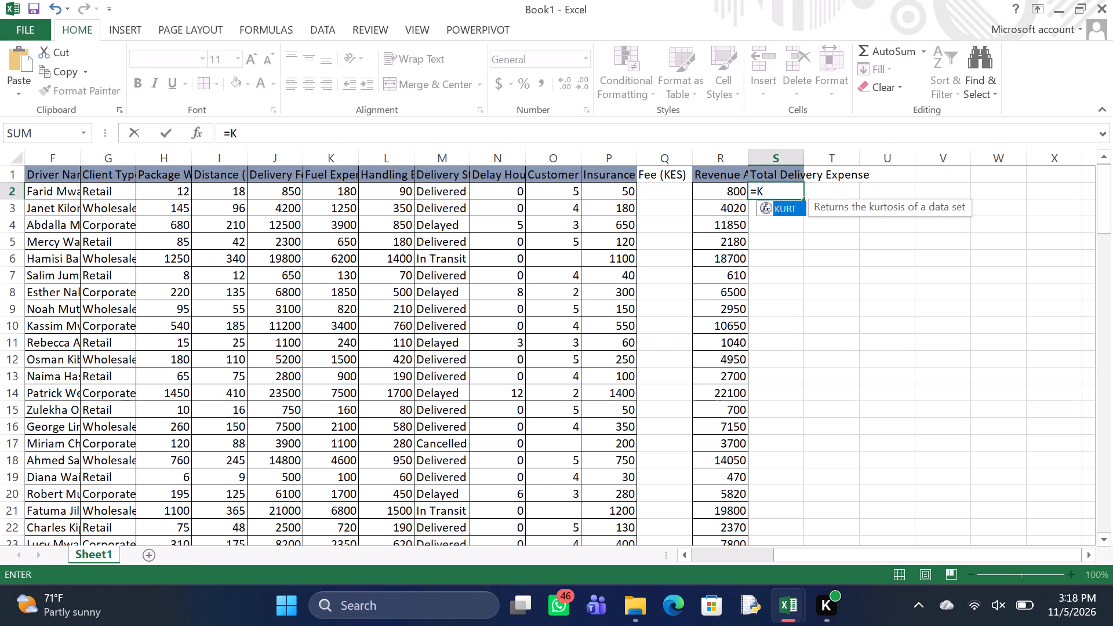
key("2")
key("shift+plus")
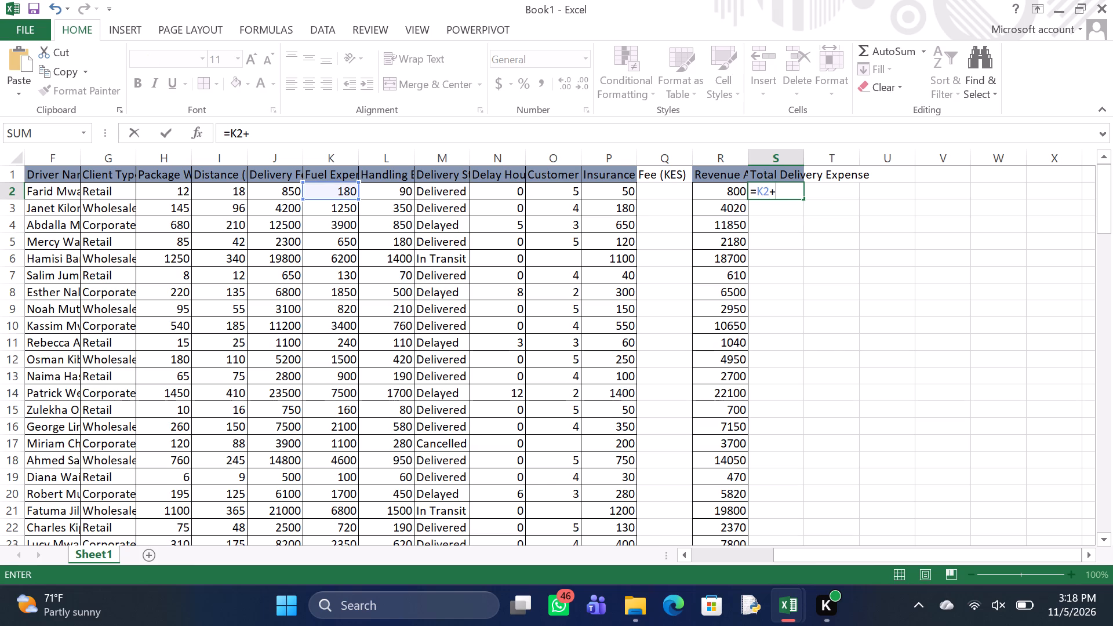
key("l")
key("2")
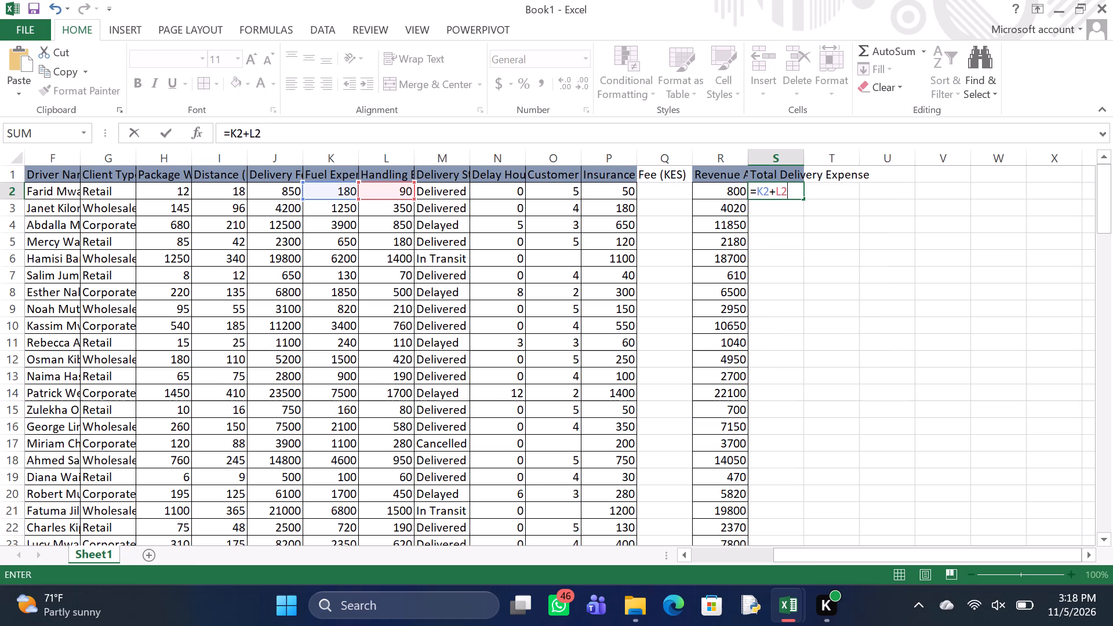
key("shift+plus")
type("P2")
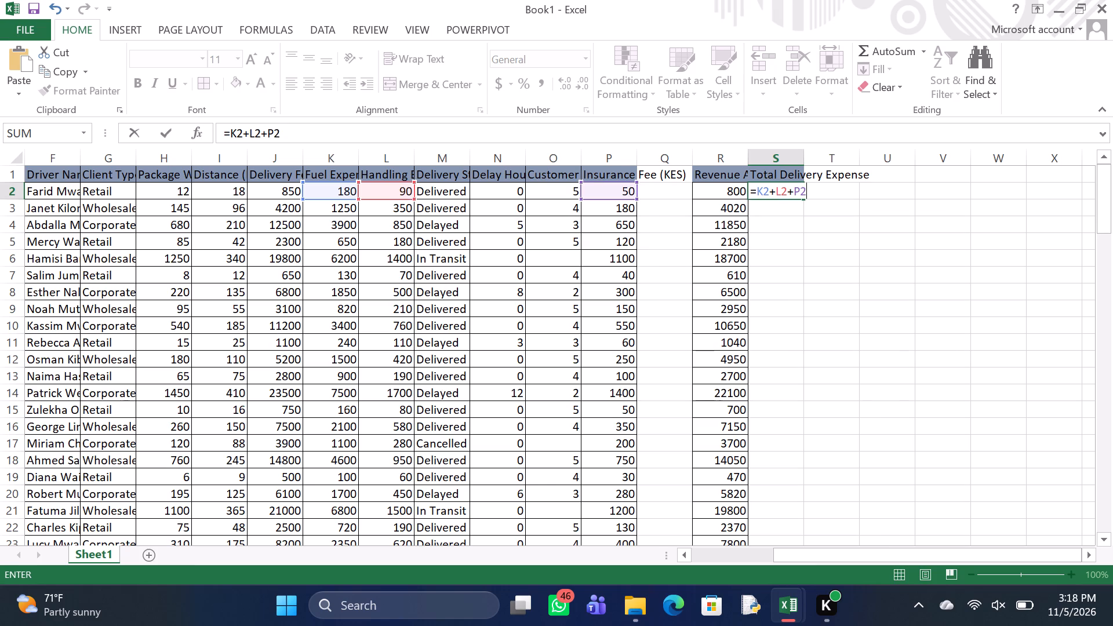
key("Return")
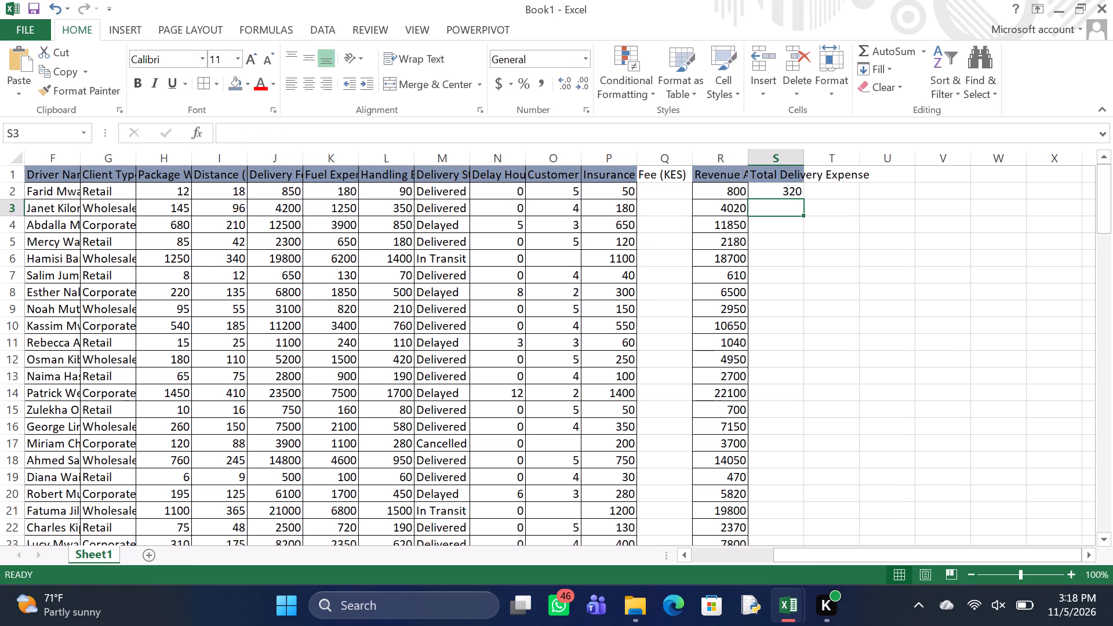
Auto-fill the S2 total expense formula down column S for all shipment rows.
left_click_drag(779, 191, 804, 198)
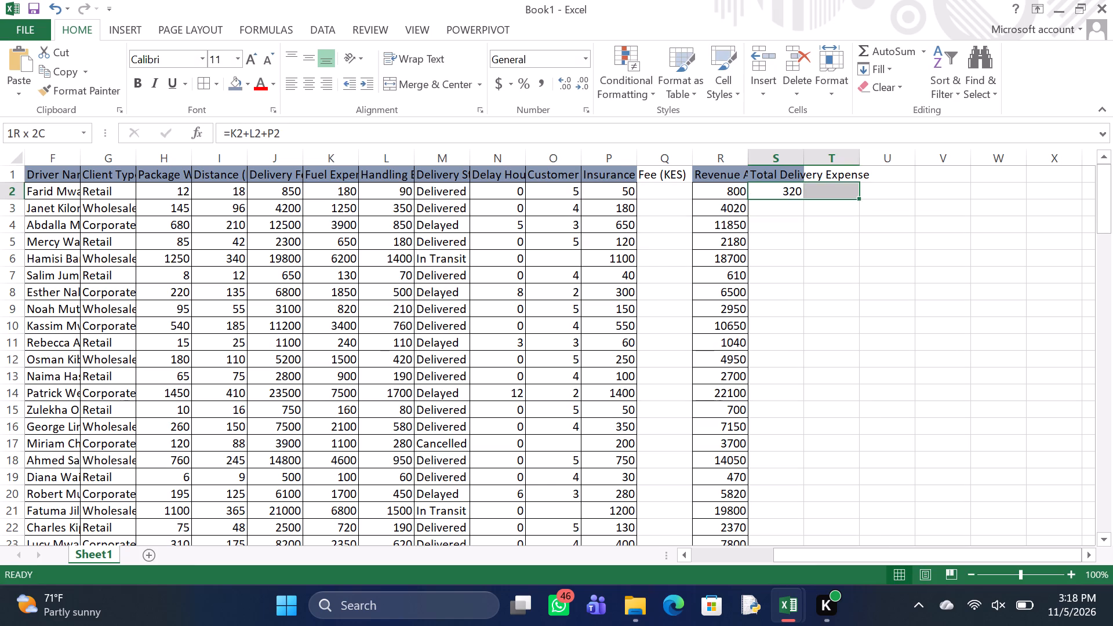
left_click_drag(804, 198, 784, 192)
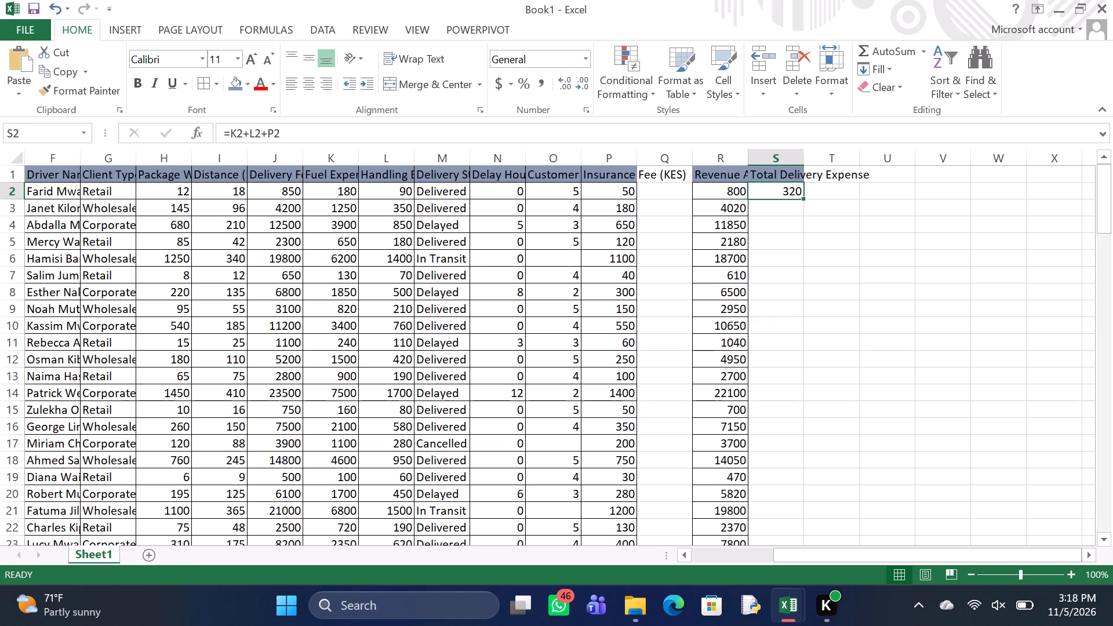
left_click(784, 192)
double_click(803, 199)
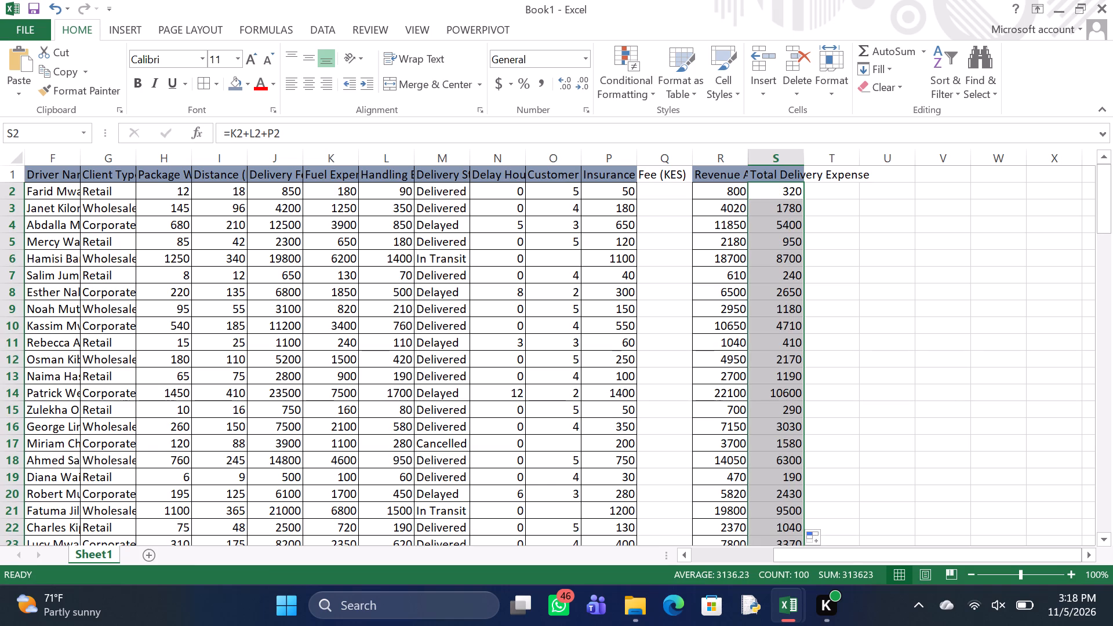
Apply all borders to the filled Total Delivery Expense values in column S.
left_click(201, 87)
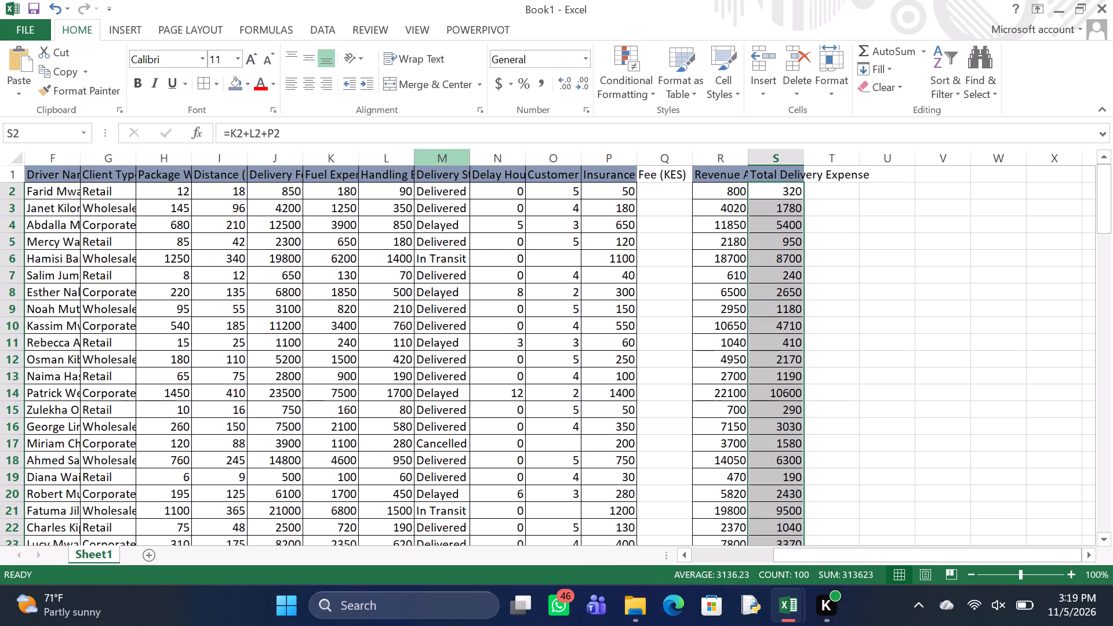
Enter the header "Net Operating Profit" in cell T1.
left_click(838, 174)
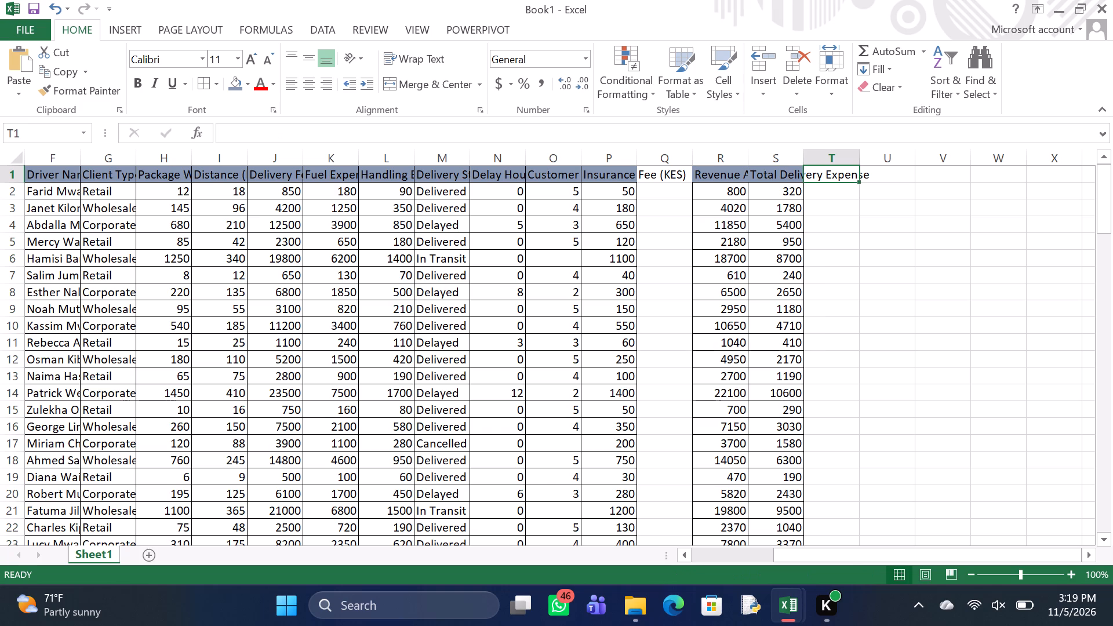
key("n")
type("et")
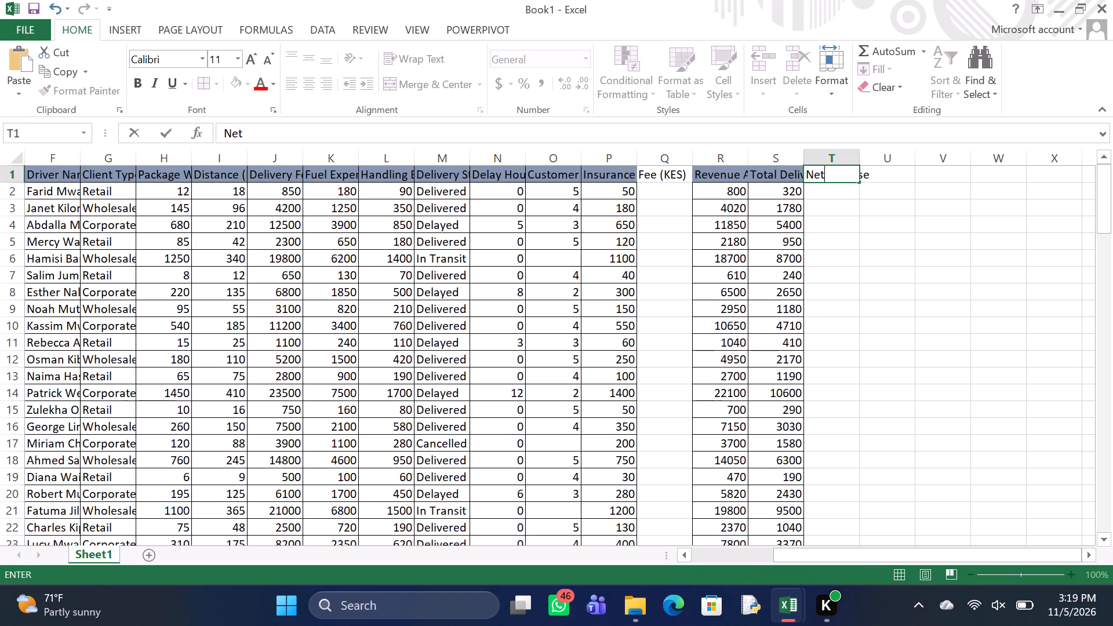
key("space")
key("o")
key("p")
type("era")
key("t")
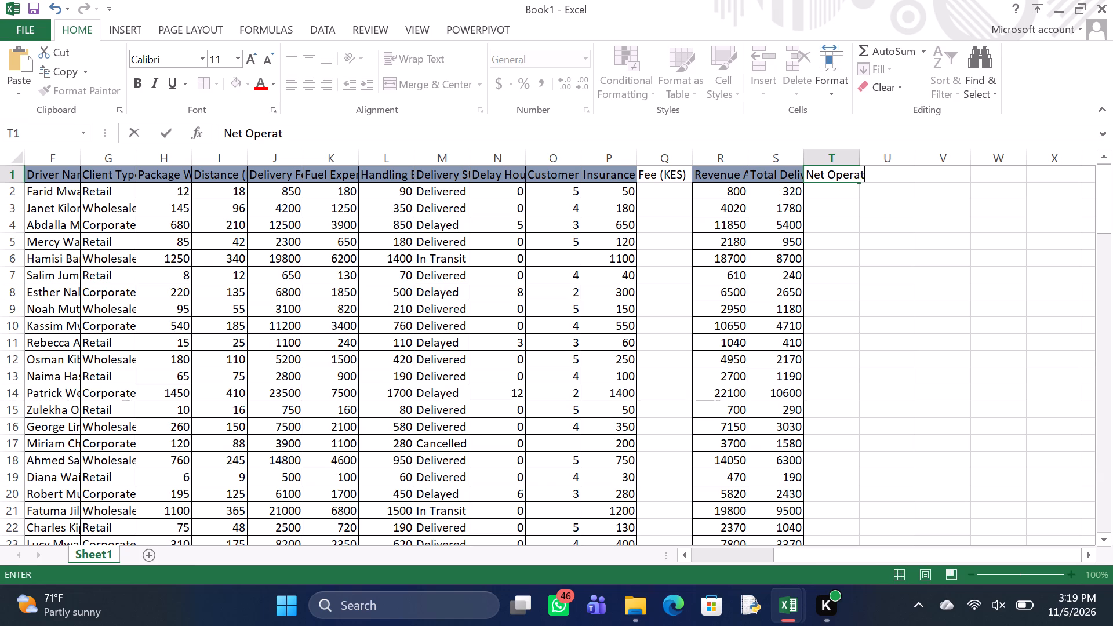
type("ing")
key("space")
key("p")
type("rof")
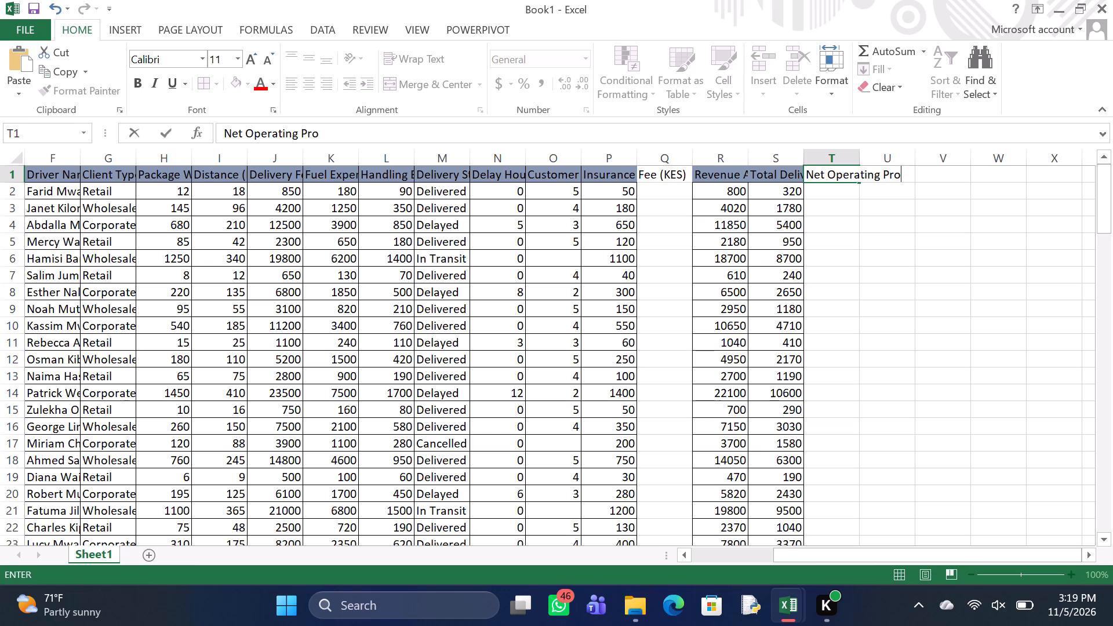
type("it")
key("Return")
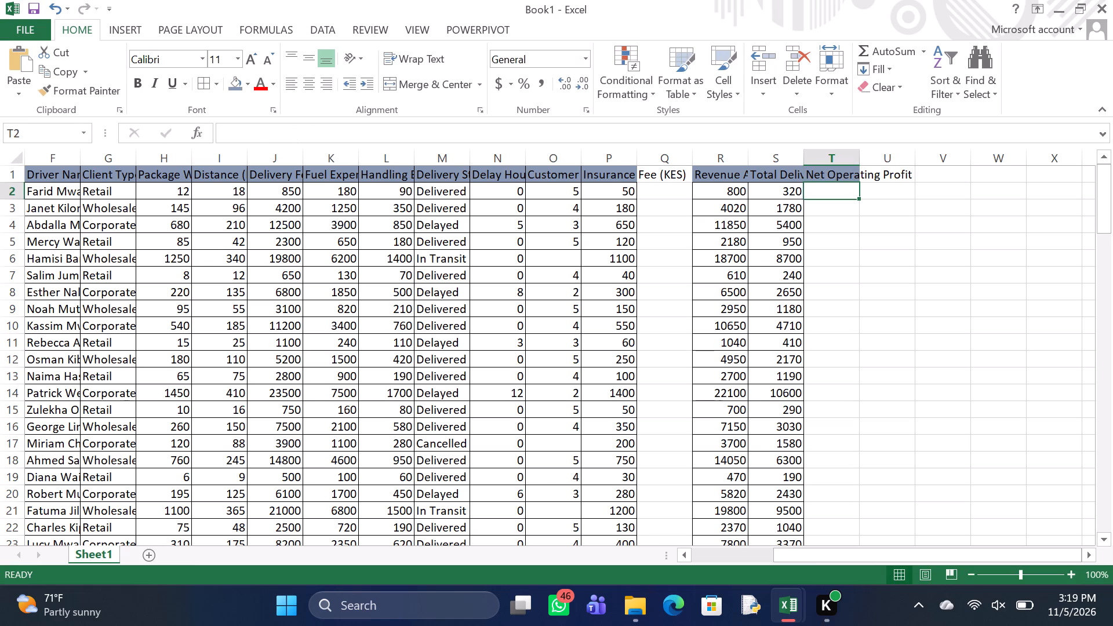
Enter the formula =R2-K2-L2 in T2 to subtract the fuel and handling expenses from the revenue after insurance.
key("equal")
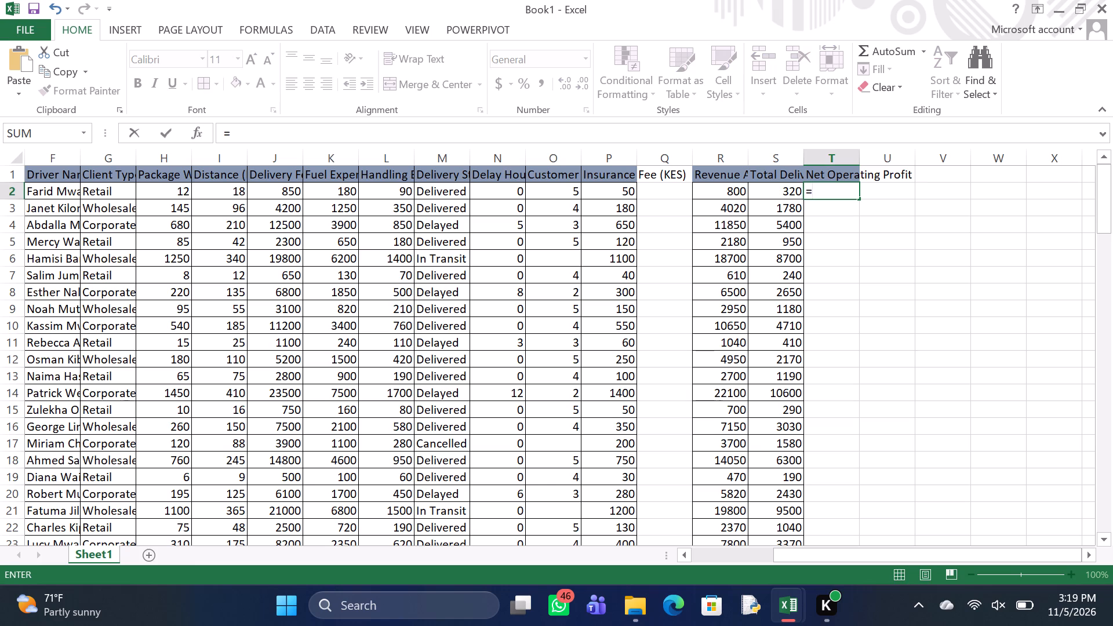
key("r")
key("2")
type("-K")
key("2")
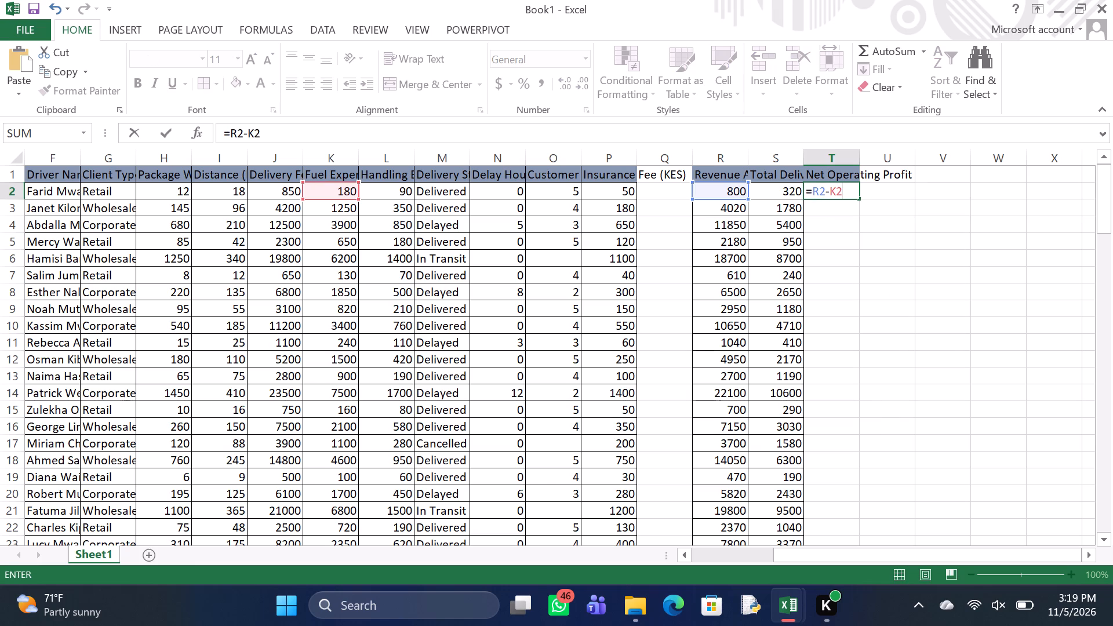
key("minus")
type("L2")
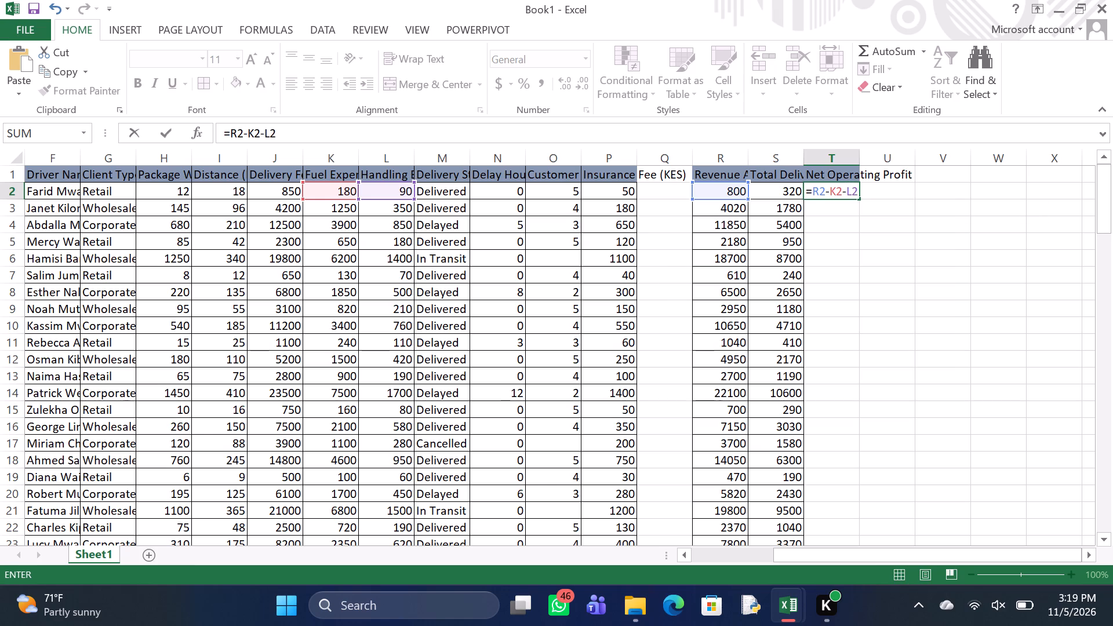
key("Return")
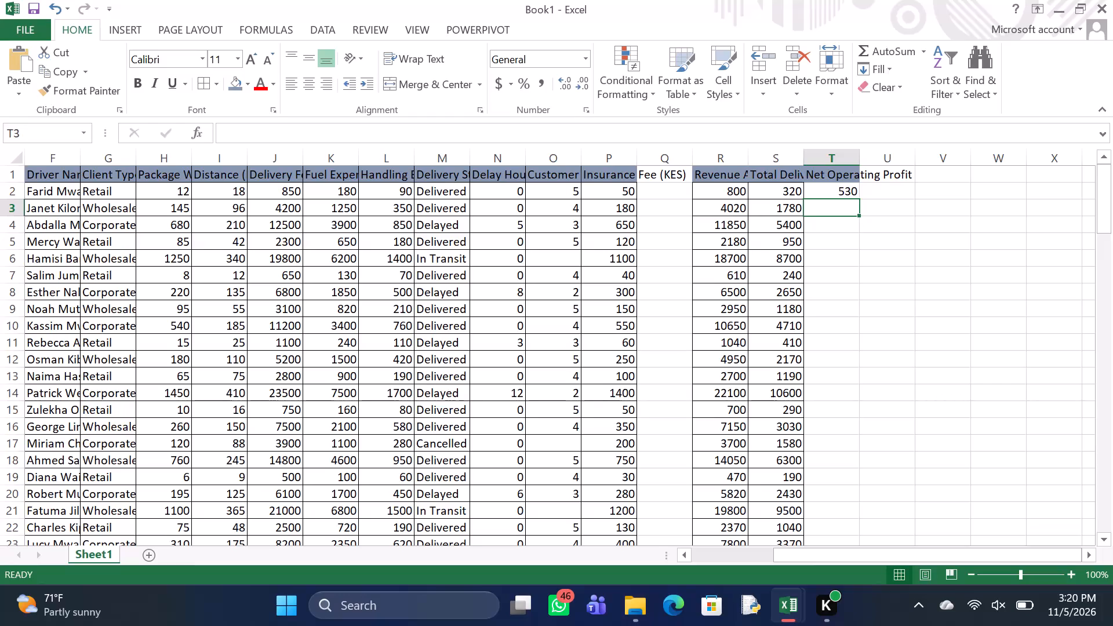
Auto-fill the T2 net operating profit formula down column T for all shipment rows.
left_click(830, 193)
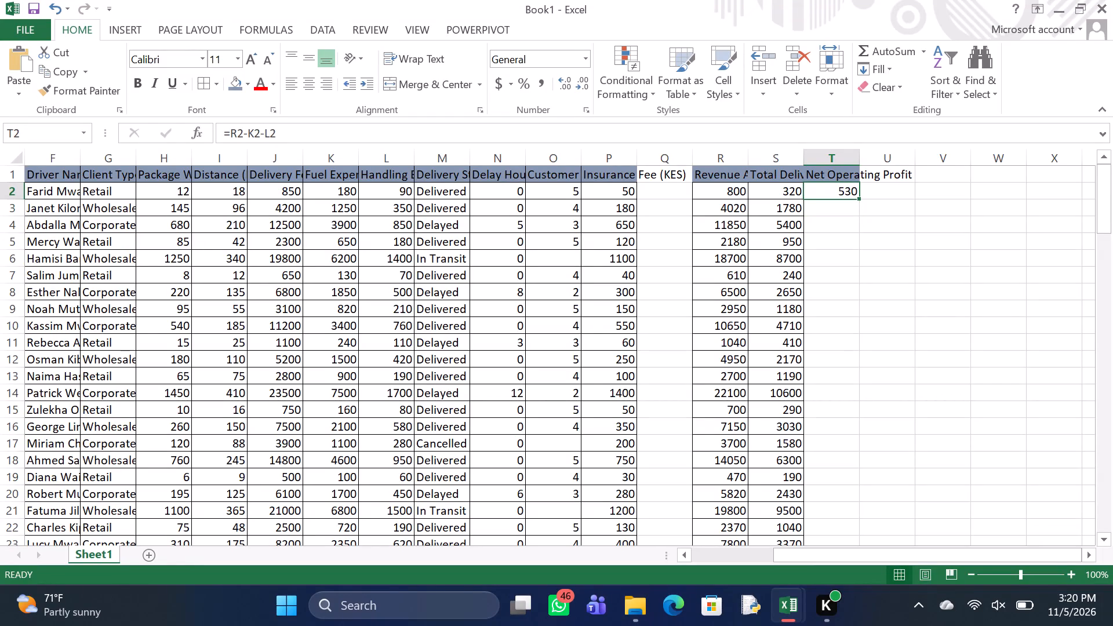
double_click(859, 202)
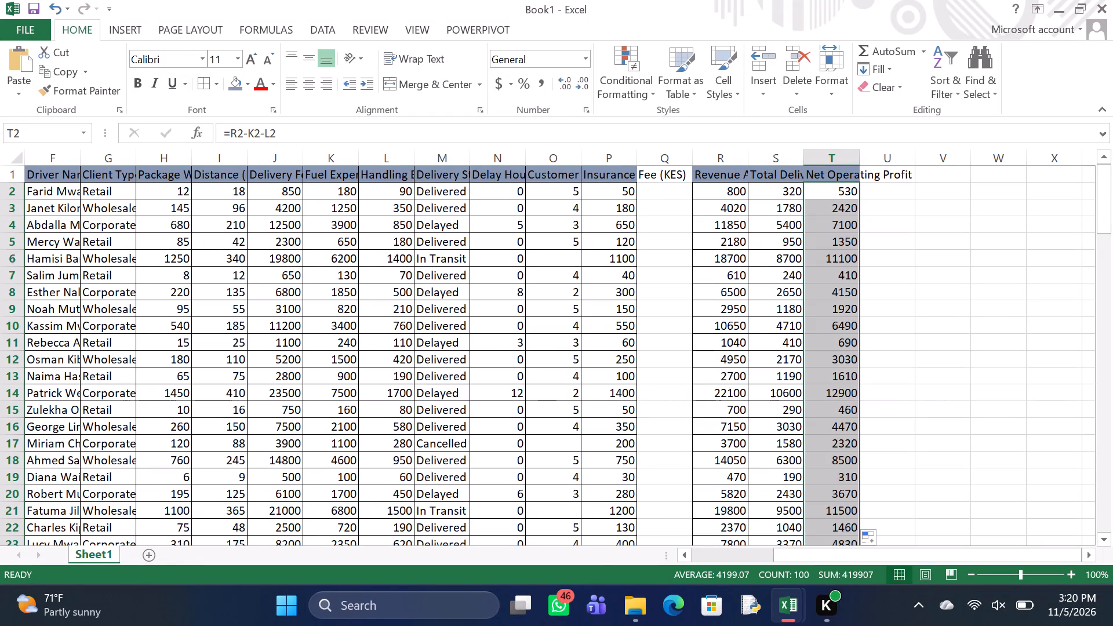
Apply all borders to the filled Net Operating Profit values in column T.
left_click(212, 83)
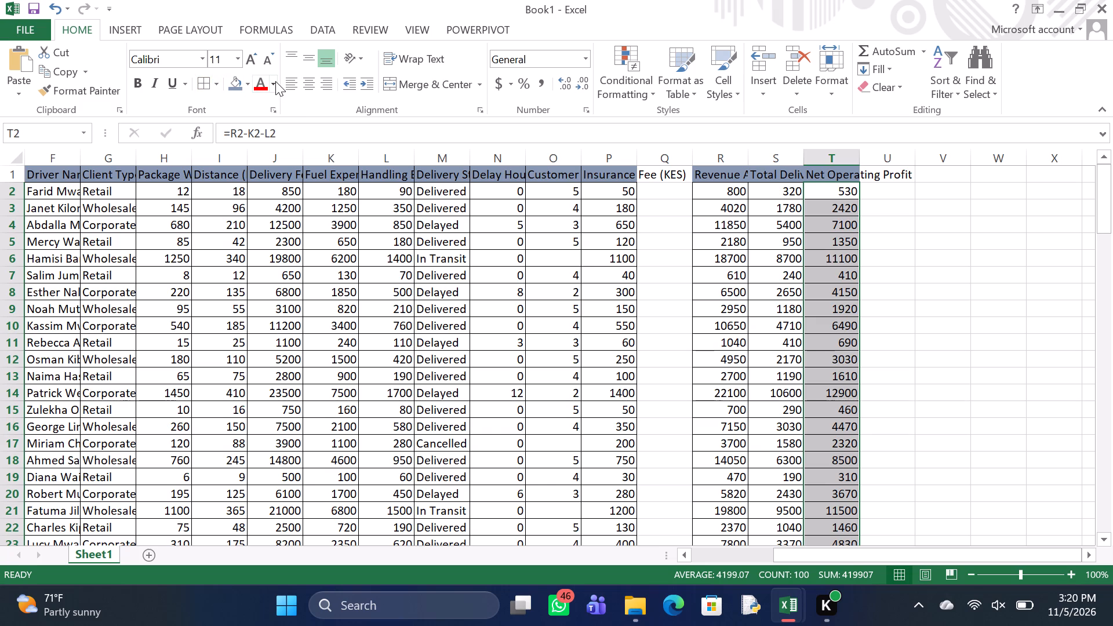
Enter the header "Profit Margin(%)" in cell U1.
left_click(896, 176)
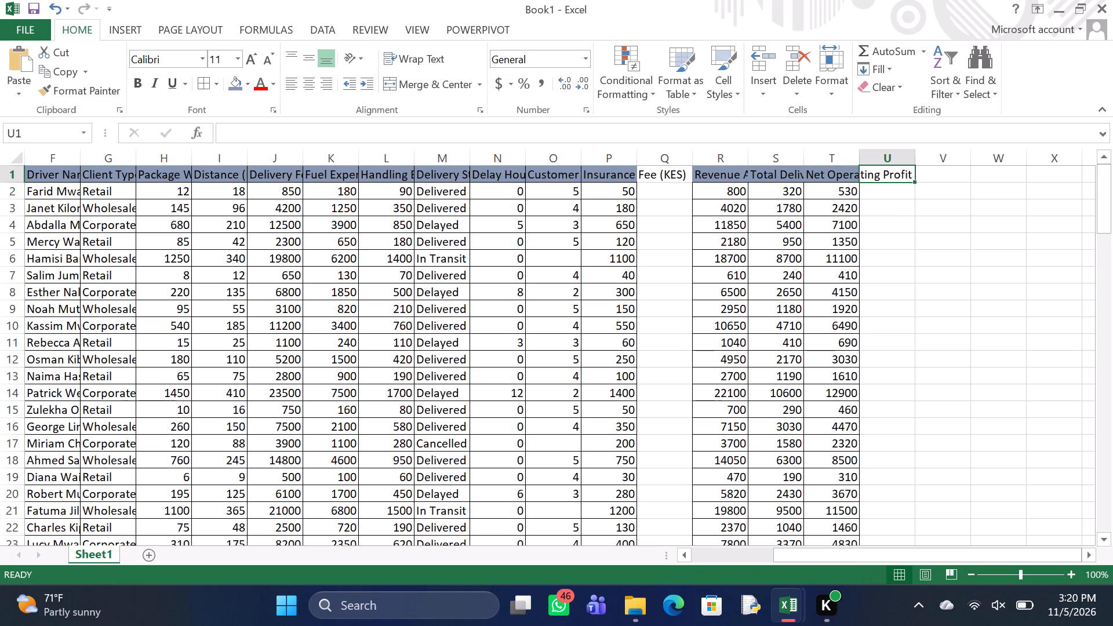
key("p")
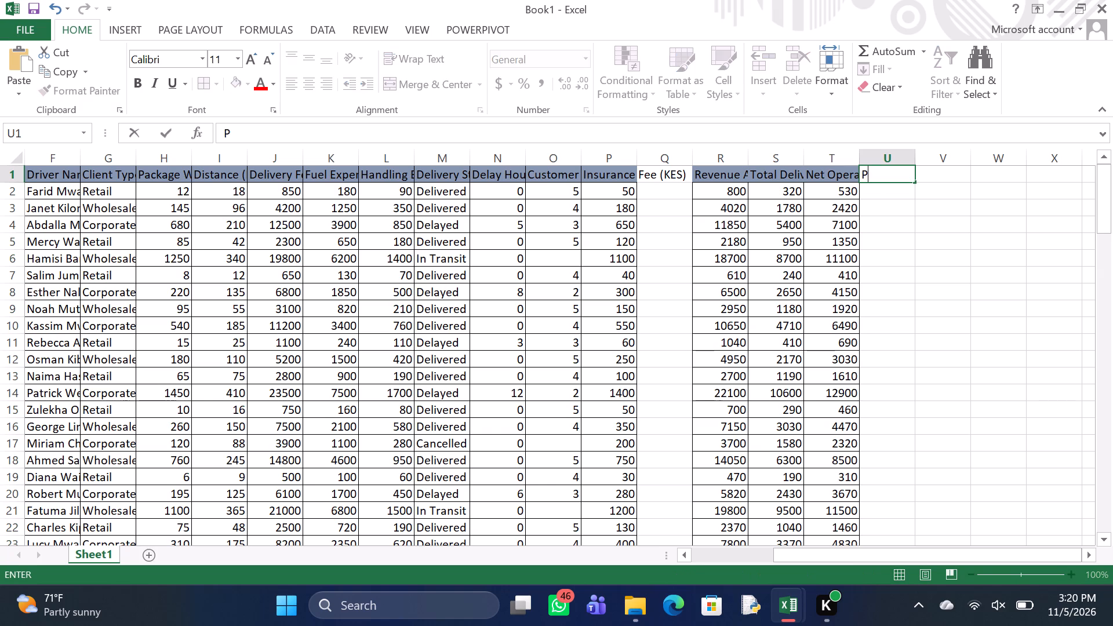
type("rofit")
key("space")
key("m")
type("argin")
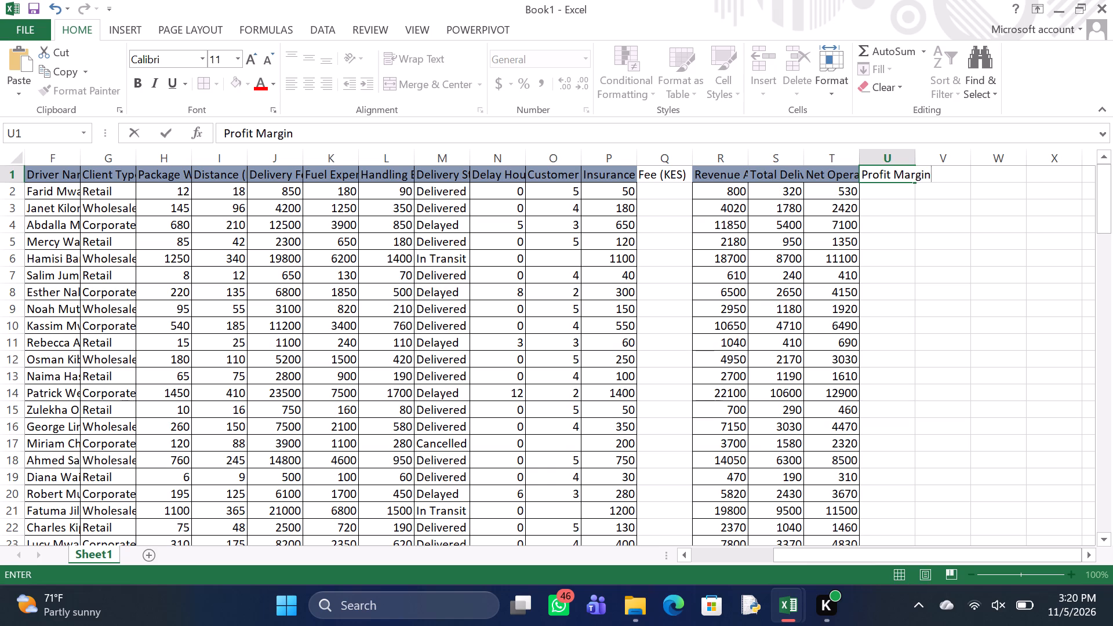
key("shift+parenleft")
key("shift+percent")
key("shift+parenright")
key("Return")
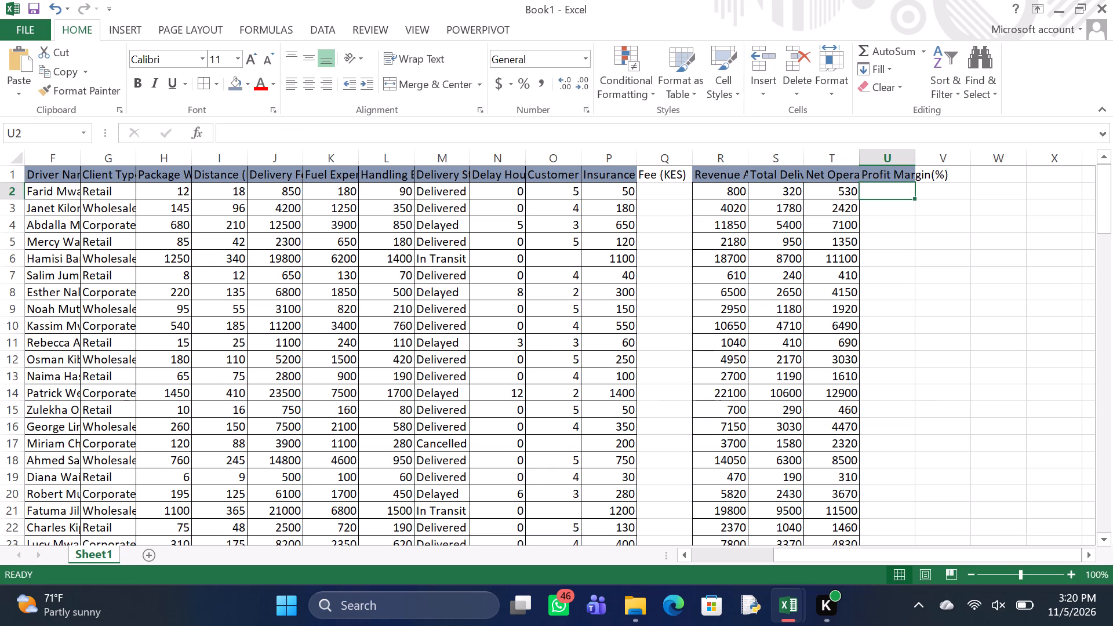
Enter the formula =IFERROR(T2/J2,) in U2 to divide net operating profit by the delivery fee.
key("equal")
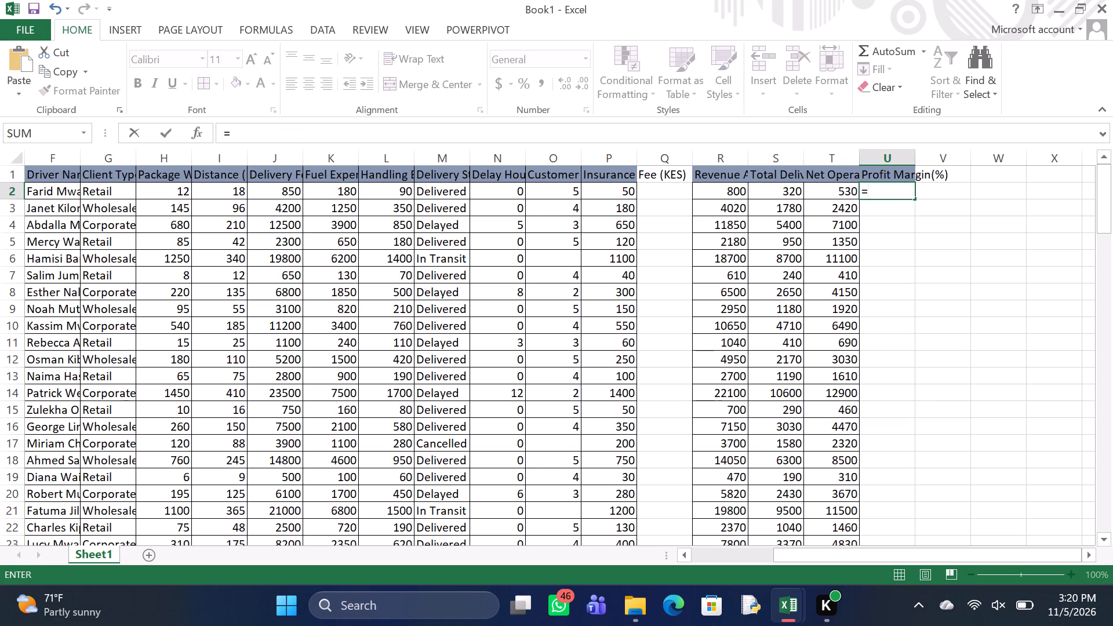
type("IFEE")
key("BackSpace")
type("RRO")
key("r")
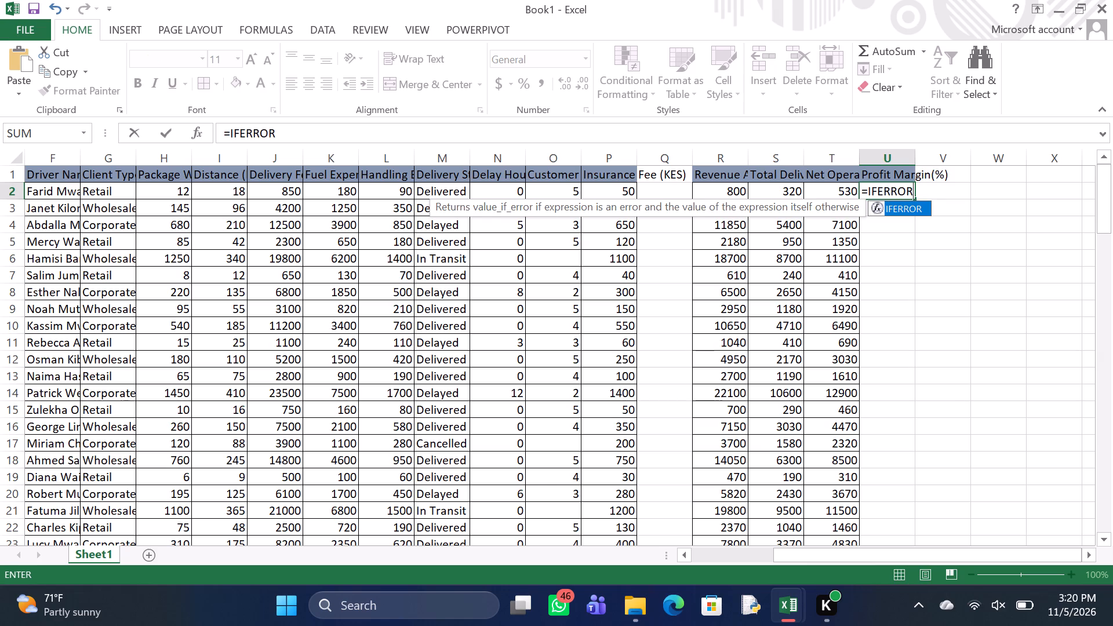
key("shift+parenleft")
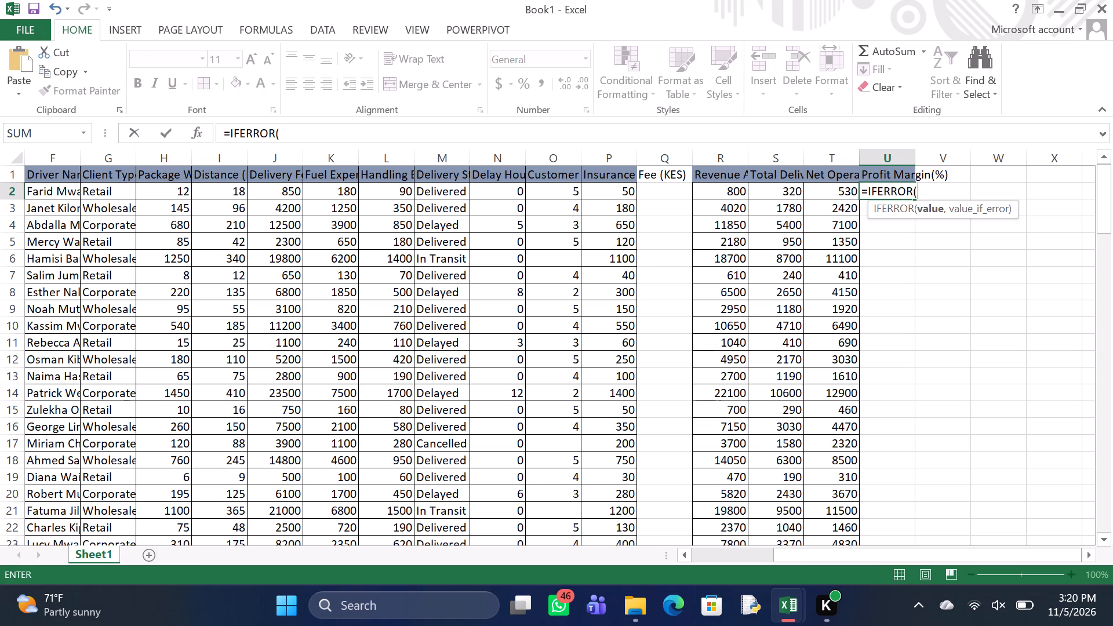
type("T2")
key("slash")
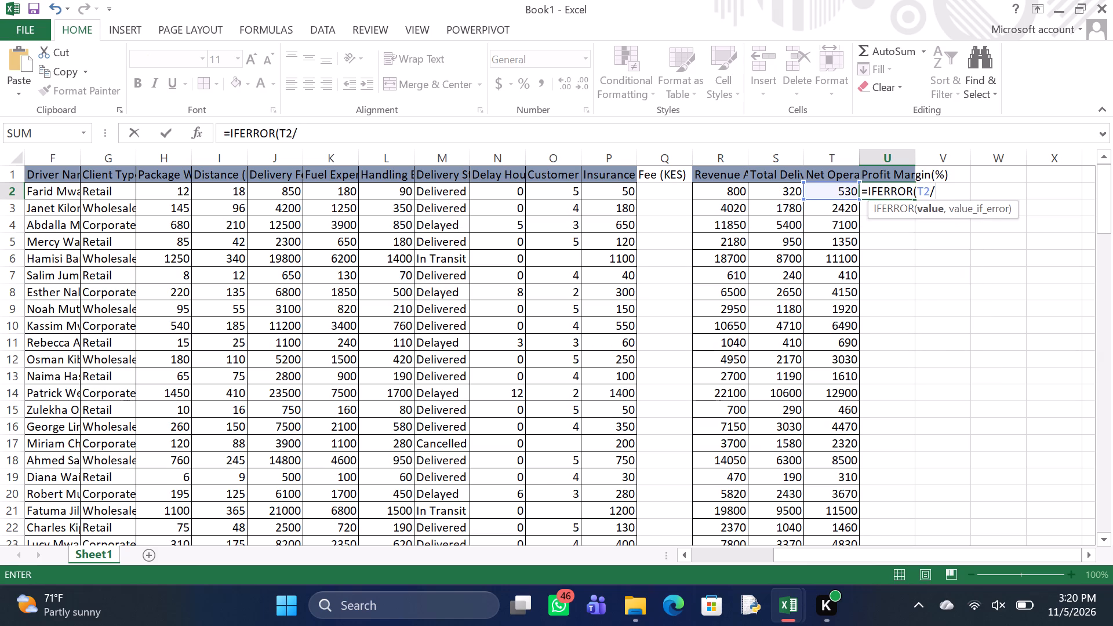
type("J2")
key("comma")
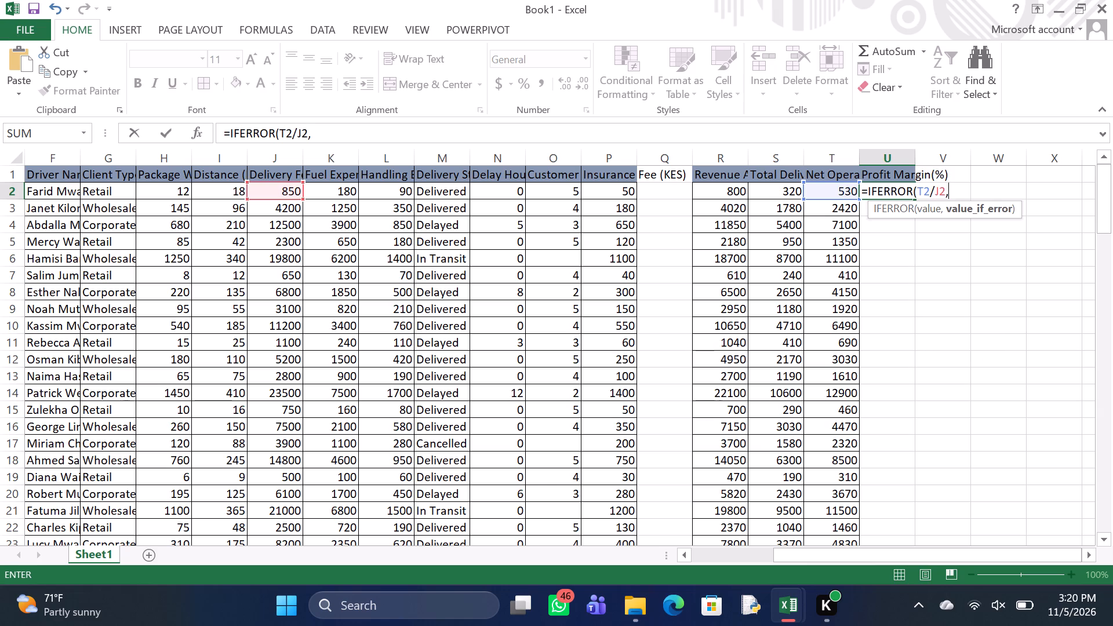
key("shift+parenright")
key("Return")
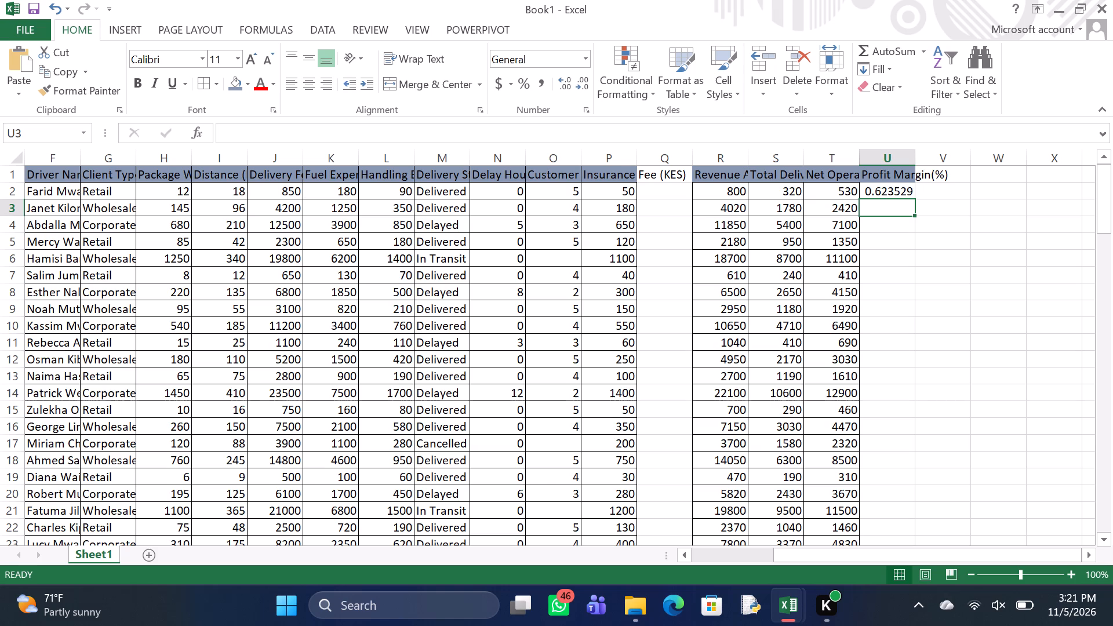
Format the profit margin in U2 as a percentage with two decimal places.
left_click(890, 194)
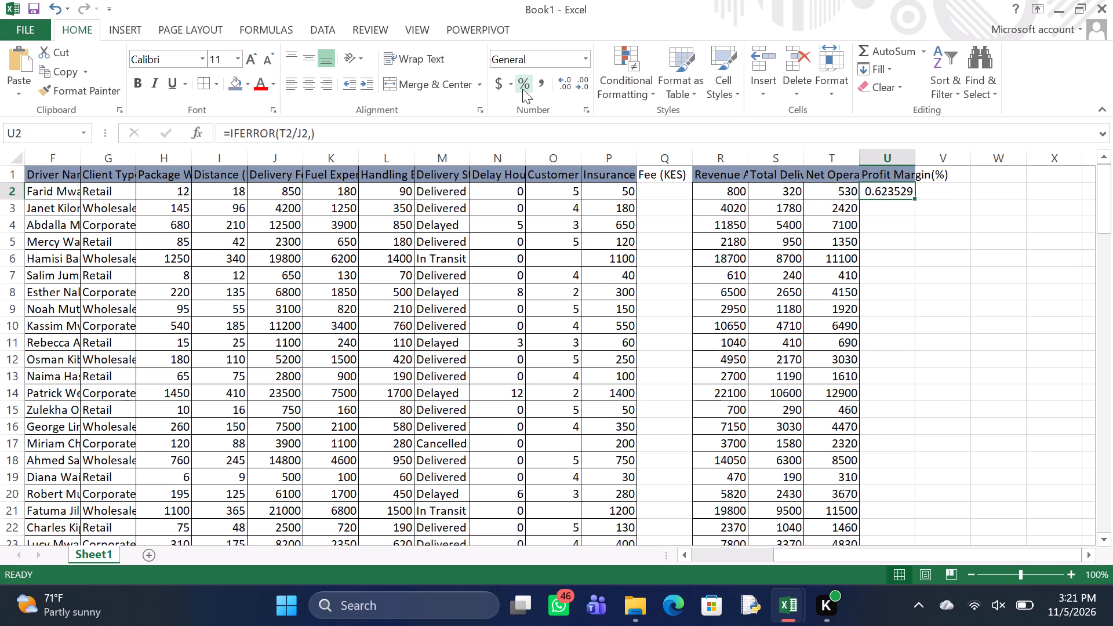
left_click(522, 89)
left_click(565, 85)
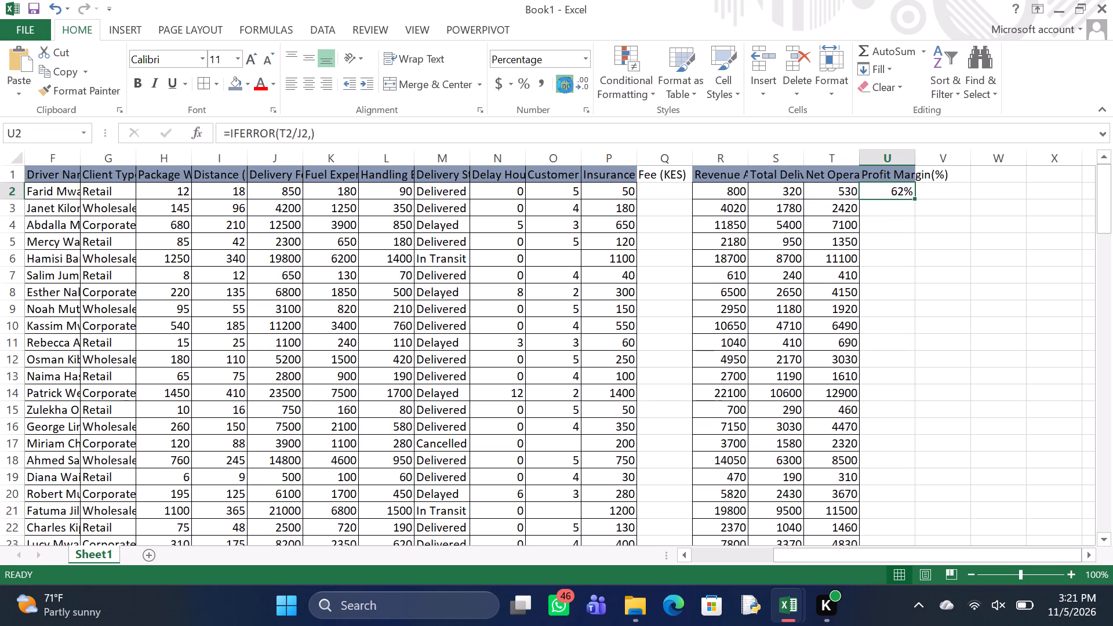
left_click(565, 85)
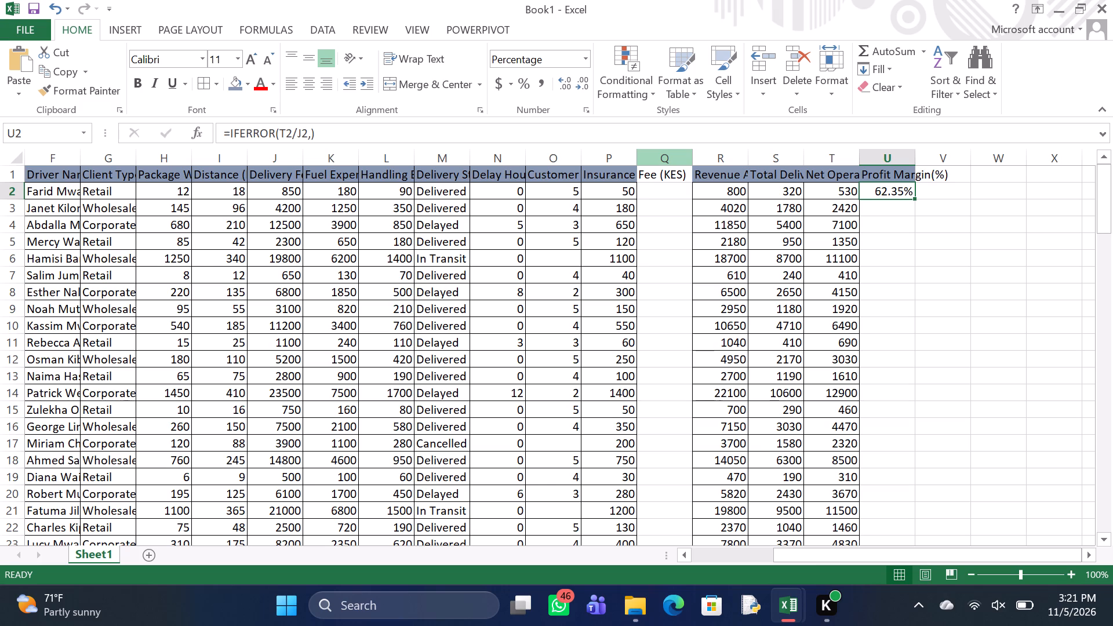
Auto-fill the U2 profit margin formula down column U for all shipment rows.
double_click(914, 197)
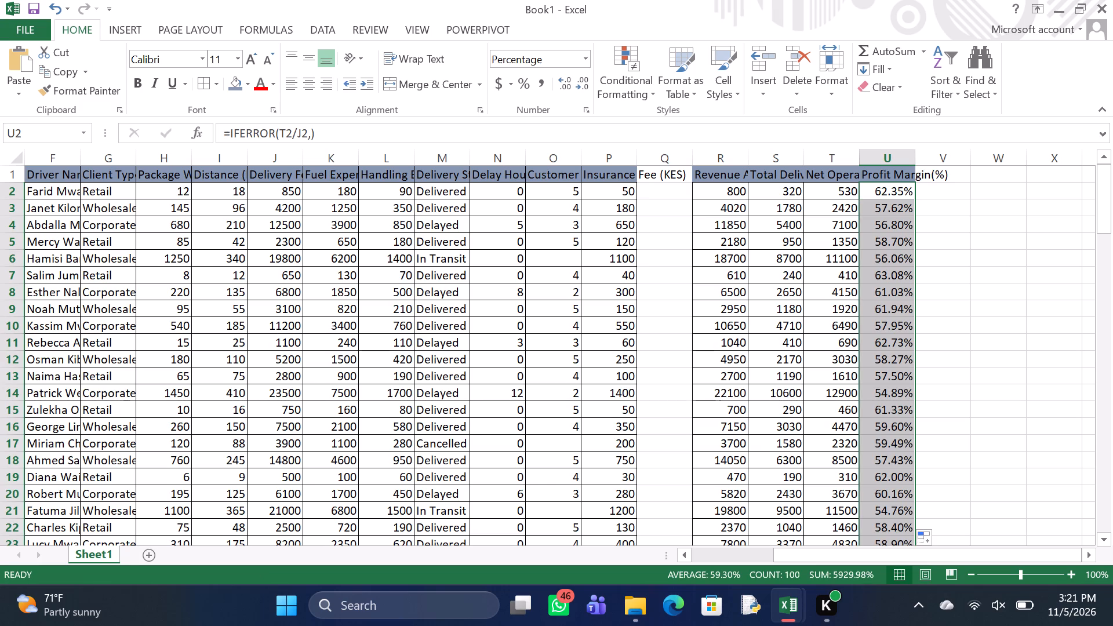
Enter the header "Delivery Effiency" in cell V1.
left_click(941, 174)
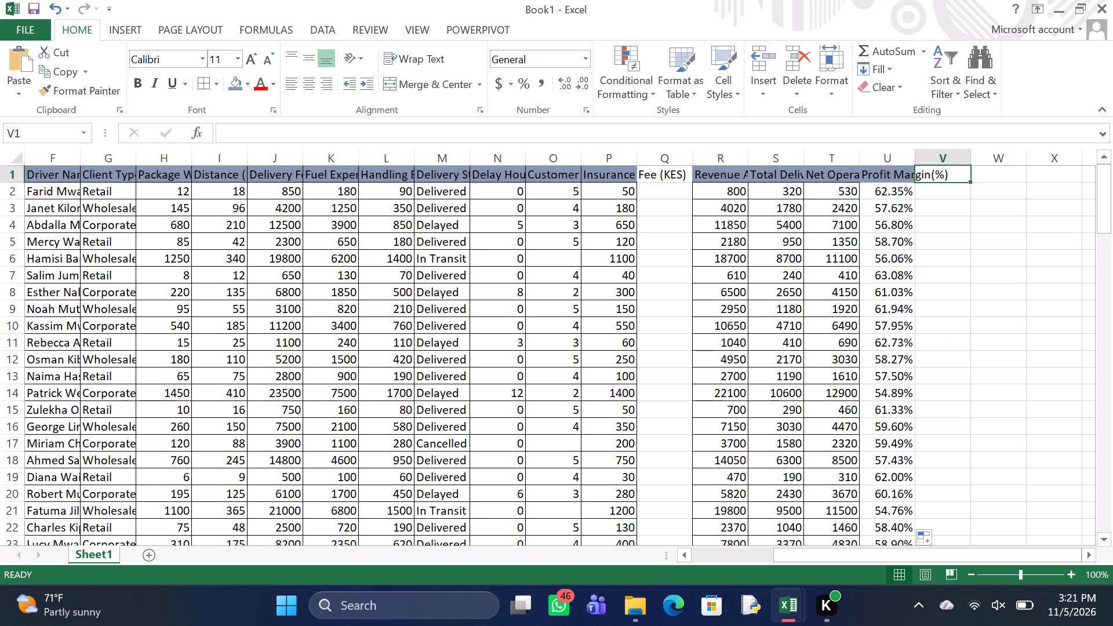
key("d")
type("elivery")
key("space")
key("e")
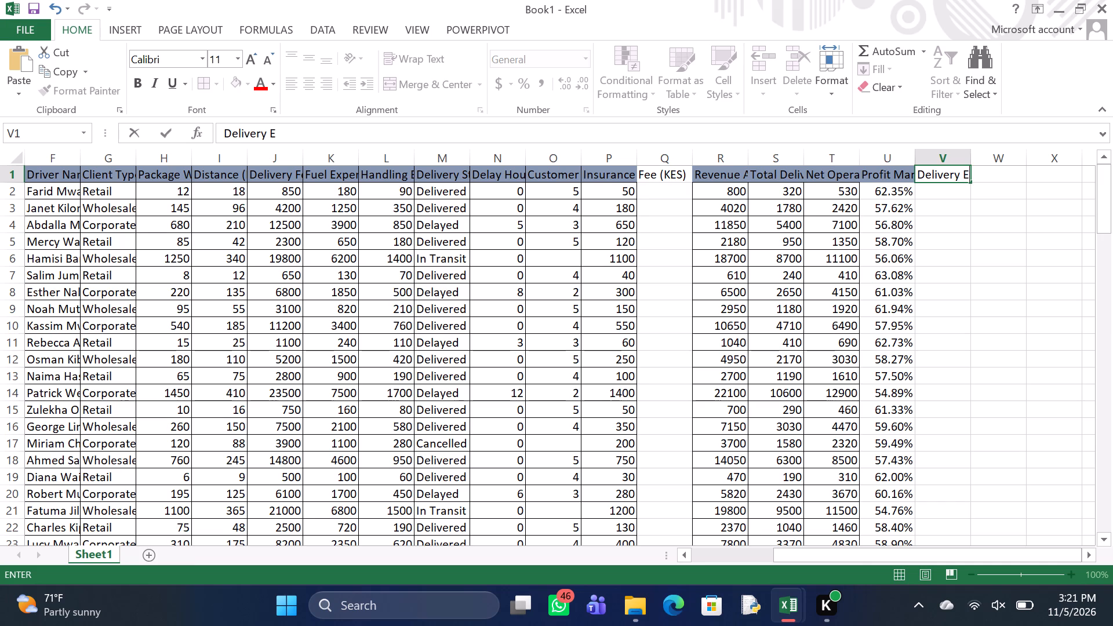
type("ffien")
type("cy")
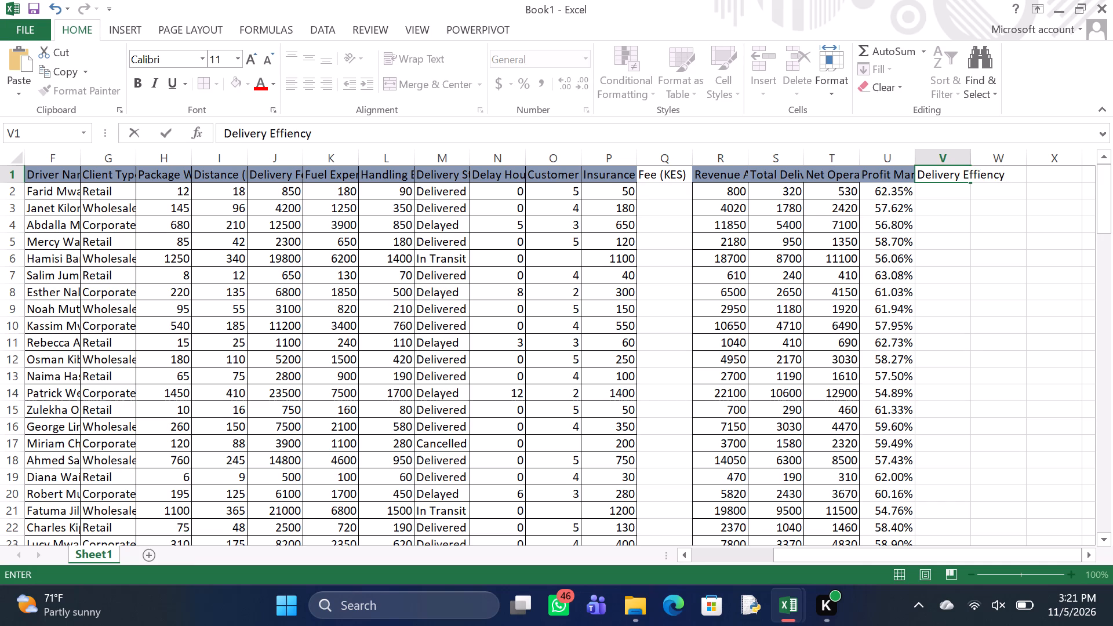
key("Return")
Start an IF formula in V2 that returns "Successful" when the delivery status in M2 equals "Delivered".
key("equal")
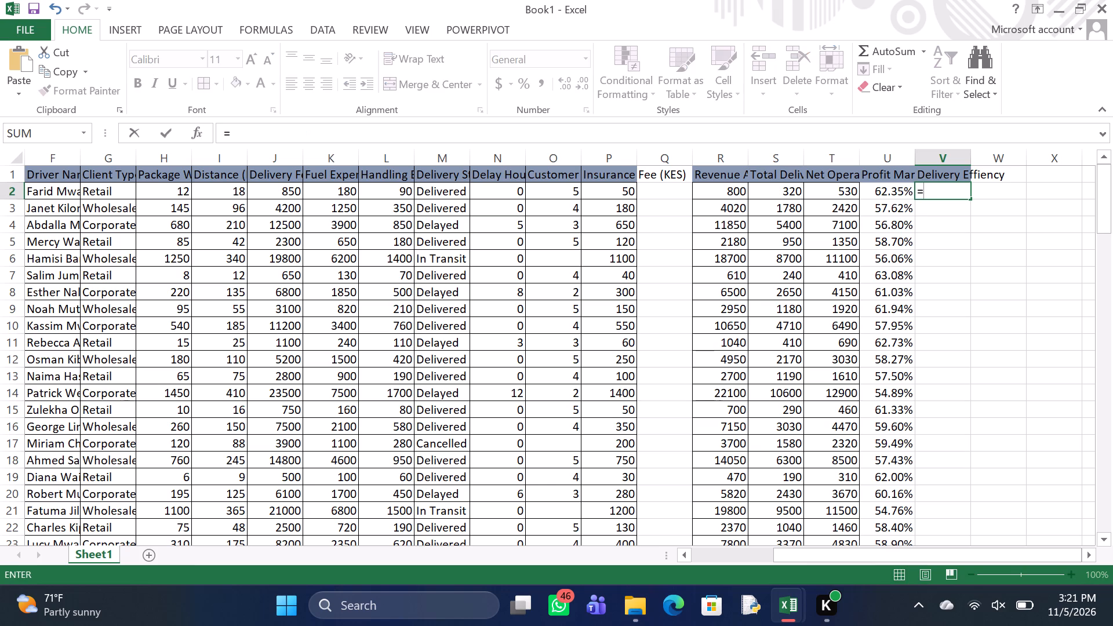
type("IF")
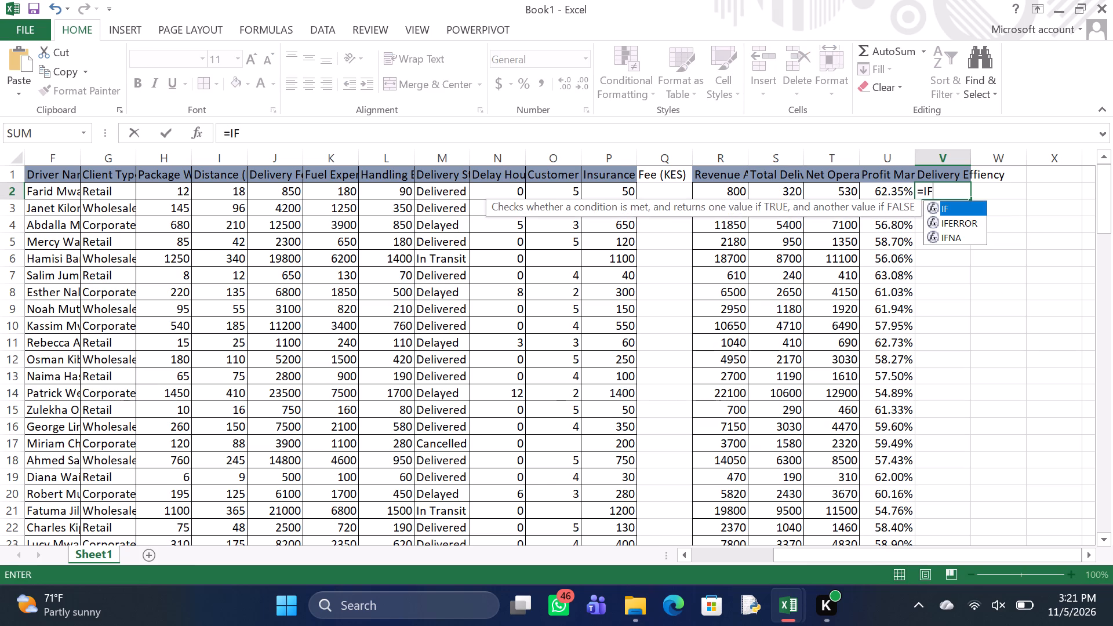
type("(M")
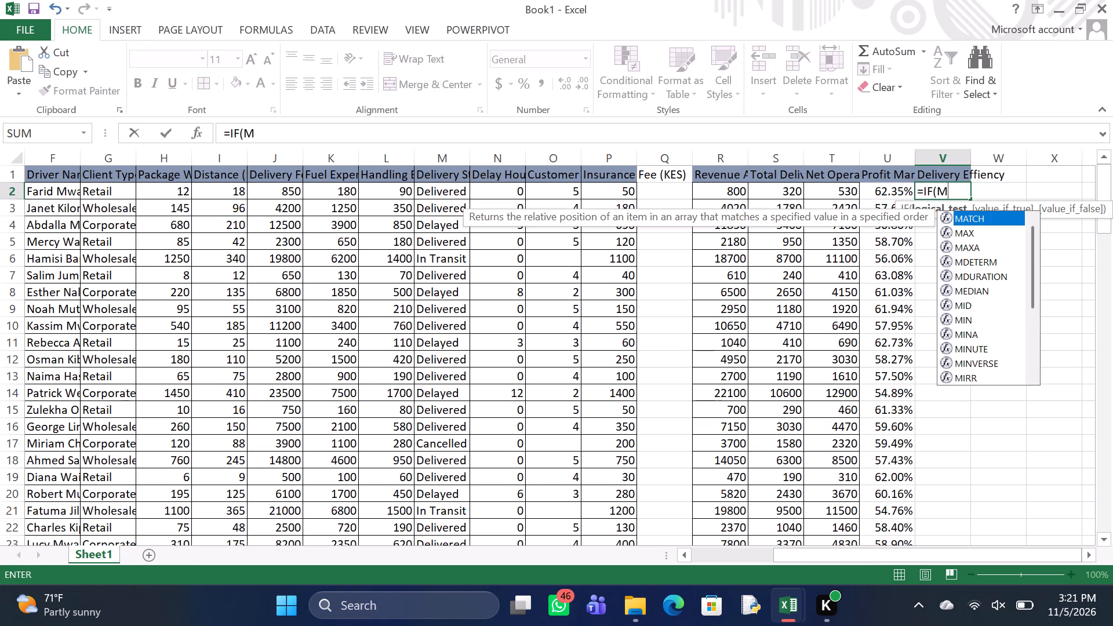
key("2")
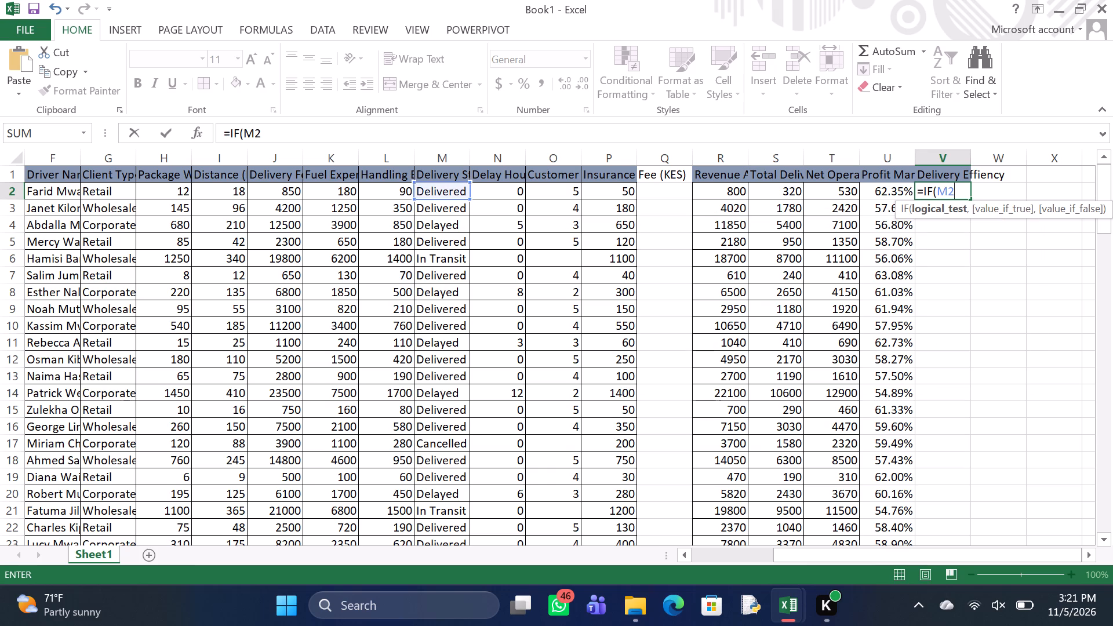
key("equal")
key("shift+quotedbl")
key("d")
type("elivered")
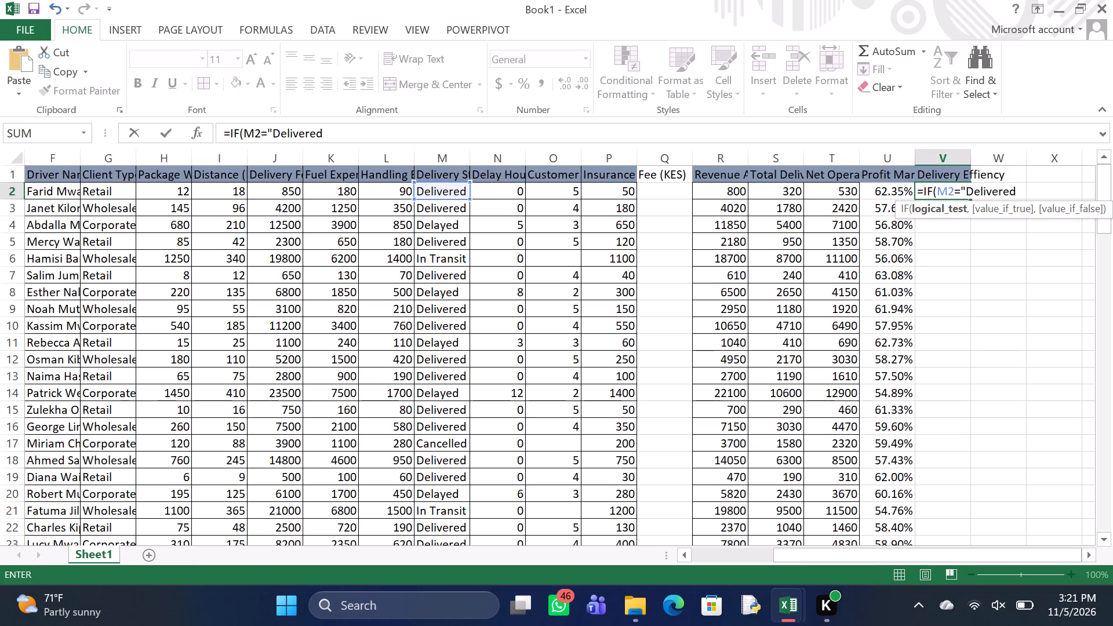
key("shift+quotedbl")
key("comma")
key("shift+quotedbl")
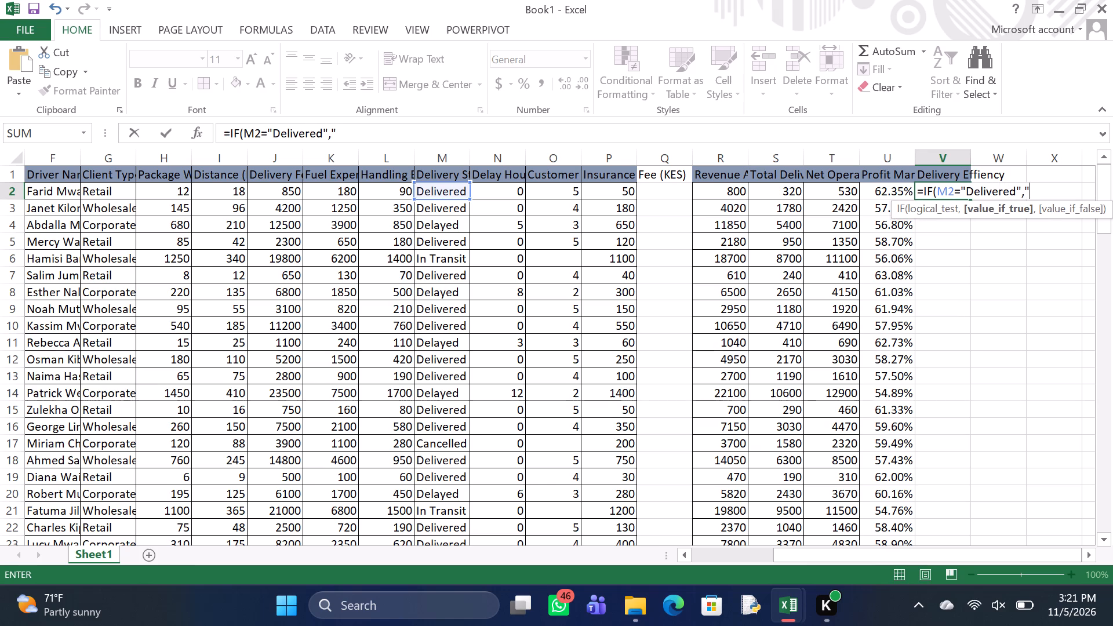
key("s")
type("ucces")
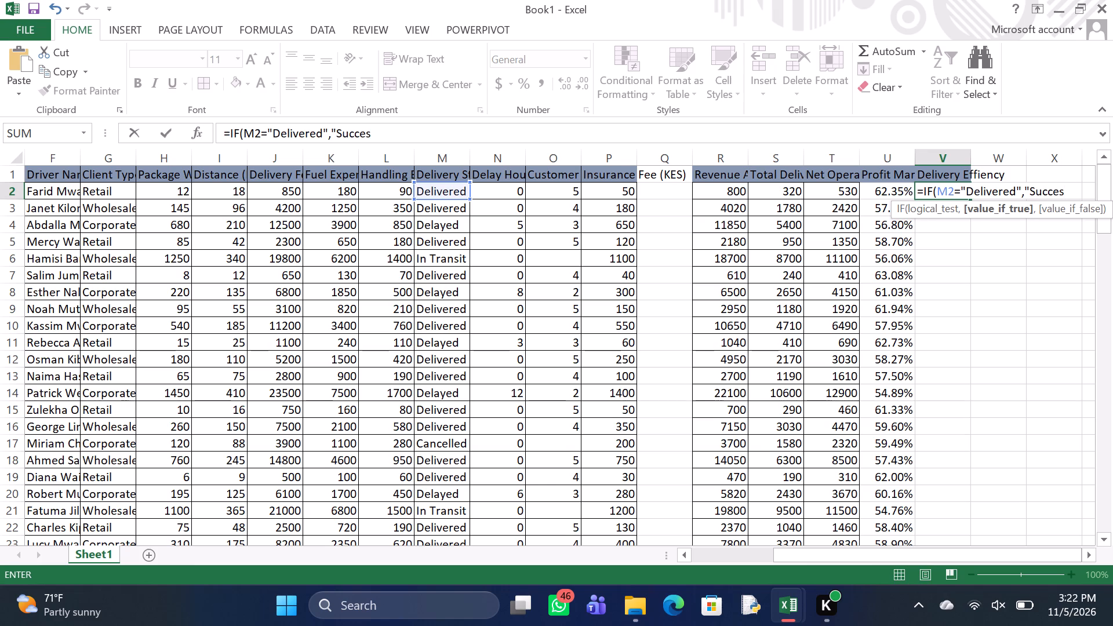
key("s")
type("ful")
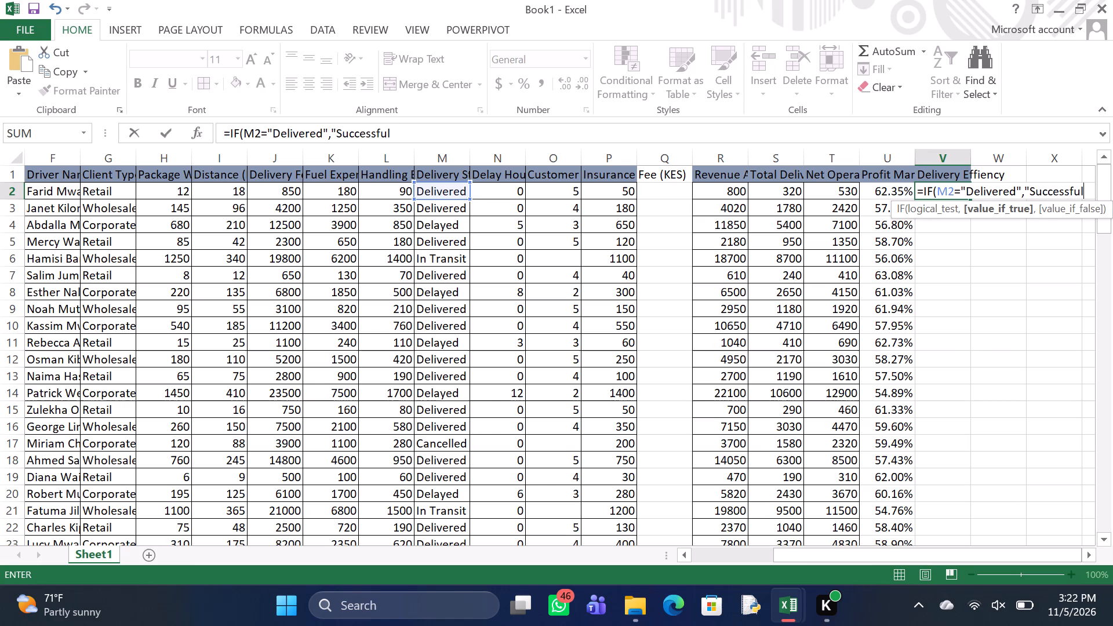
key("shift+quotedbl")
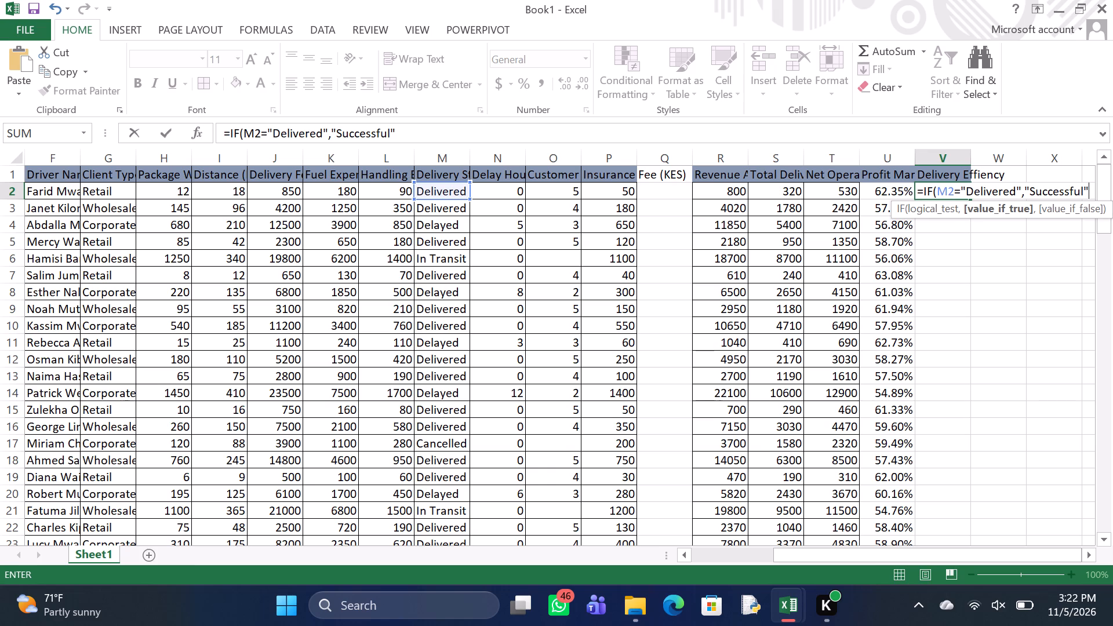
key("comma")
Nest a second IF in the V2 formula with the condition M2="Delayed" and the result "Late".
type("IF")
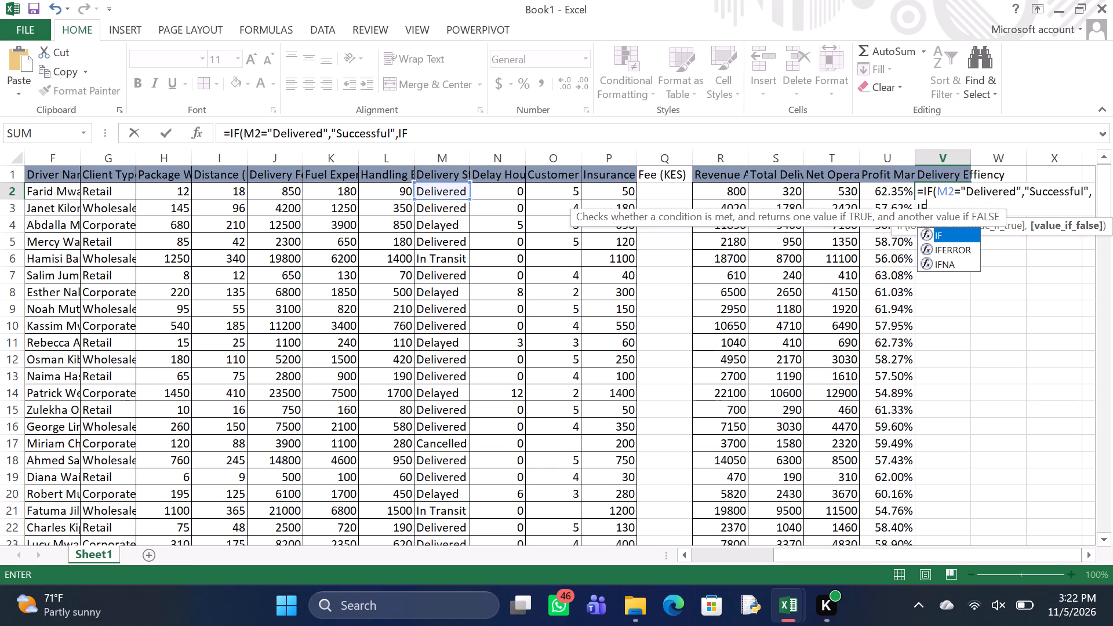
type("(M")
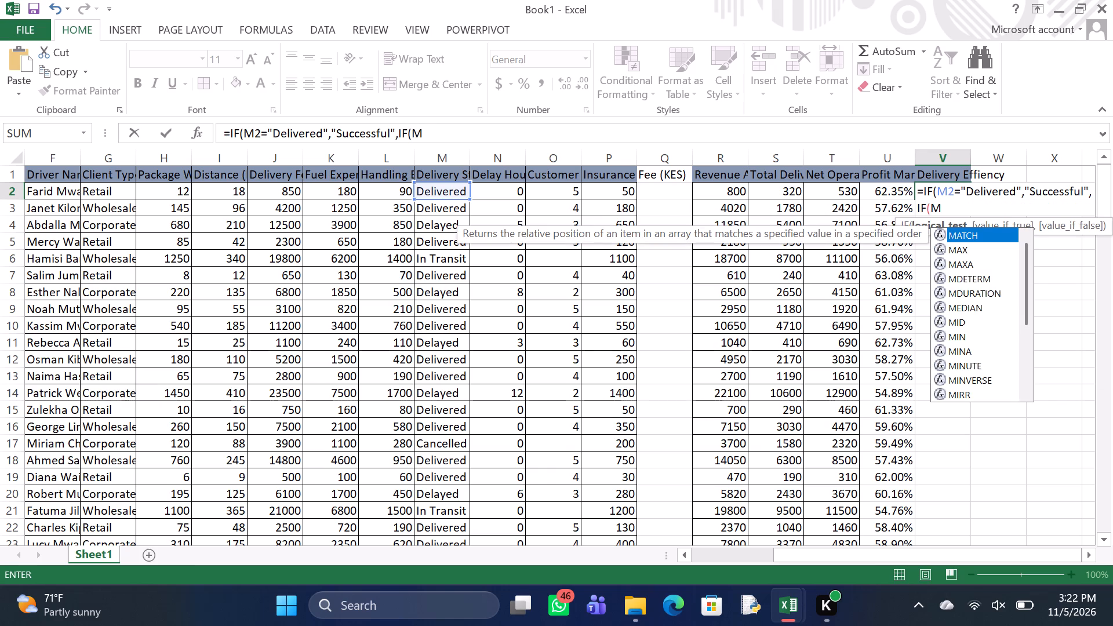
key("2")
key("equal")
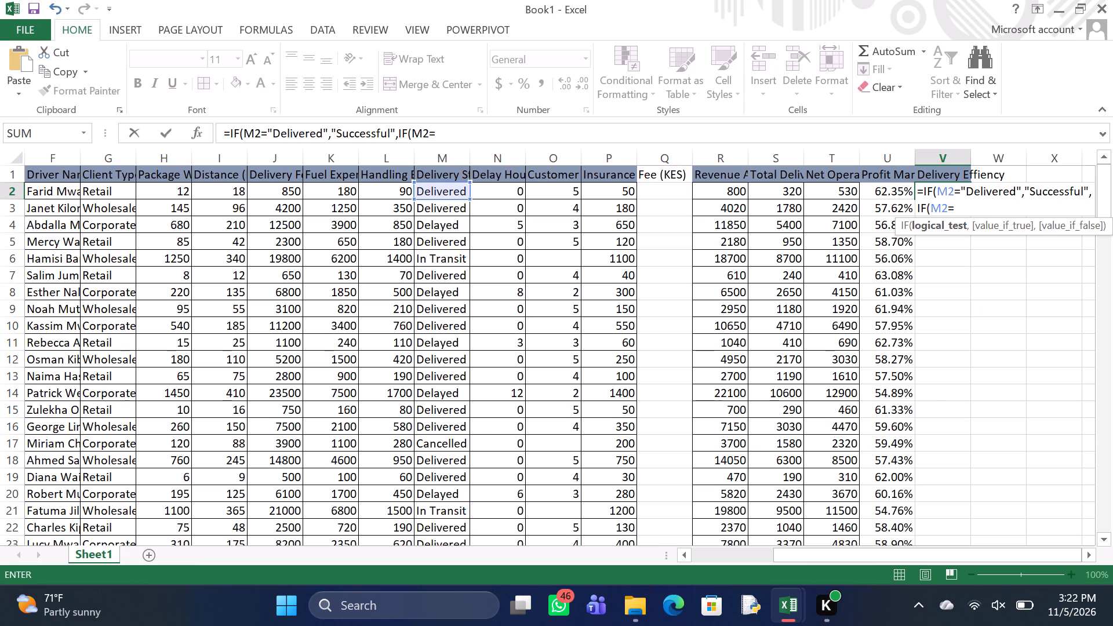
key("shift+quotedbl")
key("d")
type("ela")
key("y")
type("ed")
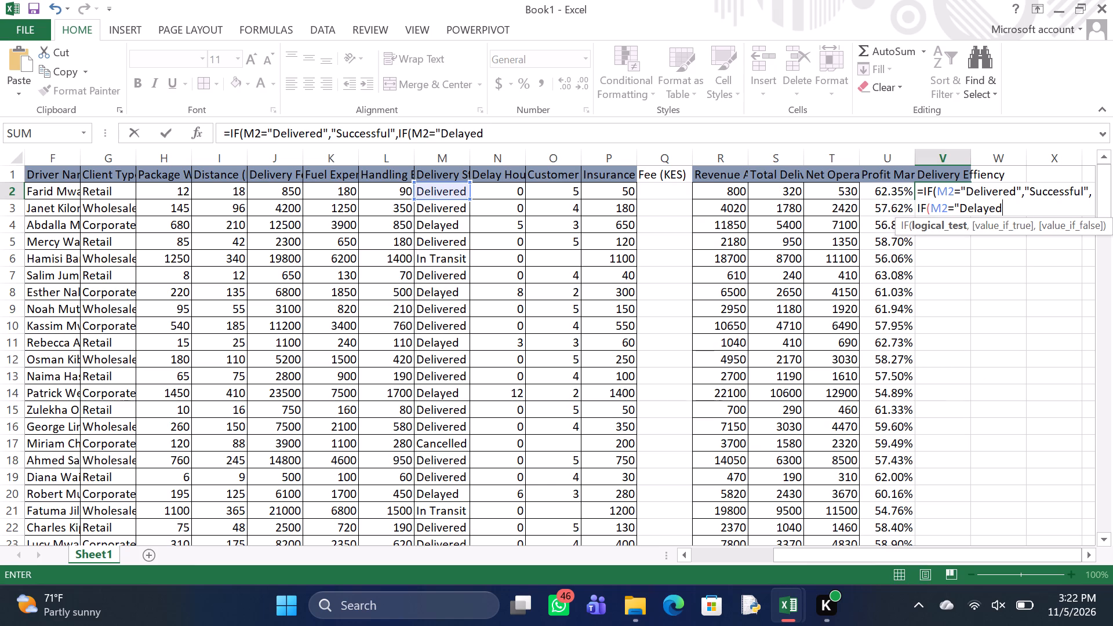
key("shift+quotedbl")
type(",,")
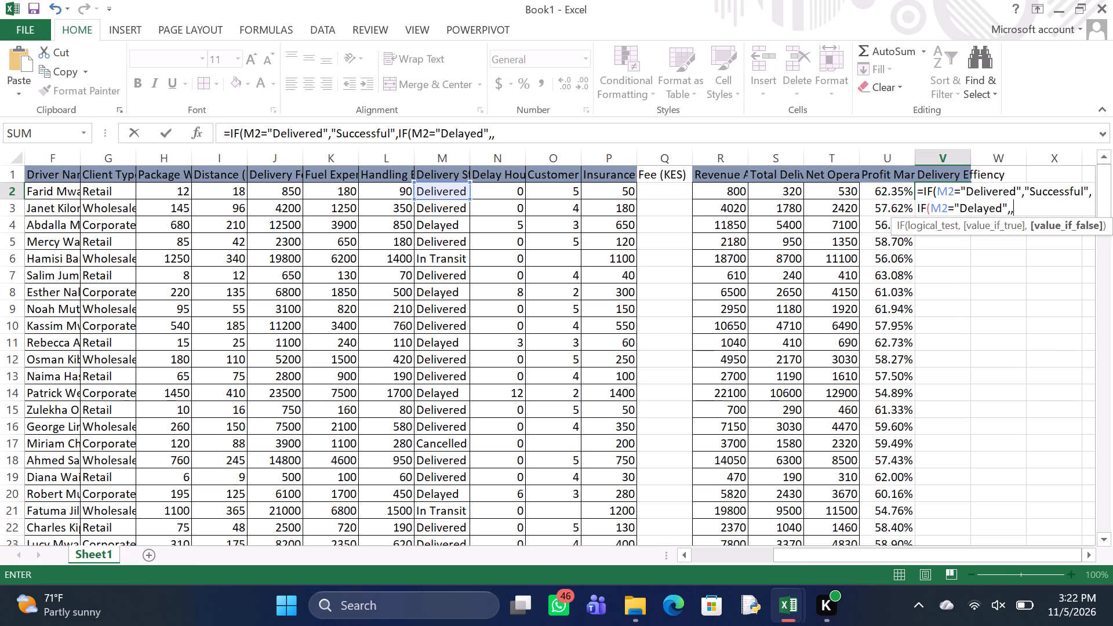
key("shift+quotedbl")
key("l")
type("ate")
key("shift+quotedbl")
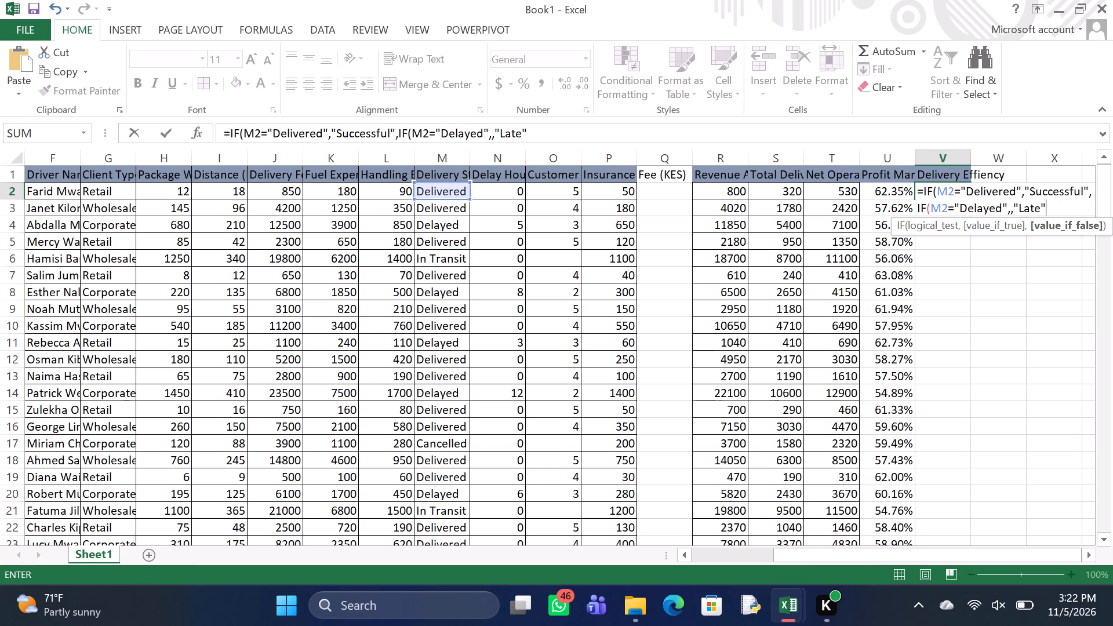
key("comma")
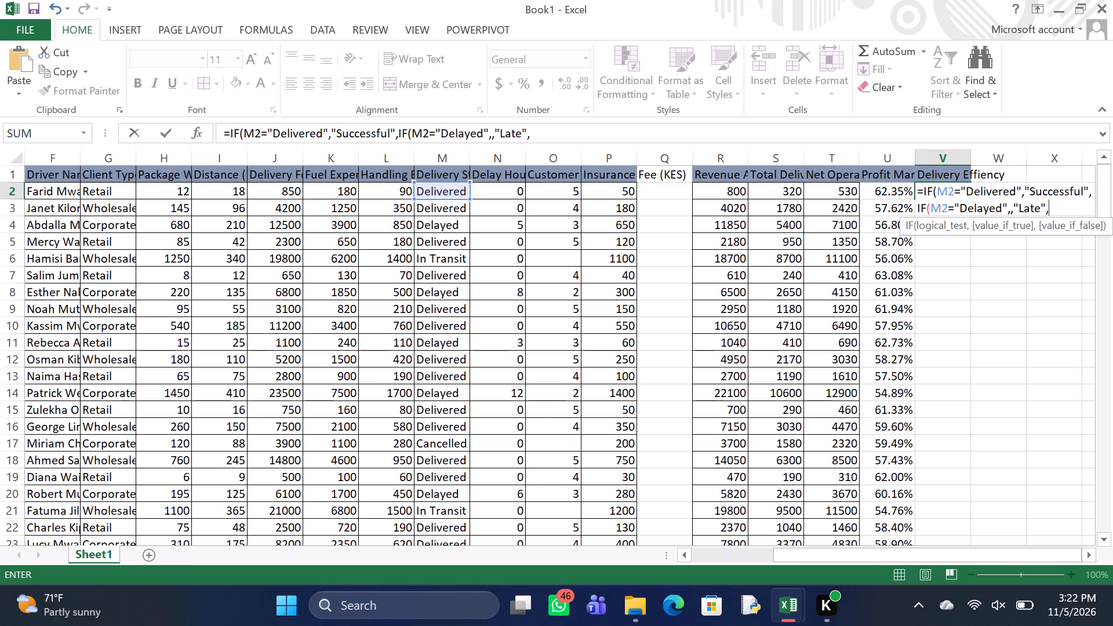
Correct the doubled comma before "Late" in the V2 formula to a single comma.
left_click(494, 133)
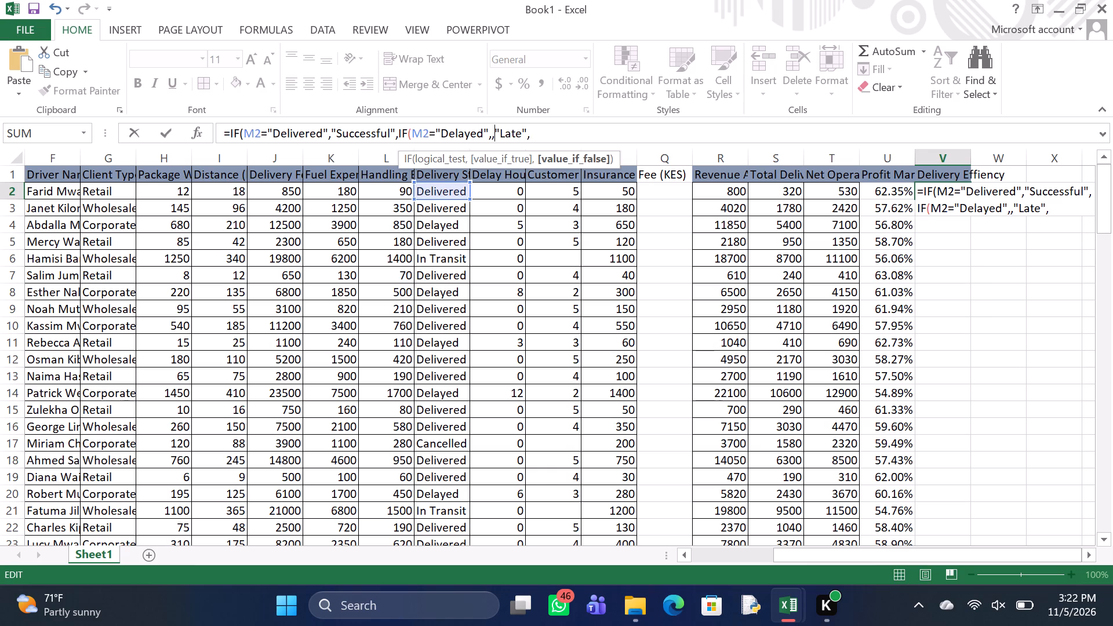
key("BackSpace")
key("BackSpace")
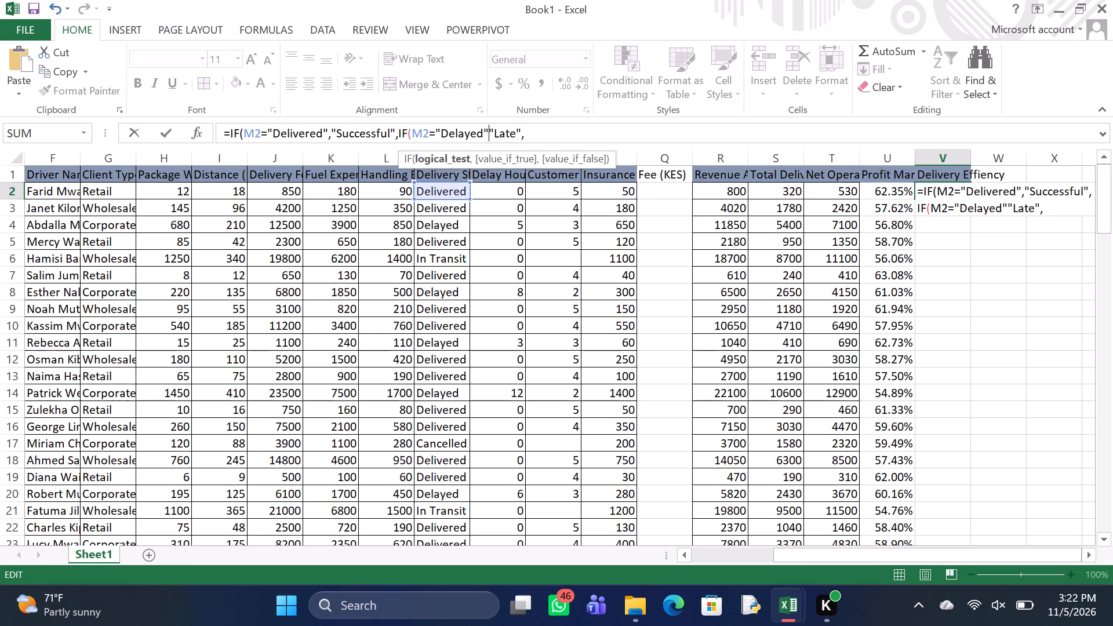
key("comma")
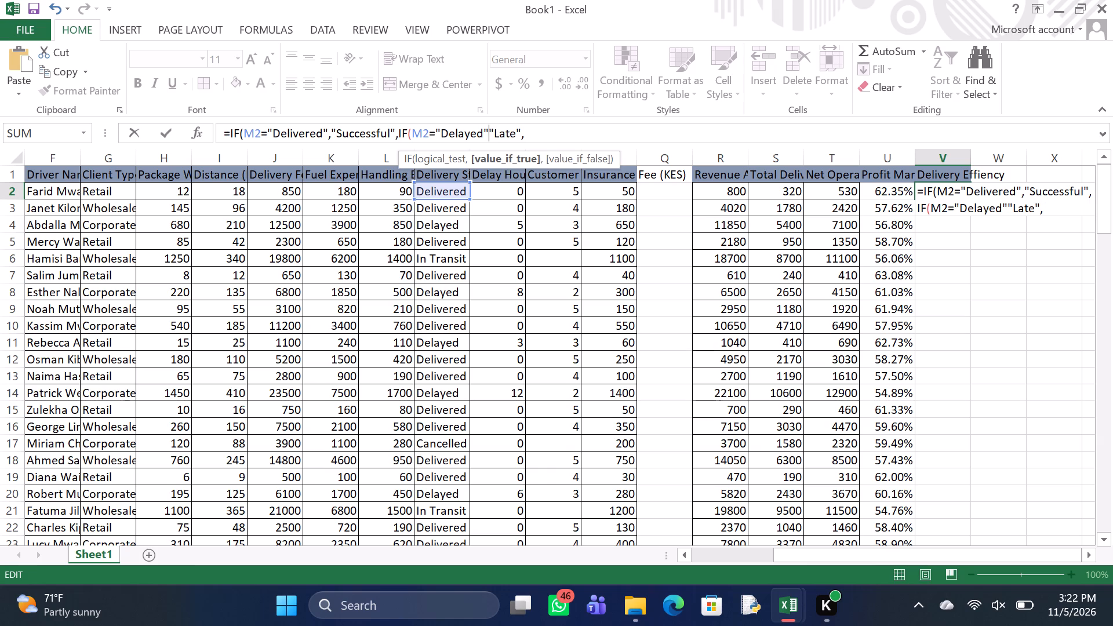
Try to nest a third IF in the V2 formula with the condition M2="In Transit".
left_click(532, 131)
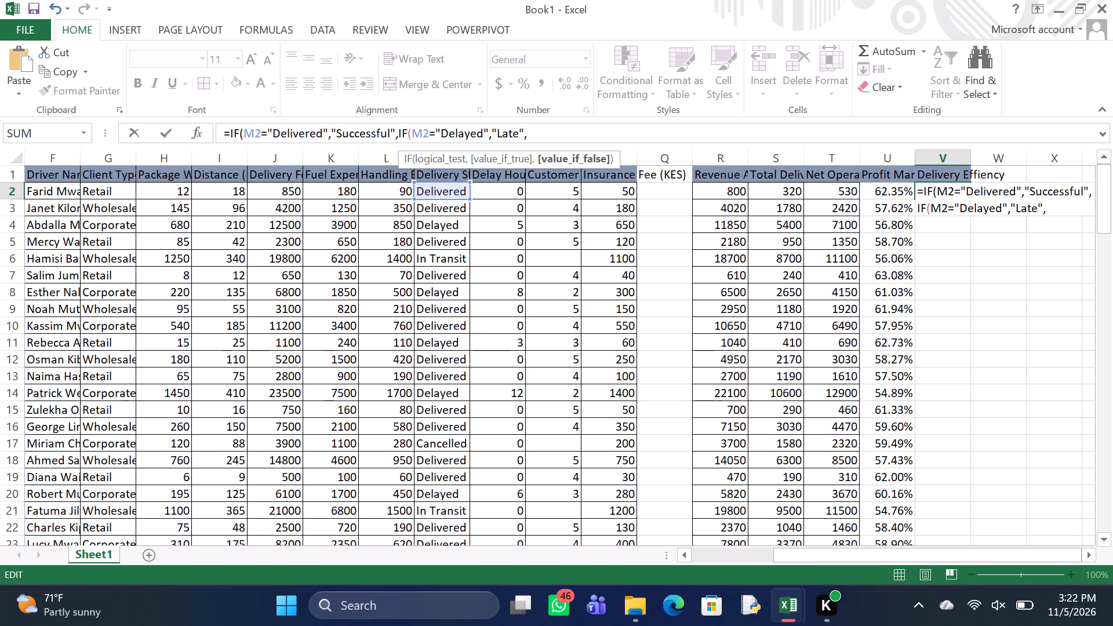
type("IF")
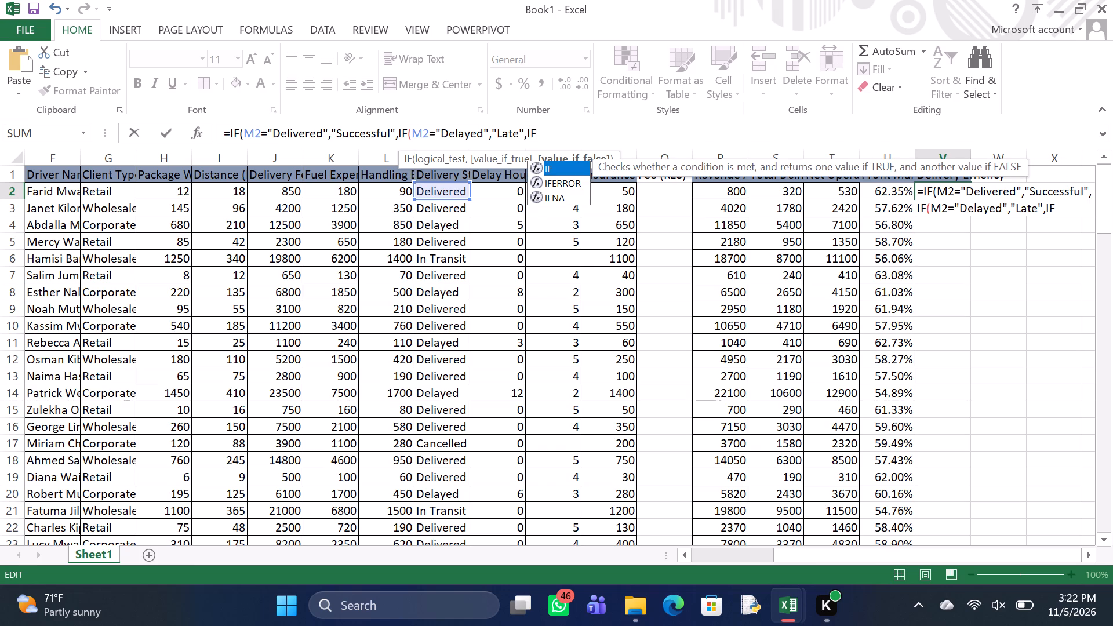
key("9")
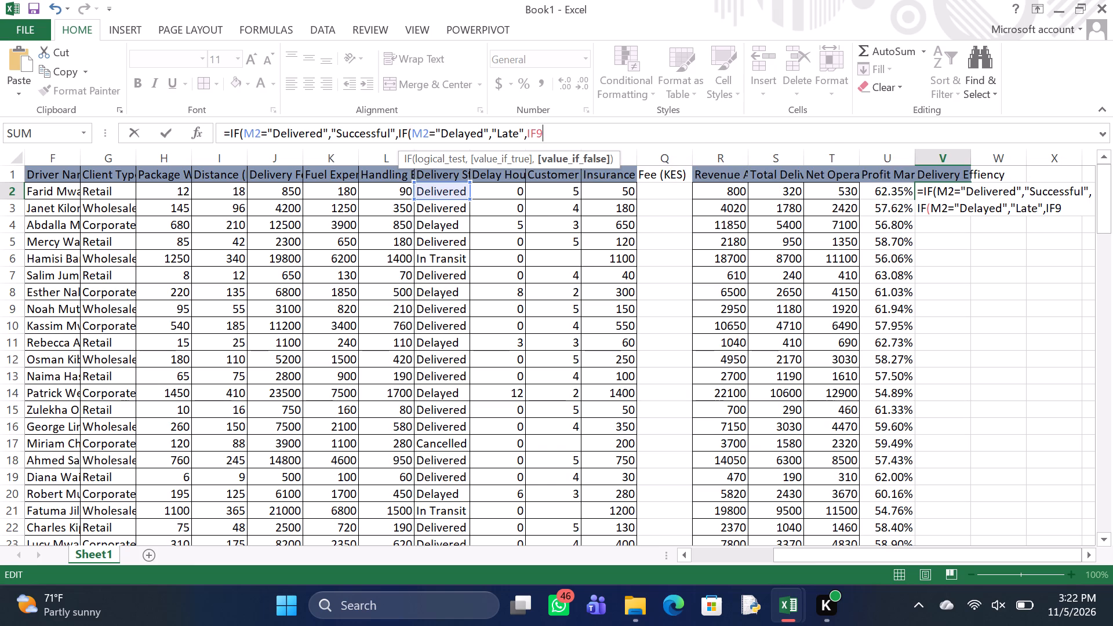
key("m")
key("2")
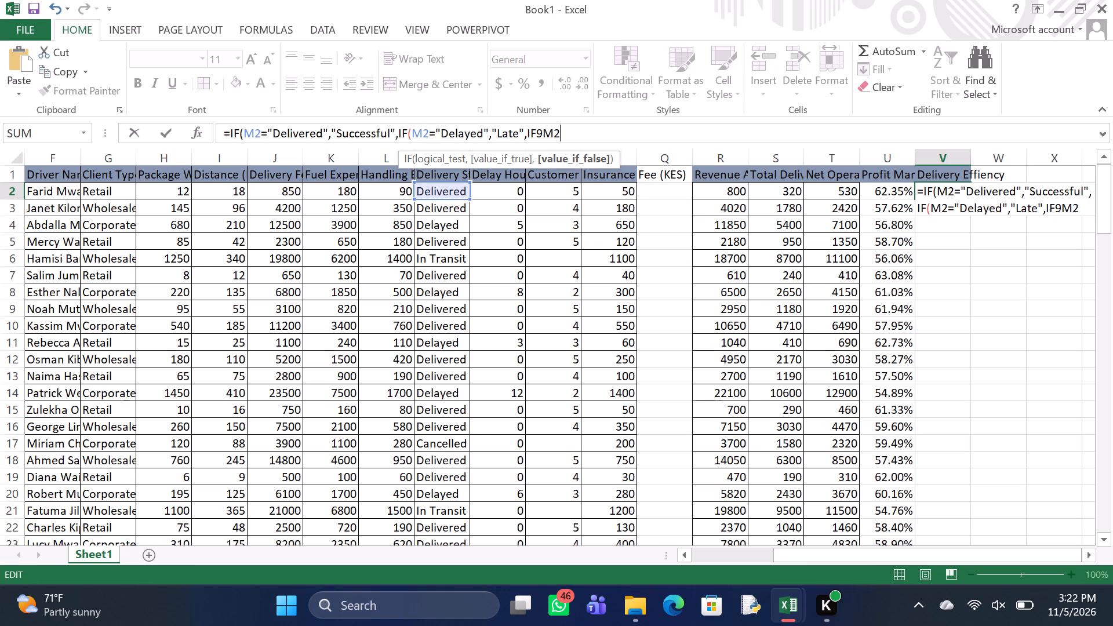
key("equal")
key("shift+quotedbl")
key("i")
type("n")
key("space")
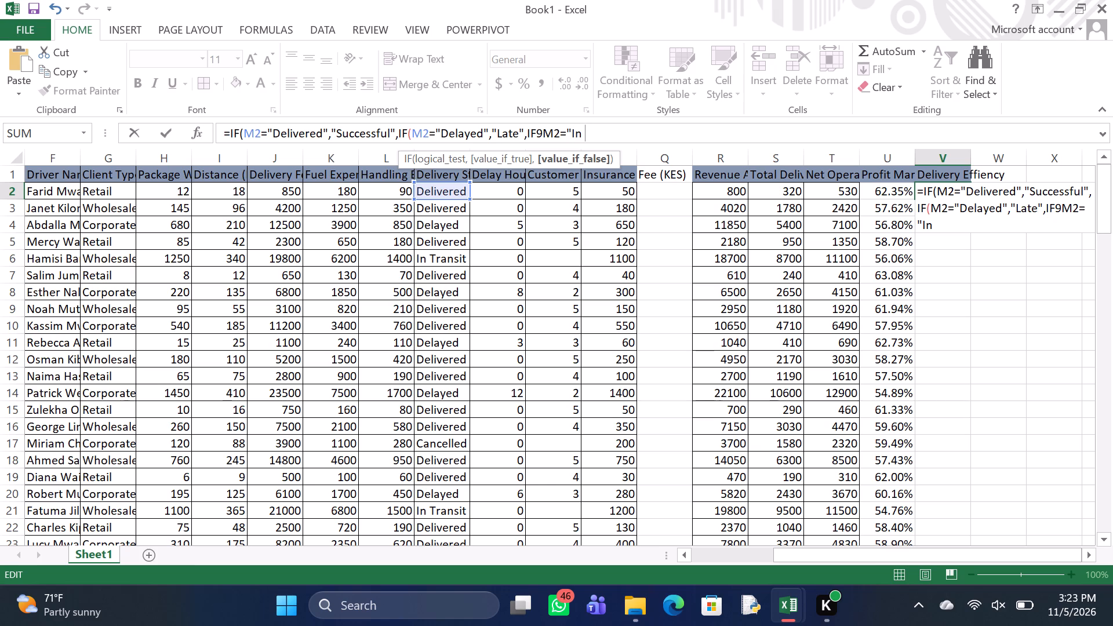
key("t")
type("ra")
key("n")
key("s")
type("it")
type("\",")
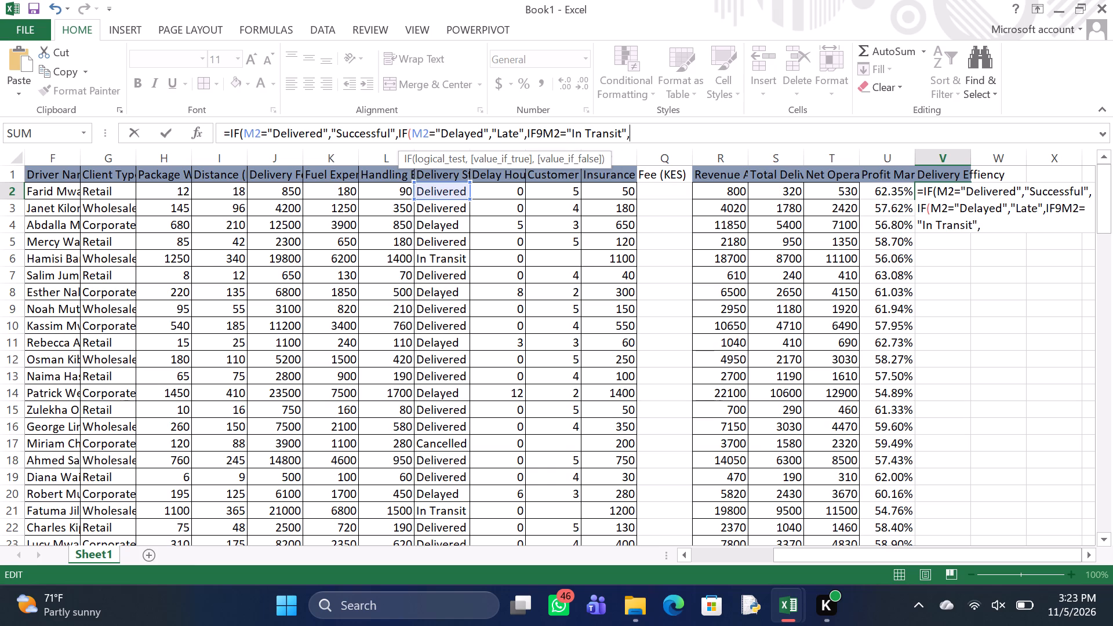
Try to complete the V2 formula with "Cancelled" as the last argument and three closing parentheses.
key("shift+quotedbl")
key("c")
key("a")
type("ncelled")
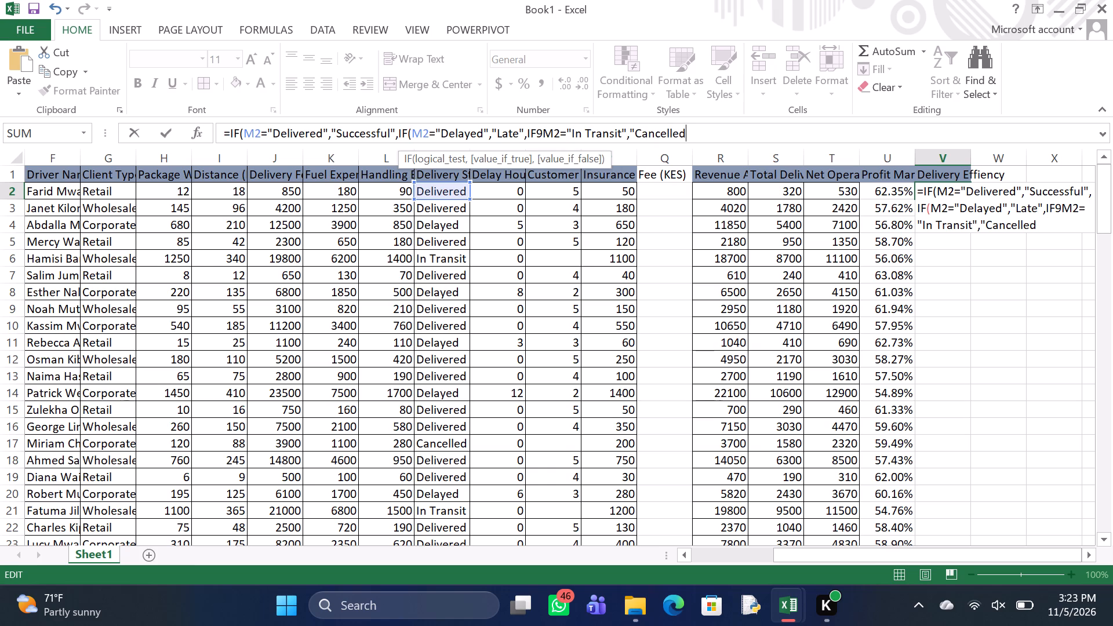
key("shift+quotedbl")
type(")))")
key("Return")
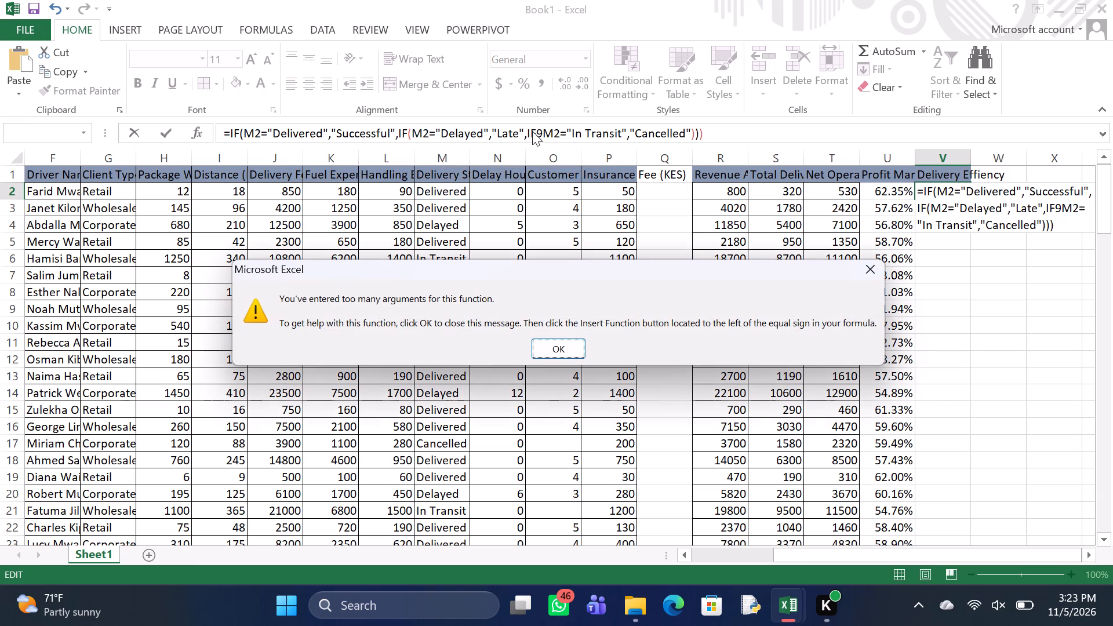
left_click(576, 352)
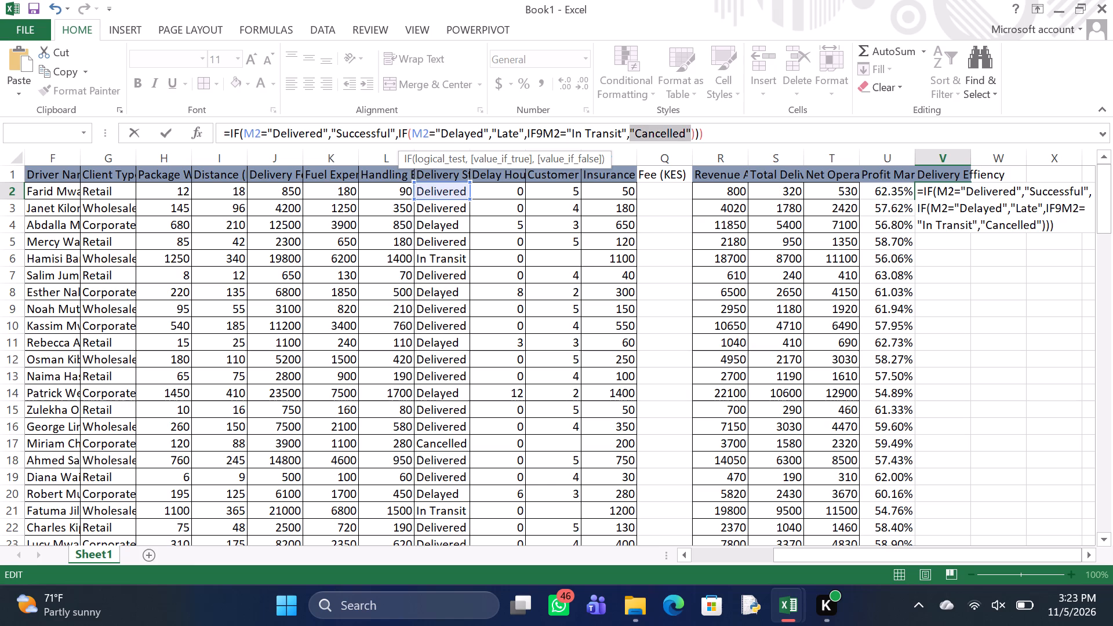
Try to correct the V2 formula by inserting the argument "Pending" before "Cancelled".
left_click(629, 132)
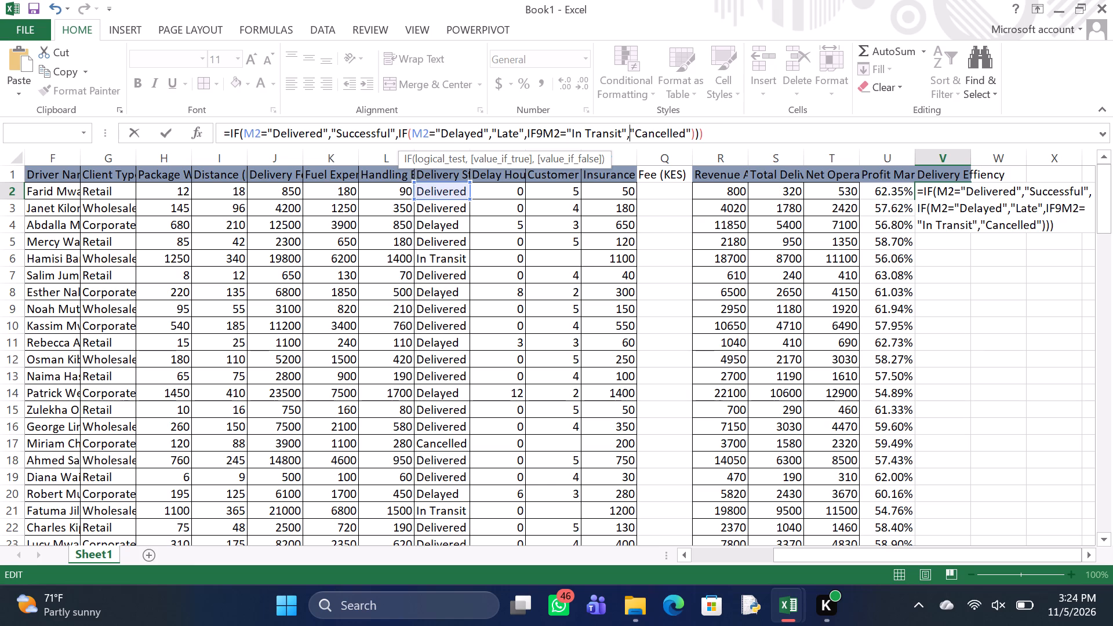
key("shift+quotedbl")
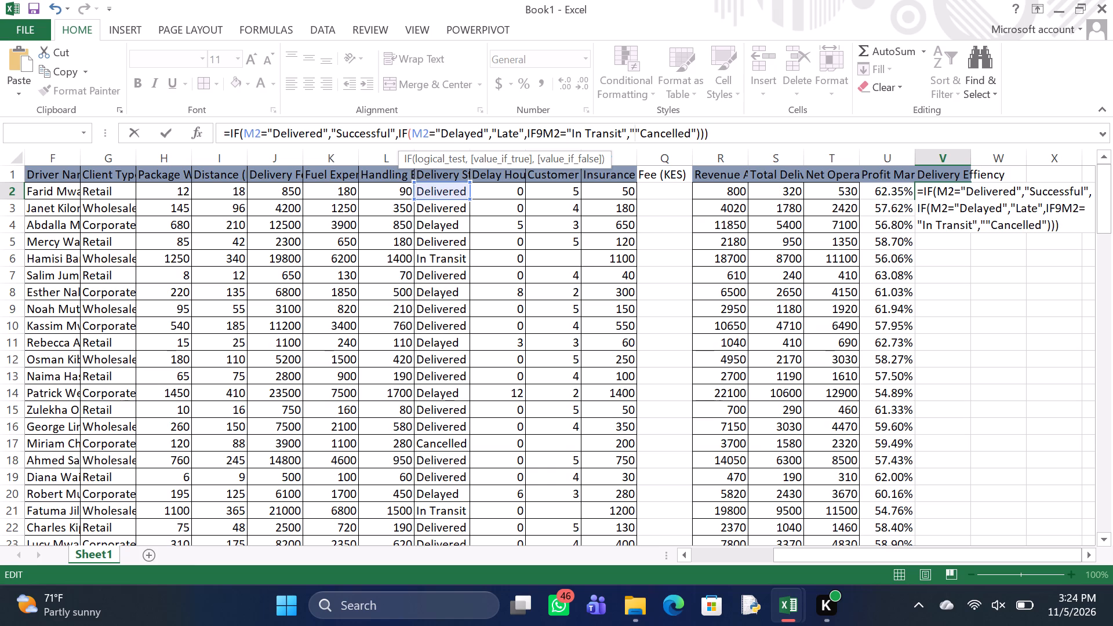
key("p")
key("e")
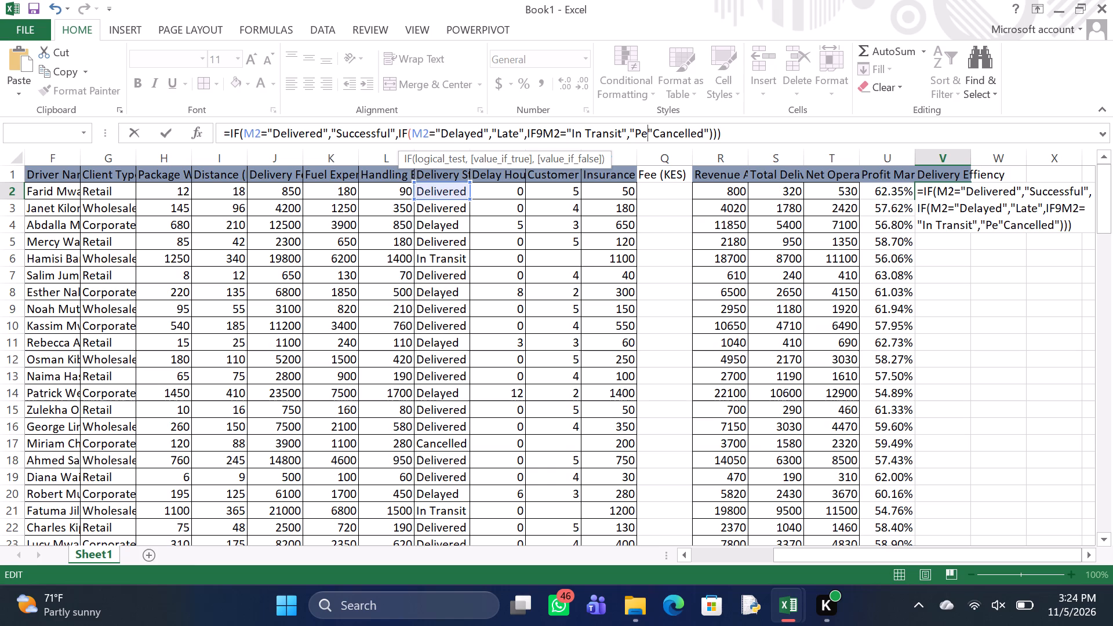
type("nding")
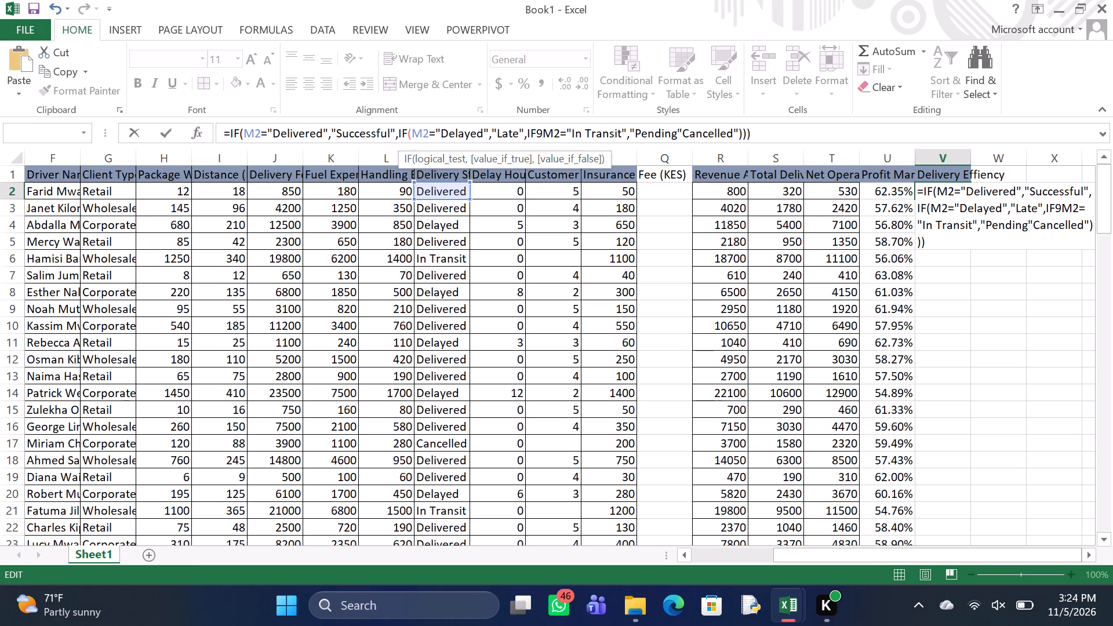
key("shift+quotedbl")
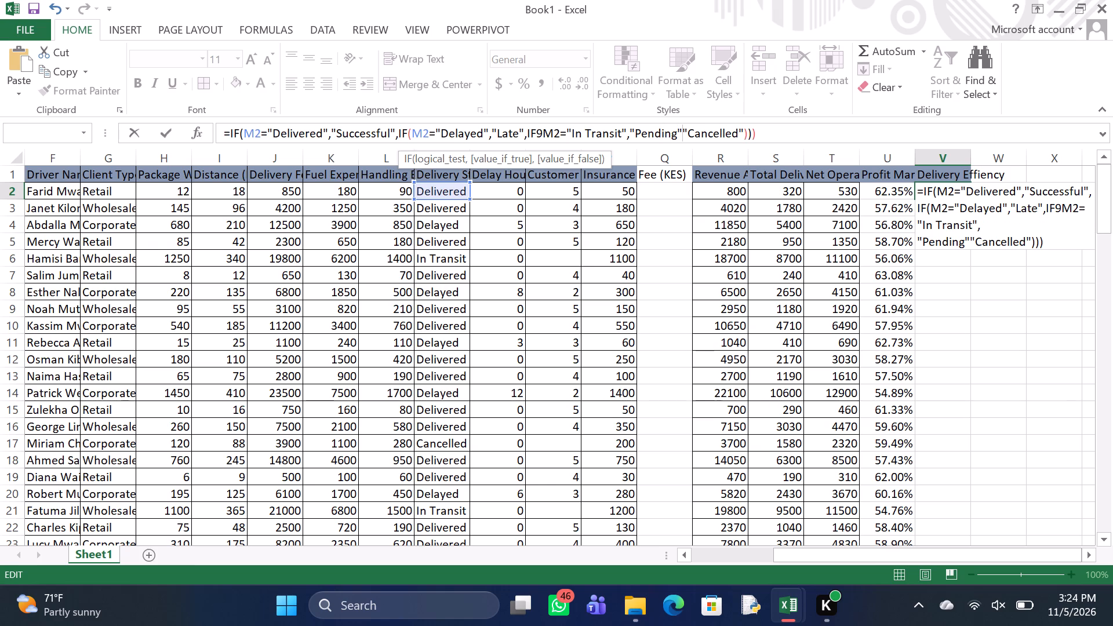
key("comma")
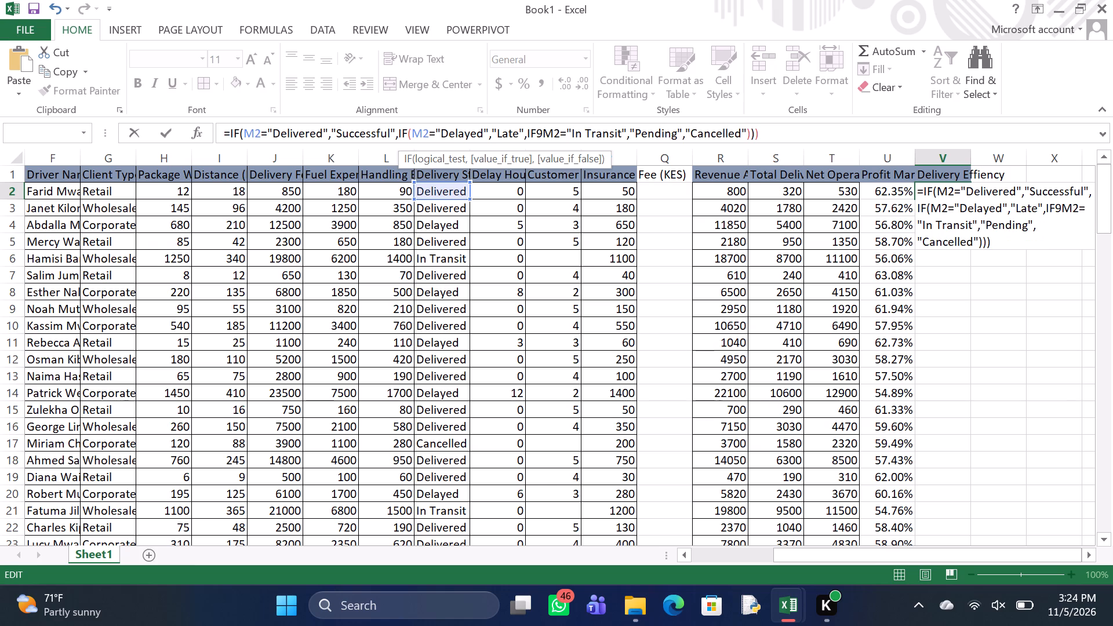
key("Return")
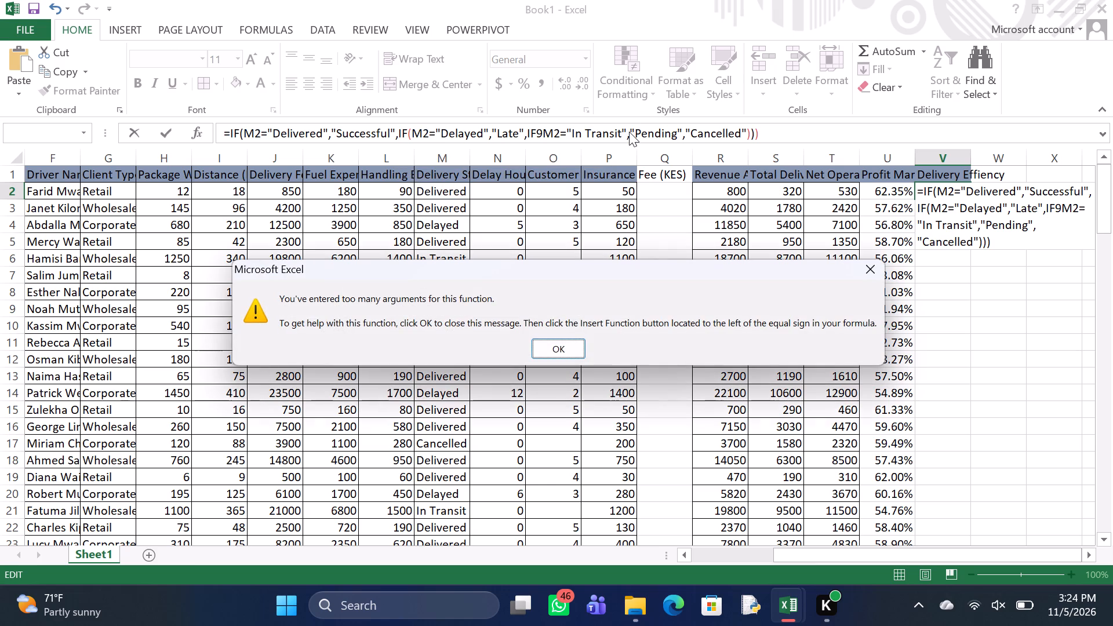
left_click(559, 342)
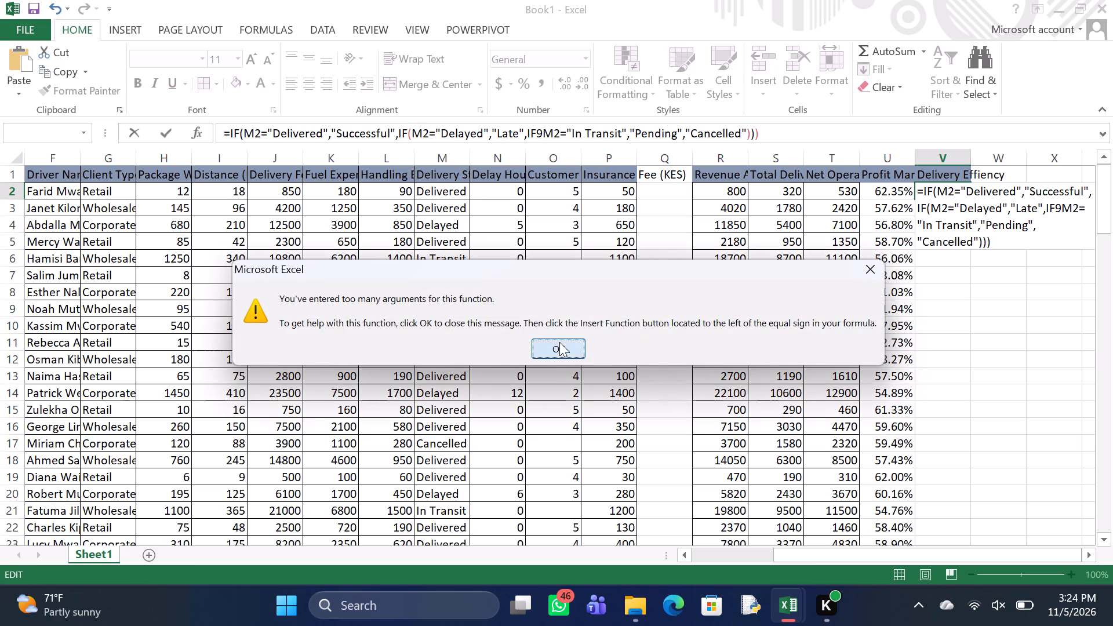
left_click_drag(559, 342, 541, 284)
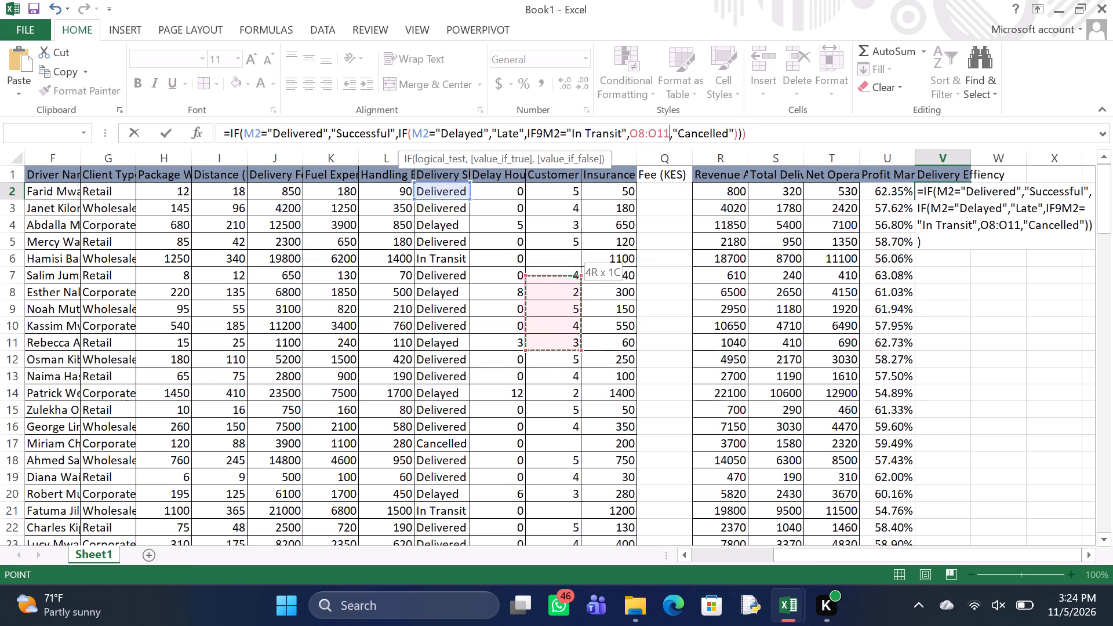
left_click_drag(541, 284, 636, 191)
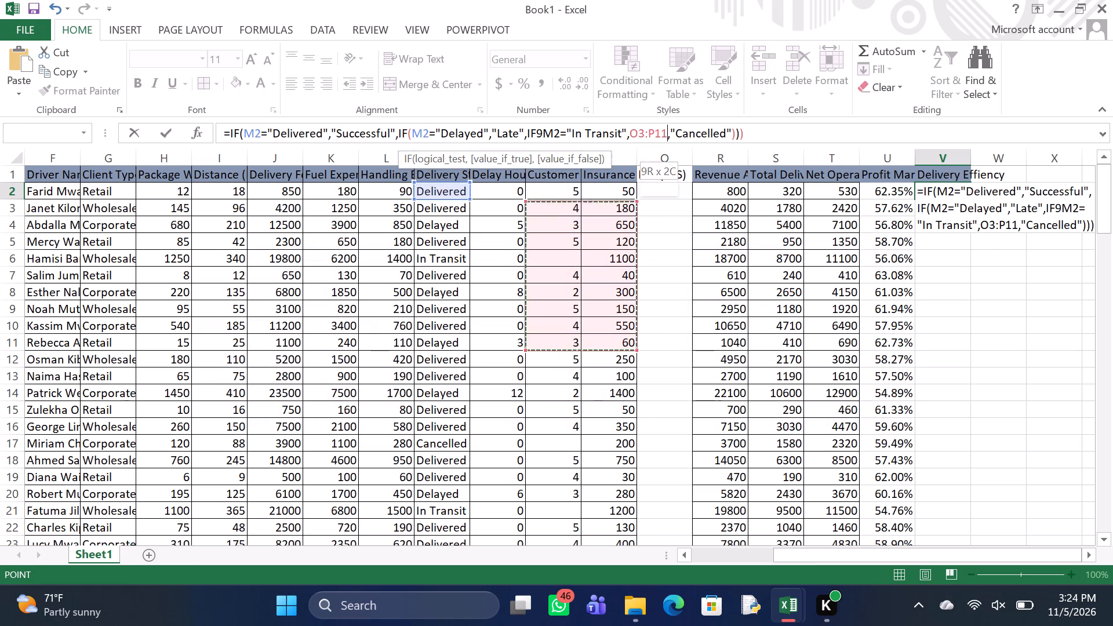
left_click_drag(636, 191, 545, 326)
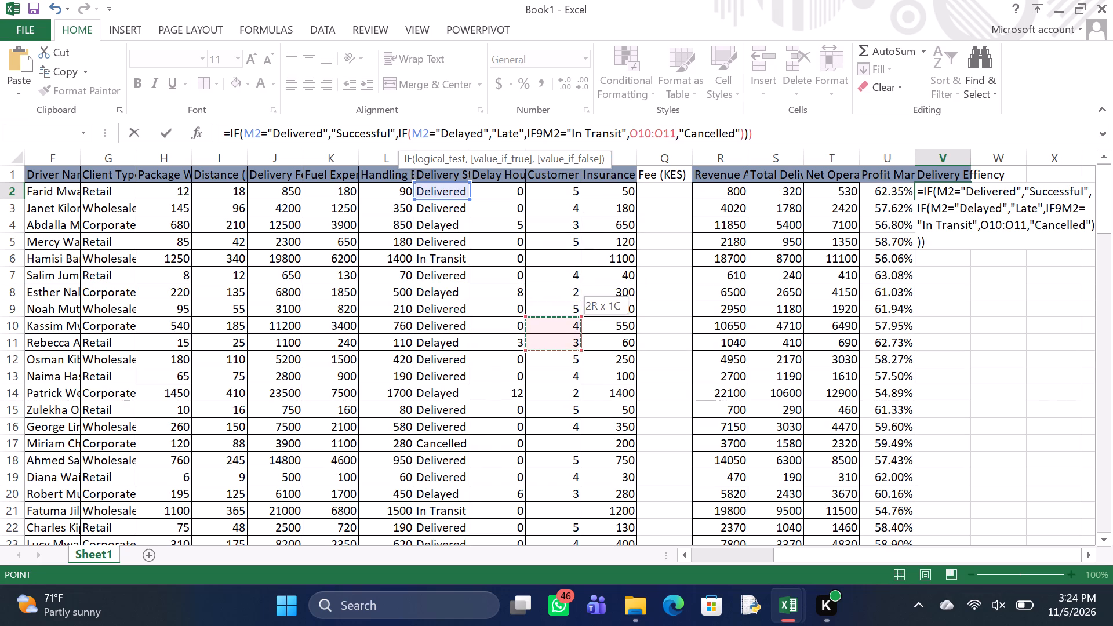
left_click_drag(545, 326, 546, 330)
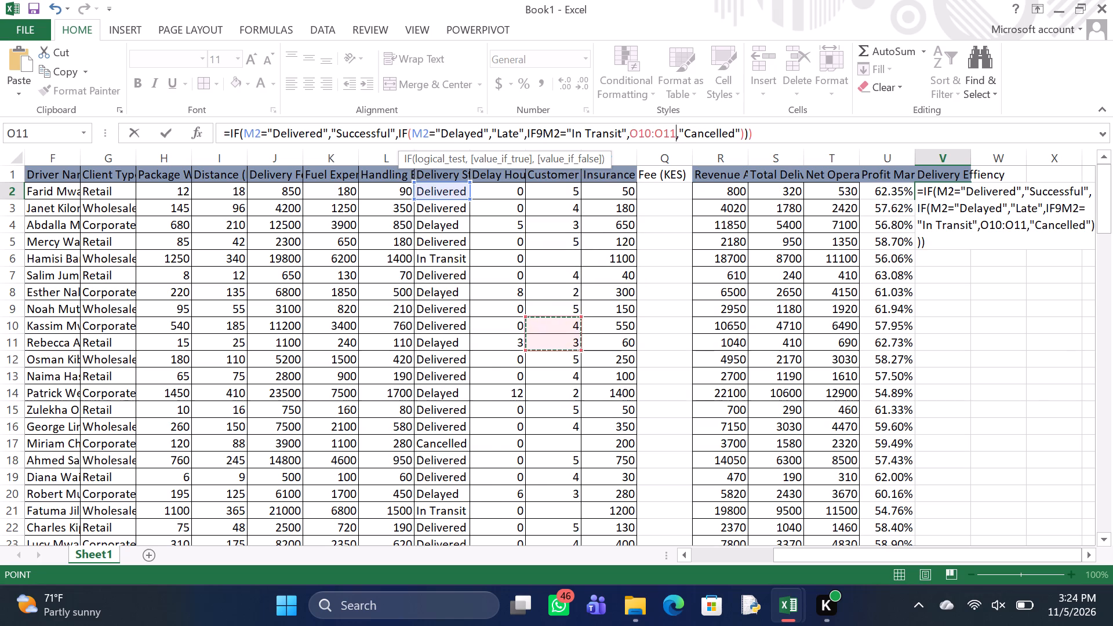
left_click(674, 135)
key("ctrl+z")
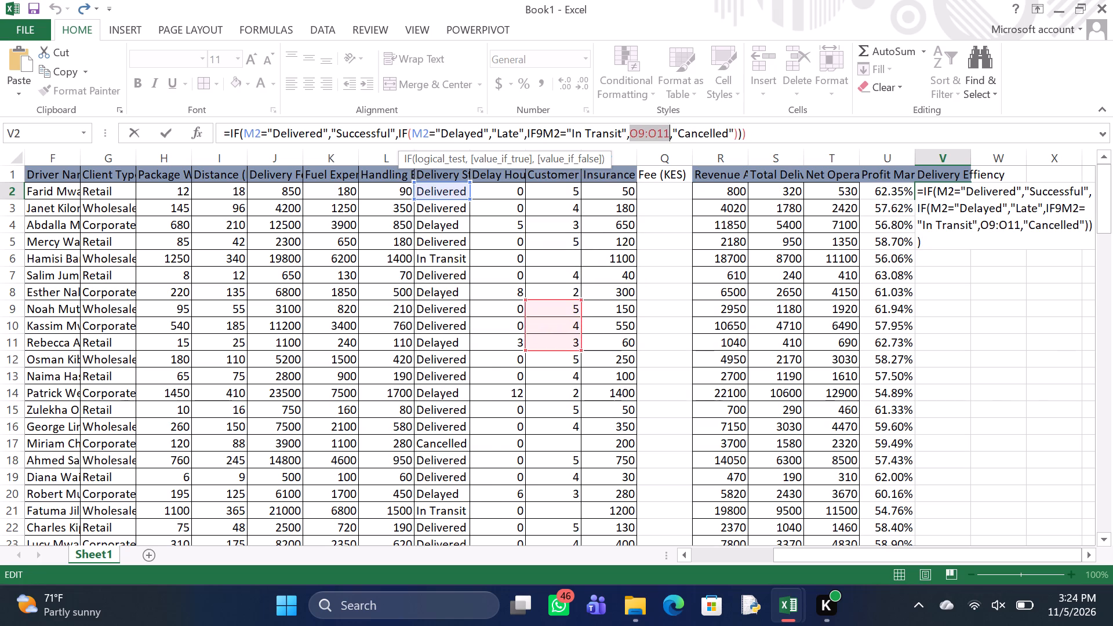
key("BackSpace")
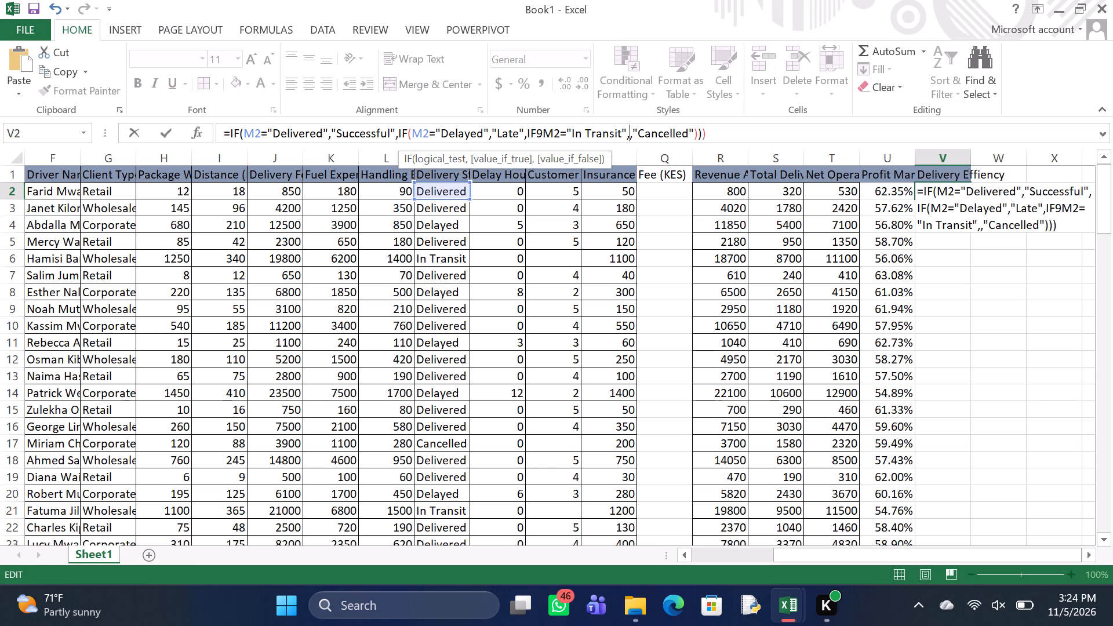
Delete the V2 formula back to its opening =IF(M.
left_click(806, 126)
key("BackSpace")
key("BackSpace")
key("BackSpace")
key("BackSpace")
key("BackSpace")
key("BackSpace")
key("BackSpace")
key("BackSpace")
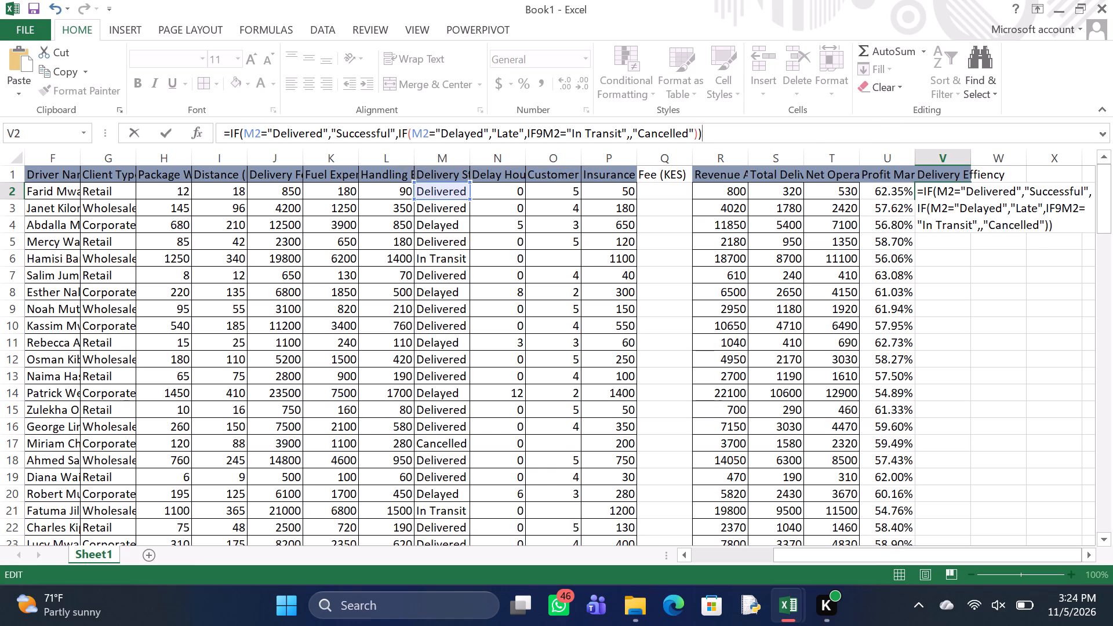
key("BackSpace")
key("BackSpace")
key("BackSpace")
key("BackSpace")
key("BackSpace")
key("BackSpace")
key("BackSpace")
key("BackSpace")
key("BackSpace")
key("BackSpace")
key("BackSpace")
key("BackSpace")
key("BackSpace")
key("BackSpace")
key("BackSpace")
key("BackSpace")
key("BackSpace")
key("BackSpace")
key("BackSpace")
key("BackSpace")
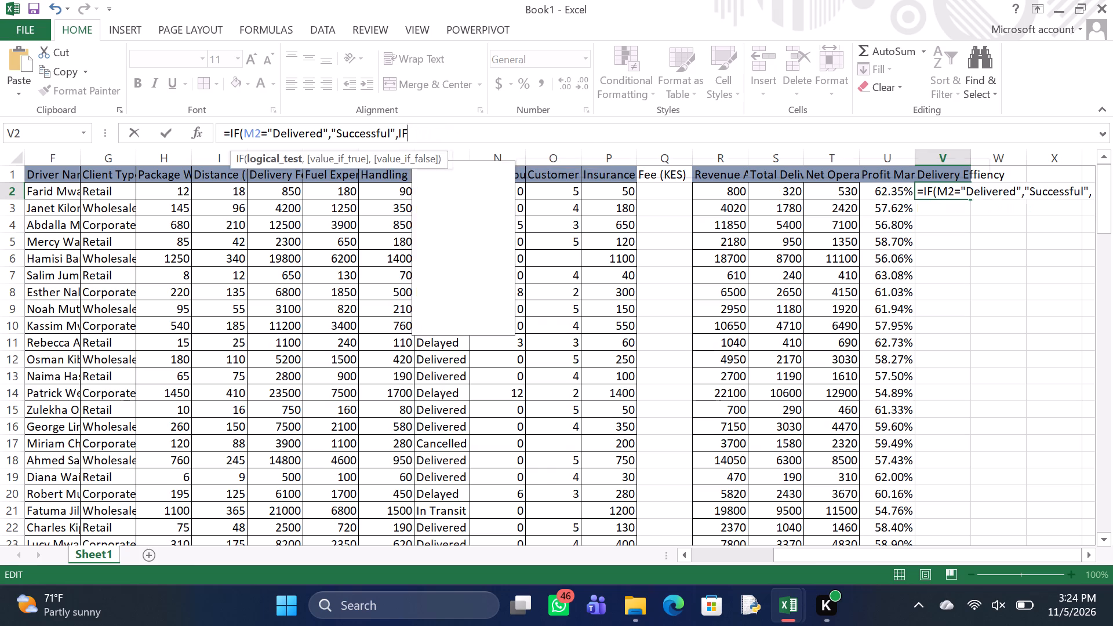
key("BackSpace")
key("BackSpace")
key("BackSpace")
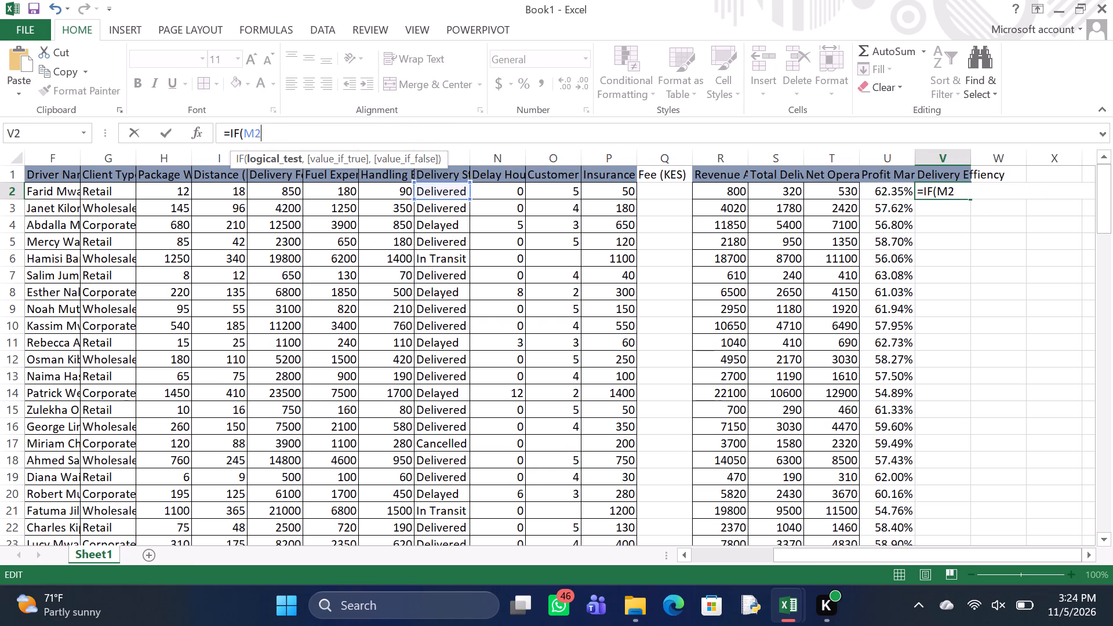
key("BackSpace")
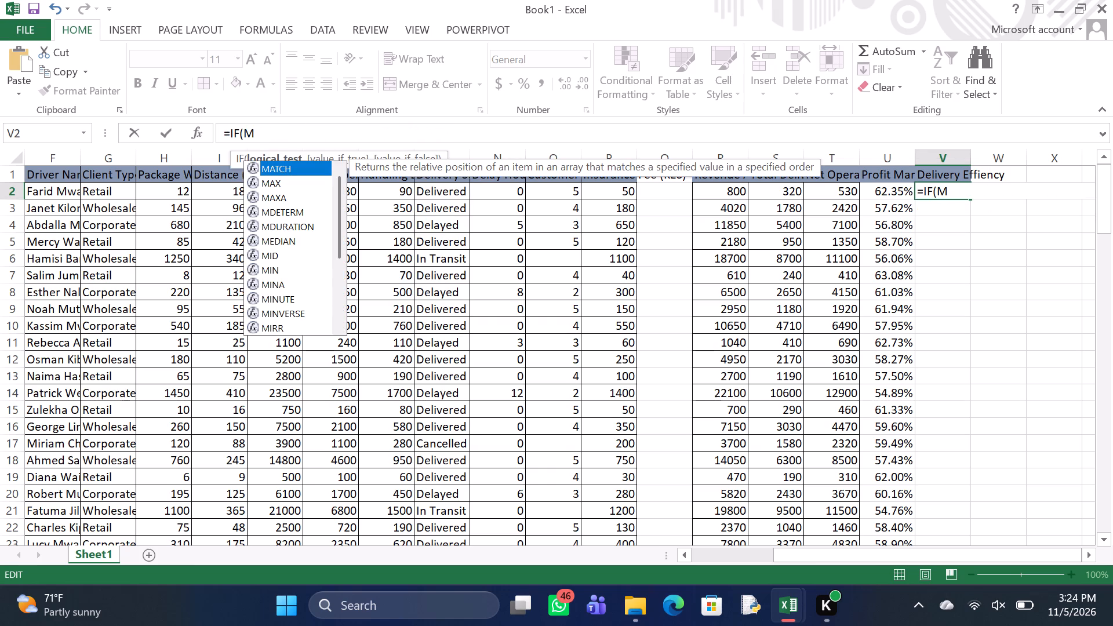
Continue the V2 formula with the condition M2="Delivered" returning "Successful".
key("2")
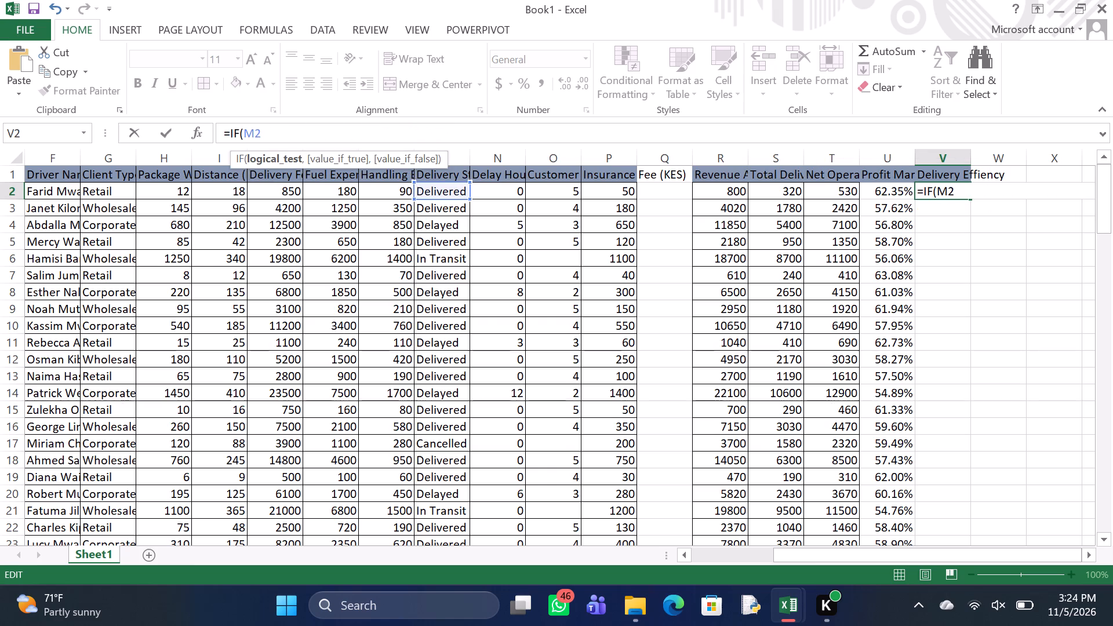
key("equal")
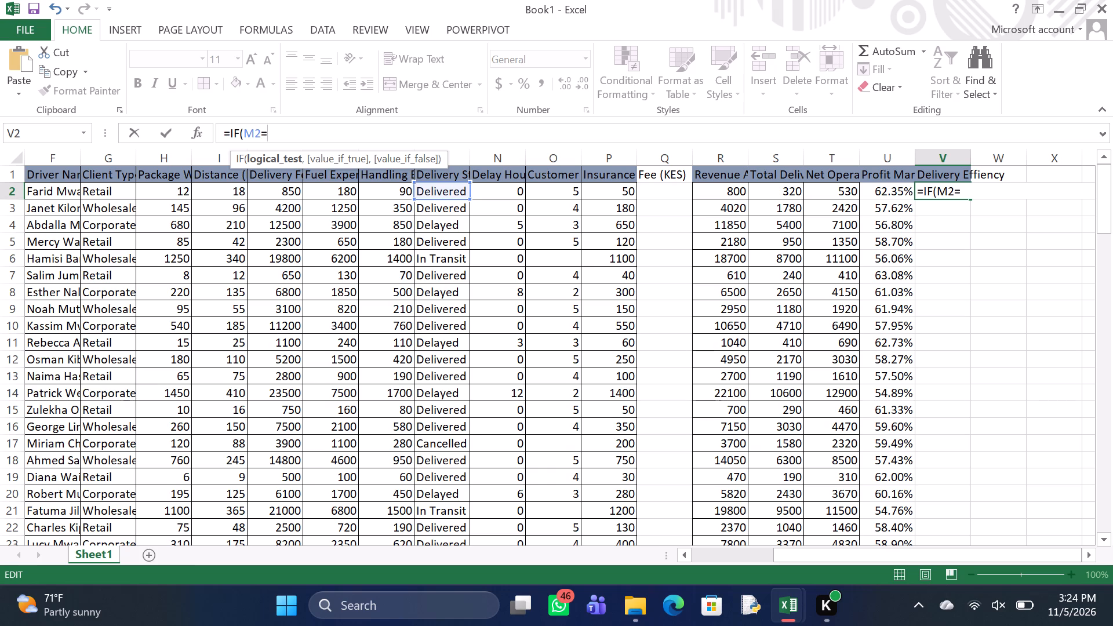
key("shift+quotedbl")
key("d")
type("elivered")
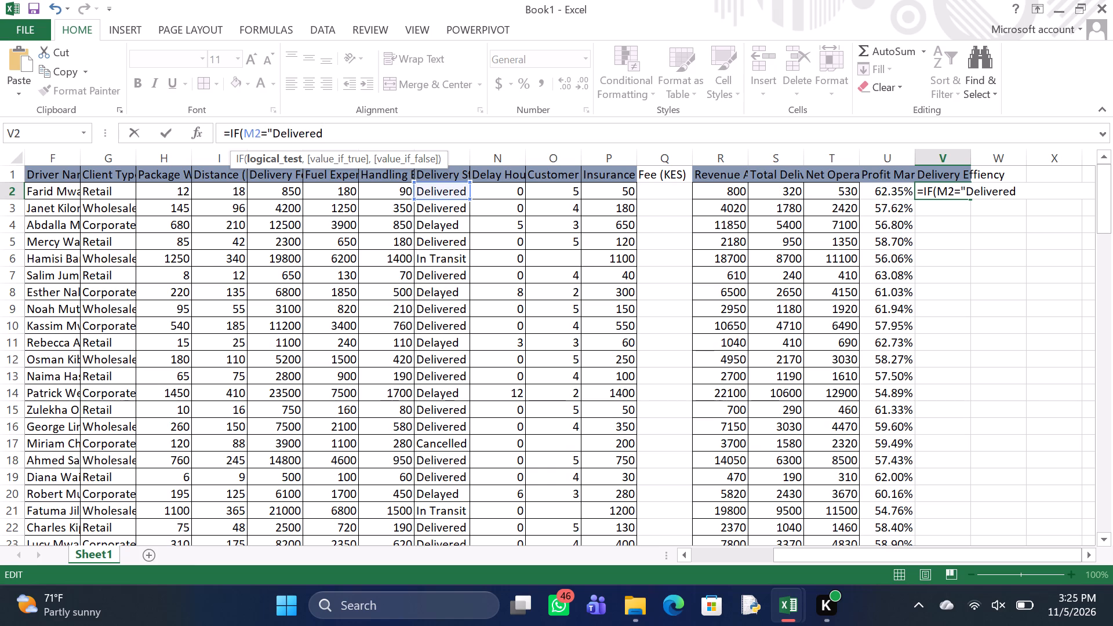
type("\",\"")
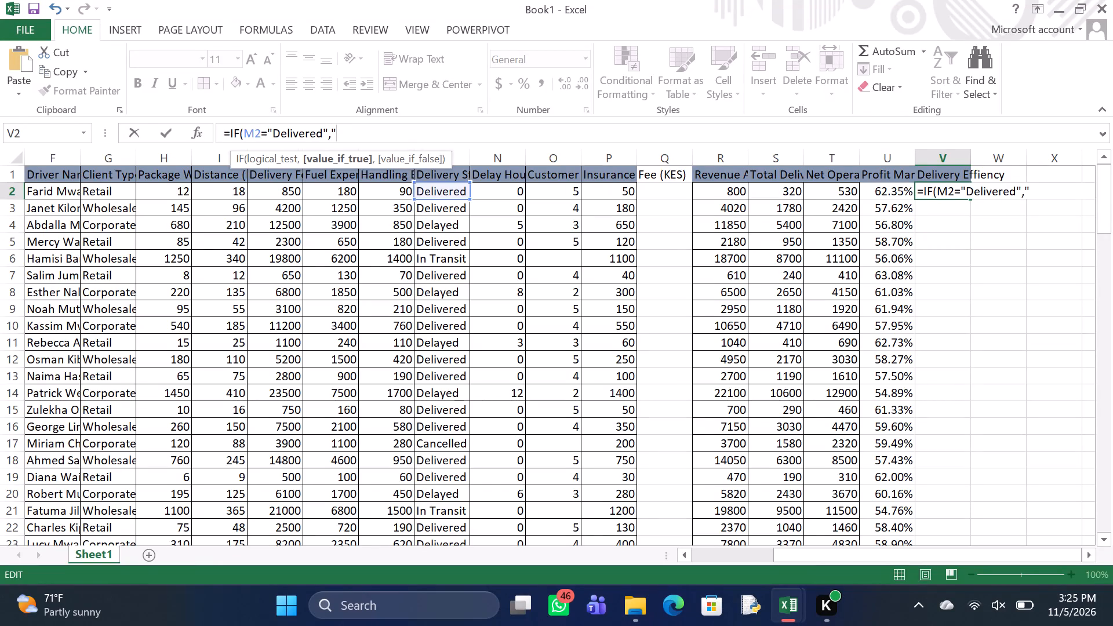
key("s")
key("u")
type("cc")
type("essfu")
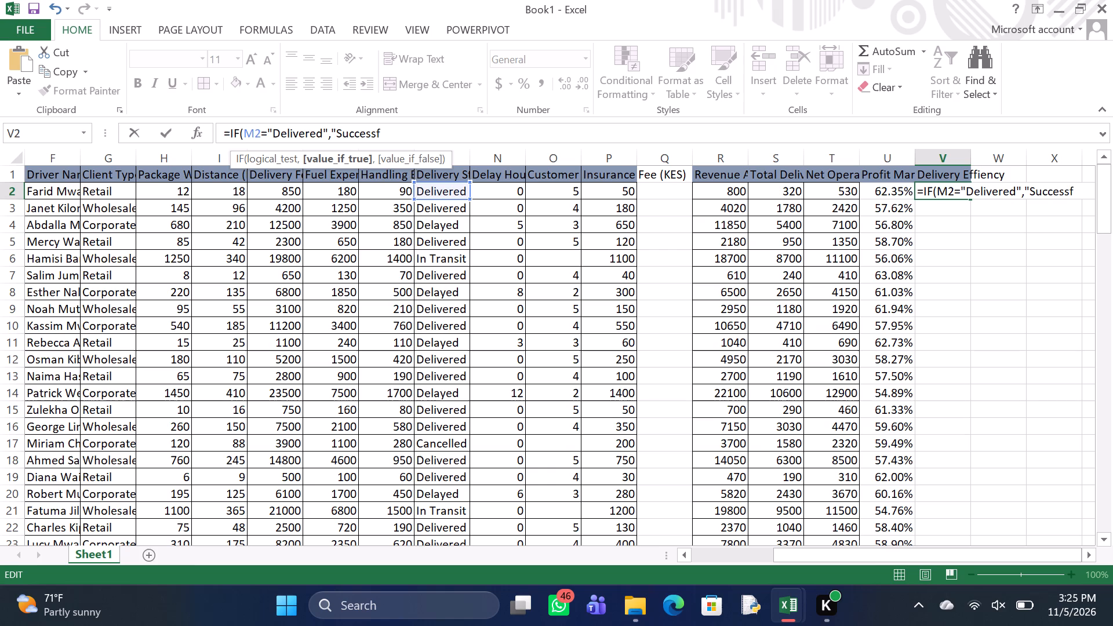
key("l")
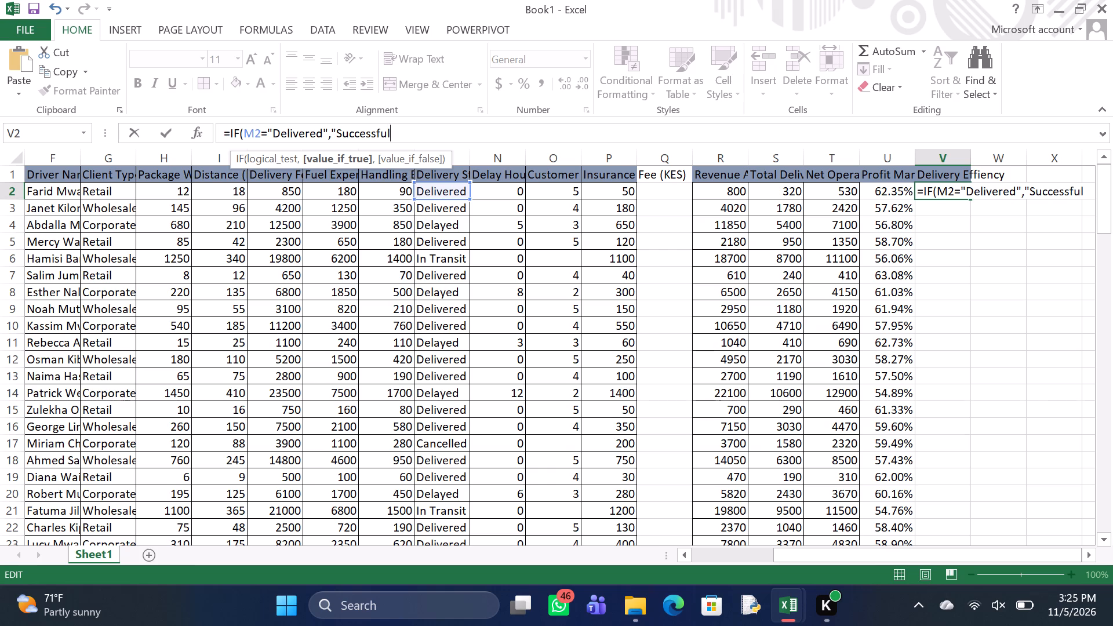
key("shift+quotedbl")
key("comma")
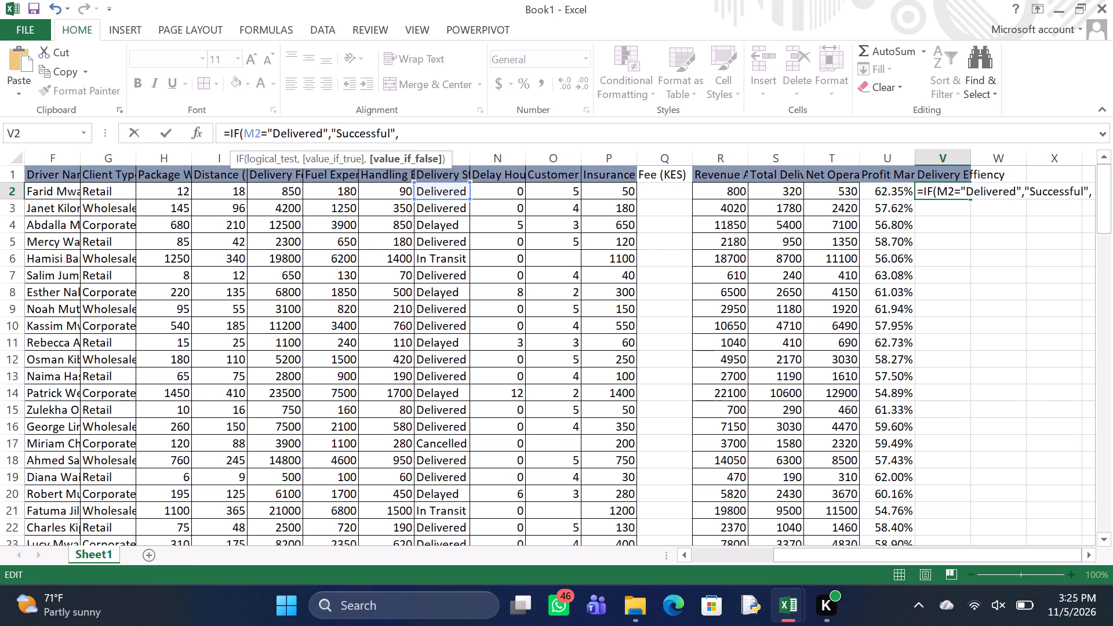
Nest a second IF in the V2 formula that returns "Late" when M2="Delayed".
type("IF")
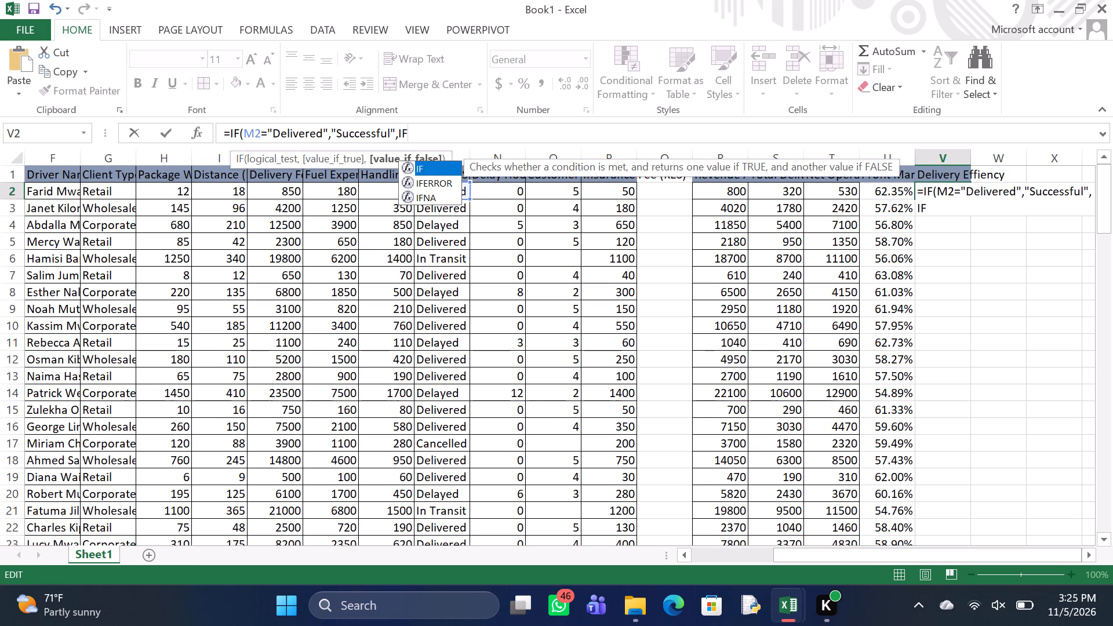
type("(M")
key("2")
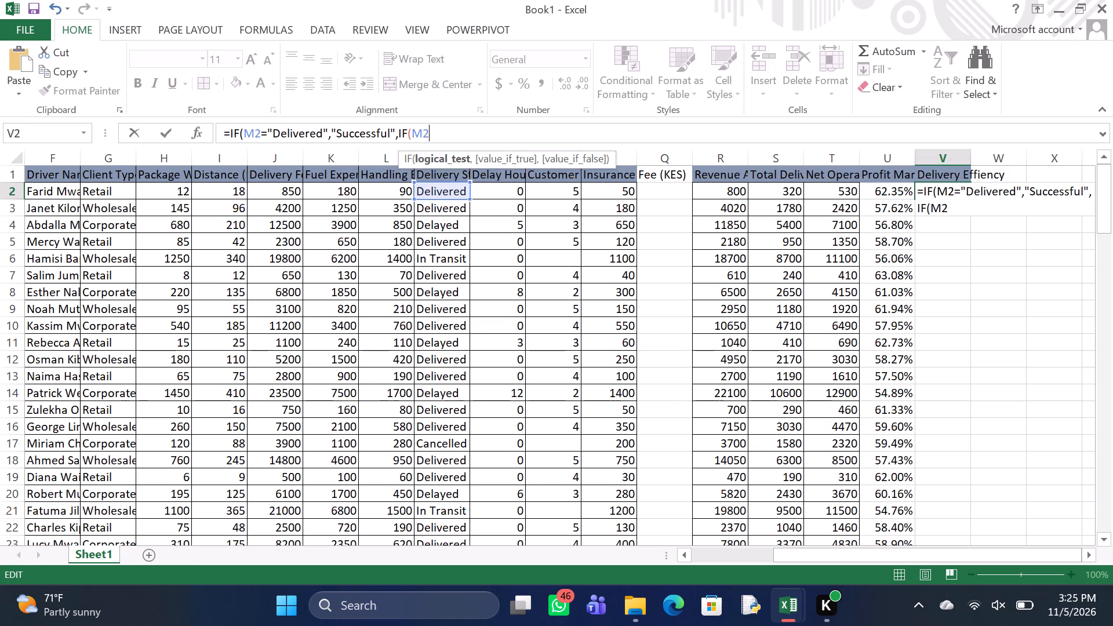
key("equal")
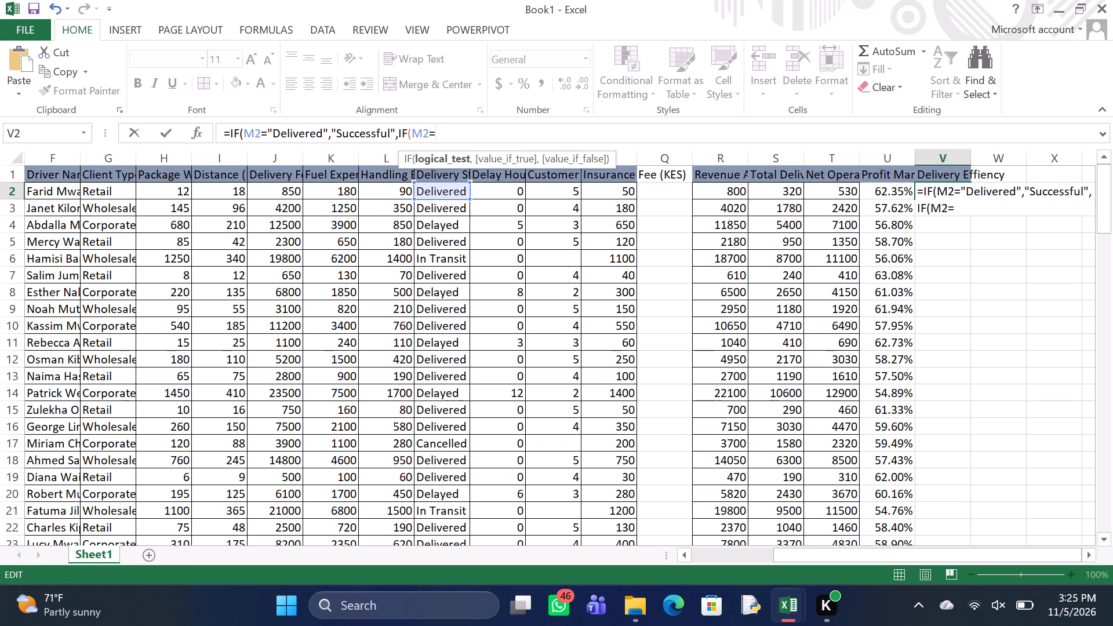
key("shift+quotedbl")
key("d")
type("elayed")
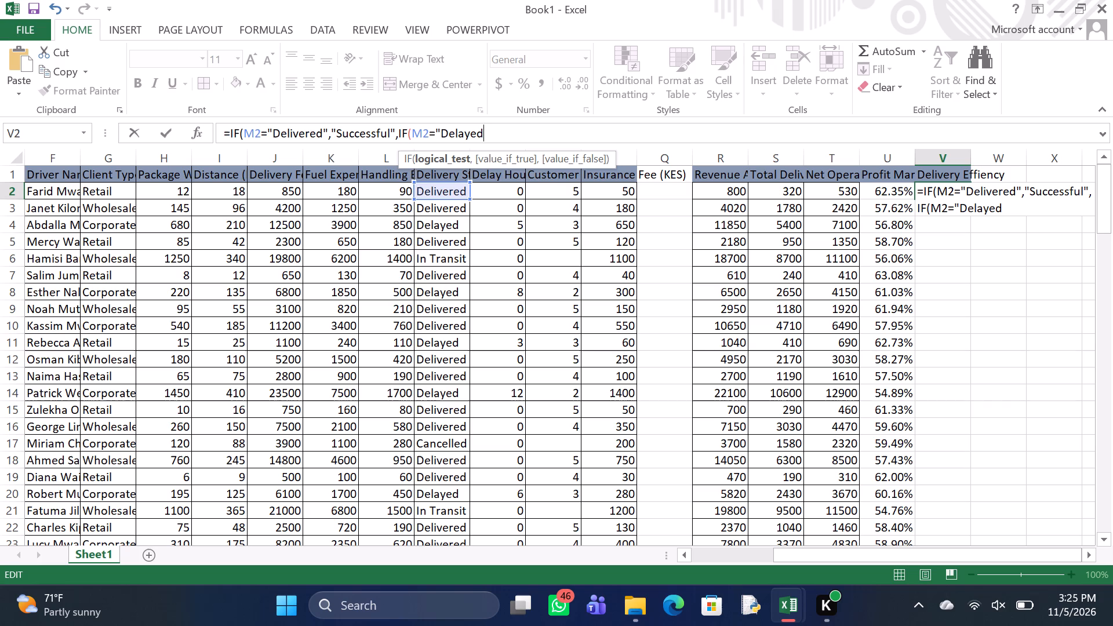
key("shift+quotedbl")
key("comma")
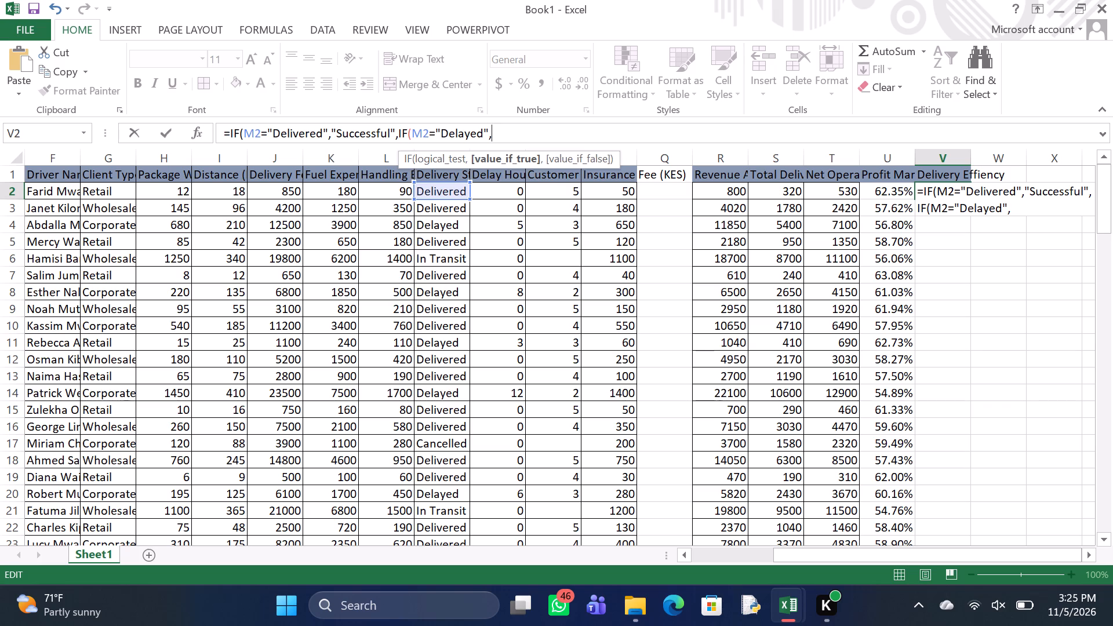
key("shift+quotedbl")
key("l")
type("ate")
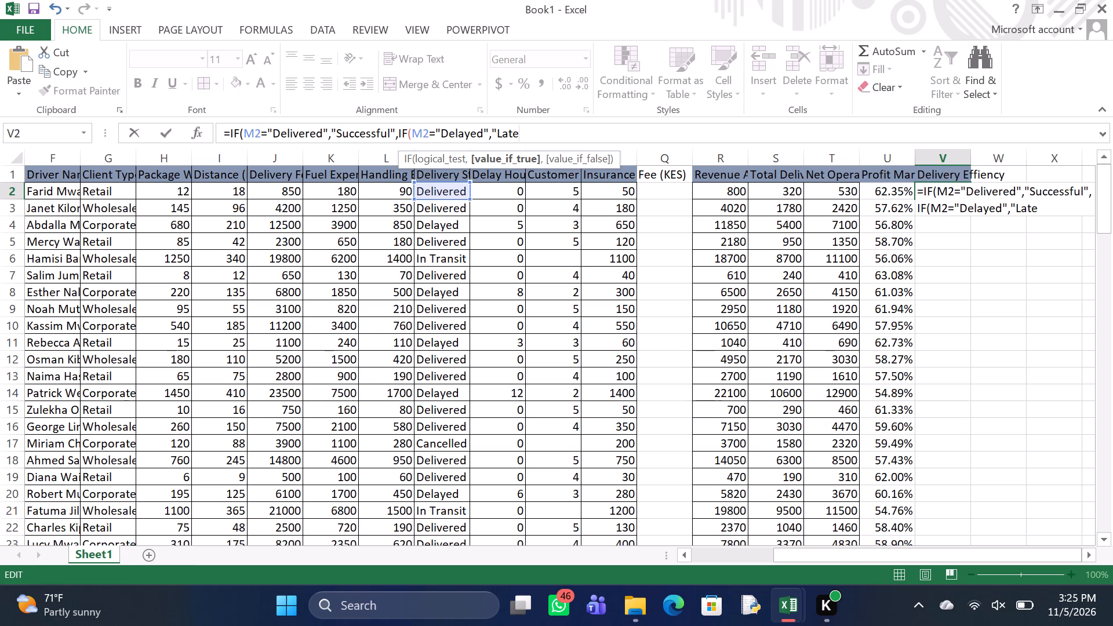
key("shift+quotedbl")
key("comma")
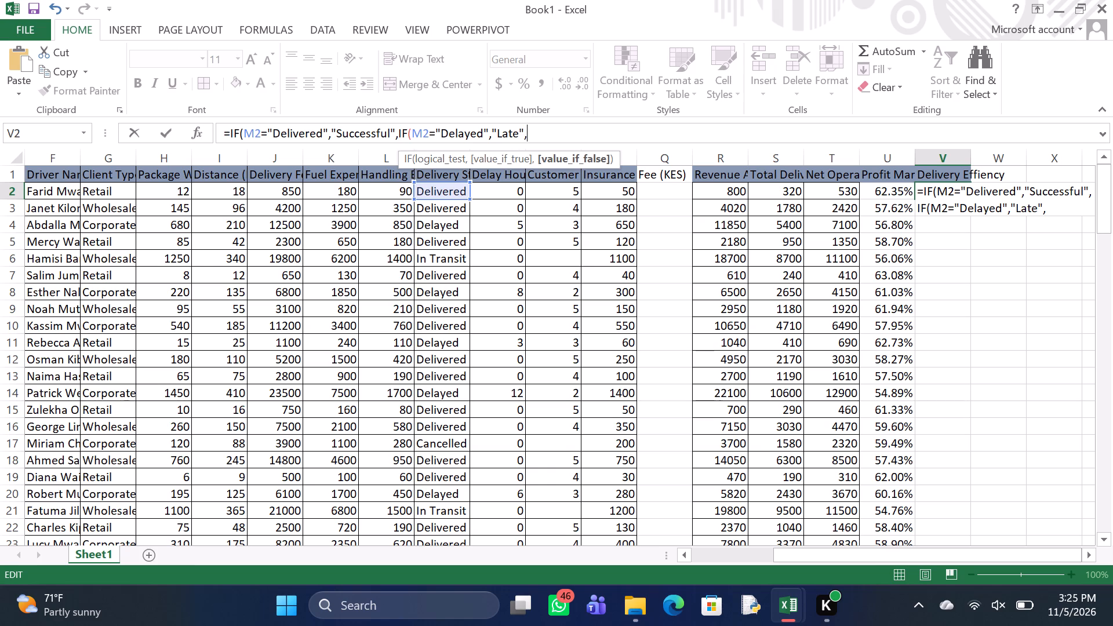
Nest a third IF in the V2 formula that returns "Pending" when M2="In Transit".
type("IF")
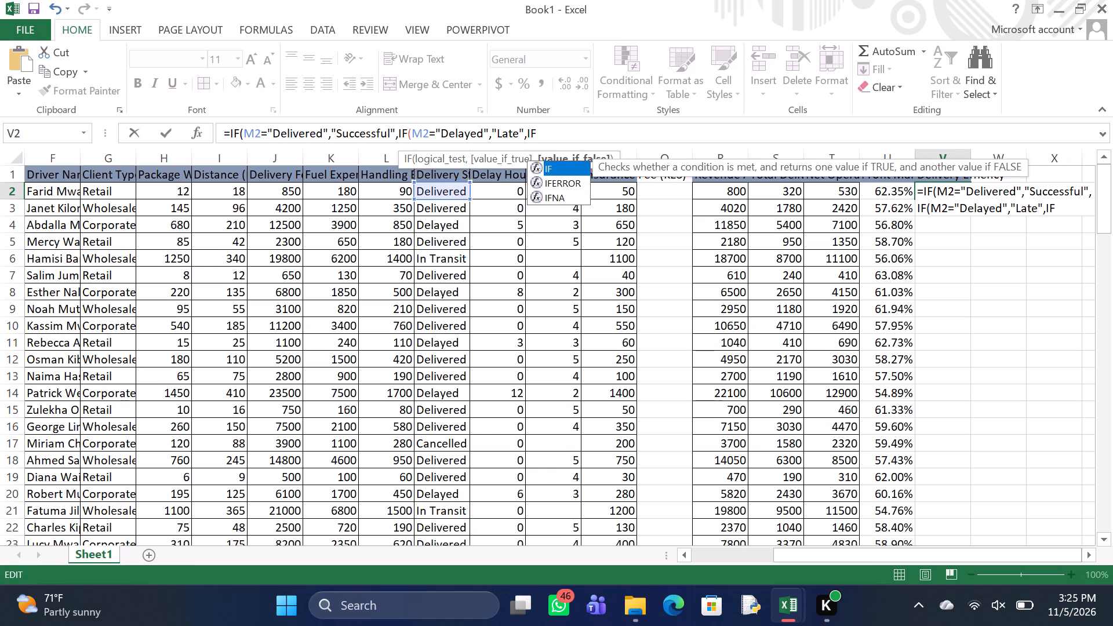
type("(M")
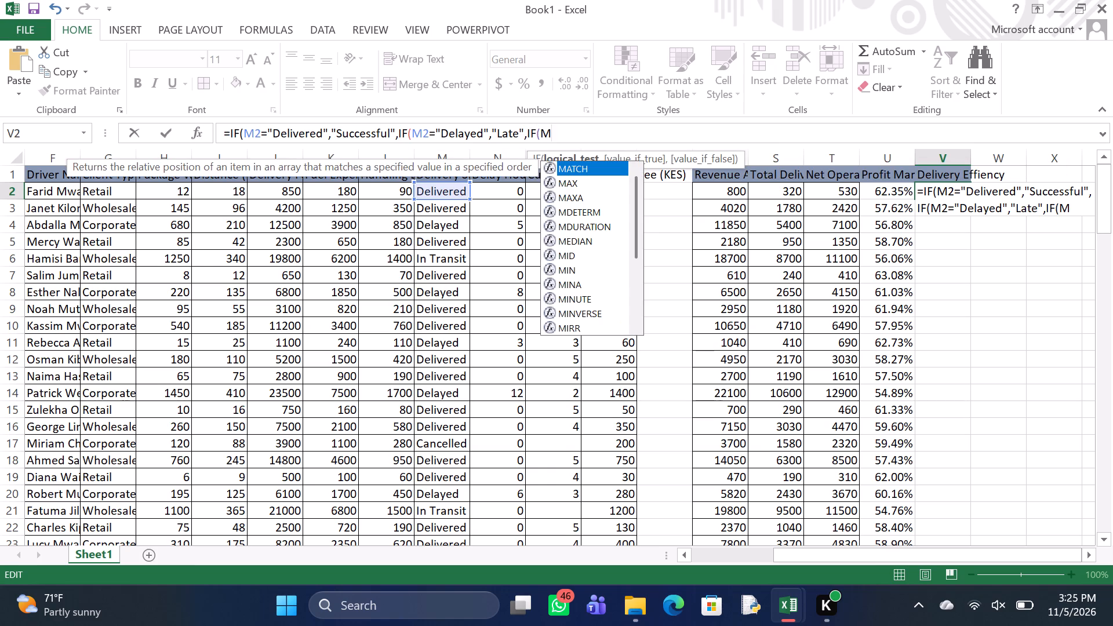
key("2")
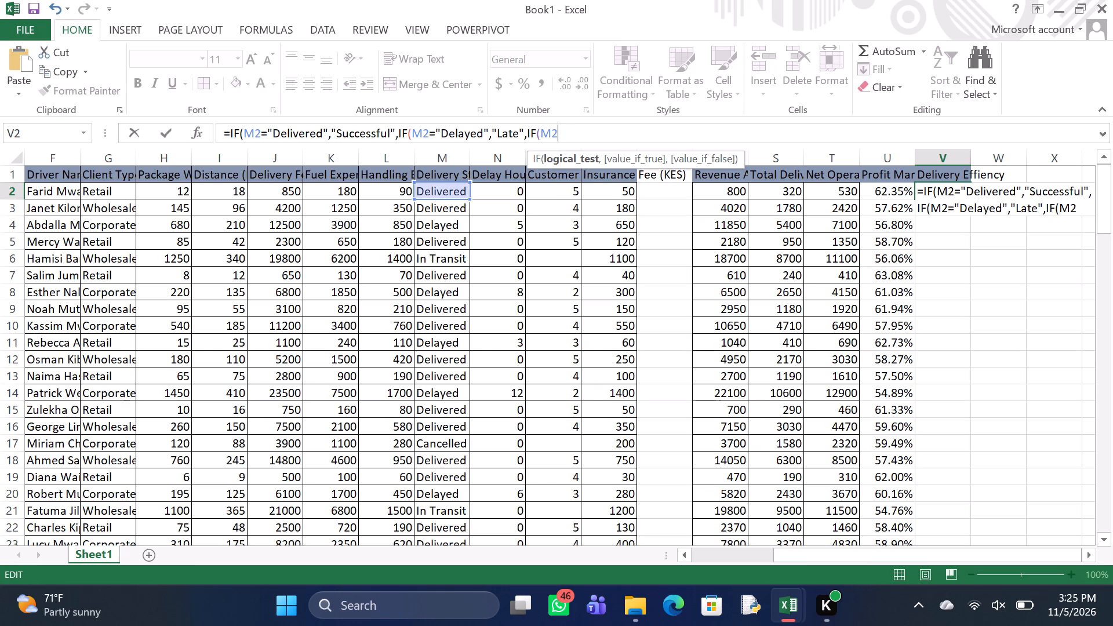
key("equal")
key("shift+quotedbl")
key("i")
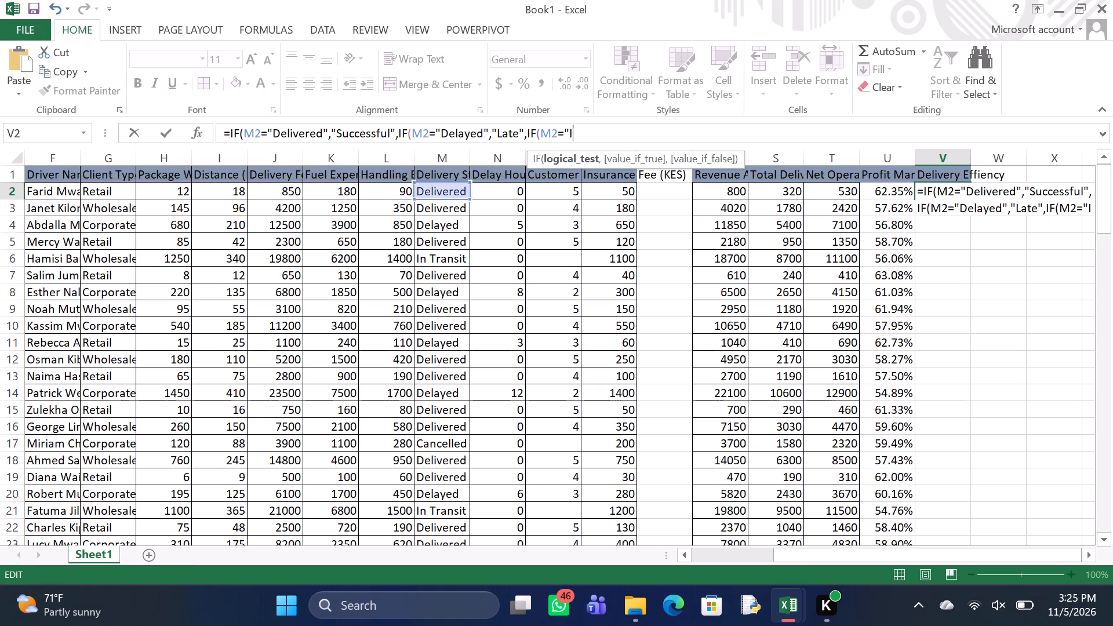
type("n")
key("space")
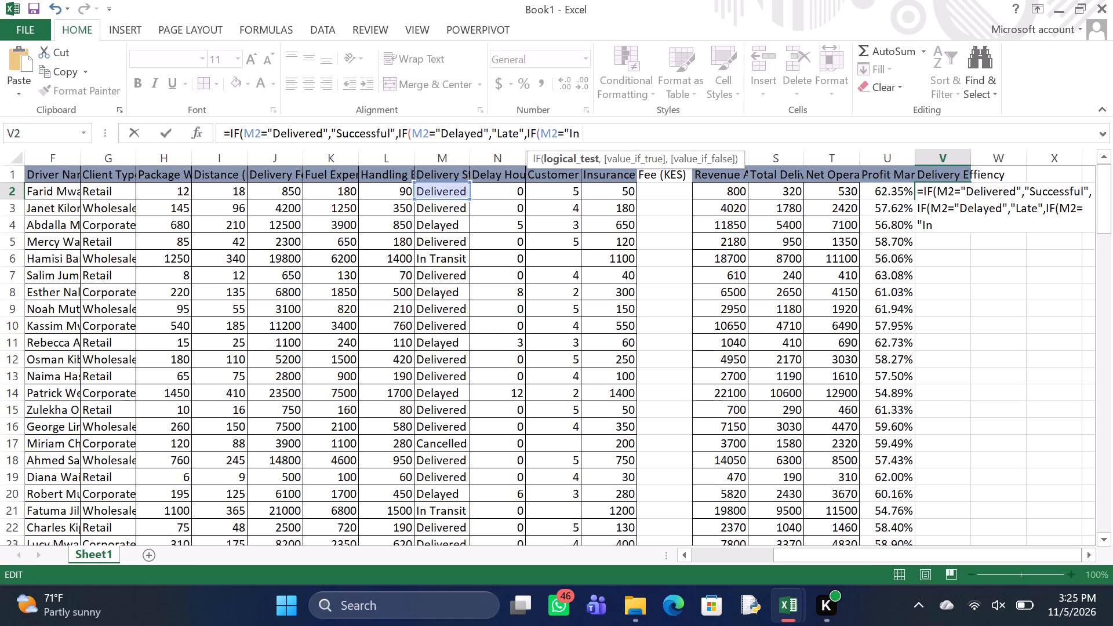
key("t")
type("ransit")
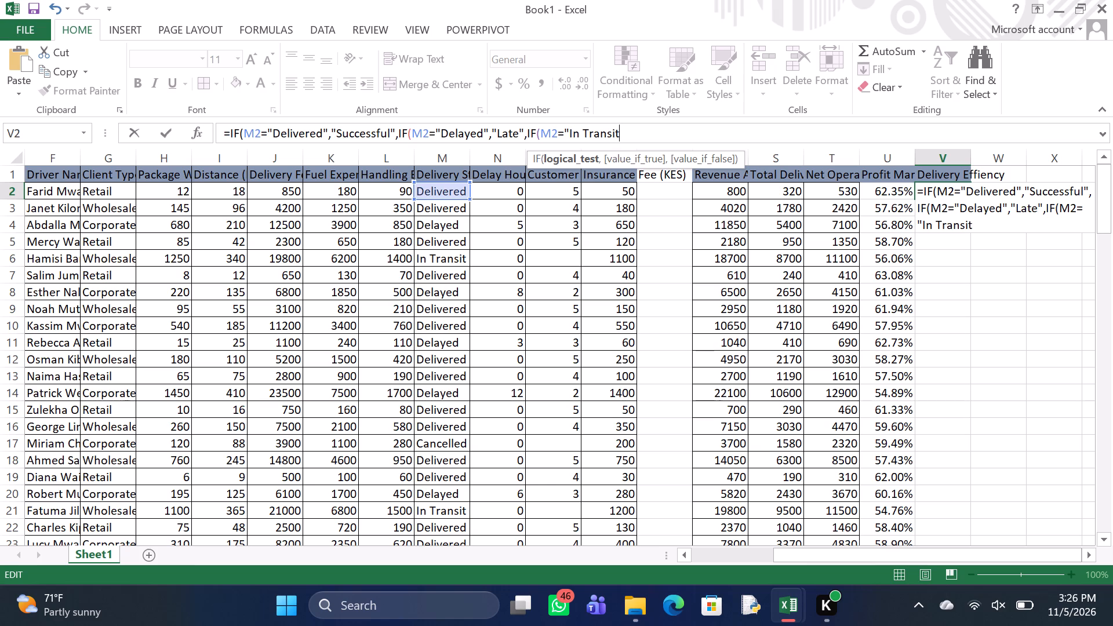
key("shift+quotedbl")
key("comma")
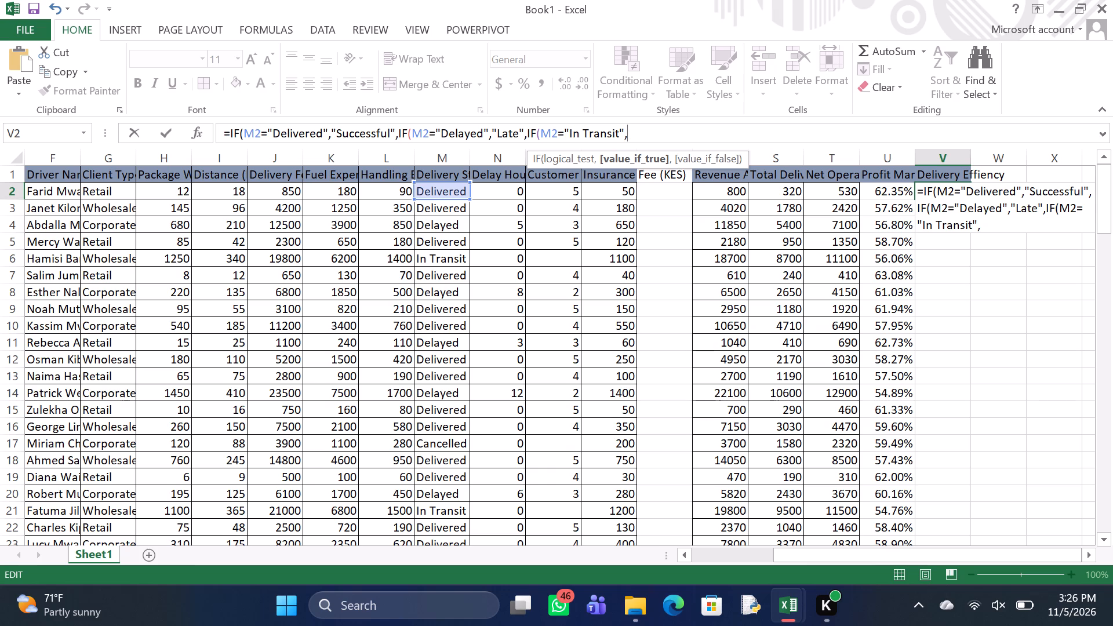
key("shift+quotedbl")
key("p")
type("ending")
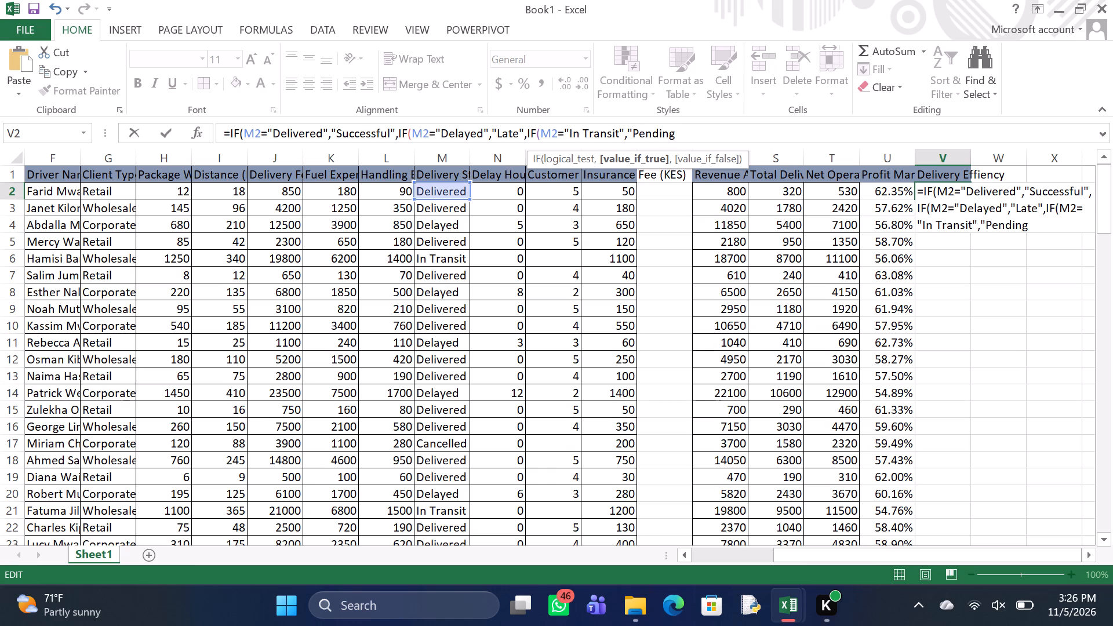
type("\",")
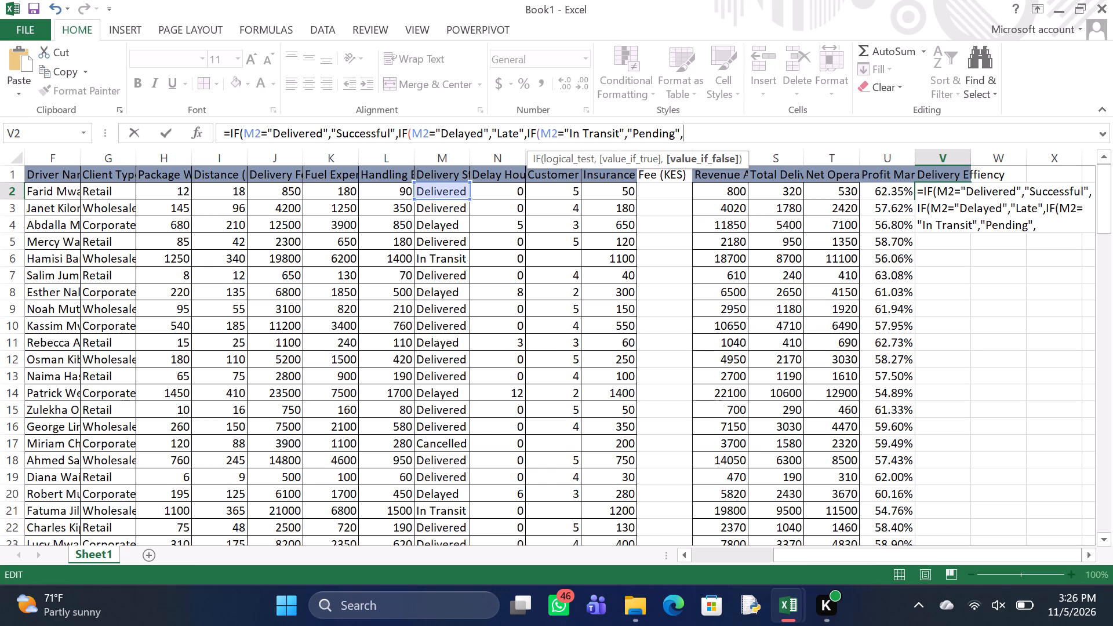
Finish the V2 formula with "Cancelled" as the final value and three closing parentheses, and enter it.
key("shift+quotedbl")
key("c")
type("ancelled")
key("shift+quotedbl")
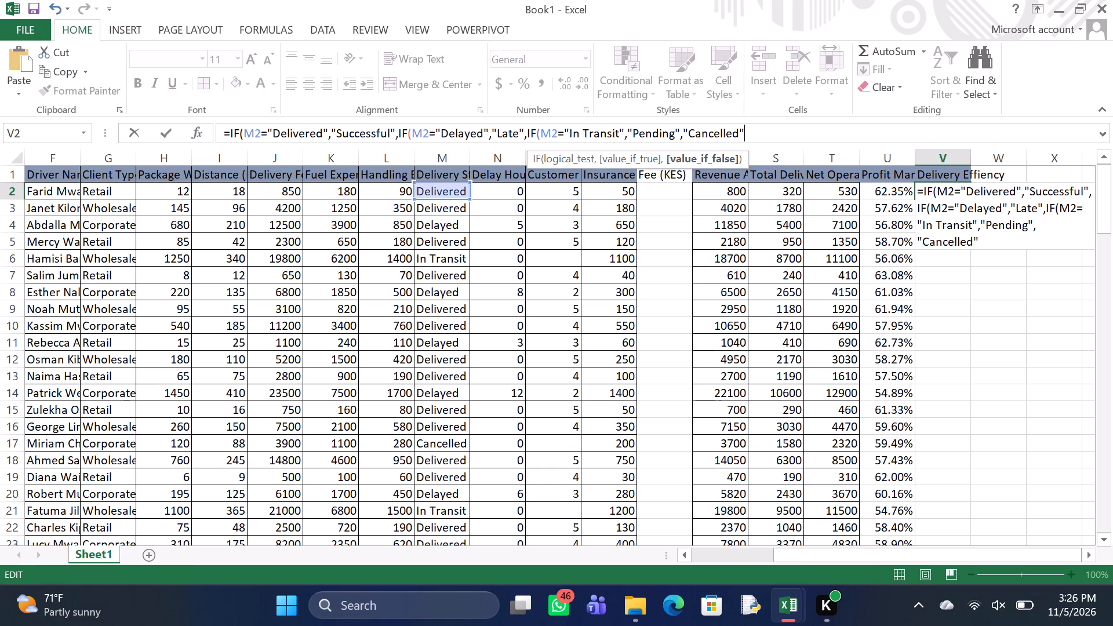
type(")))")
key("Return")
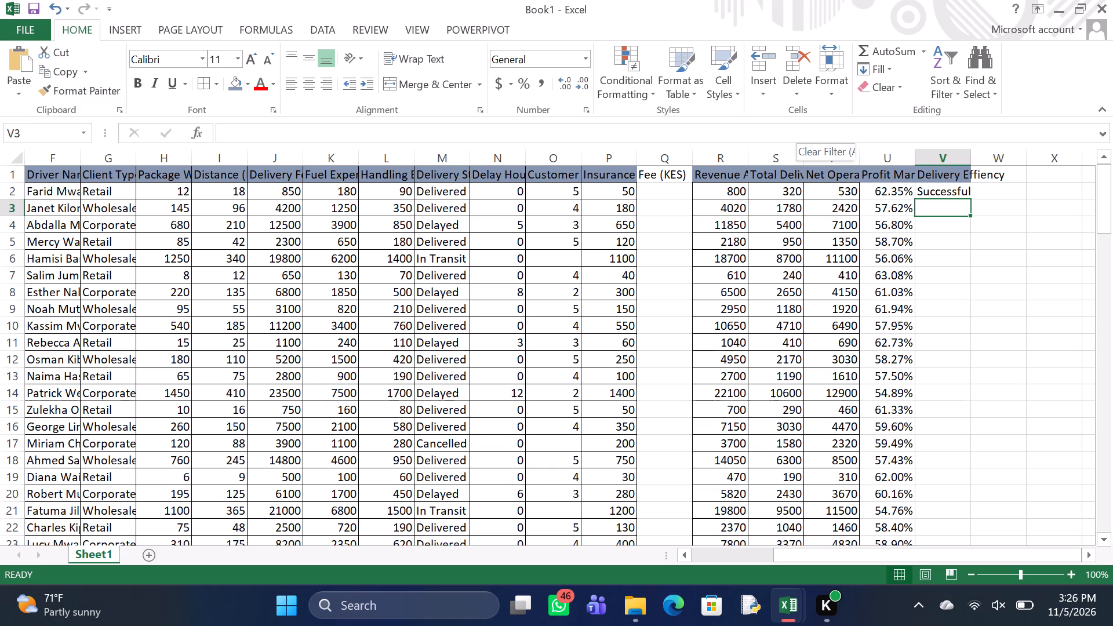
Fill the V2 delivery efficiency formula down for all shipments and apply all borders to the filled cells.
left_click(942, 188)
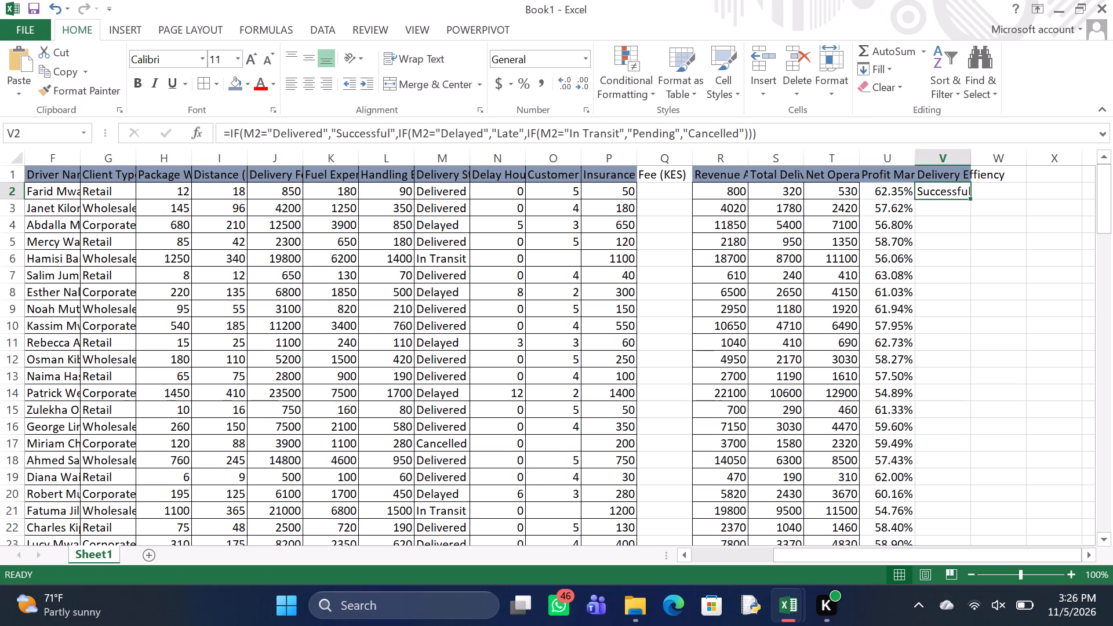
double_click(971, 200)
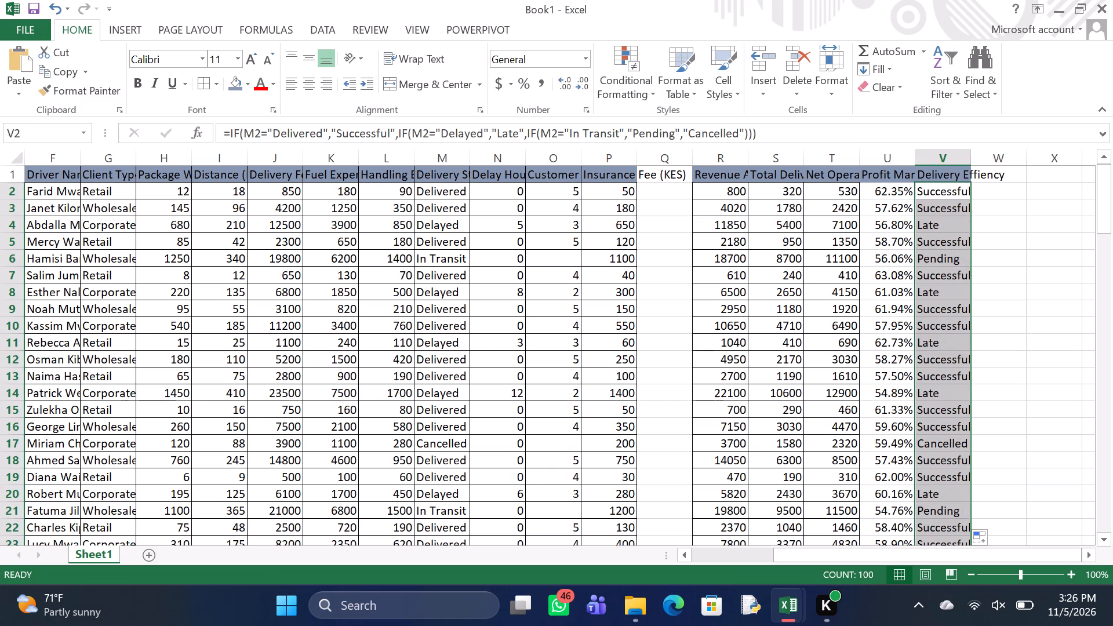
left_click(206, 79)
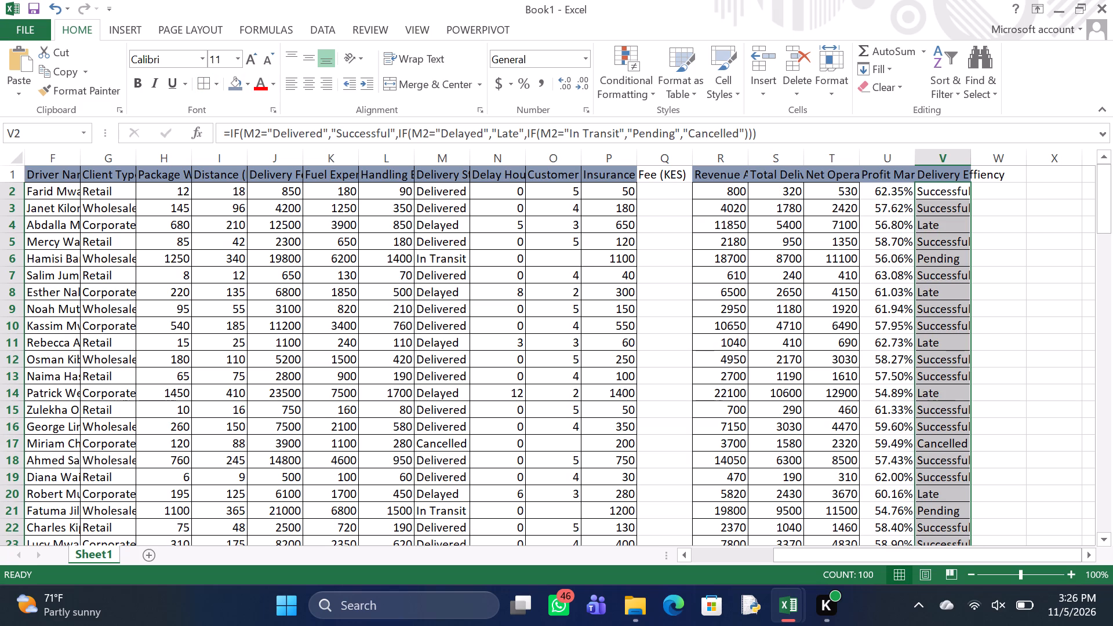
Add the column header "Cost per KM" in cell W1.
left_click(995, 177)
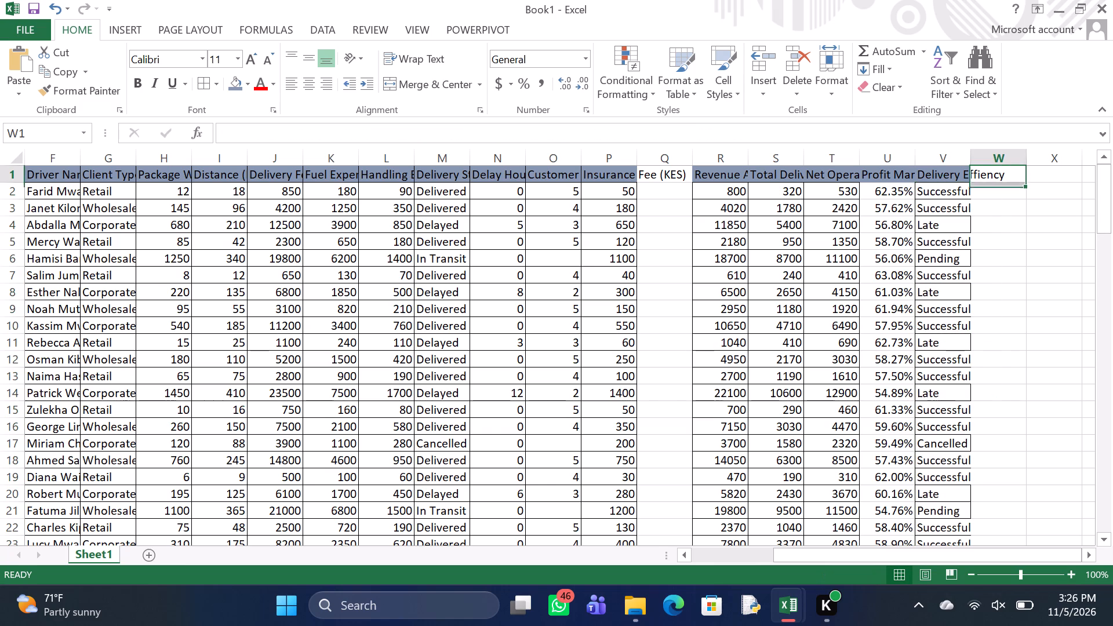
scroll(995, 177, "left", 4)
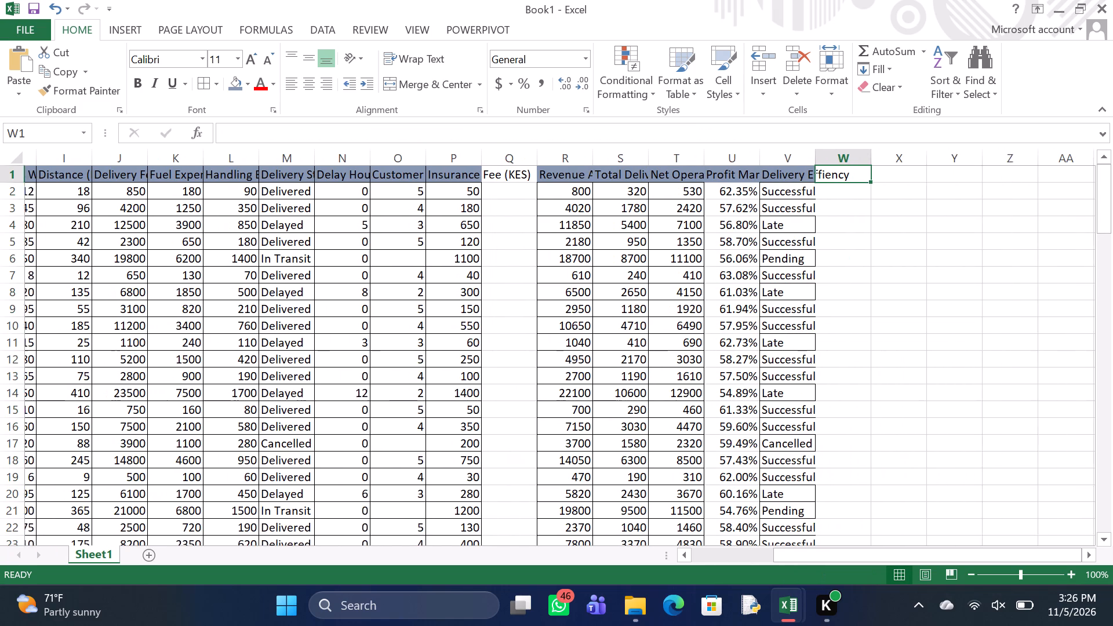
scroll(995, 177, "left", 1)
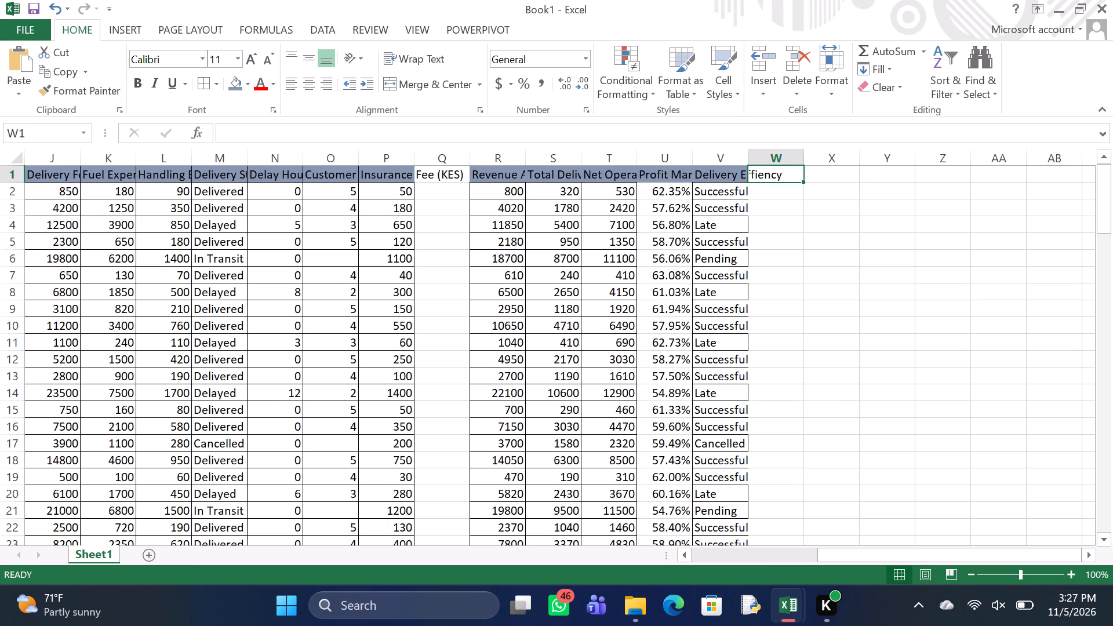
key("c")
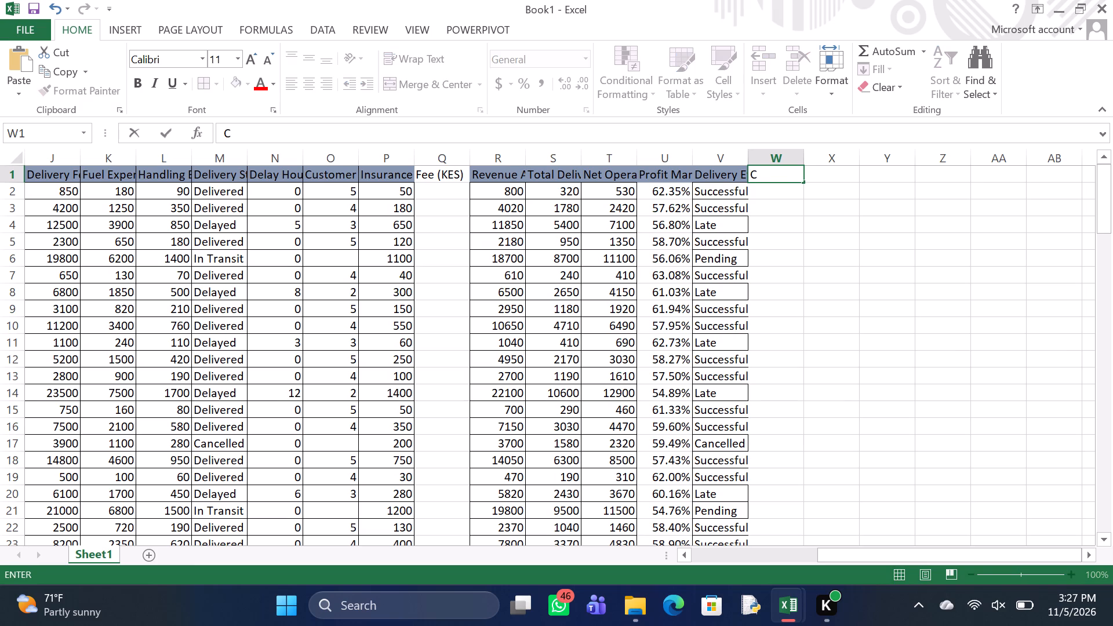
type("ost")
key("space")
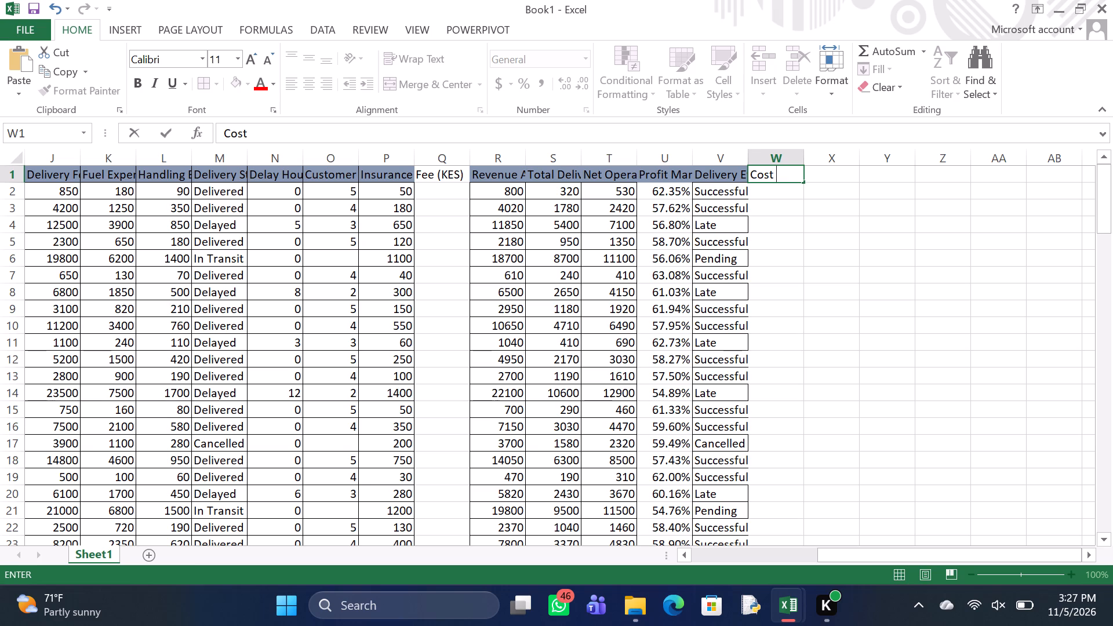
type("per")
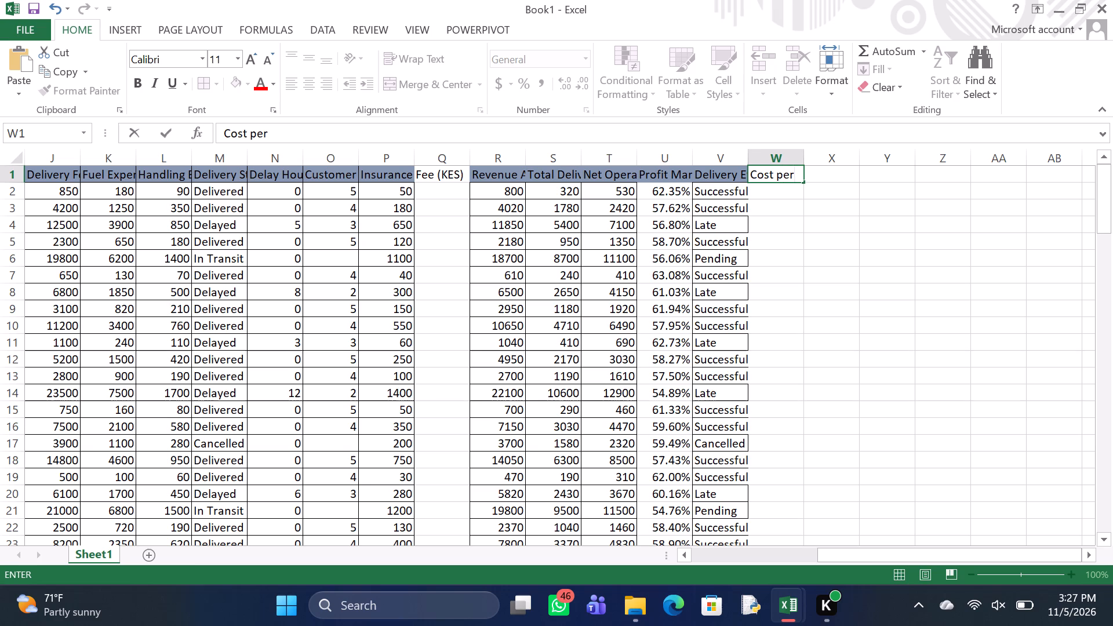
key("space")
type("KM")
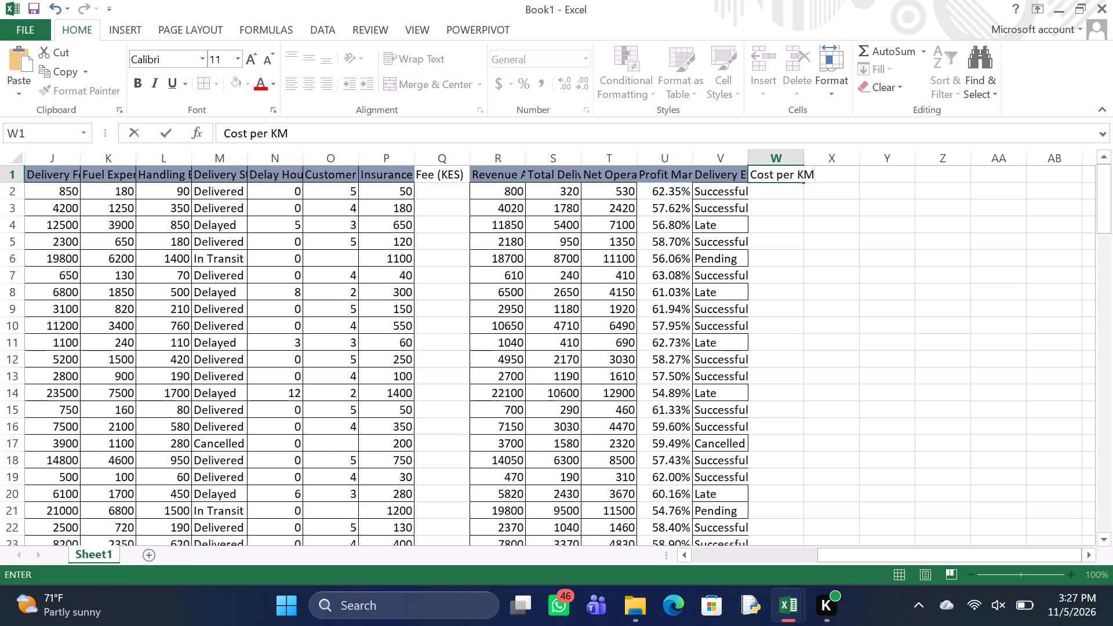
key("Return")
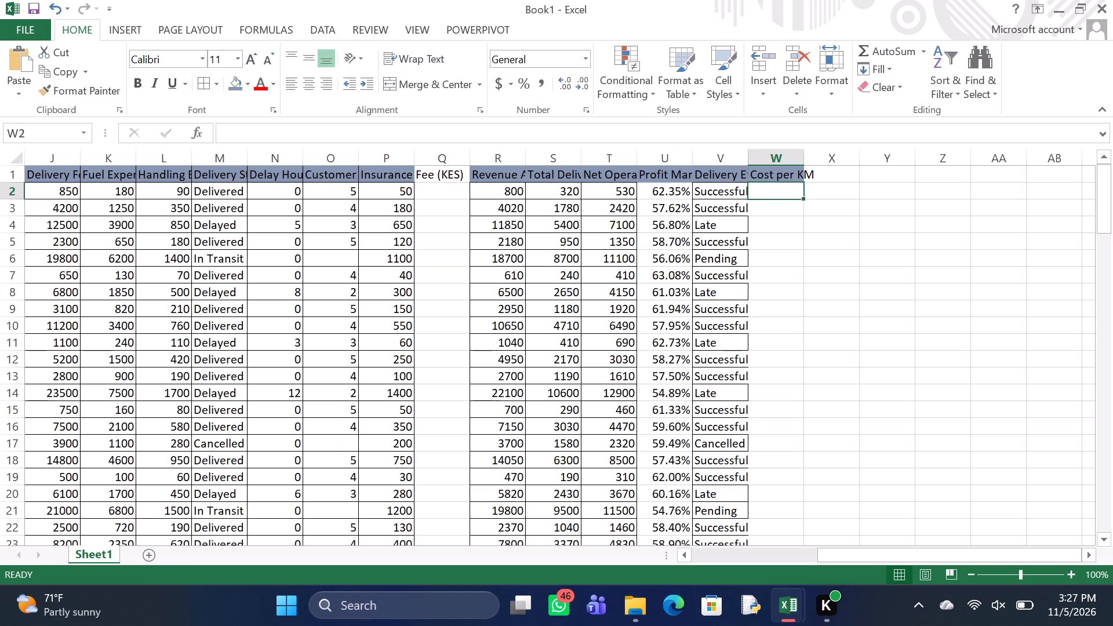
Enter the formula =IFERROR(S2/I2,0) in W2 to calculate the cost per kilometre.
key("equal")
type("IFEE")
key("BackSpace")
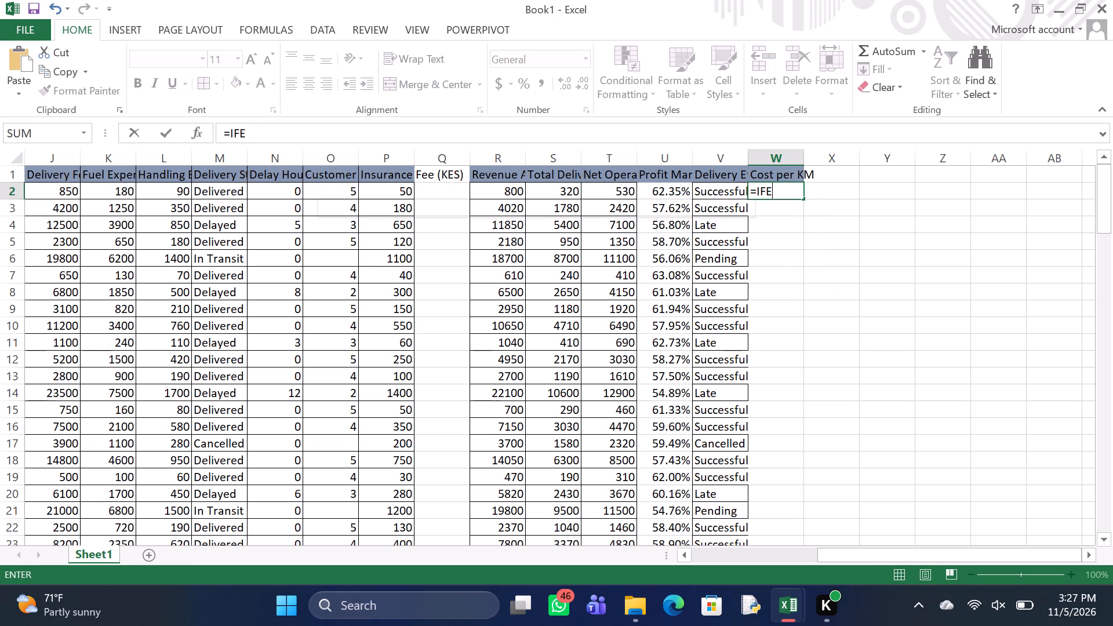
type("RR")
key("o")
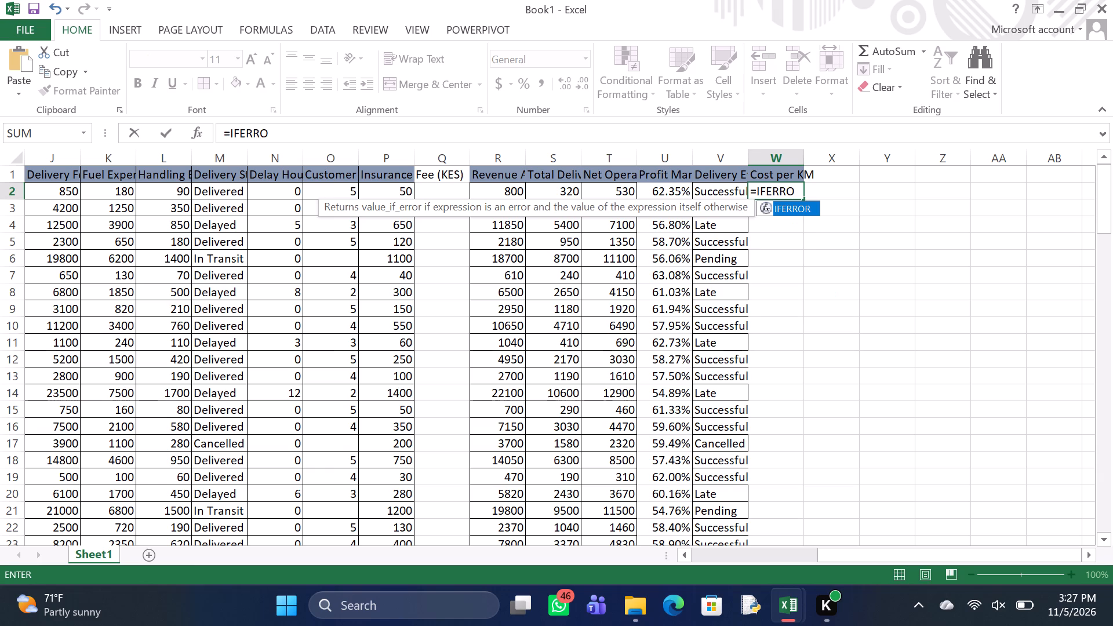
key("r")
key("shift+parenleft")
type("S2")
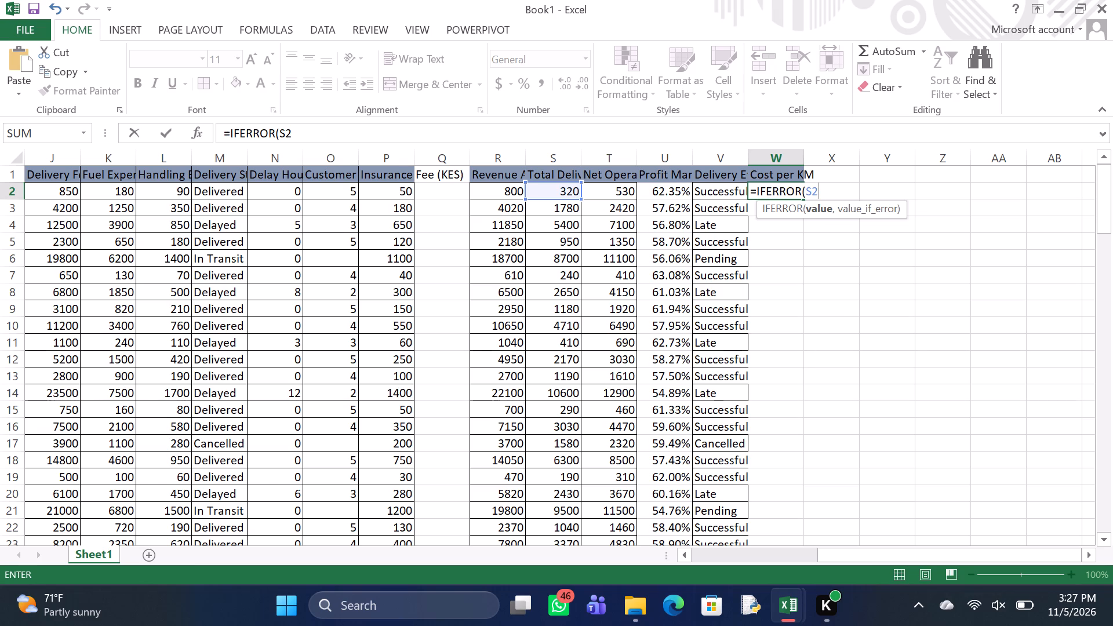
key("slash")
key("i")
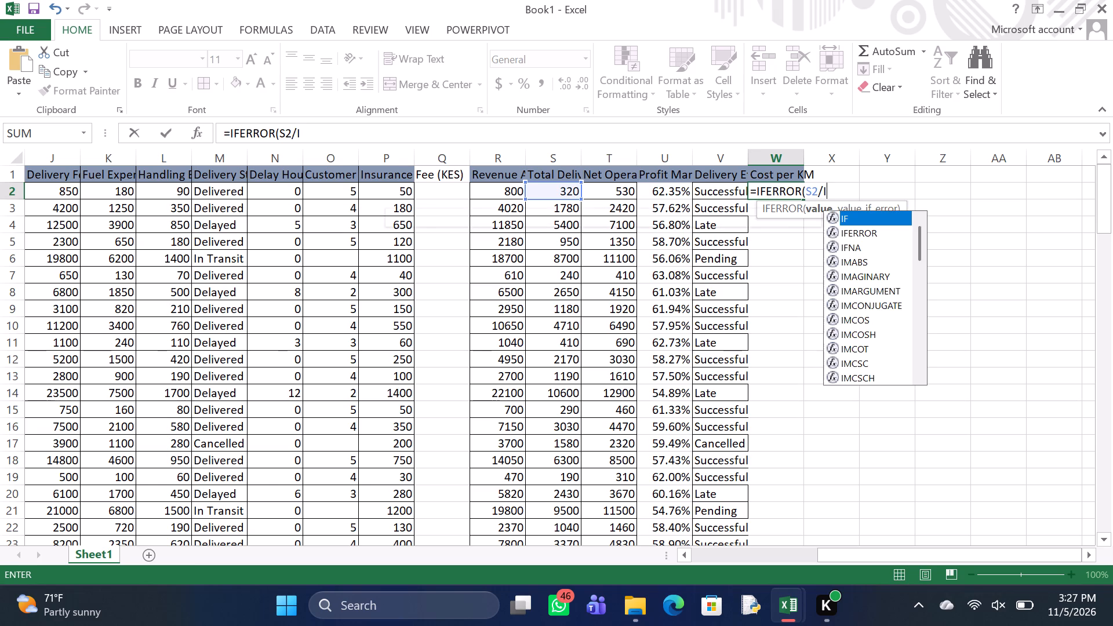
key("2")
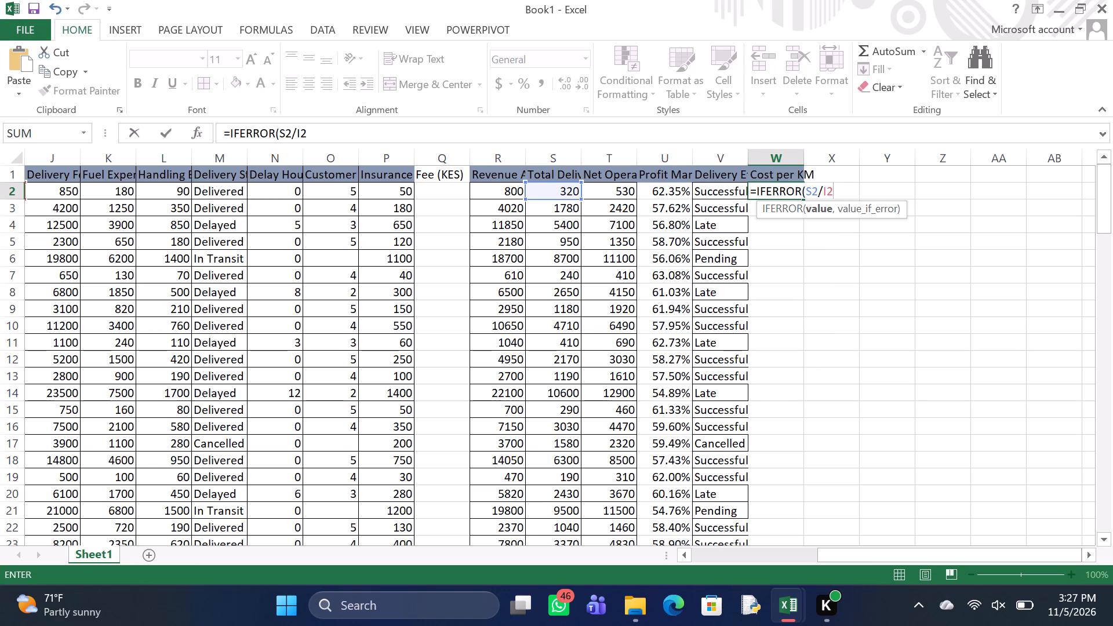
type(",0")
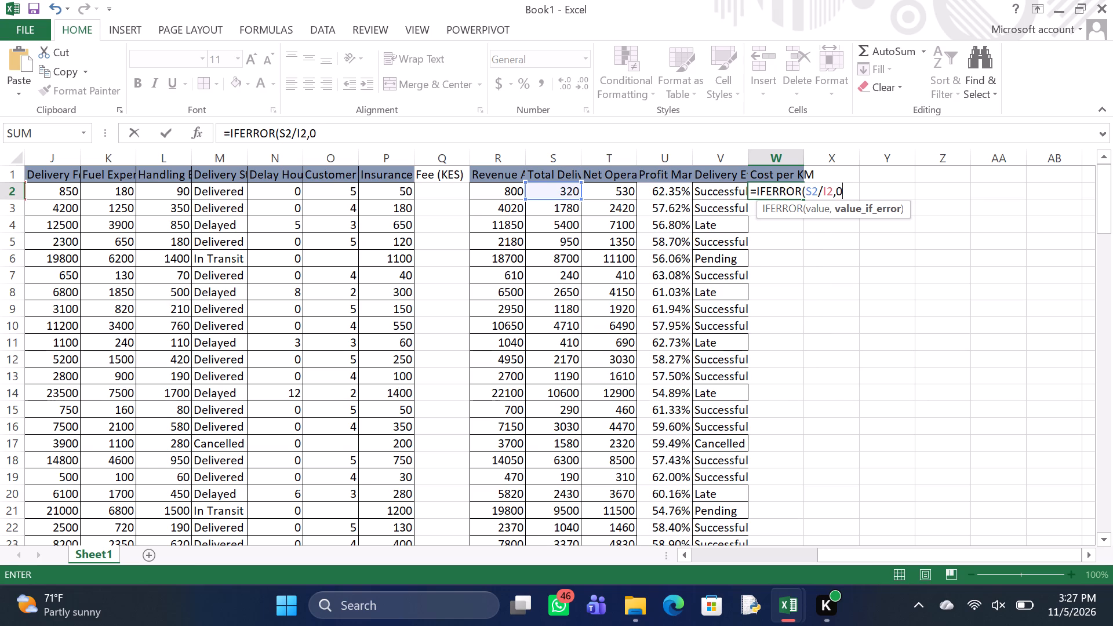
key("shift+parenright")
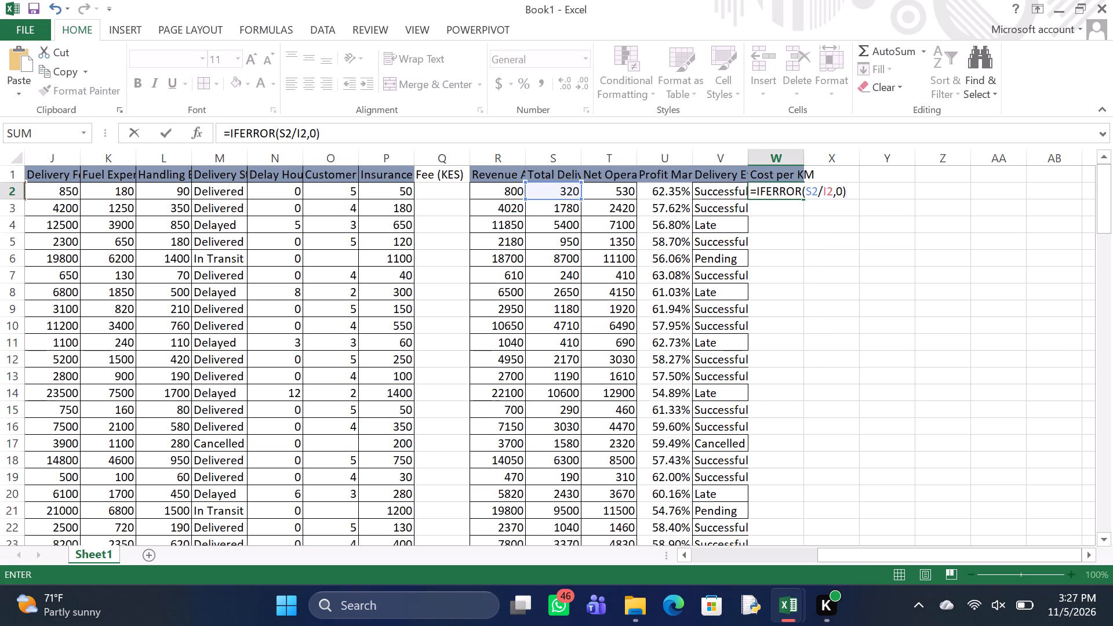
key("Return")
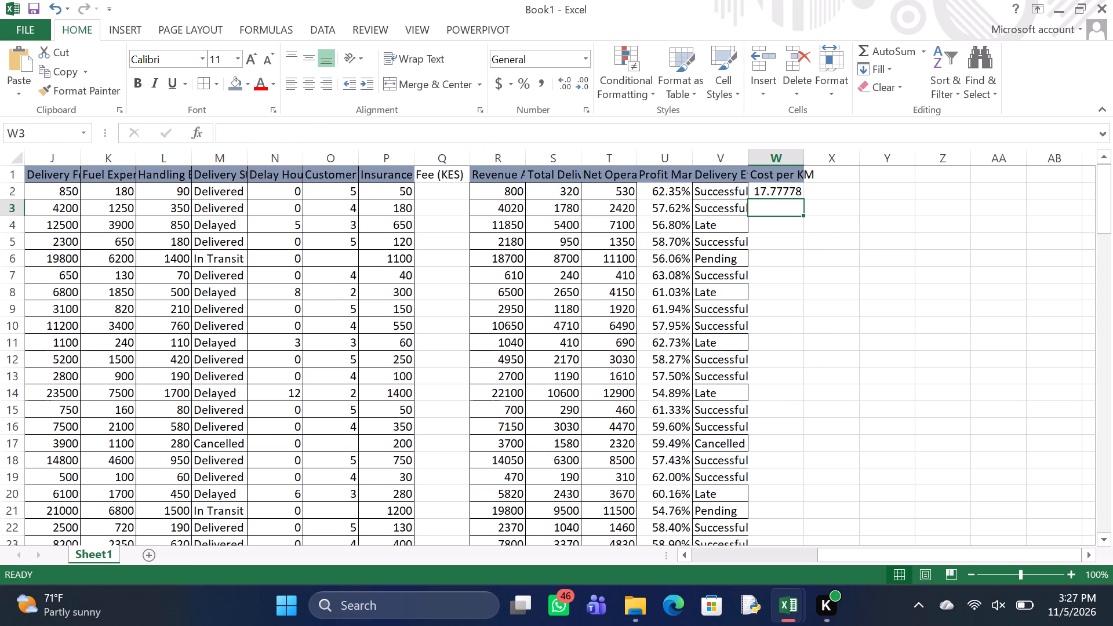
Fill the W2 cost per KM formula down for all shipments and apply all borders to the filled cells.
left_click(782, 192)
double_click(805, 198)
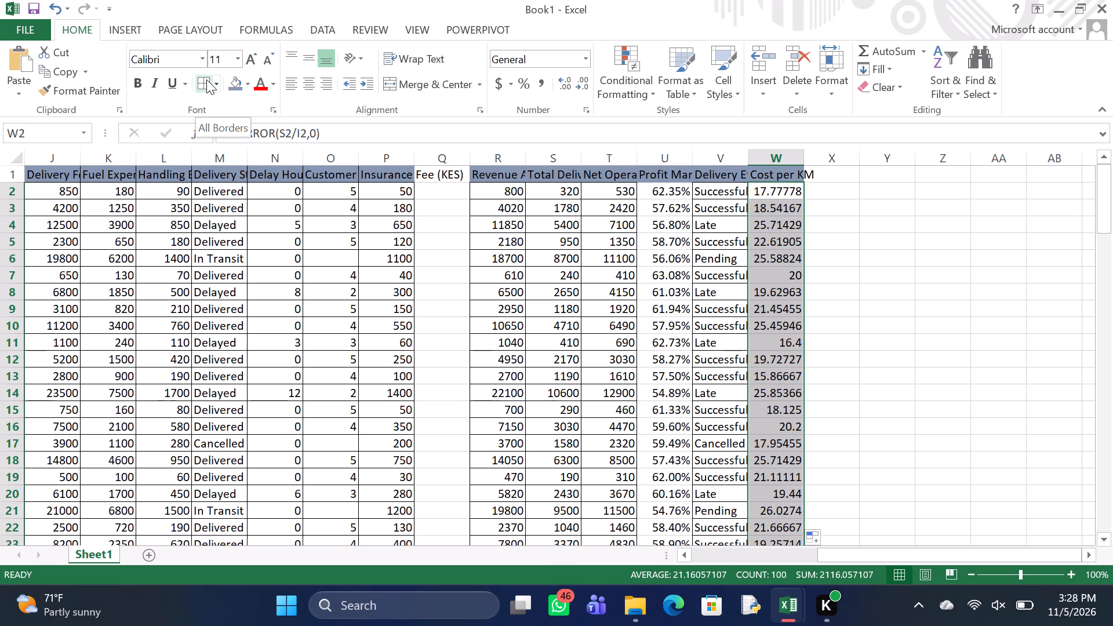
left_click(206, 79)
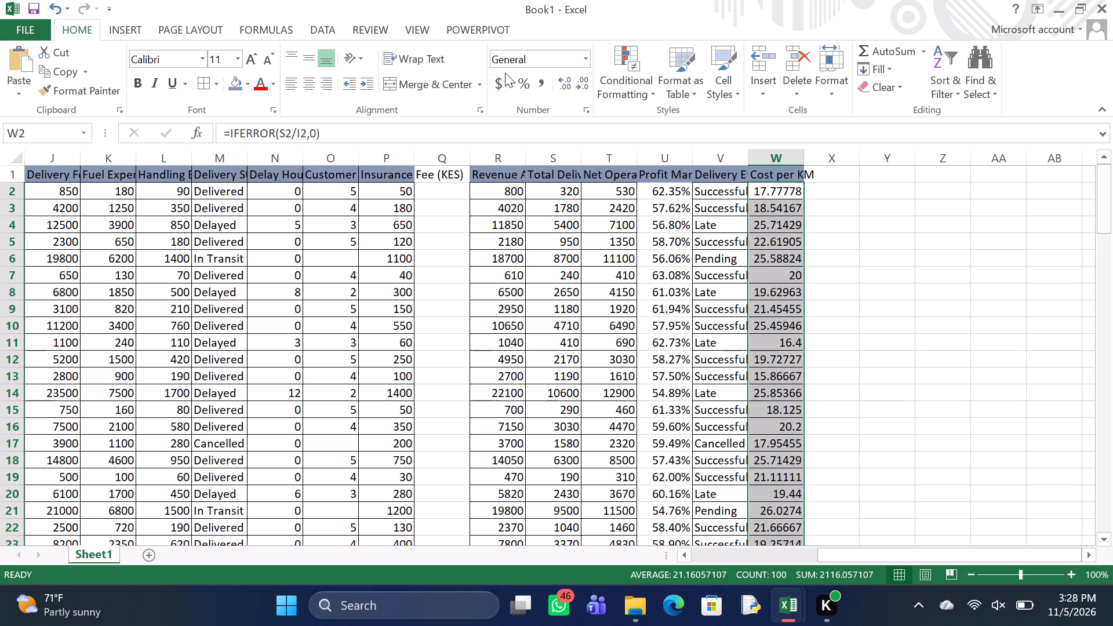
Add the column header "Revenue per KG" in cell X1.
left_click(825, 175)
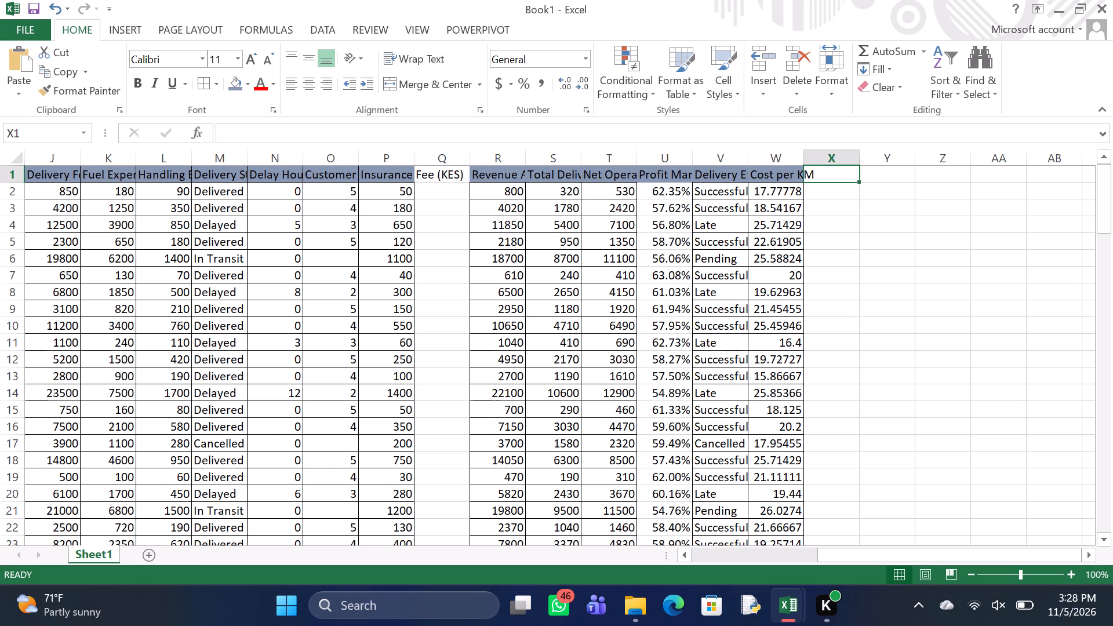
left_click(832, 177)
key("r")
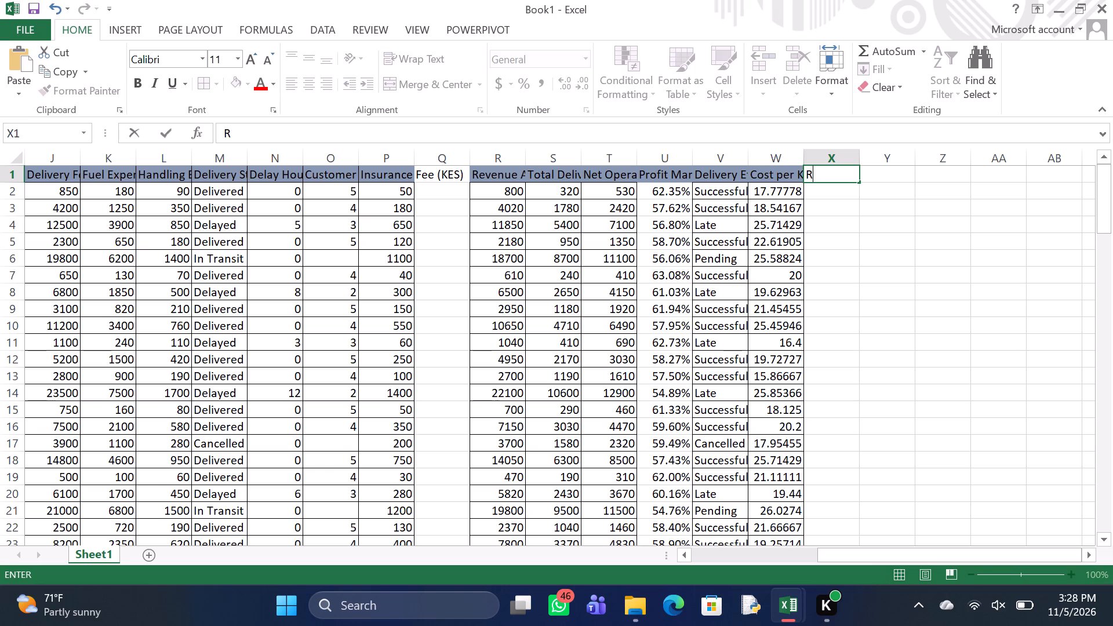
key("e")
type("venue")
key("space")
type("pe")
key("r")
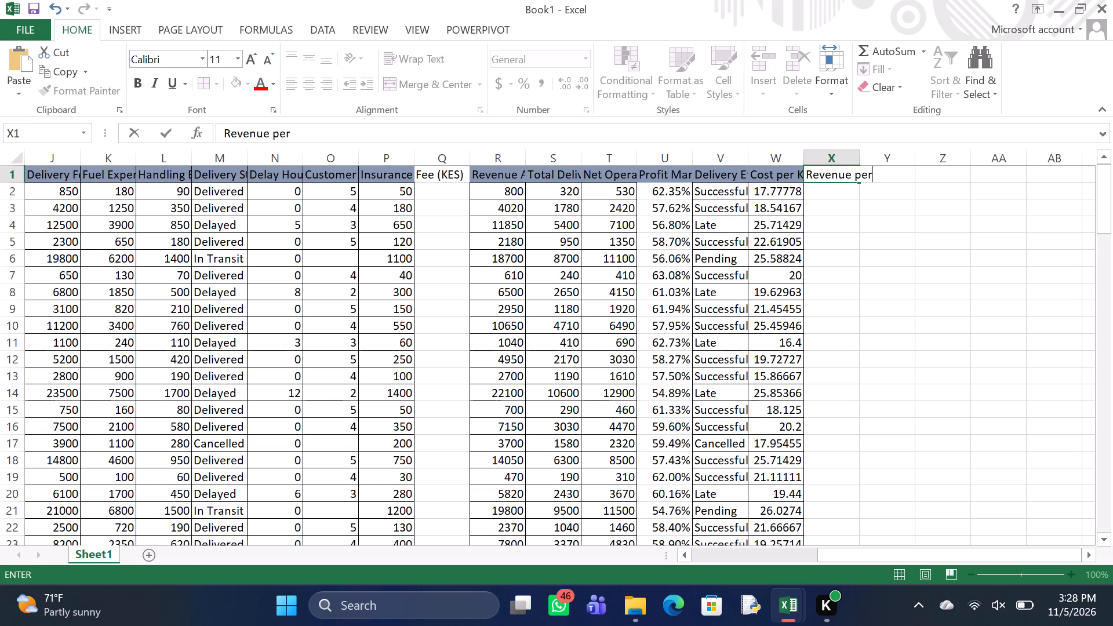
key("k")
key("BackSpace")
key("space")
type("KG")
key("Return")
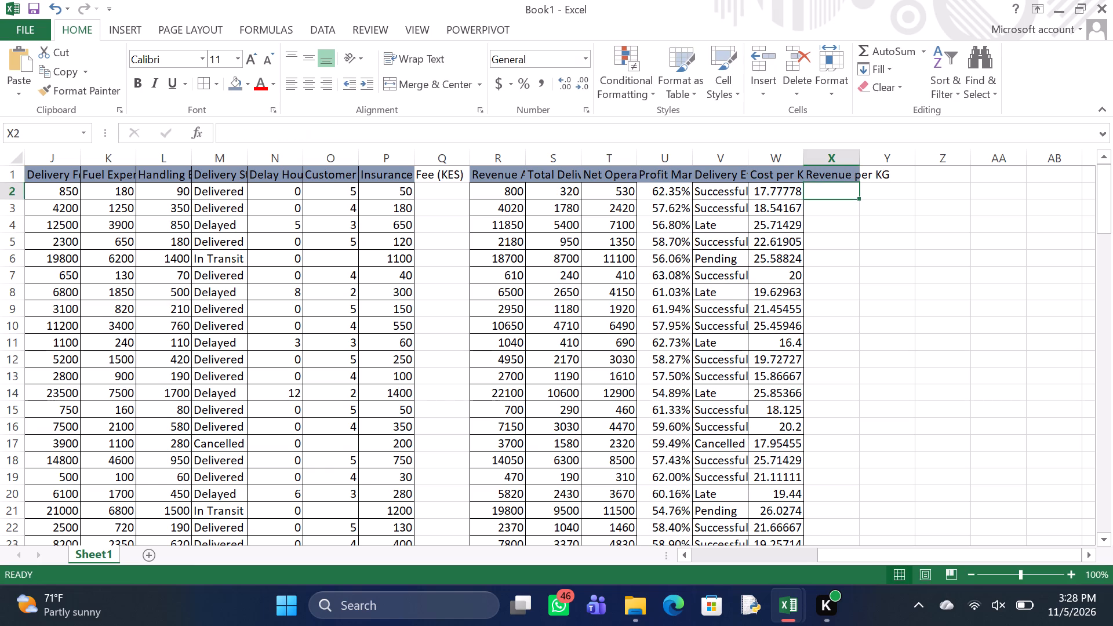
Enter the formula =IFERROR(J2/H2,0) in X2 to calculate the revenue per kilogram.
key("equal")
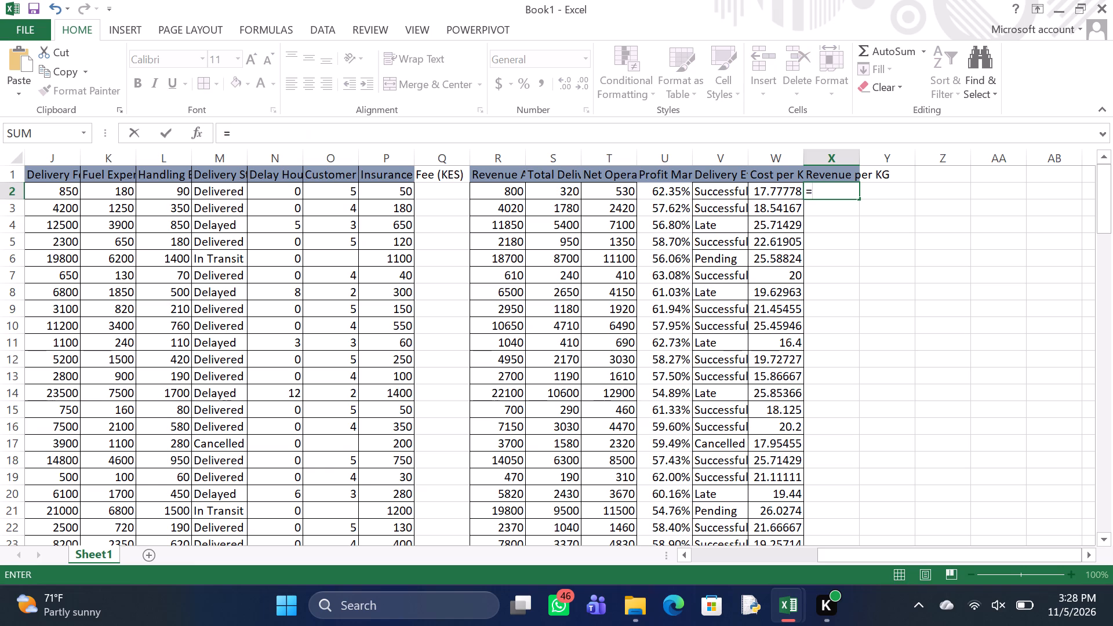
type("IFERR")
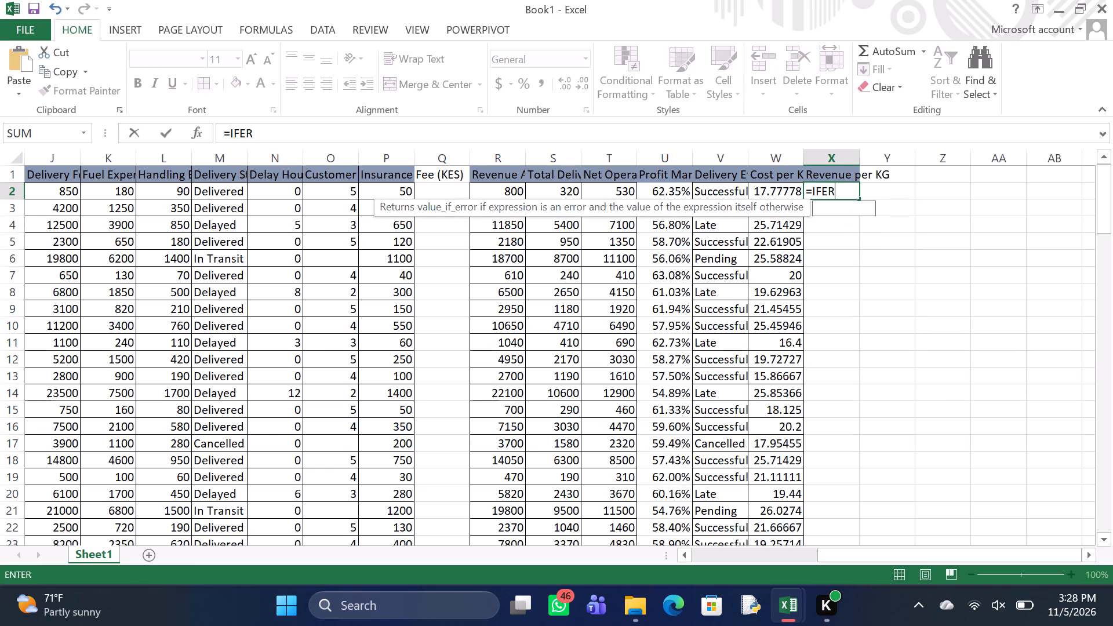
type("OR")
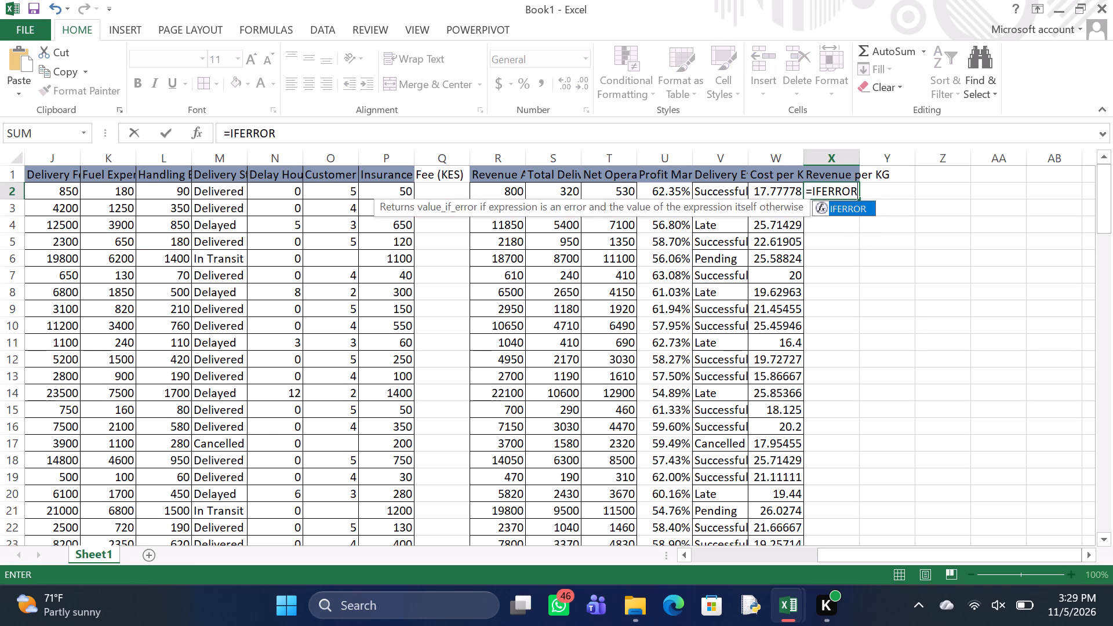
key("shift+parenleft")
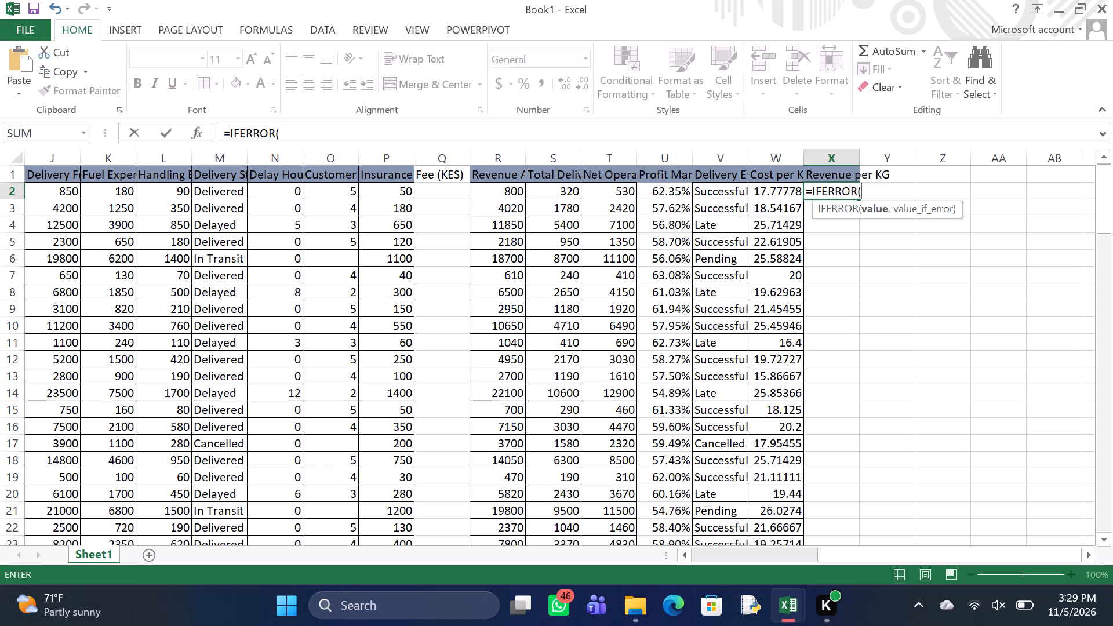
key("j")
key("2")
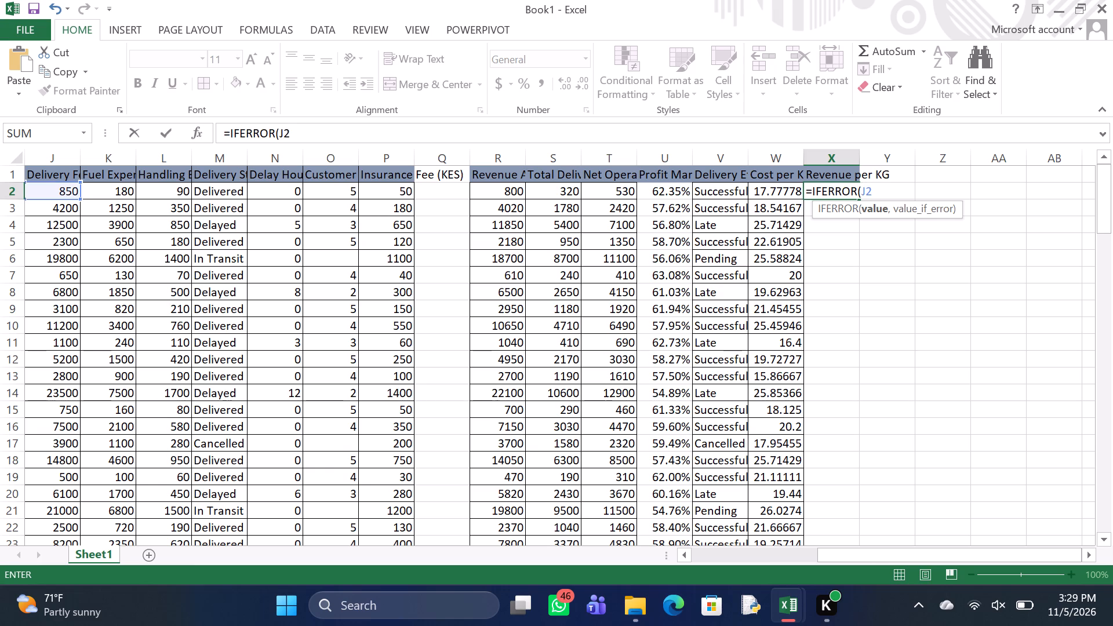
key("slash")
key("h")
key("2")
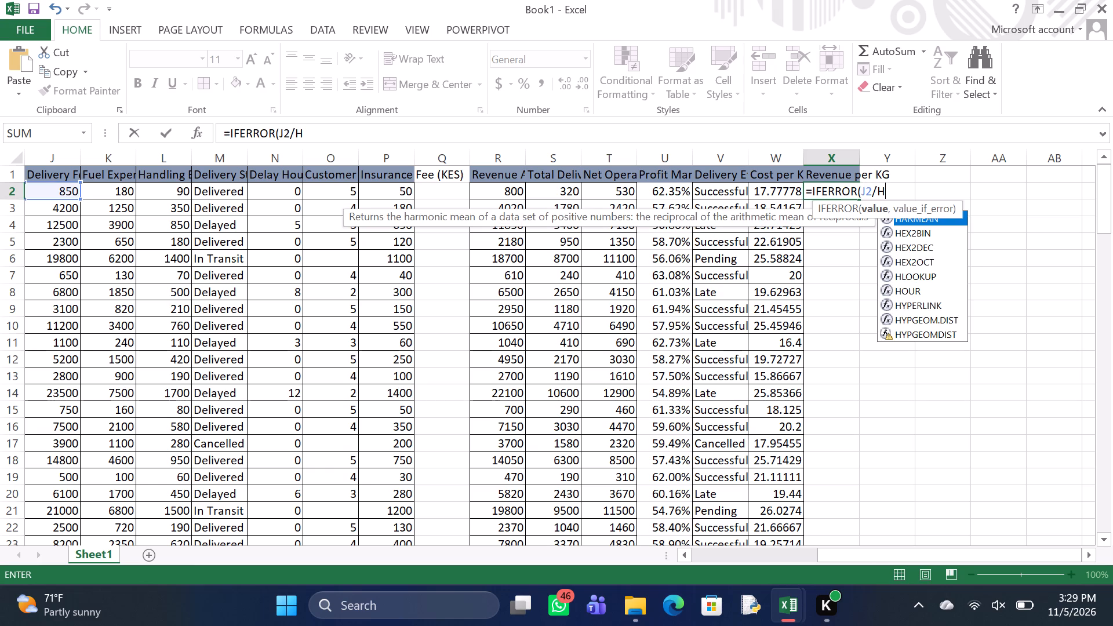
type(",0")
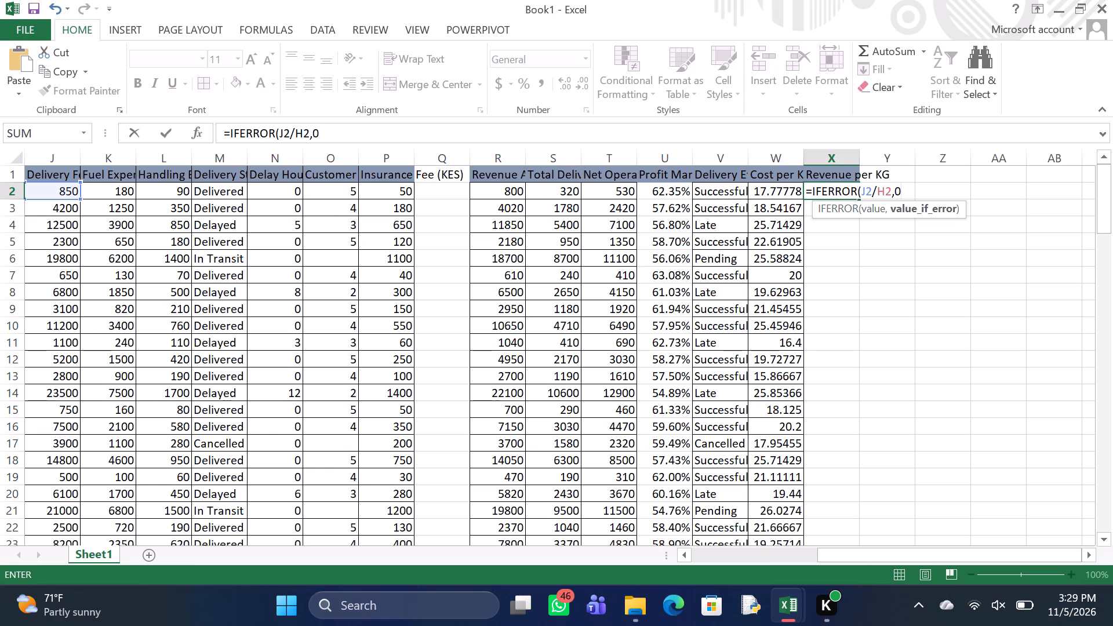
key("shift+parenright")
key("Return")
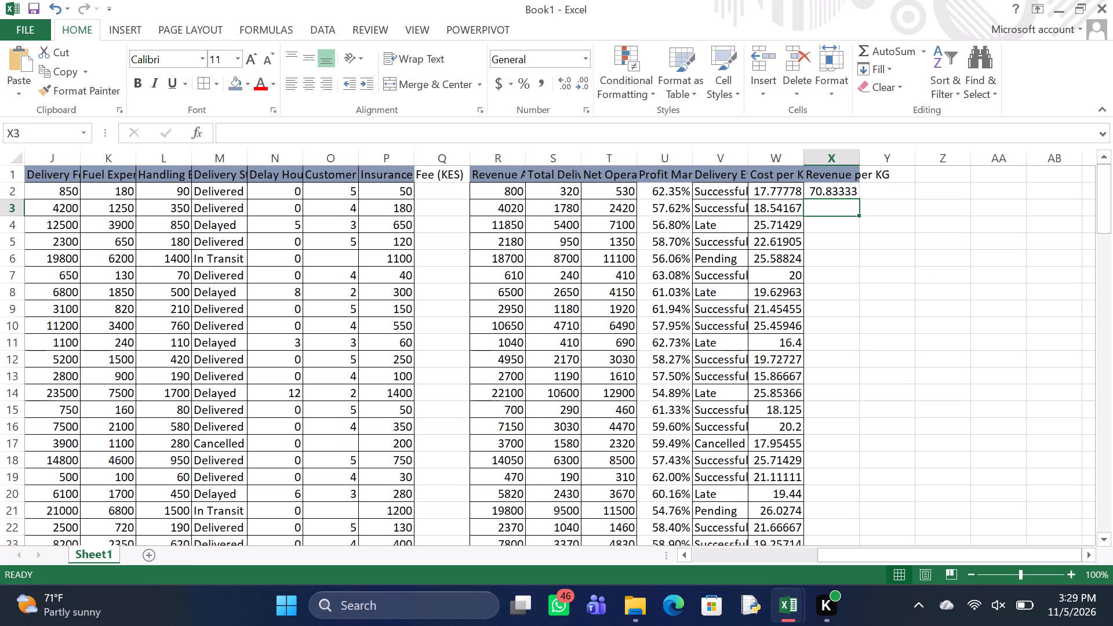
Fill the X2 revenue per KG formula down for all shipments and apply all borders to the filled cells.
left_click(832, 191)
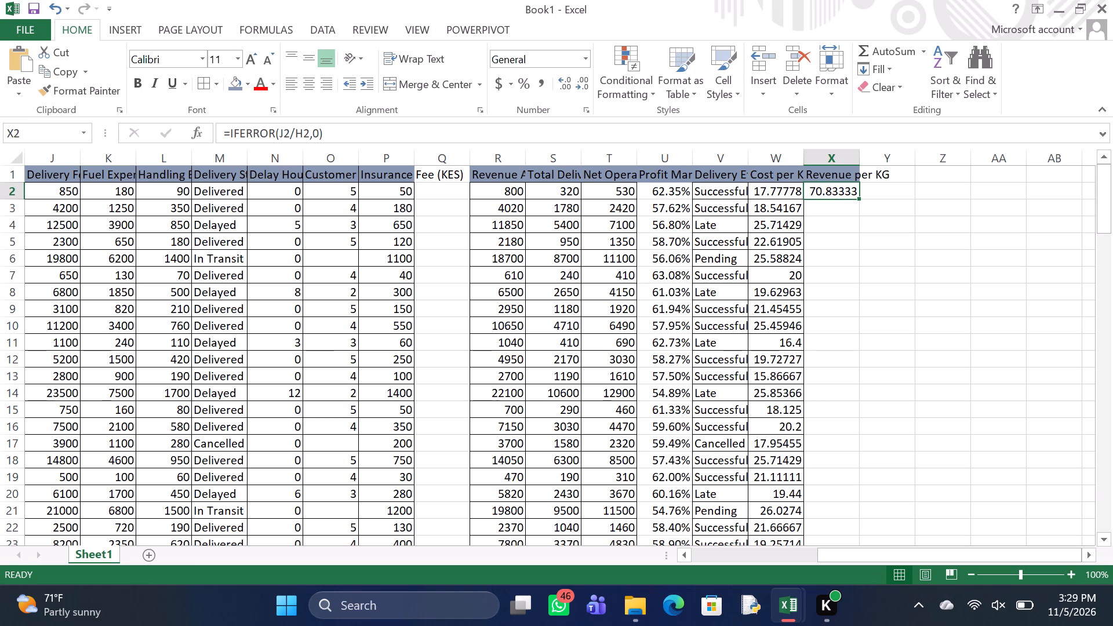
double_click(858, 199)
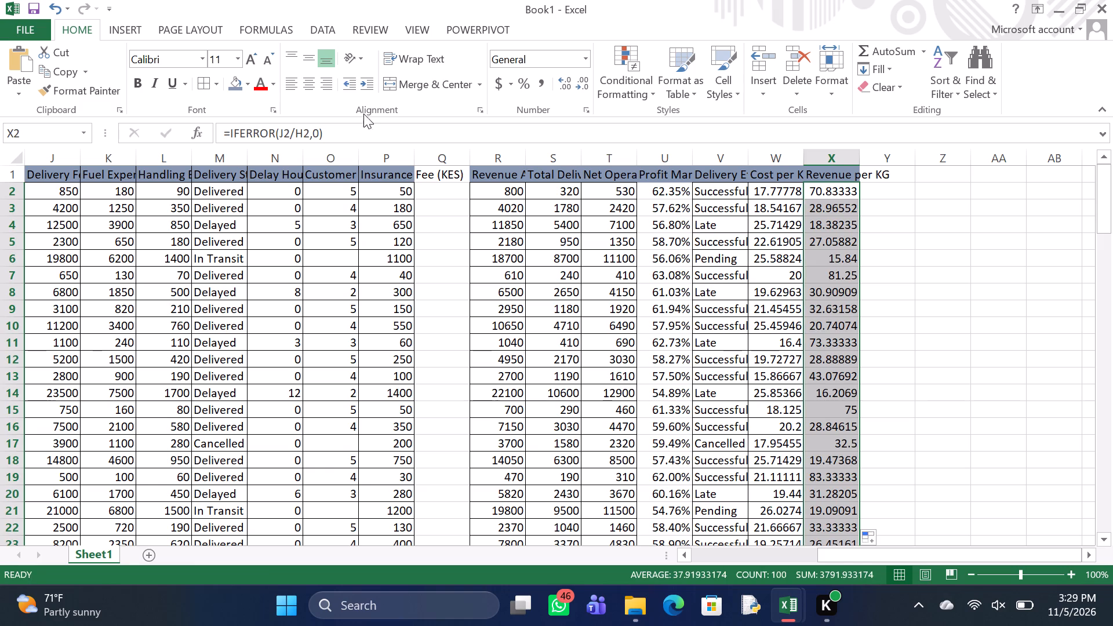
left_click(198, 83)
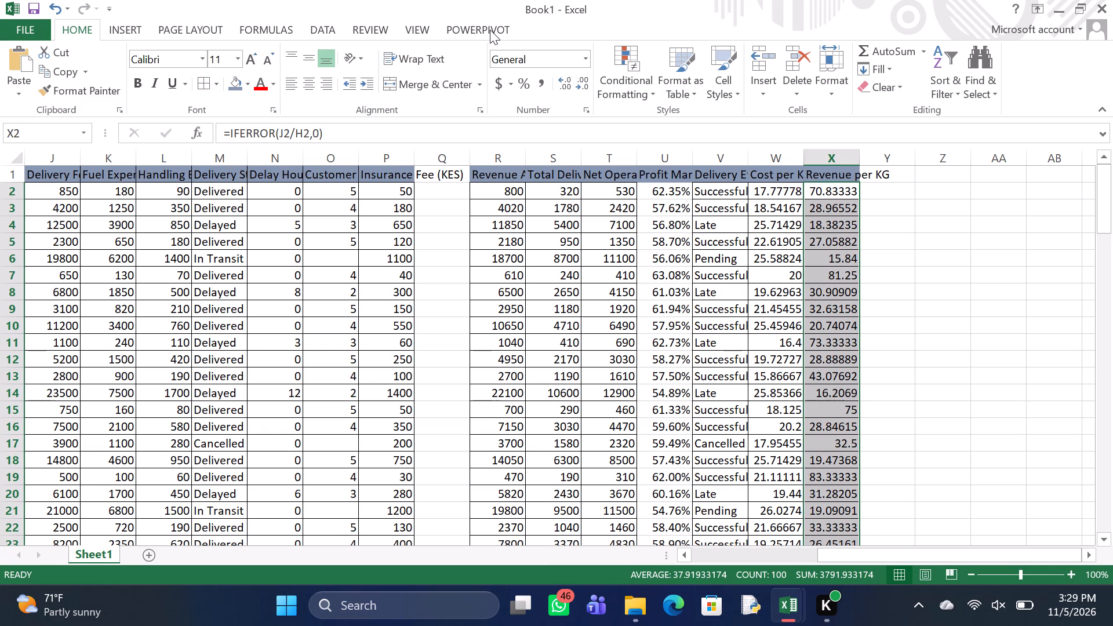
Add the column header "Delivery Performance Score" in cell Y1.
left_click(882, 177)
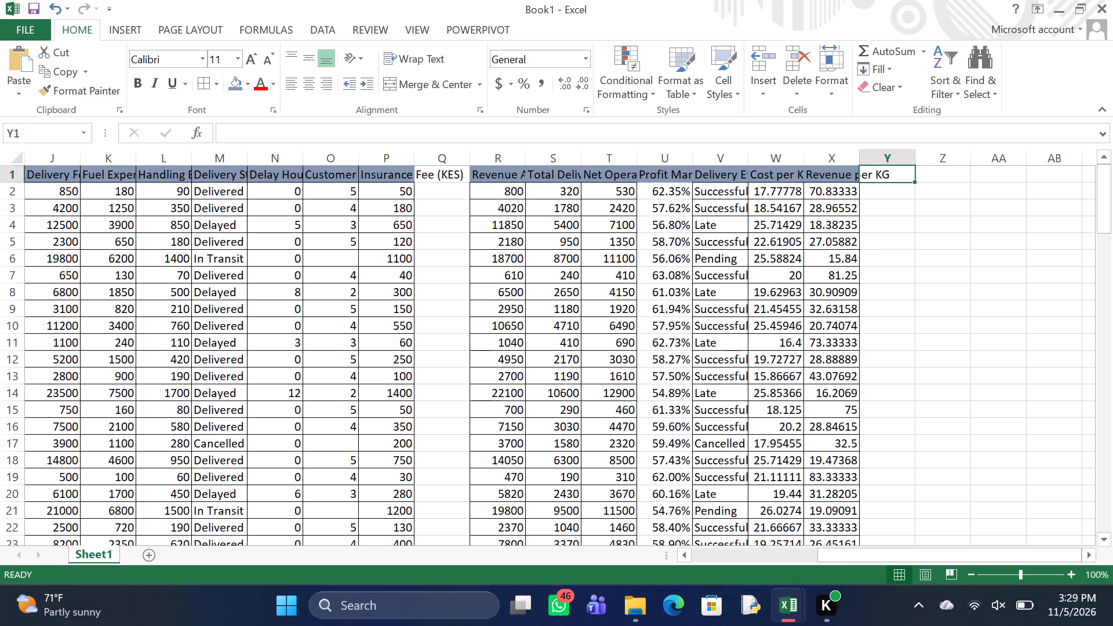
key("d")
key("e")
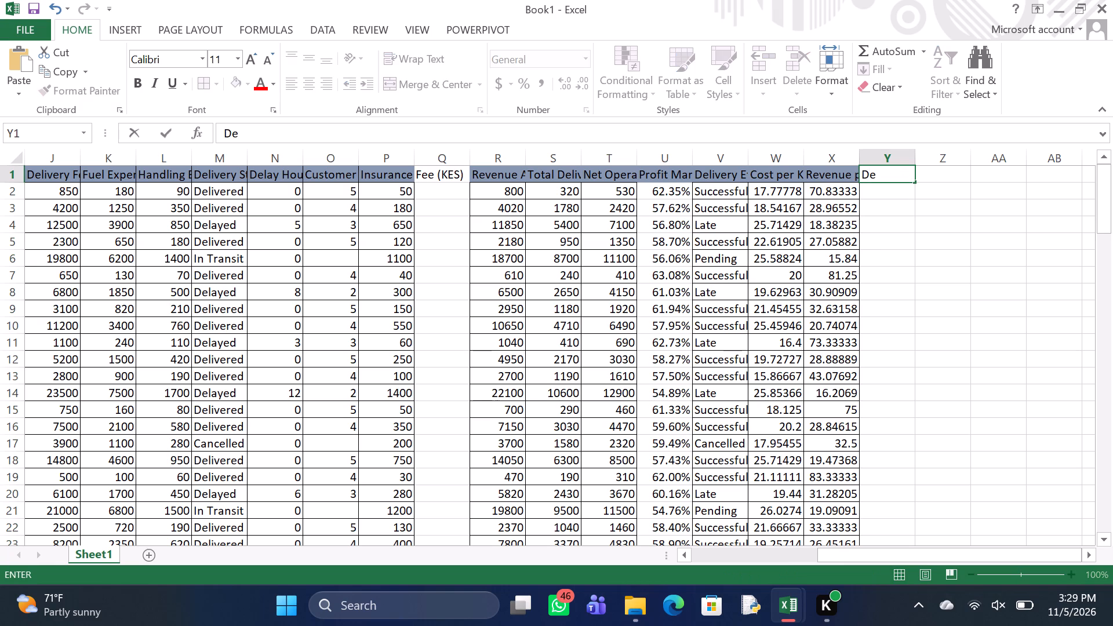
key("l")
key("i")
type("very")
key("space")
key("p")
type("erf")
type("ormance")
key("space")
key("s")
type("core")
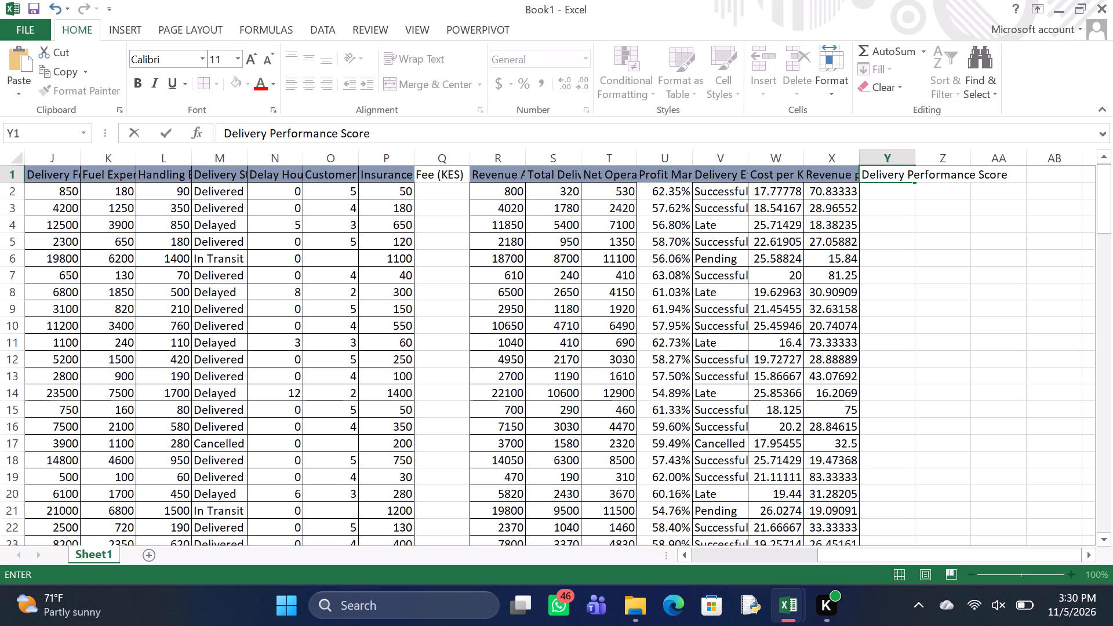
key("Return")
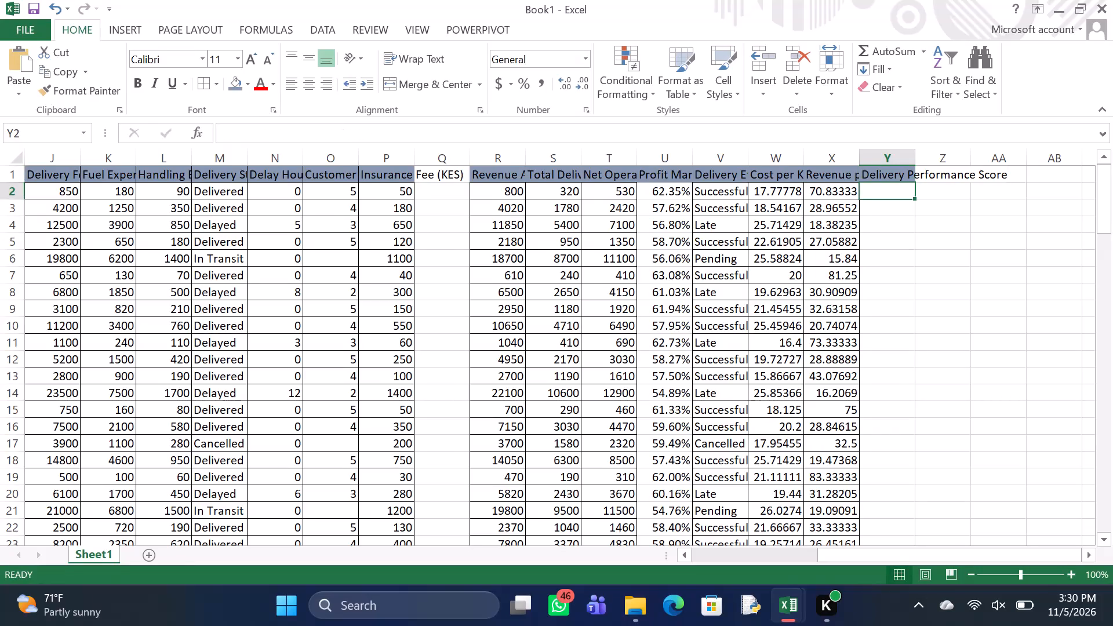
Start the score formula in Y2 with =IF(M2="Delivered",100, so delivered shipments score 100.
key("equal")
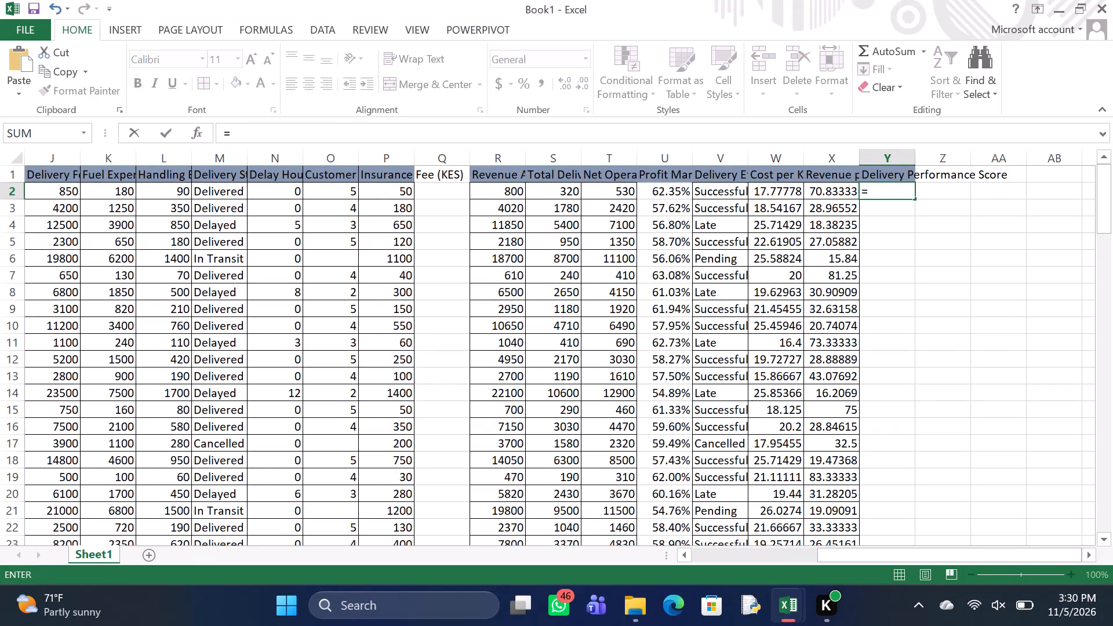
type("IF")
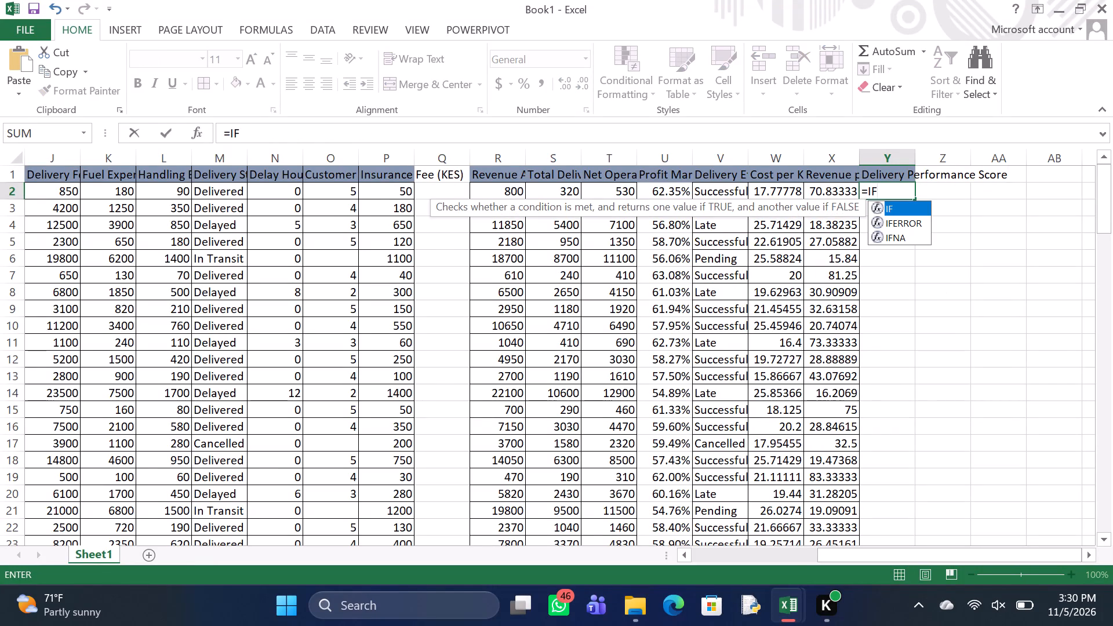
type("(M")
key("2")
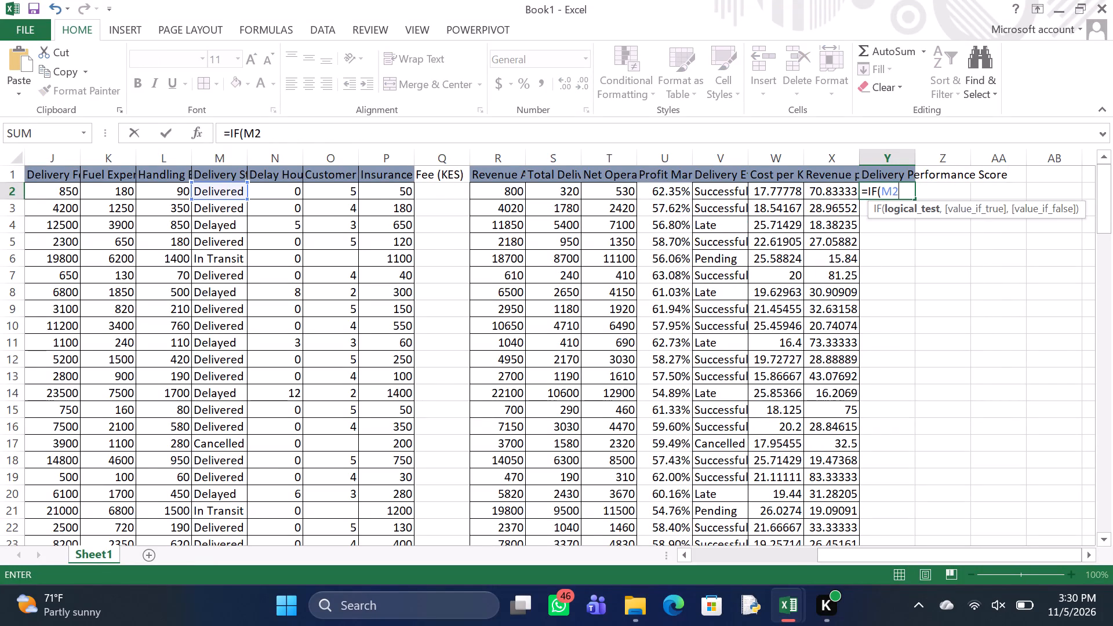
key("equal")
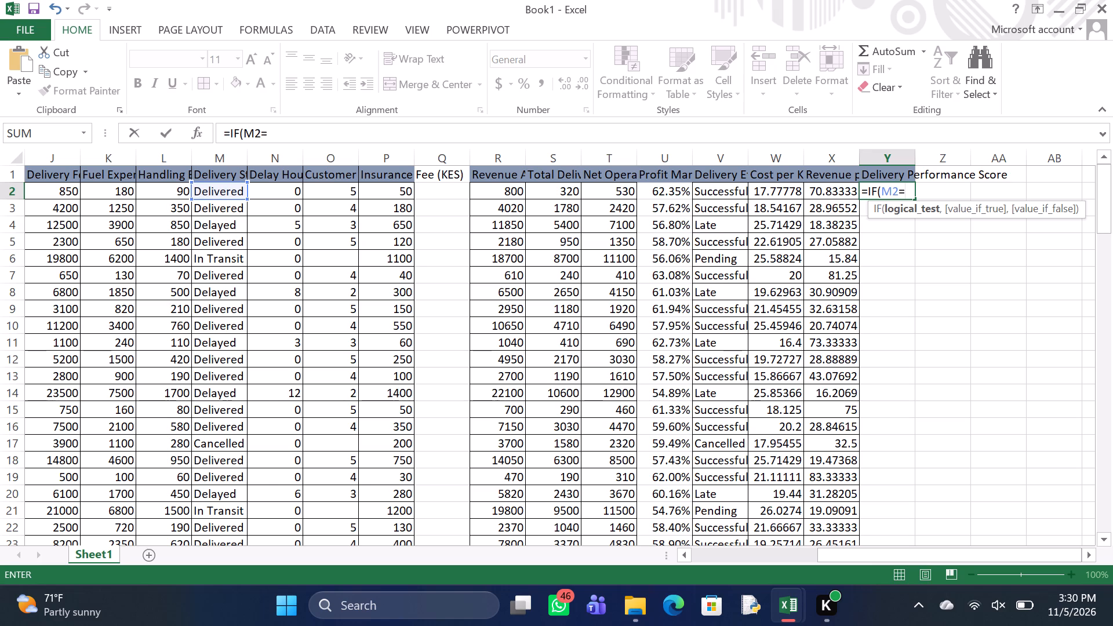
key("shift+quotedbl")
key("d")
type("elivered")
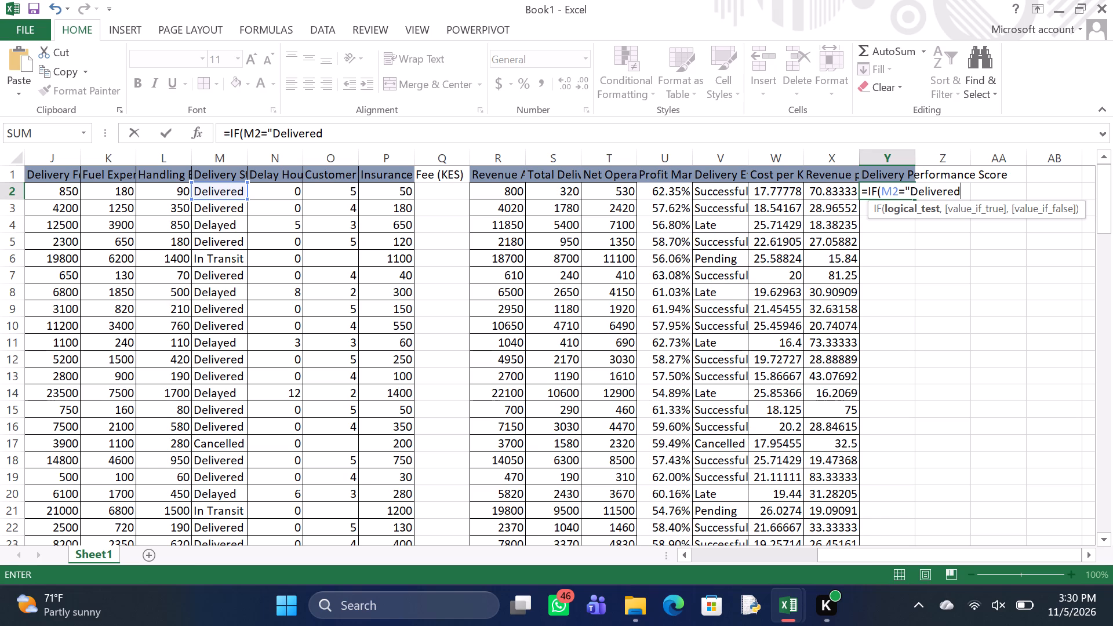
type("\",")
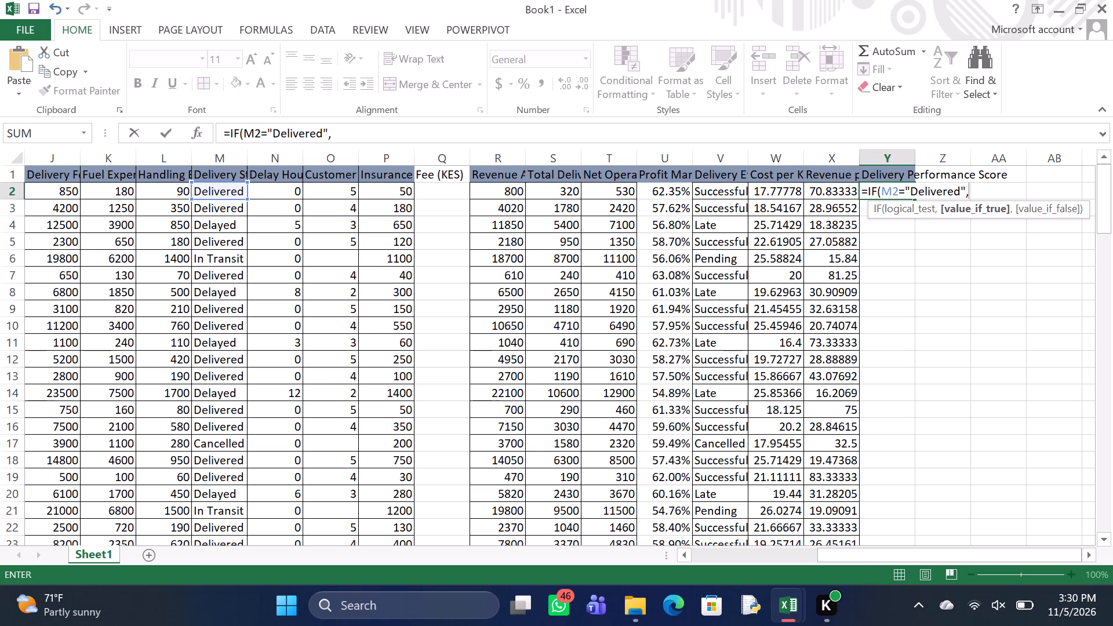
key("1")
type("00")
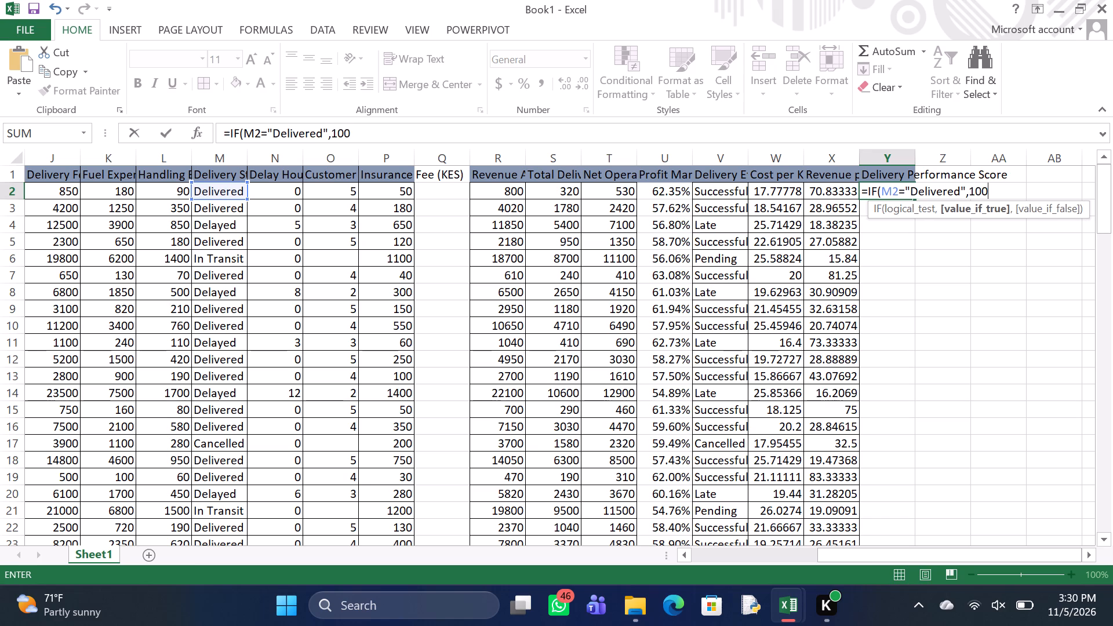
key("comma")
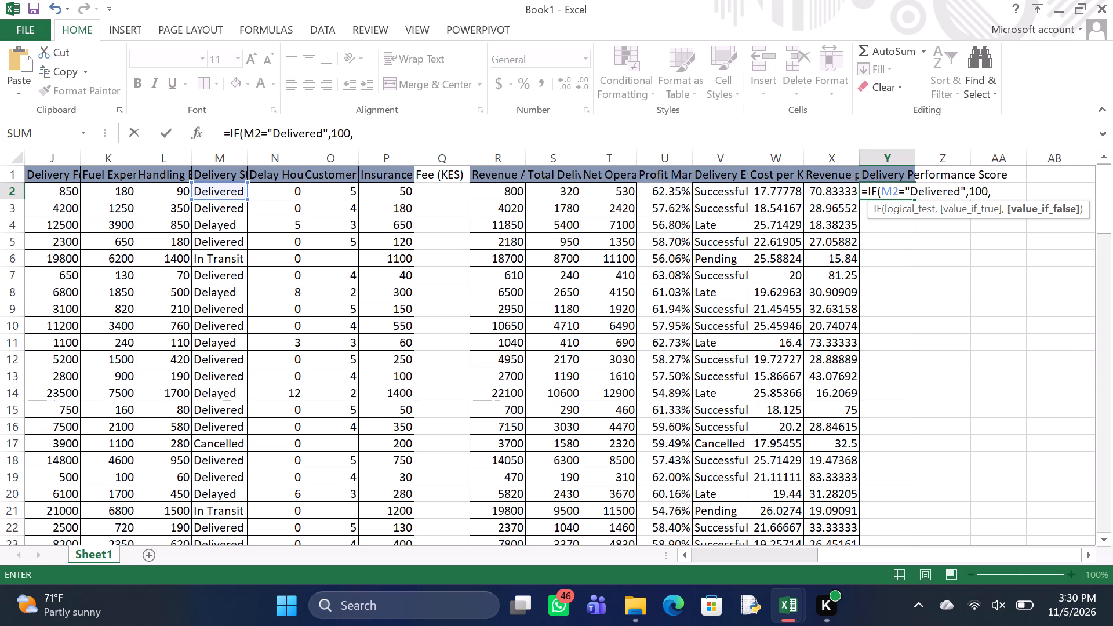
Extend the Y2 formula with a nested IF(M2="Delayed",60, so delayed shipments score 60.
type("IF")
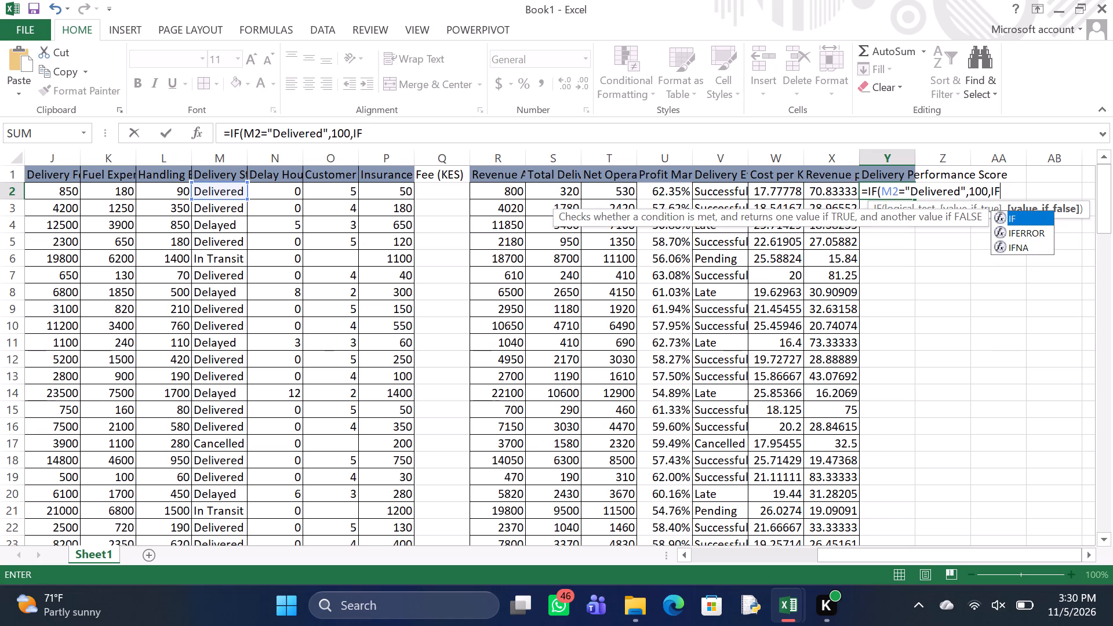
type("(M")
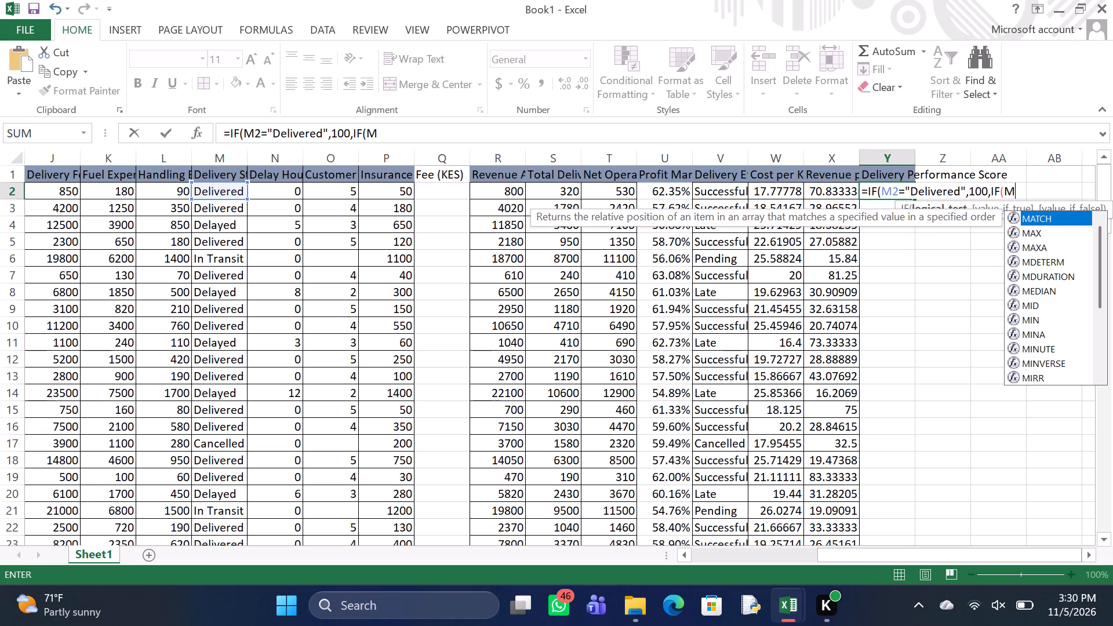
key("2")
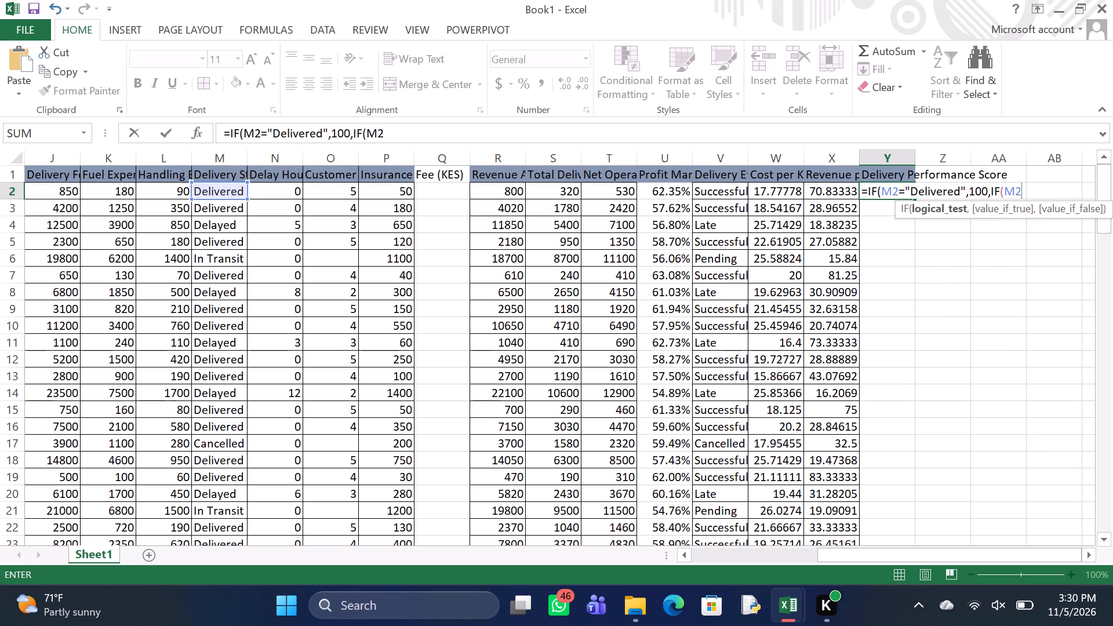
key("equal")
key("shift+quotedbl")
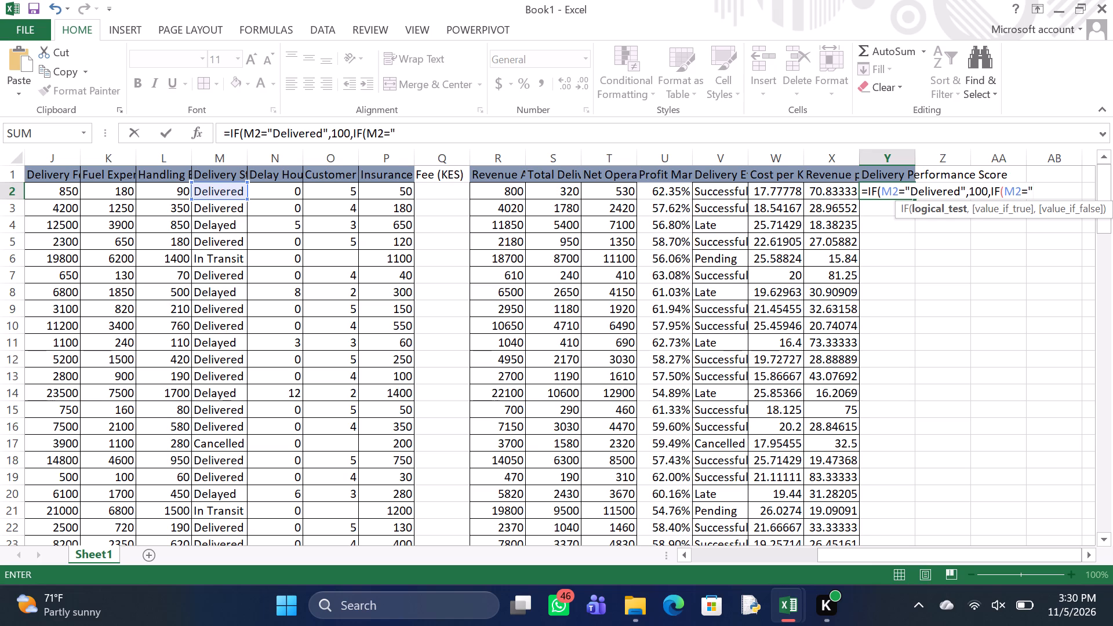
key("d")
type("elayed")
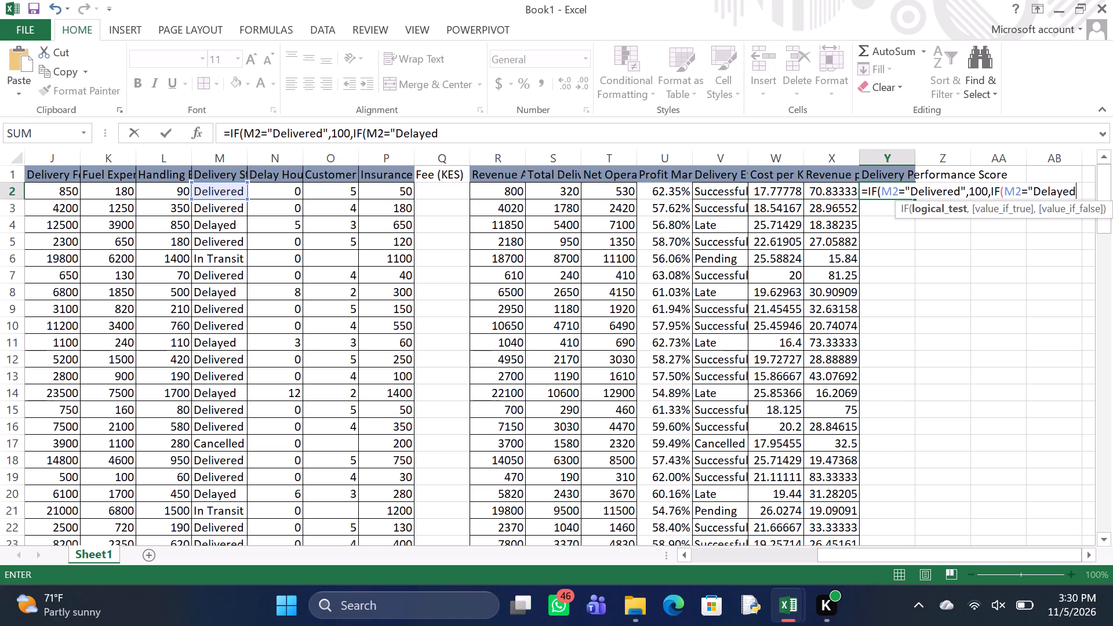
key("shift+quotedbl")
type("60,")
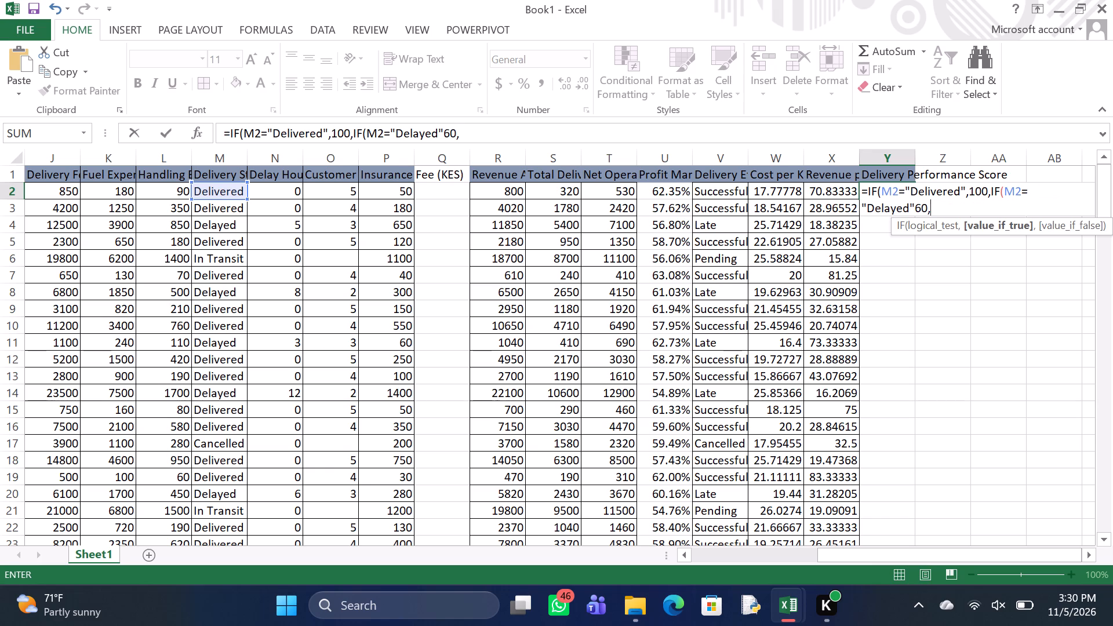
key("BackSpace")
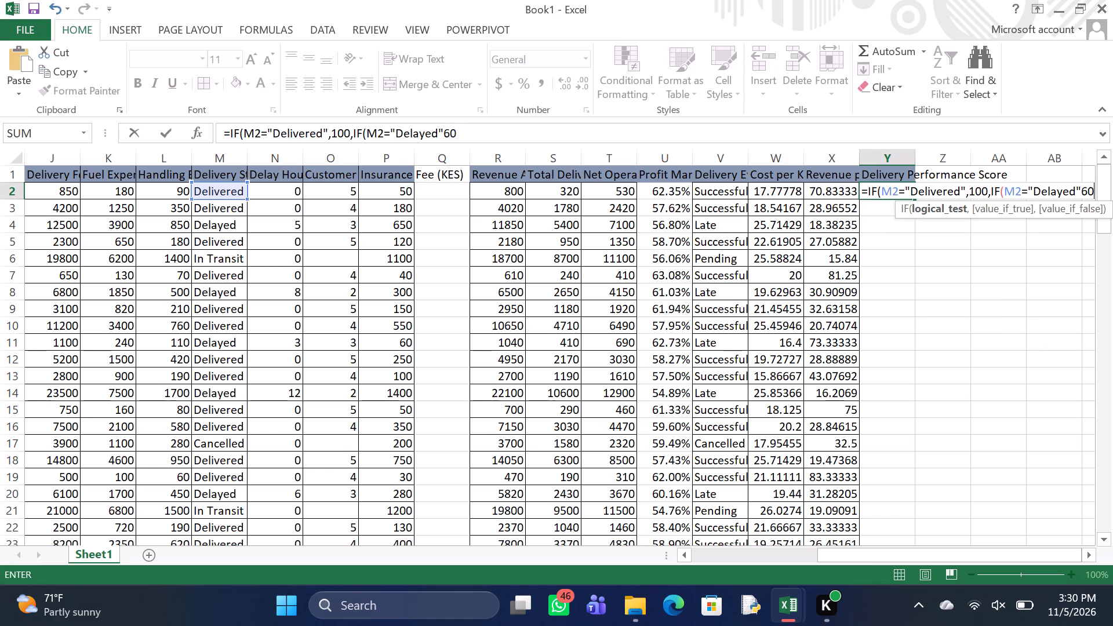
key("BackSpace")
key("BackSpace")
key("comma")
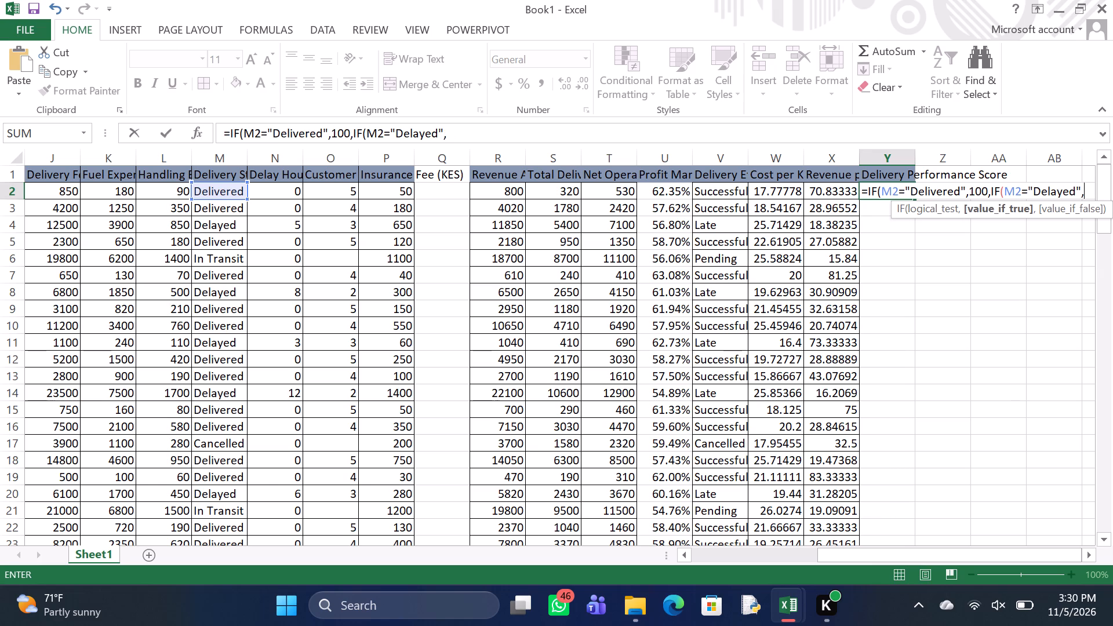
type("60,")
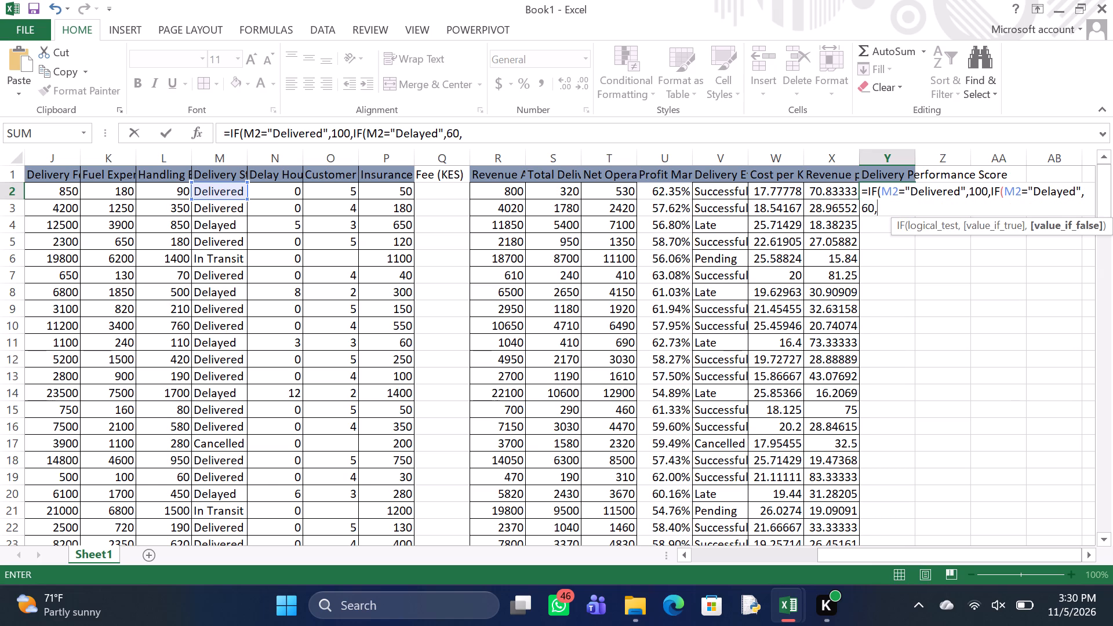
Complete the Y2 formula with a nested IF(M2="In Transit",30,0))) so in-transit shipments score 30 and all others 0.
type("IF")
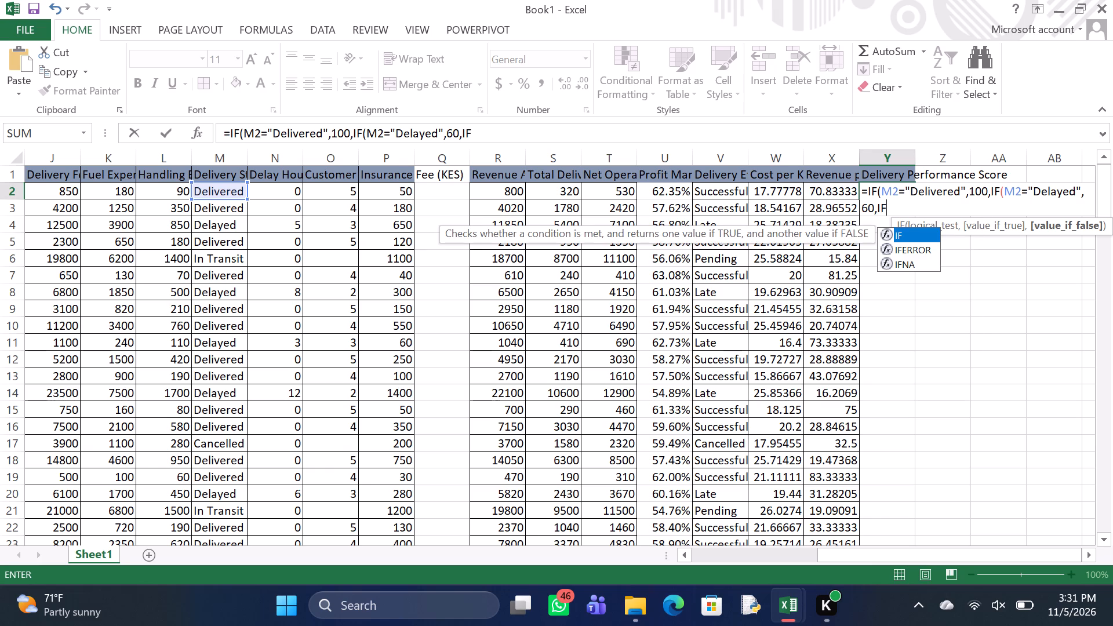
type("(M2=")
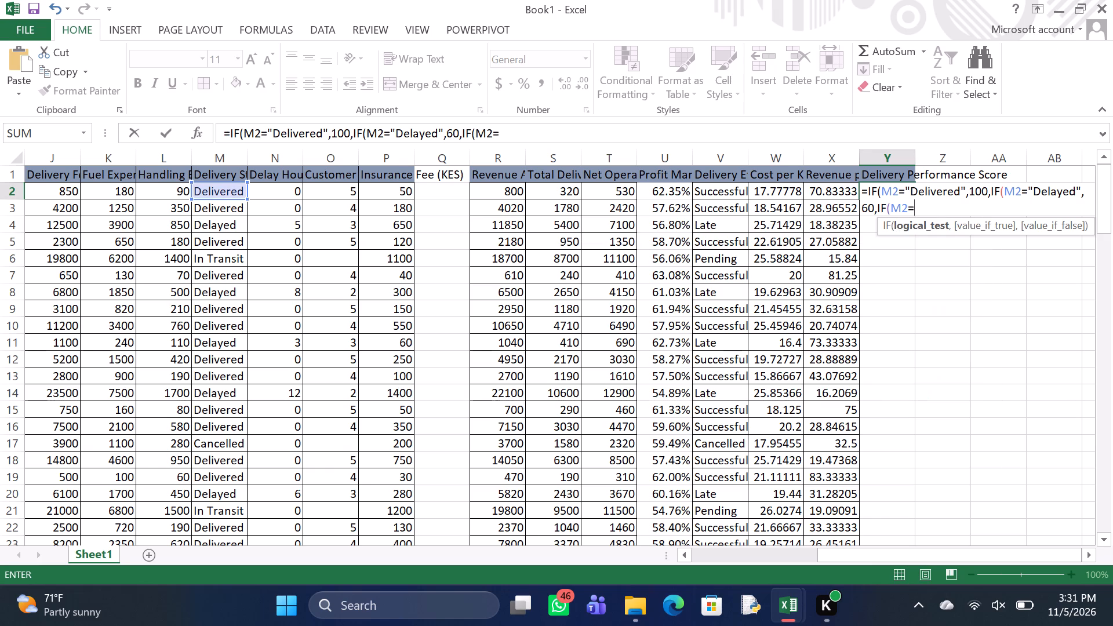
key("shift+quotedbl")
key("i")
type("n")
key("space")
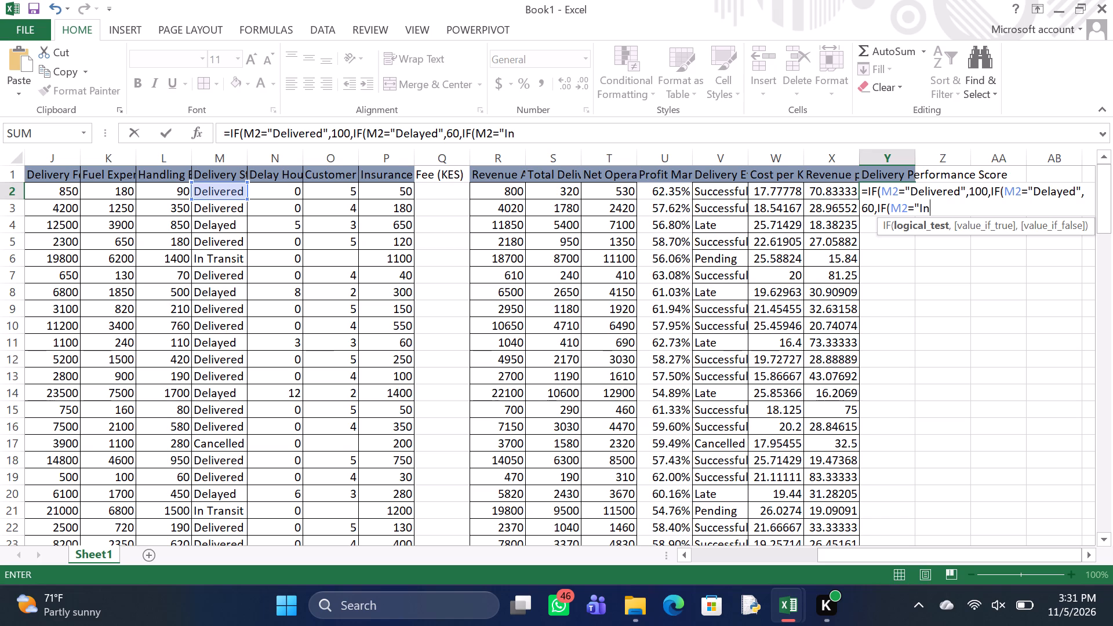
key("t")
type("ransi")
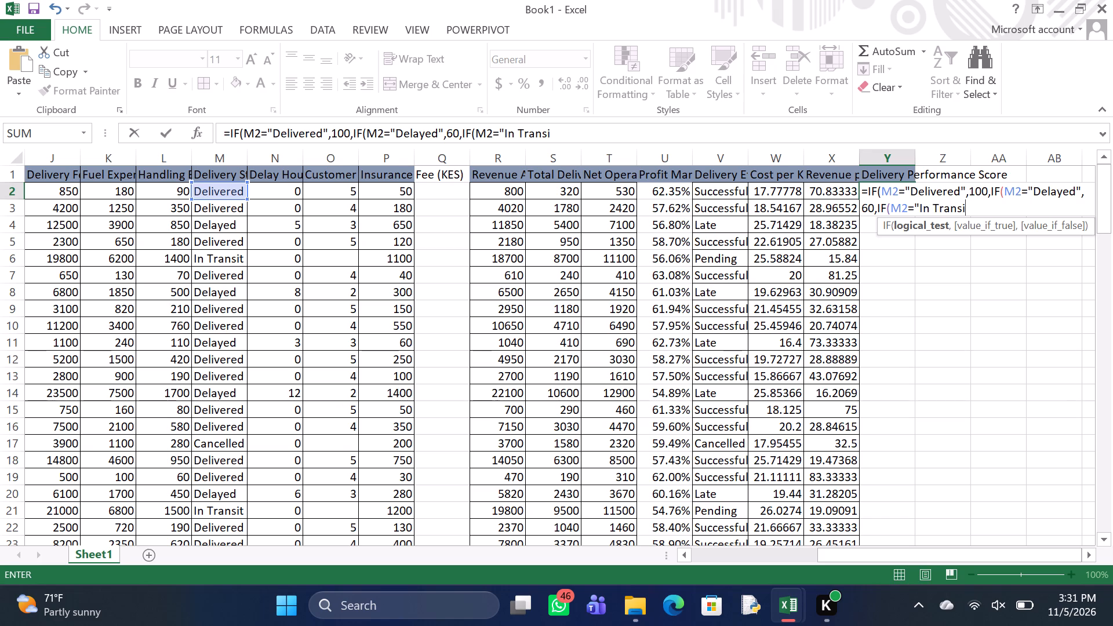
key("t")
type("\",")
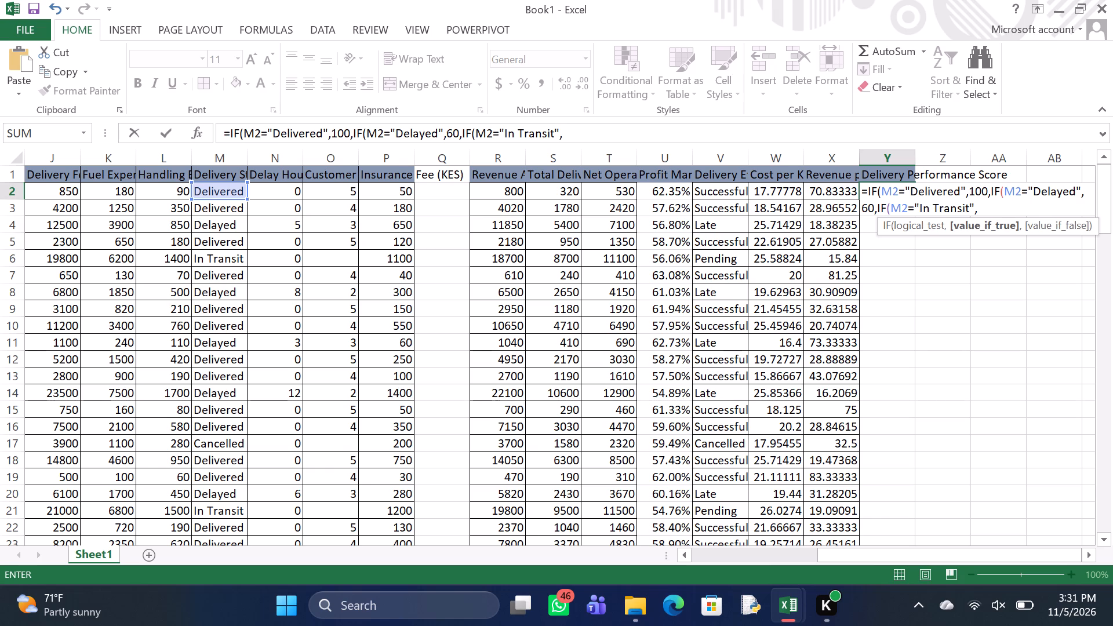
type("30")
type("..")
key("BackSpace")
key("BackSpace")
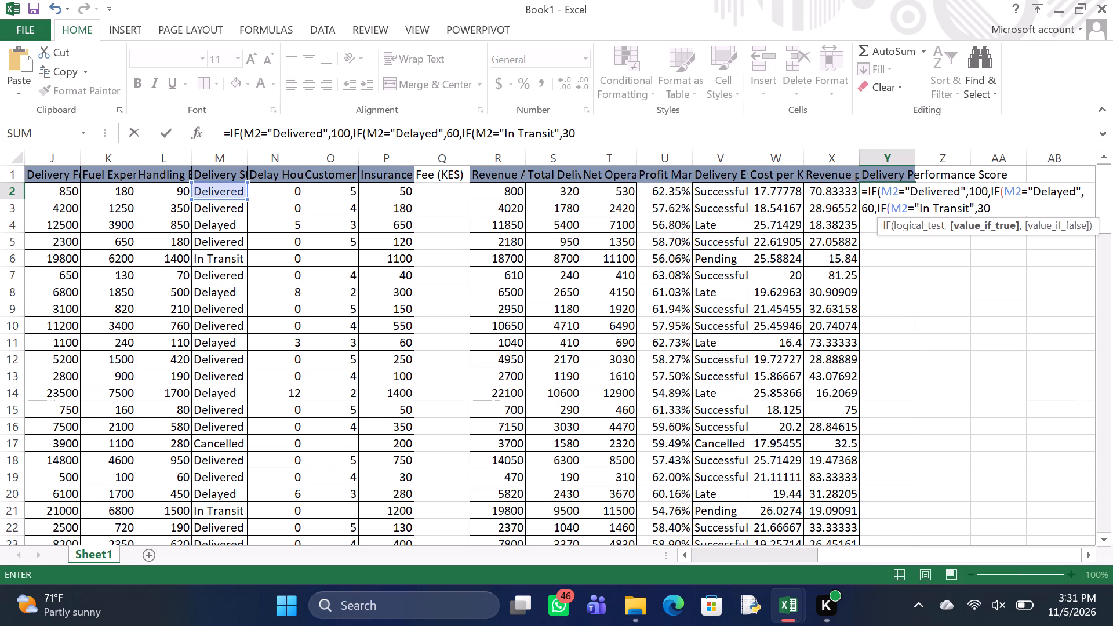
key("comma")
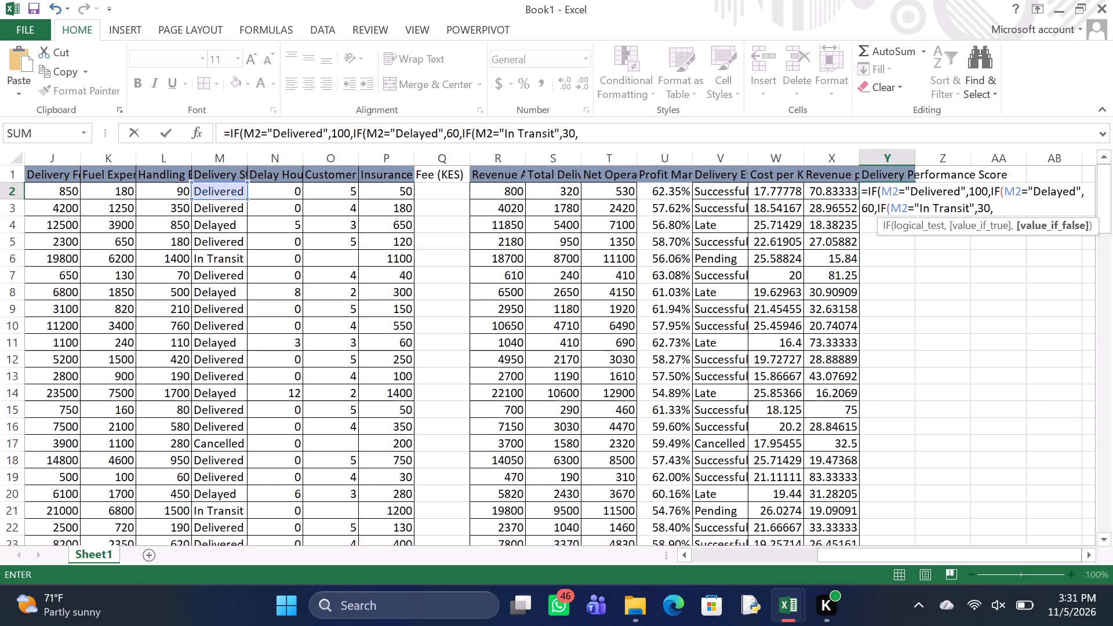
key("0")
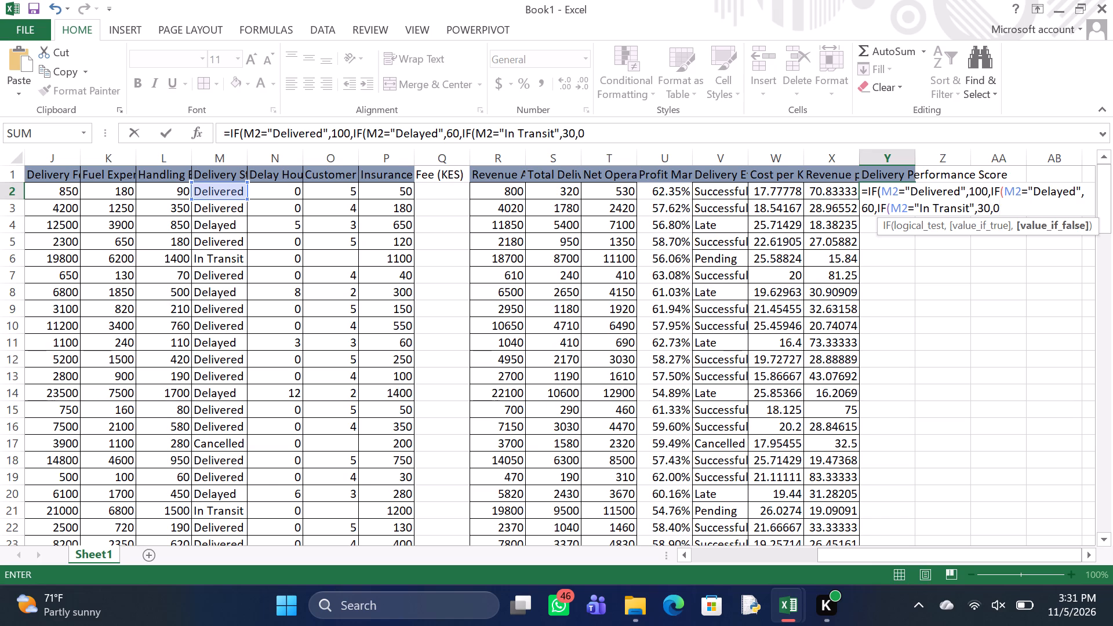
type(")))")
key("Return")
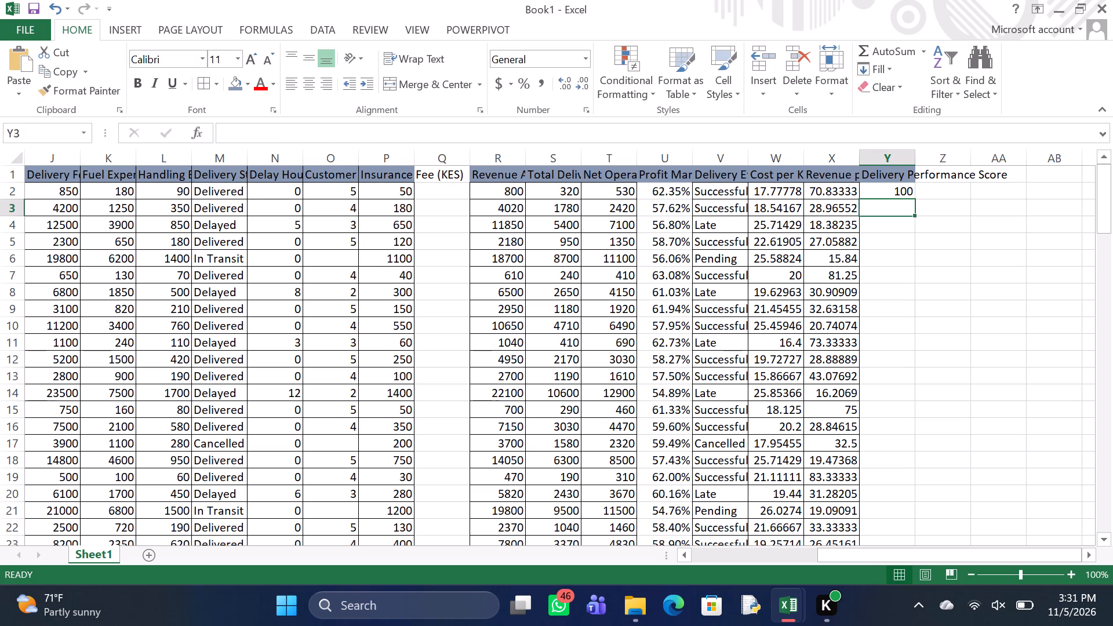
Fill the Y2 performance score formula down for all shipments and apply all borders to the filled cells.
left_click(885, 188)
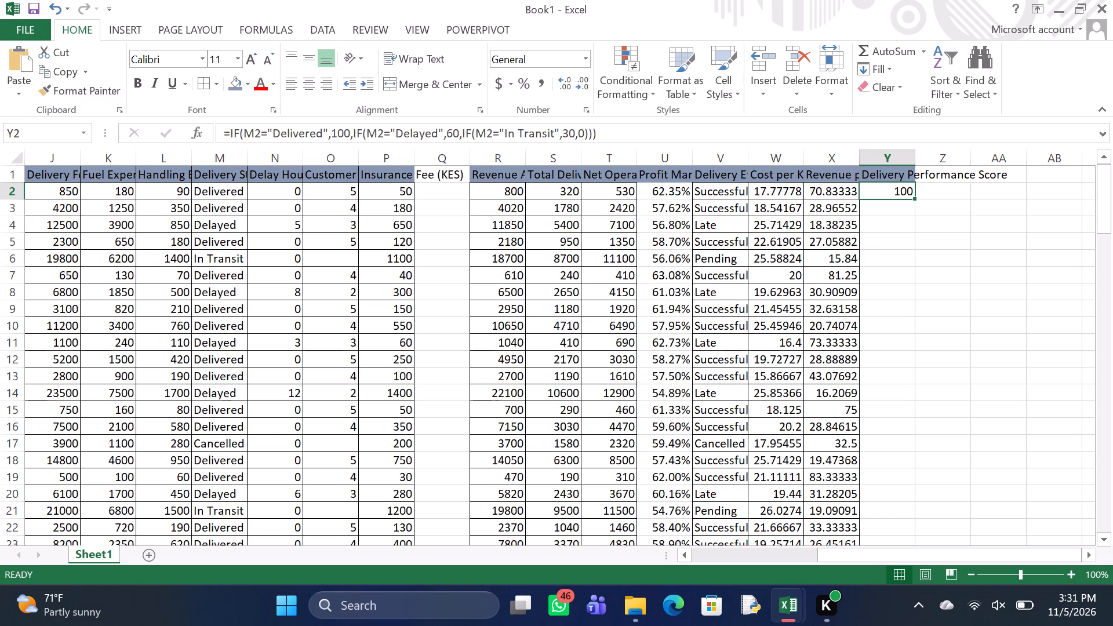
double_click(915, 197)
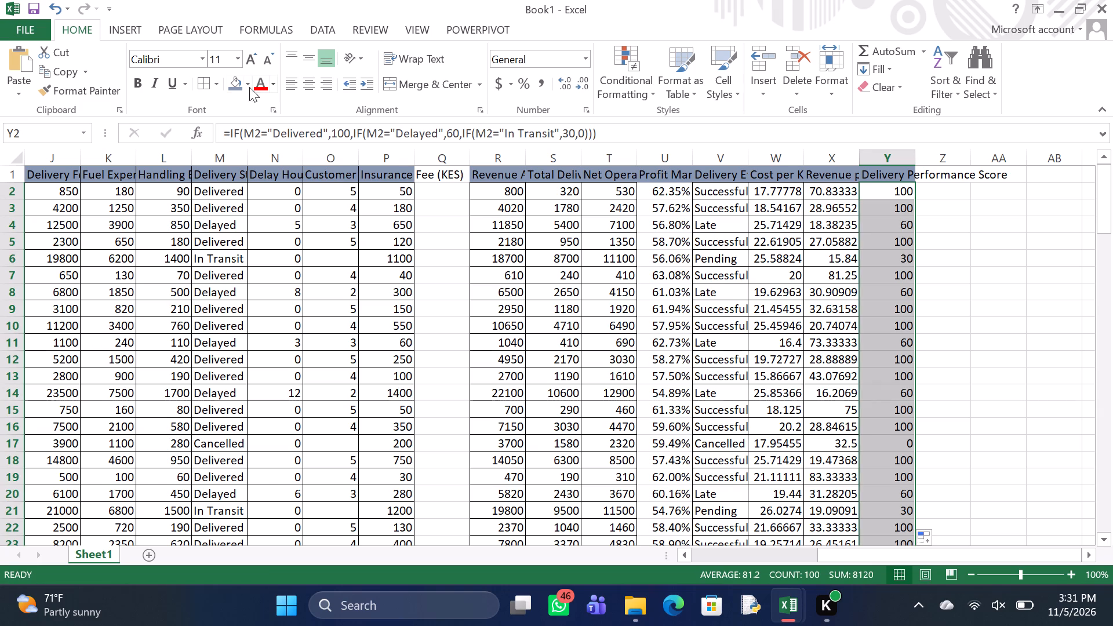
left_click(199, 88)
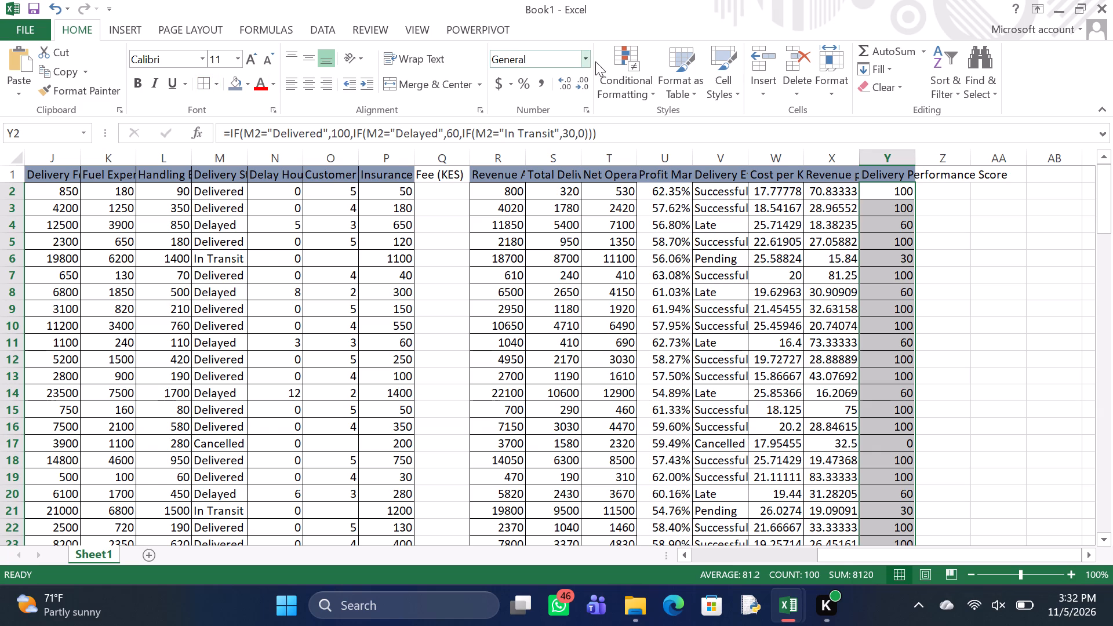
Add the column header "Delivery Risk" in cell Z1.
left_click(940, 180)
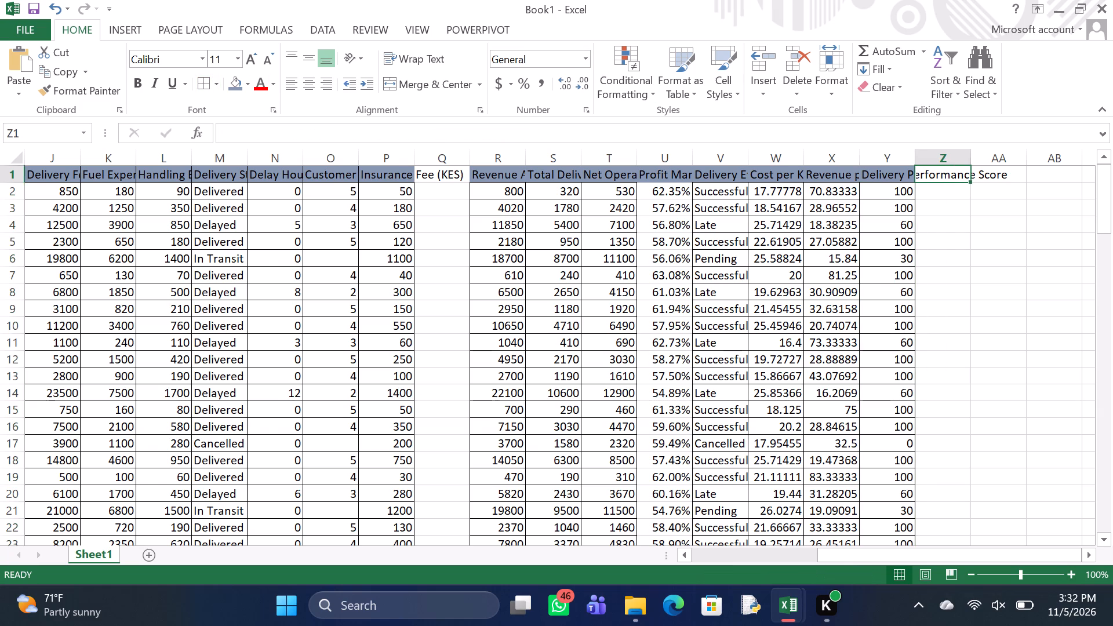
key("d")
type("elivery")
key("space")
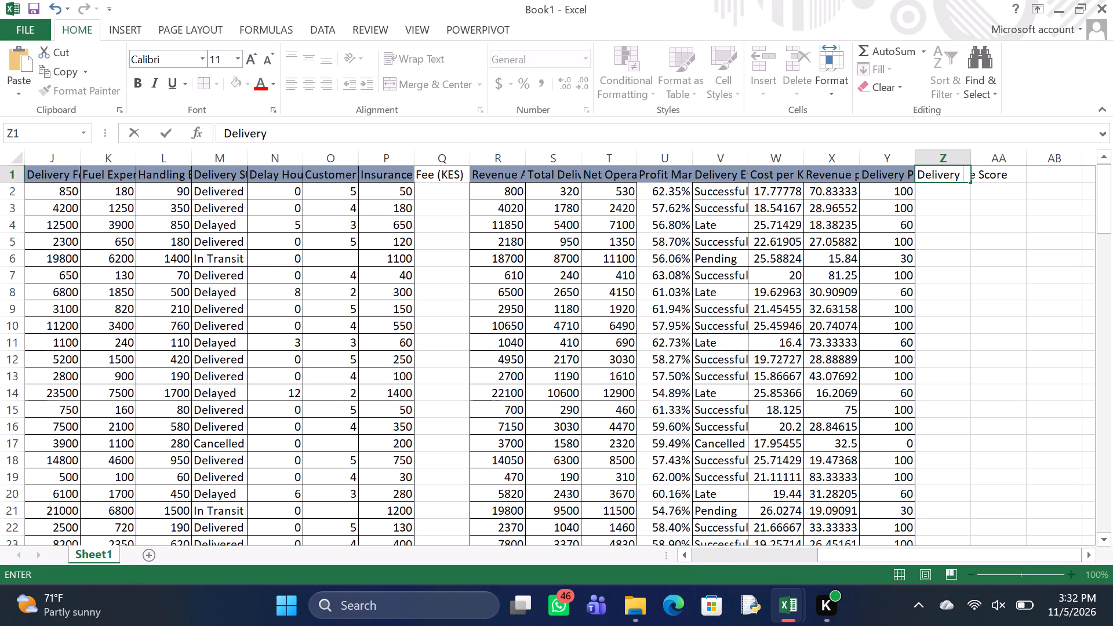
key("r")
key("i")
type("sk")
key("Return")
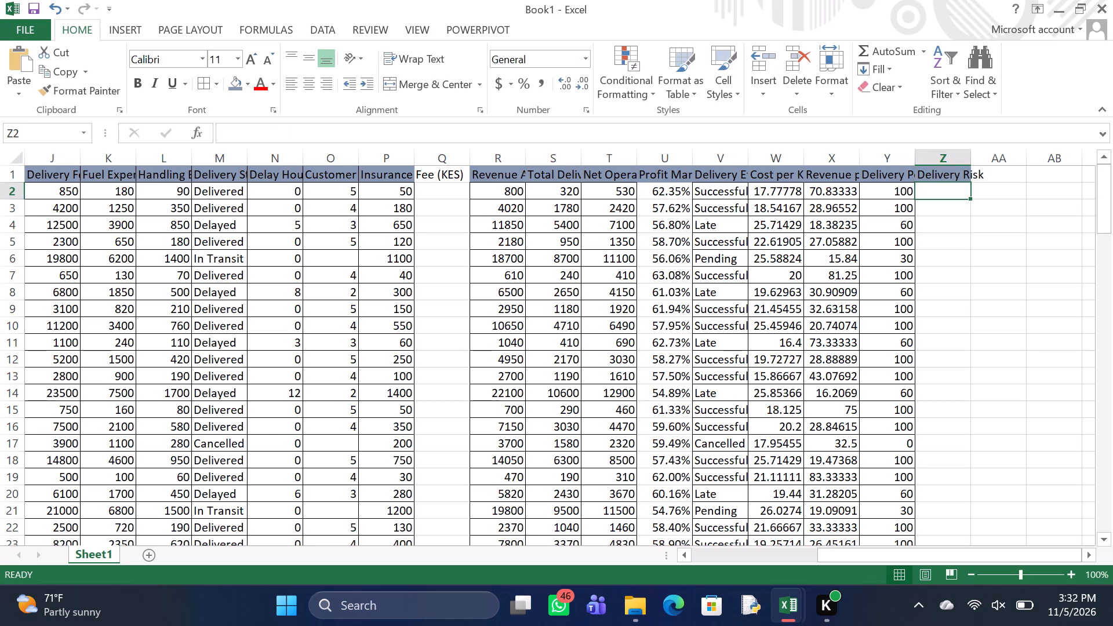
Start the risk formula in Z2 with =IF(M2="Cancelled","High", so cancelled shipments are rated High.
key("equal")
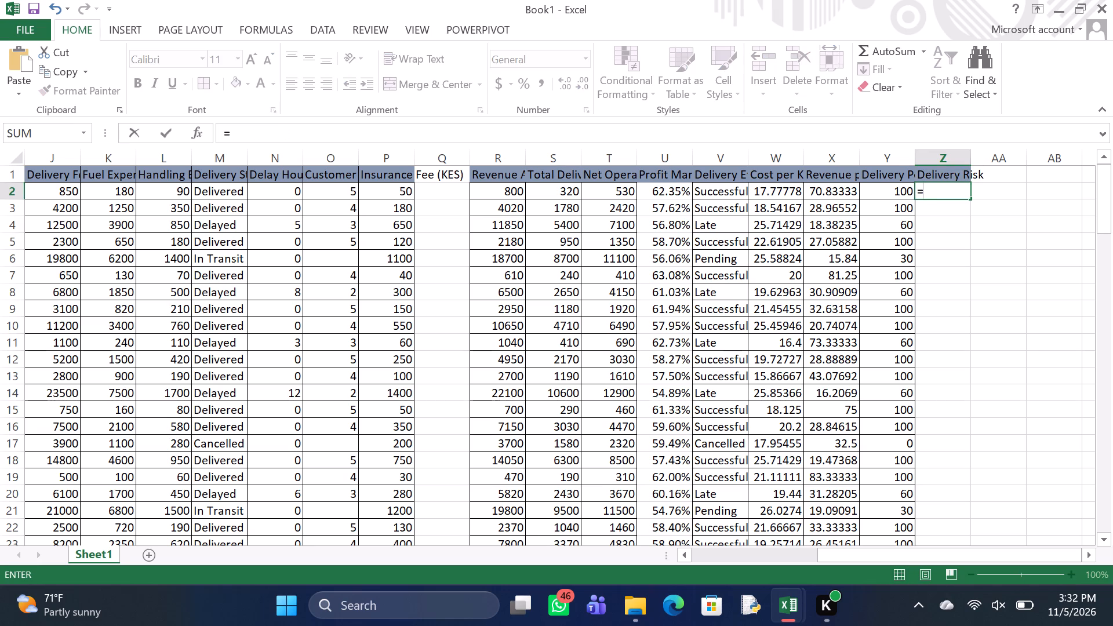
type("IF")
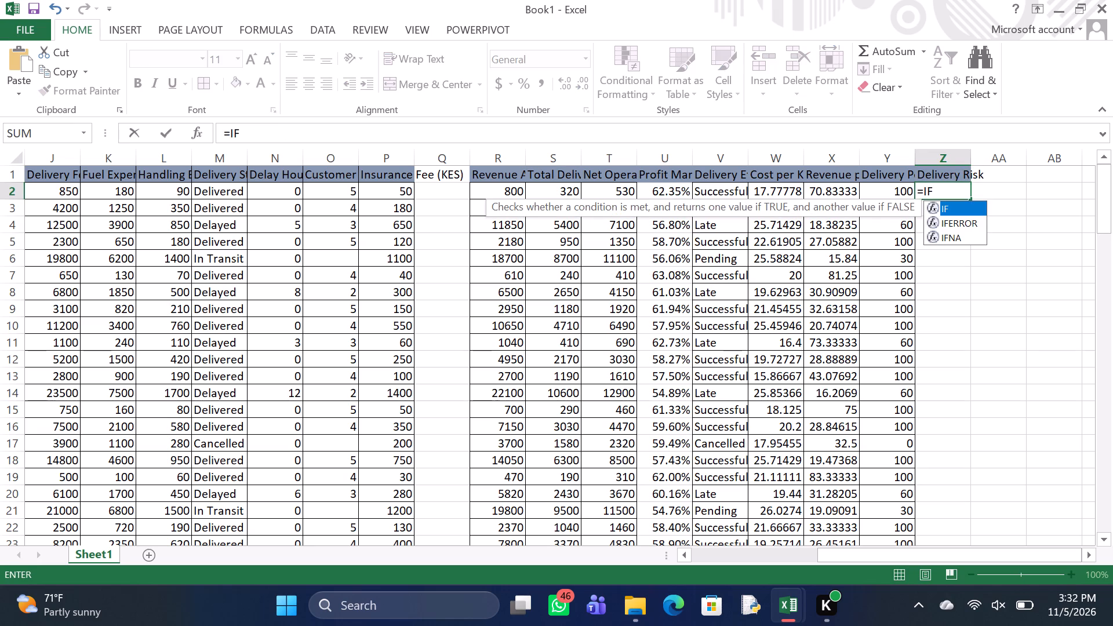
type("(M")
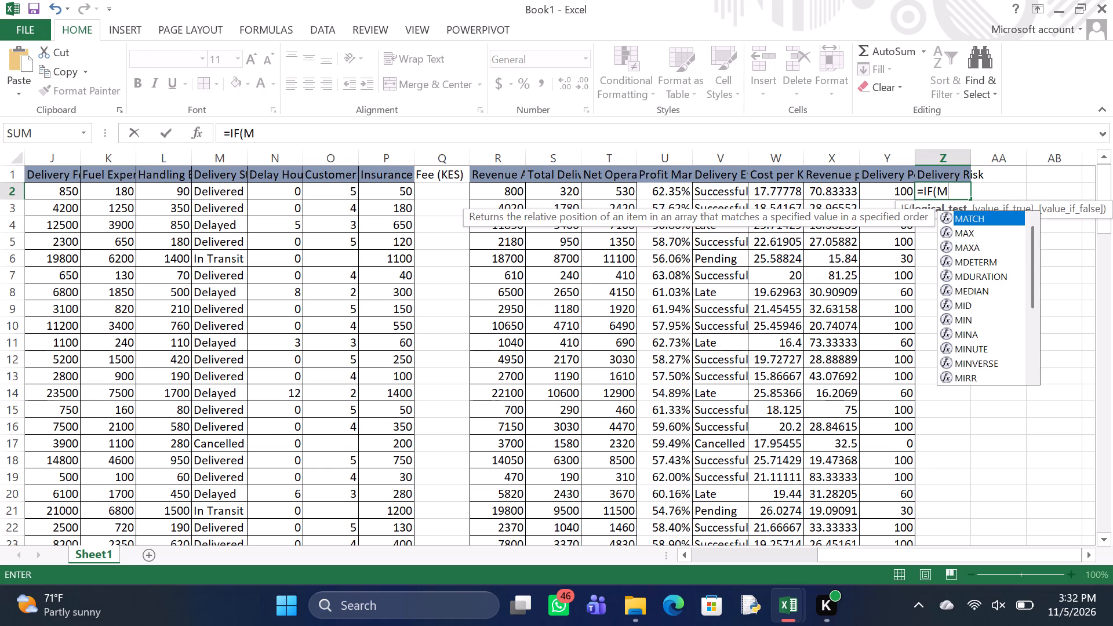
key("2")
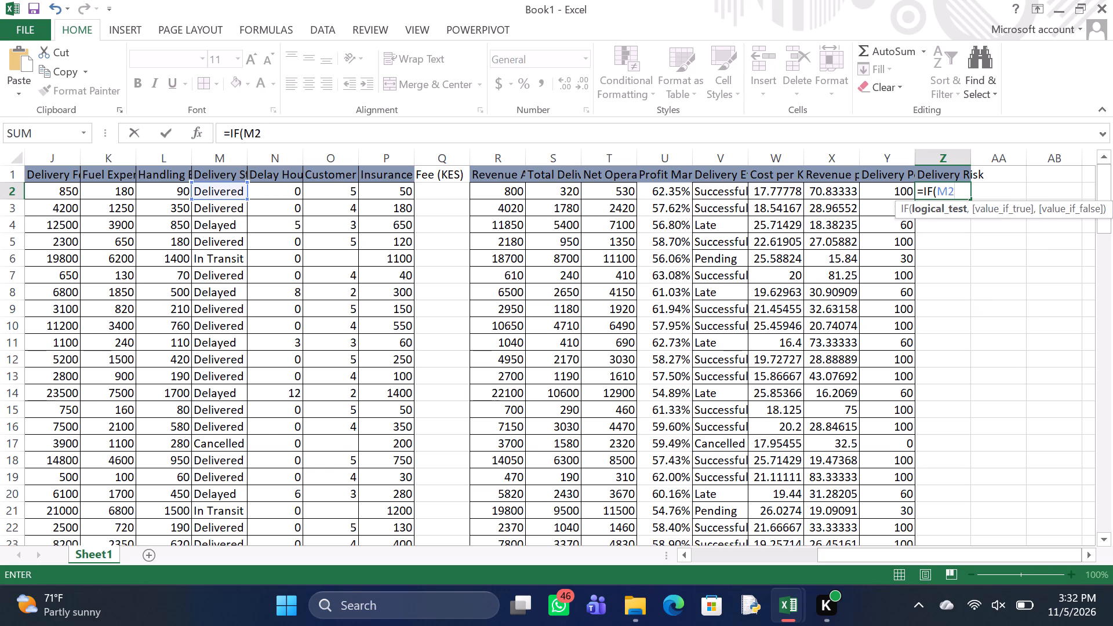
key("equal")
key("shift+quotedbl")
key("c")
type("ancelled")
key("shift+quotedbl")
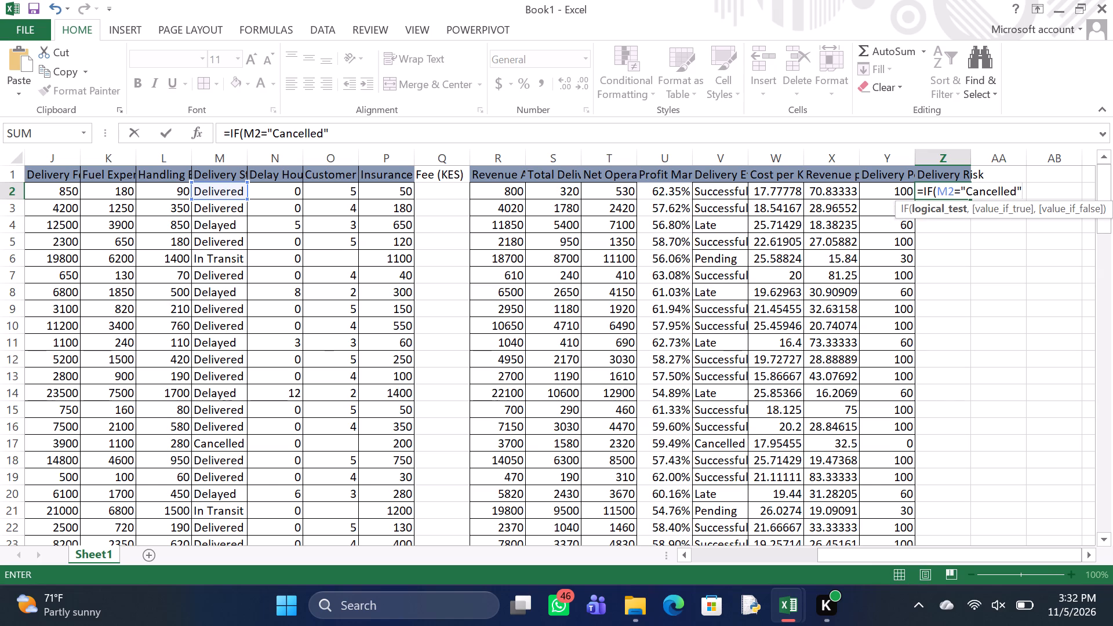
key("comma")
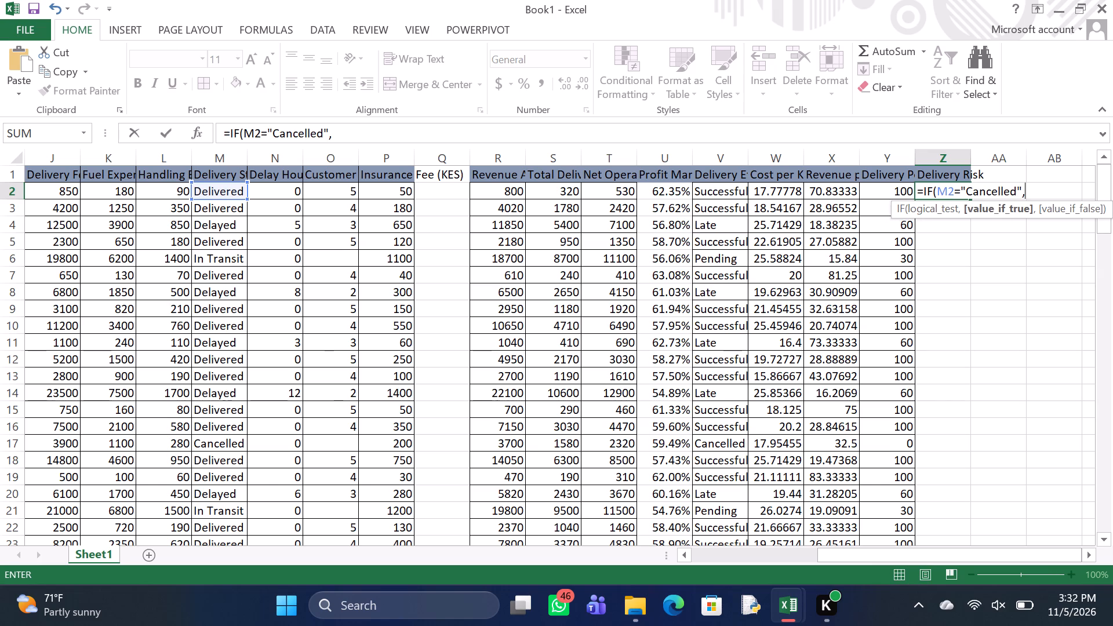
key("shift+quotedbl")
key("h")
type("igh")
key("space")
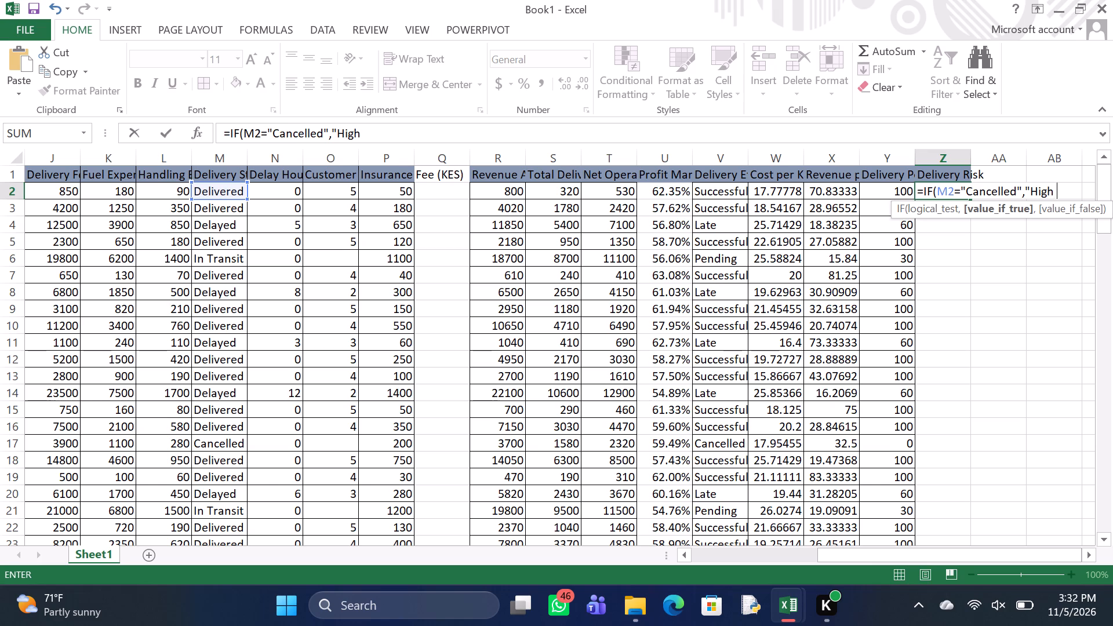
key("BackSpace")
key("shift+quotedbl")
key("comma")
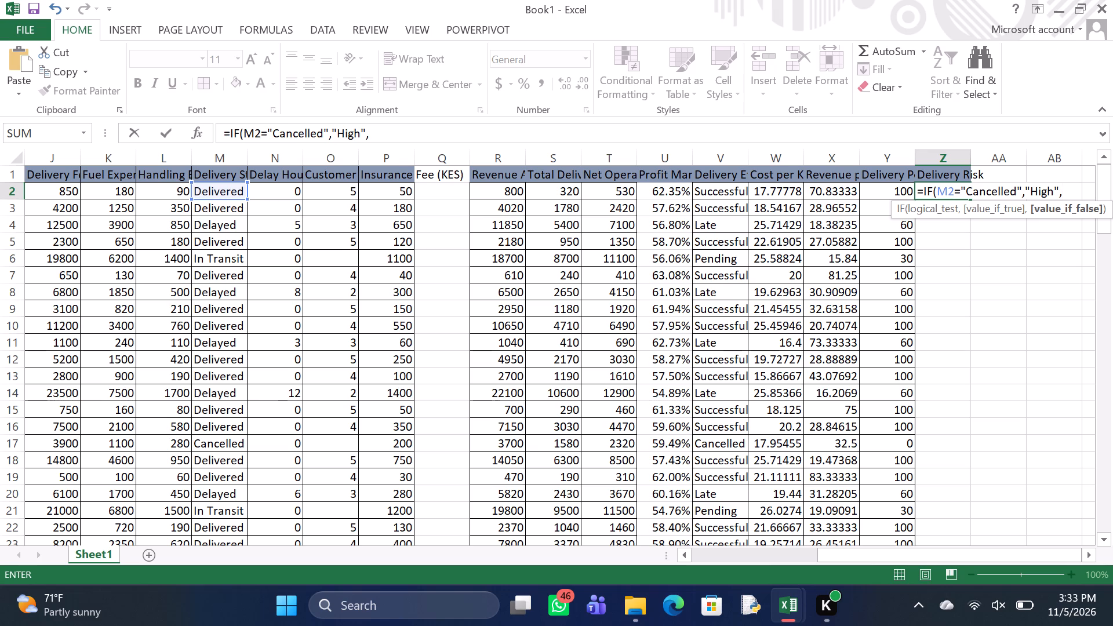
Continue the Z2 risk formula with a nested IF(N2>0,"Mediu" so shipments with delay hours get the middle risk rating.
type("IF")
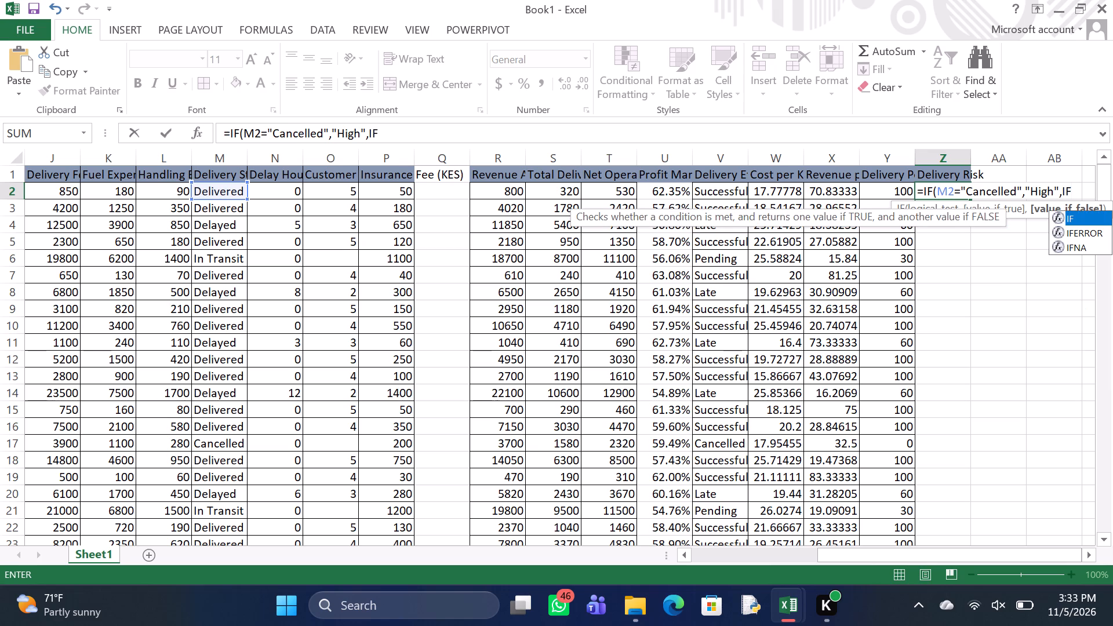
type("(N")
type("22")
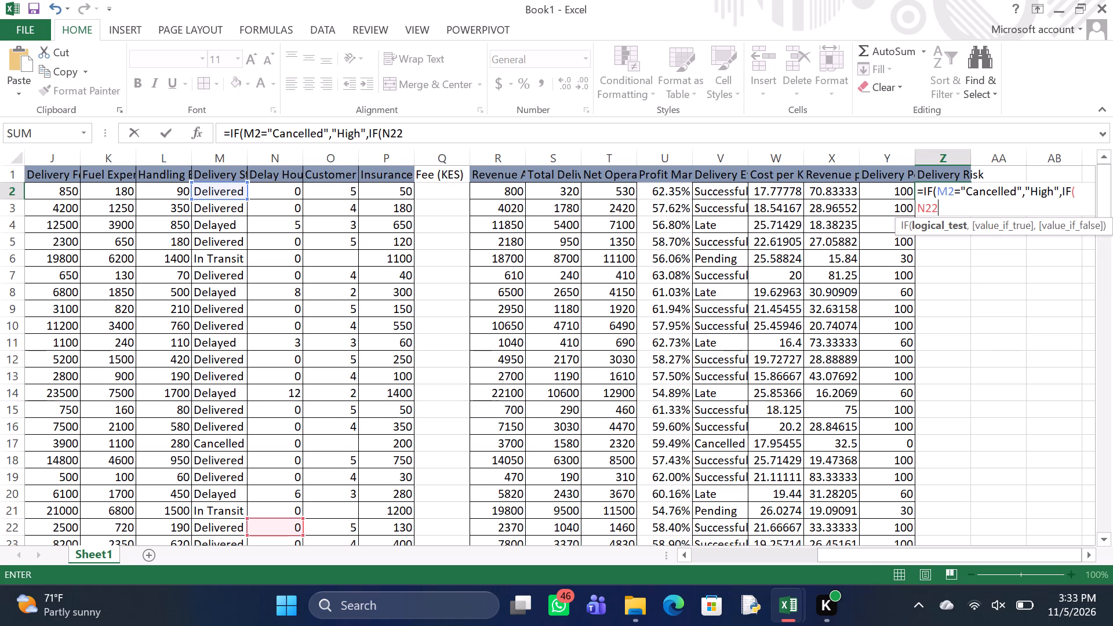
key("BackSpace")
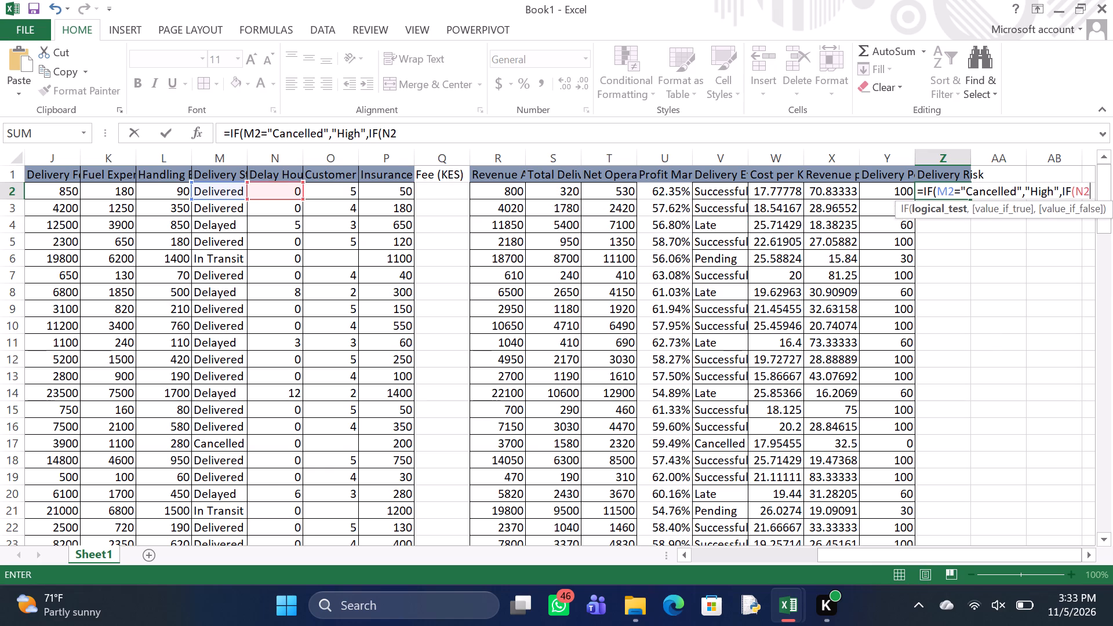
key("shift+greater")
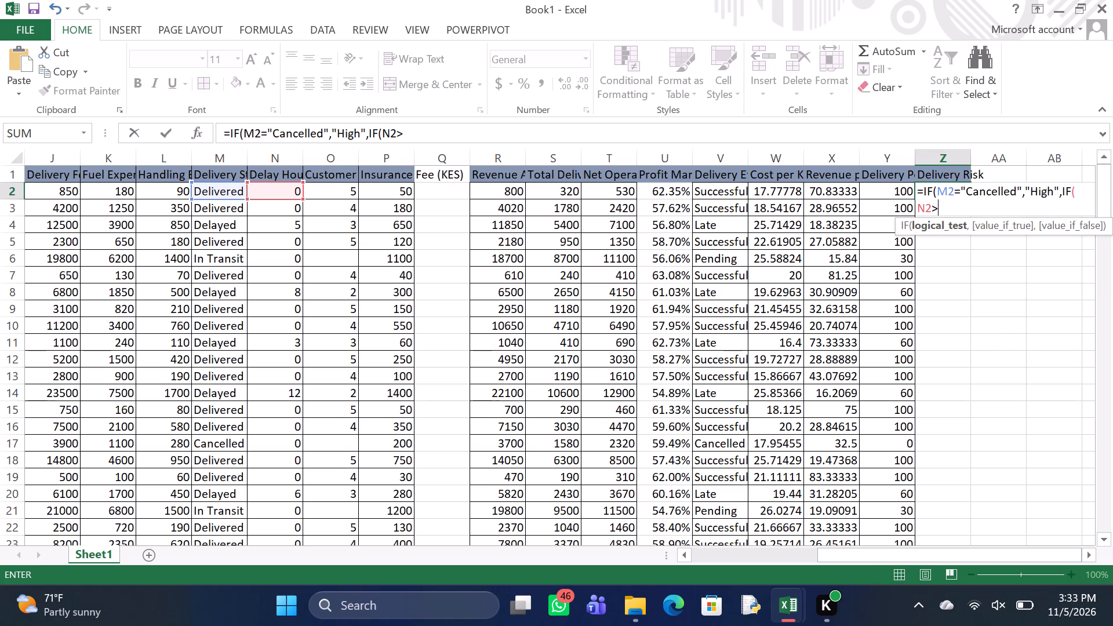
key("0")
key("comma")
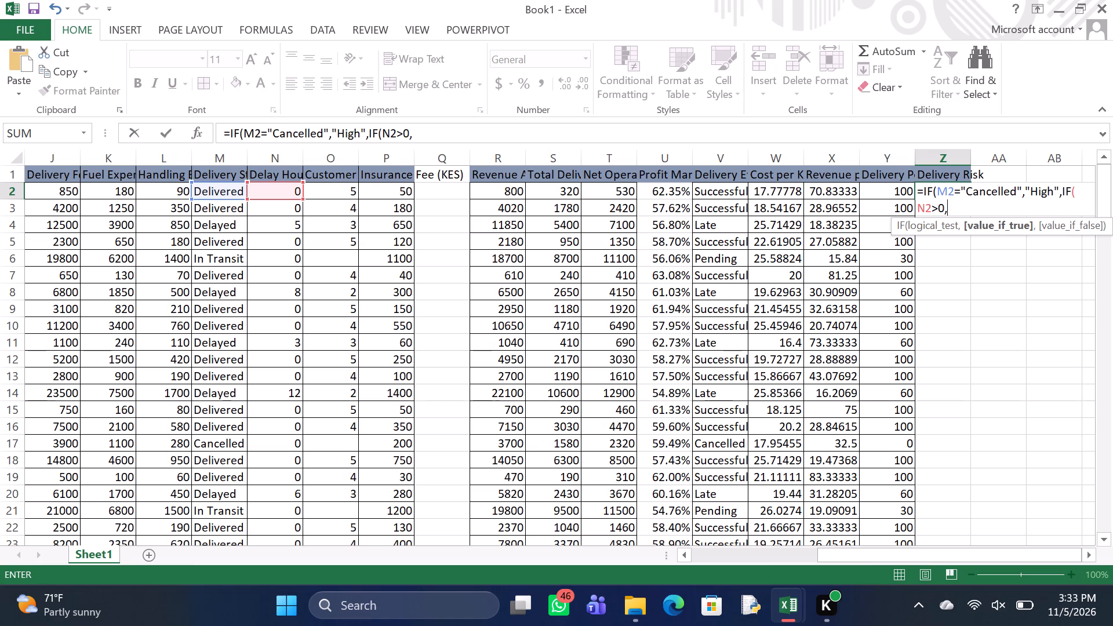
key("shift+quotedbl")
key("m")
type("edium")
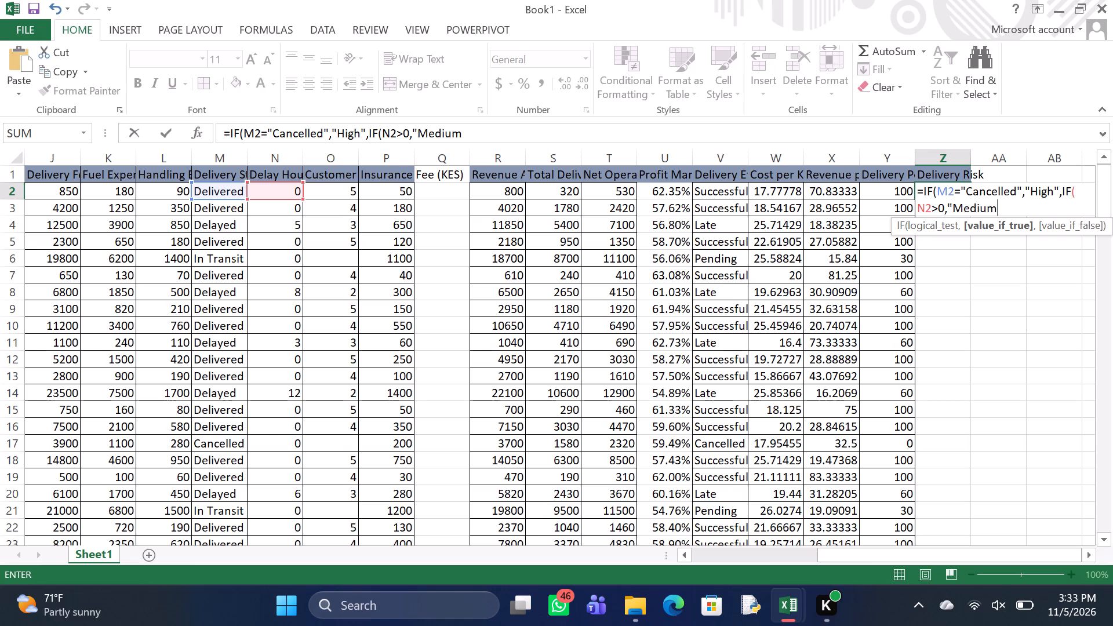
key("shift+colon")
key("BackSpace")
key("BackSpace")
key("shift+quotedbl")
Complete the Z2 formula with ,"Low")) so all remaining shipments are rated Low.
key("comma")
key("shift+quotedbl")
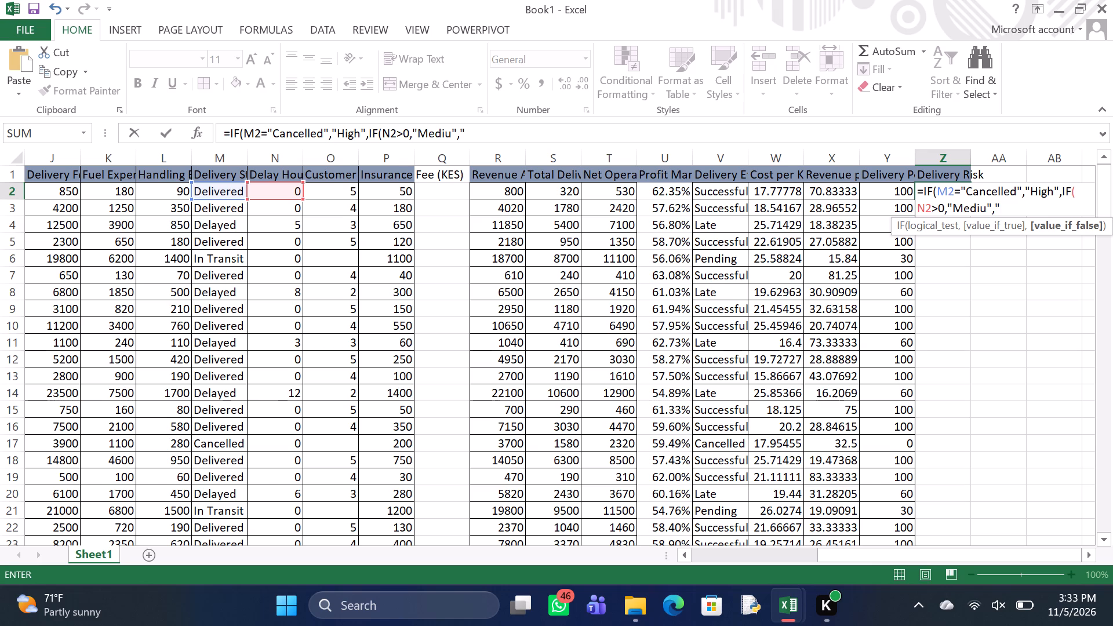
key("l")
key("BackSpace")
key("l")
type("ow")
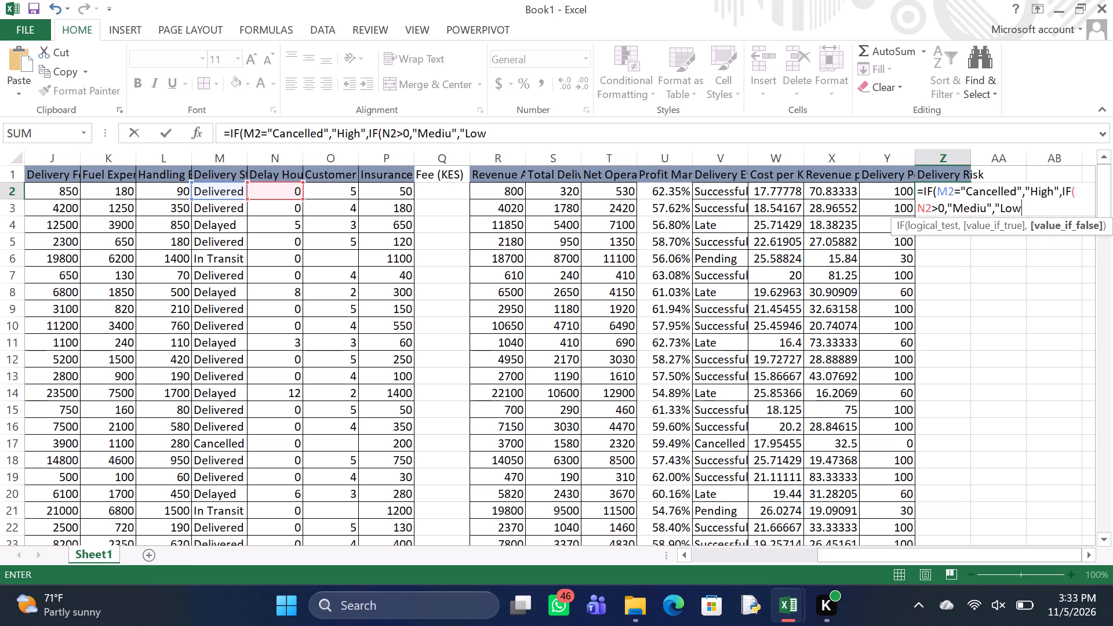
key("shift+quotedbl")
type("))")
key("Return")
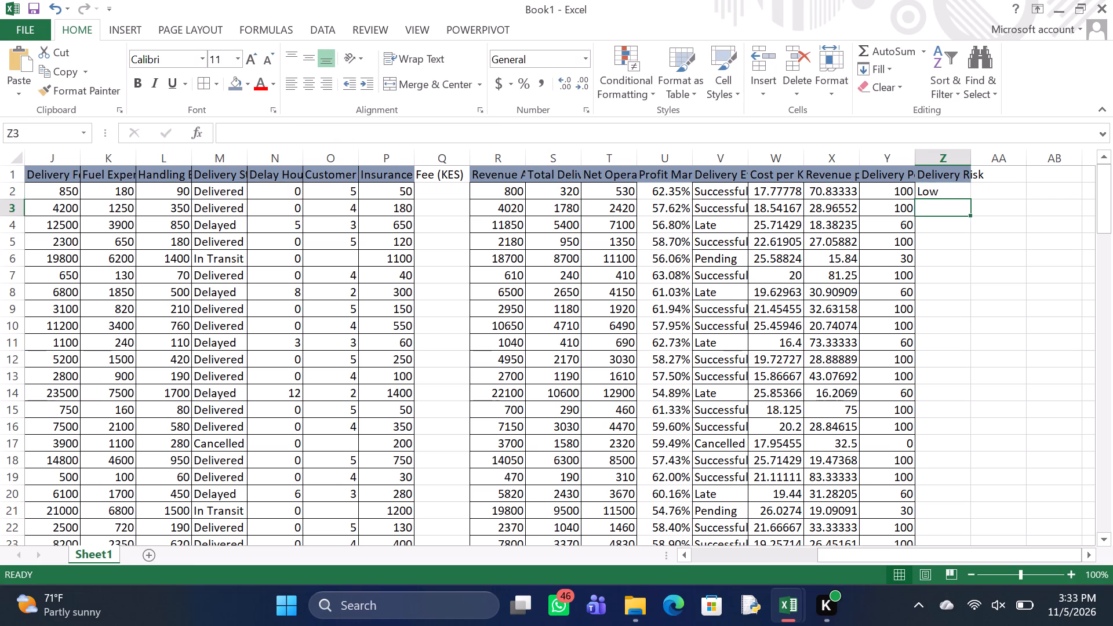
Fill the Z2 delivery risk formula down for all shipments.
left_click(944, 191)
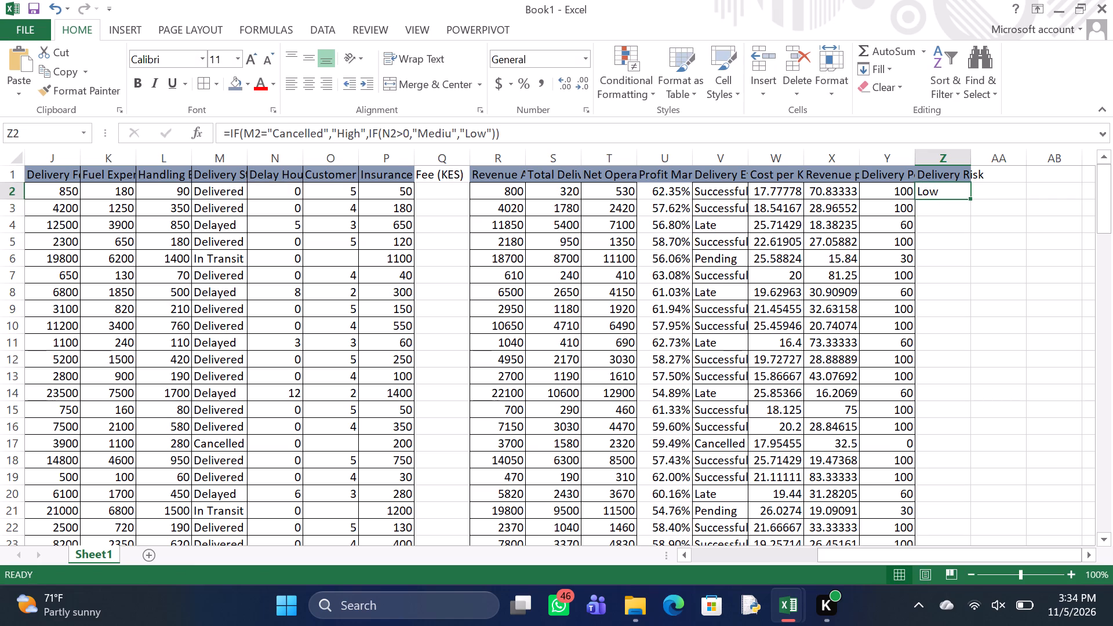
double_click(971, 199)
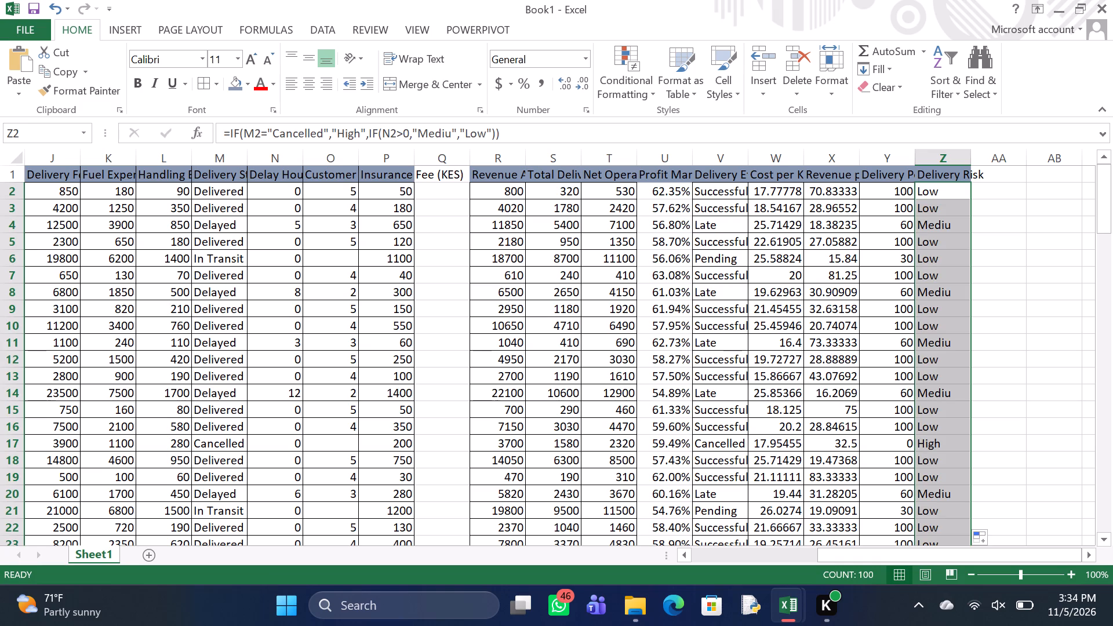
Correct the misspelled "Mediu" rating in the Z2 formula to "Medium".
left_click(449, 134)
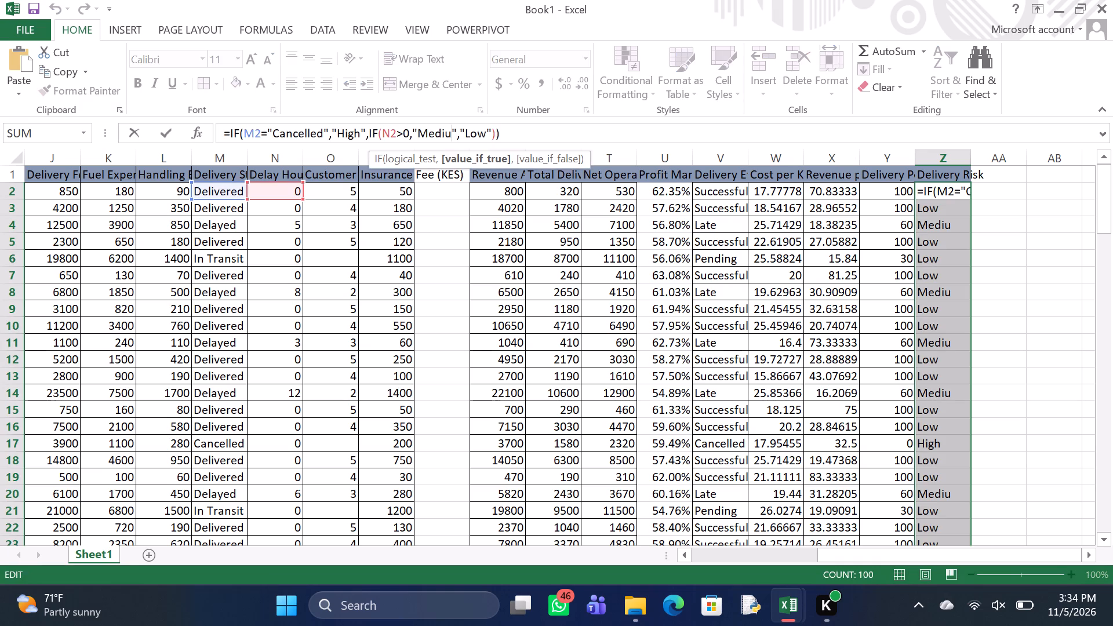
key("m")
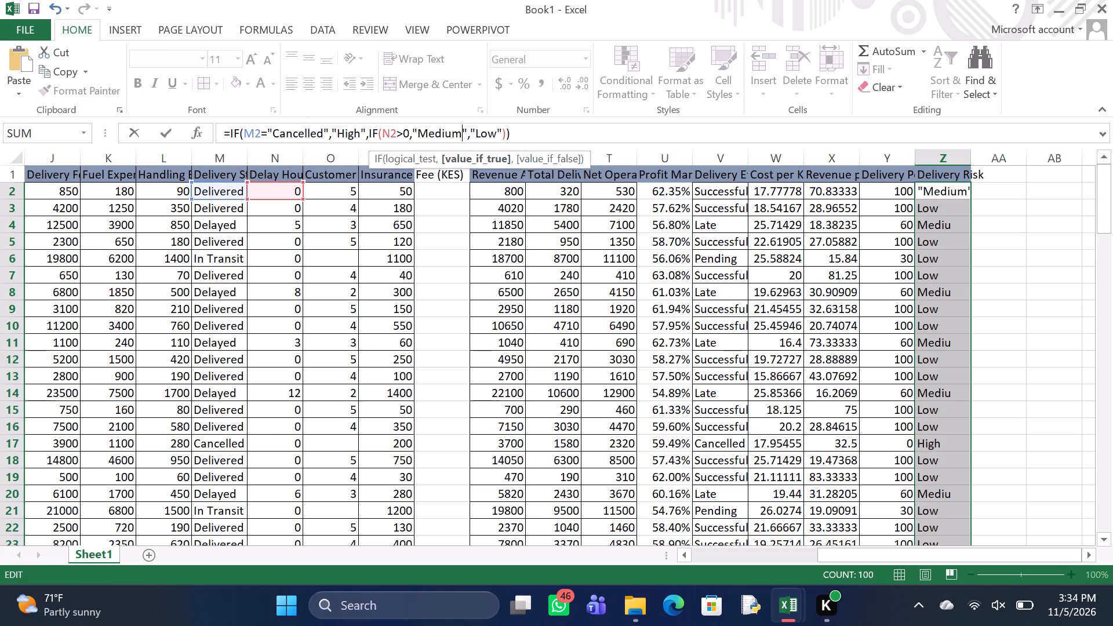
key("Return")
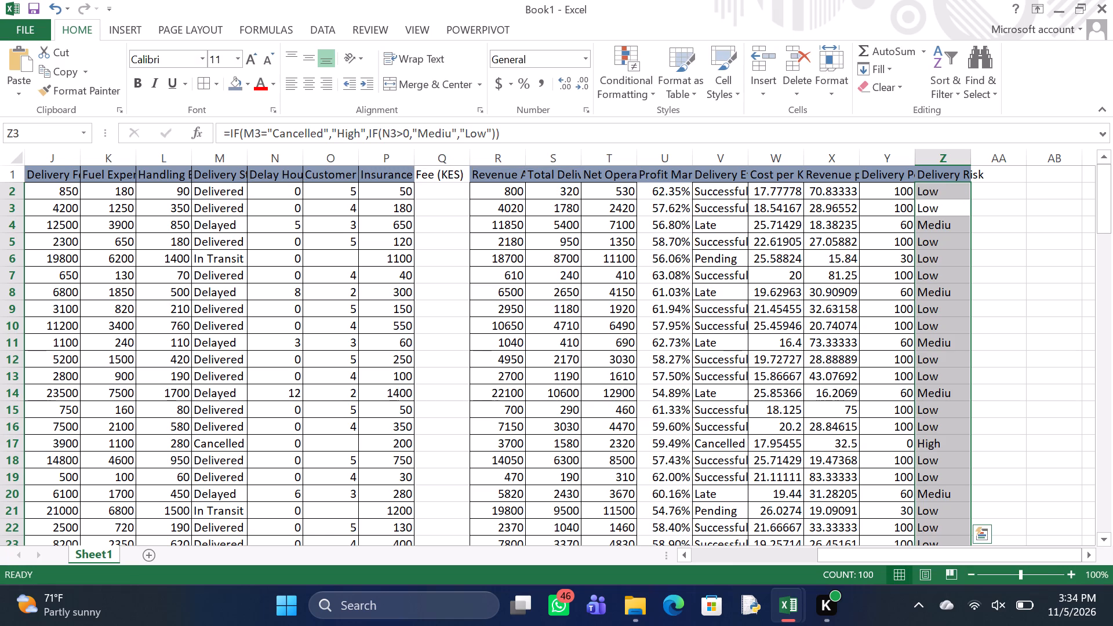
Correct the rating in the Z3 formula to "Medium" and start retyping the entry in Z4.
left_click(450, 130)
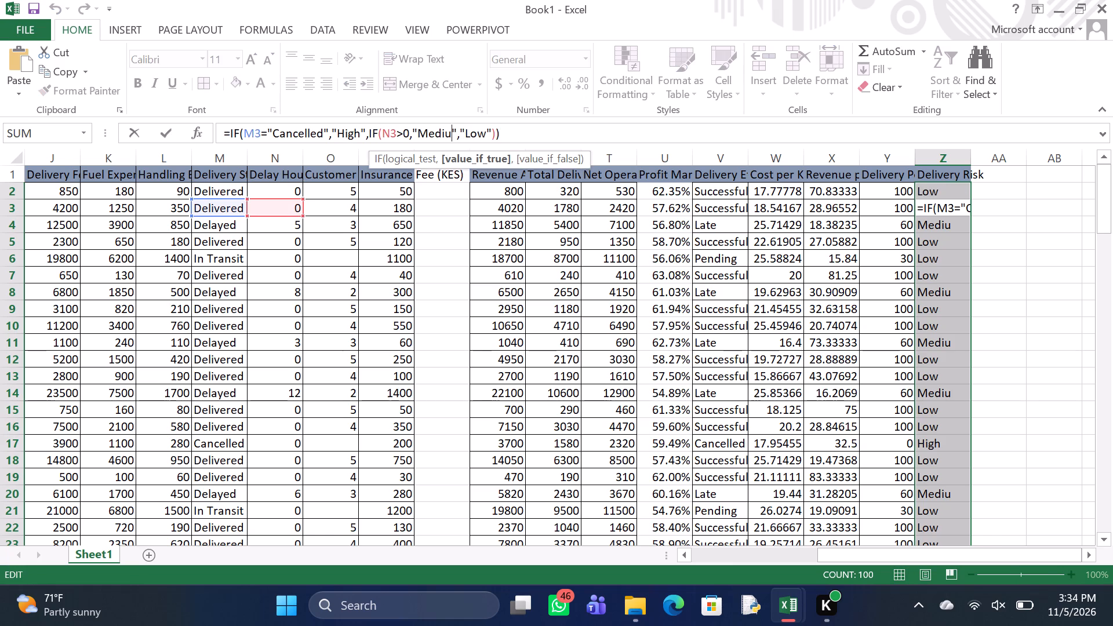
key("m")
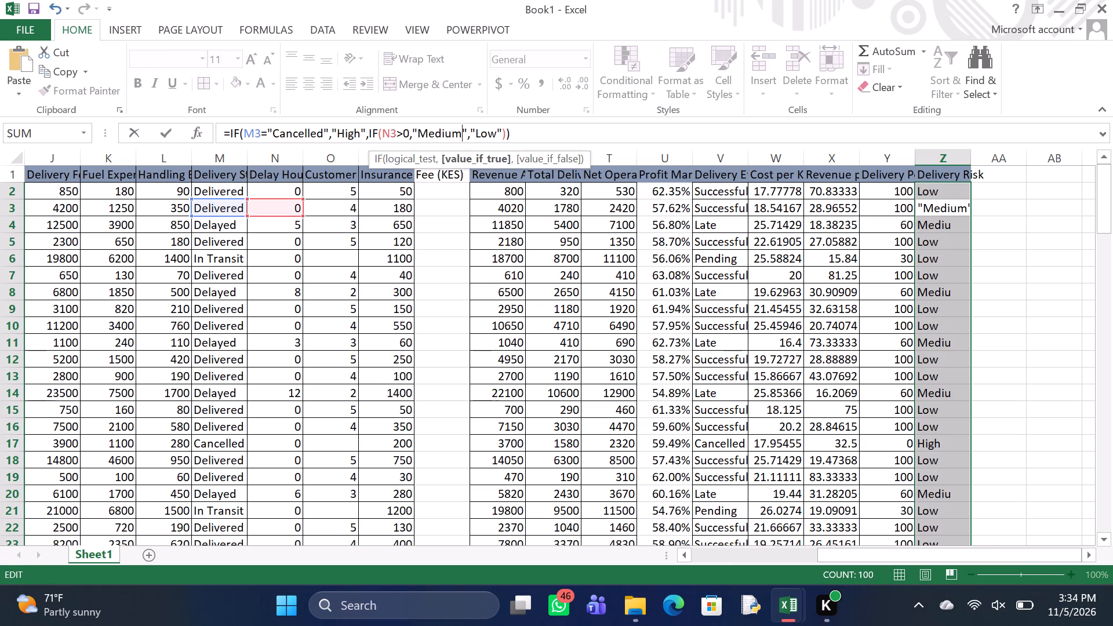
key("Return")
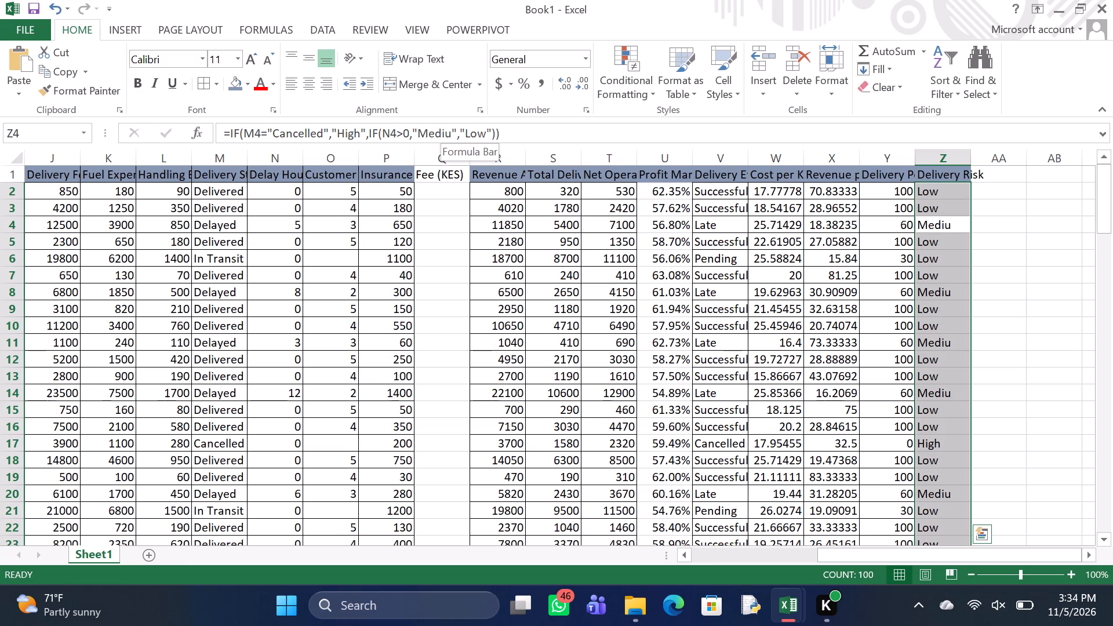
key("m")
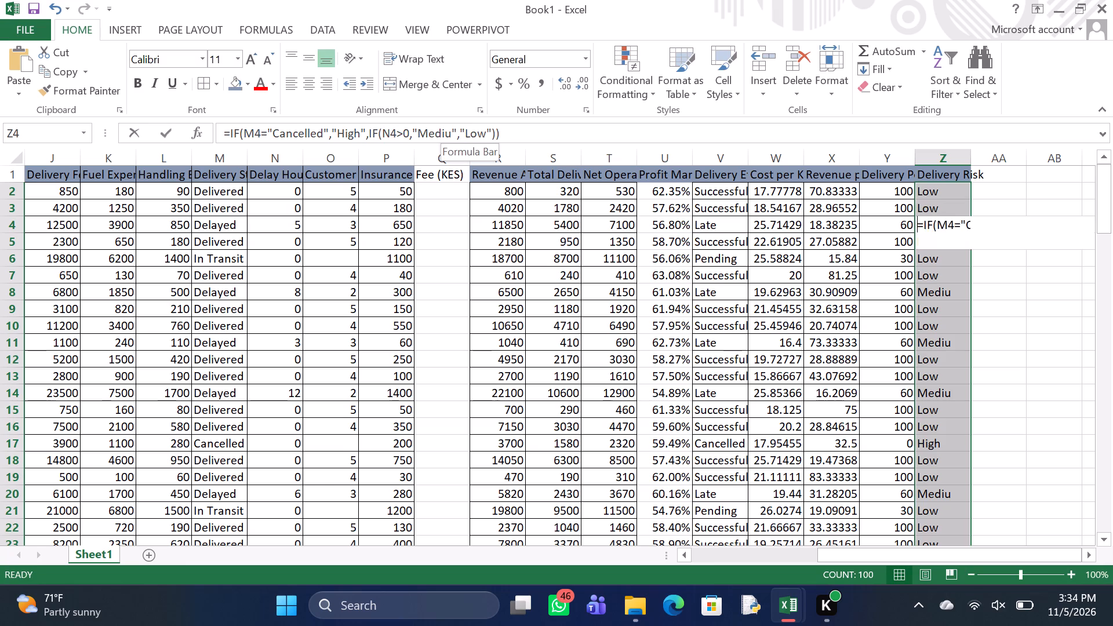
Fill the corrected Z2 delivery risk formula down for all shipments and apply all borders to the filled cells.
left_click(932, 195)
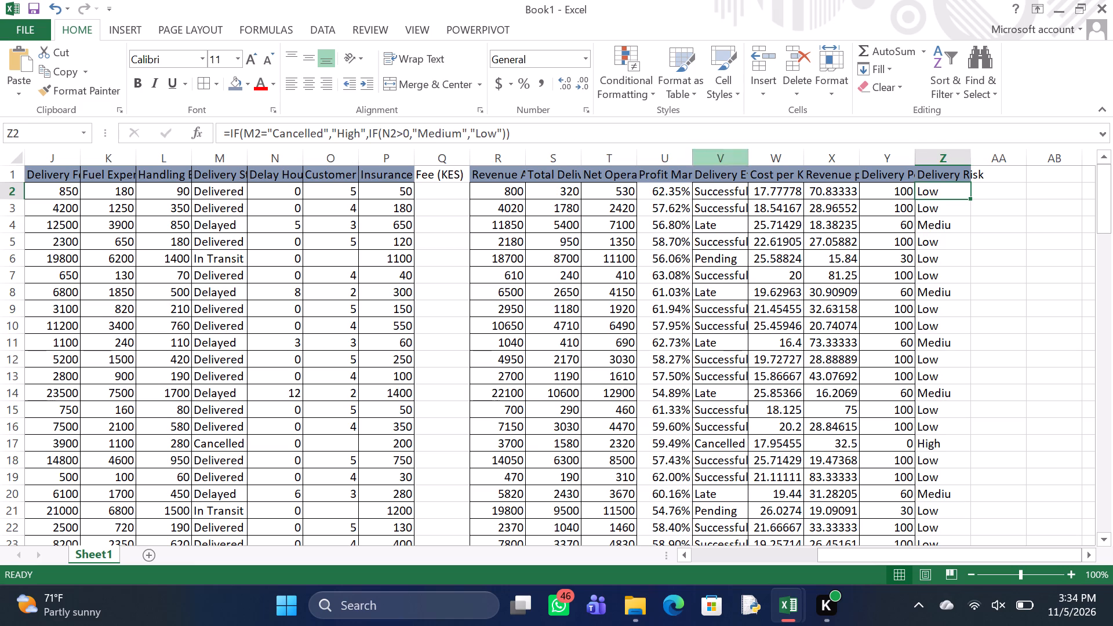
double_click(969, 195)
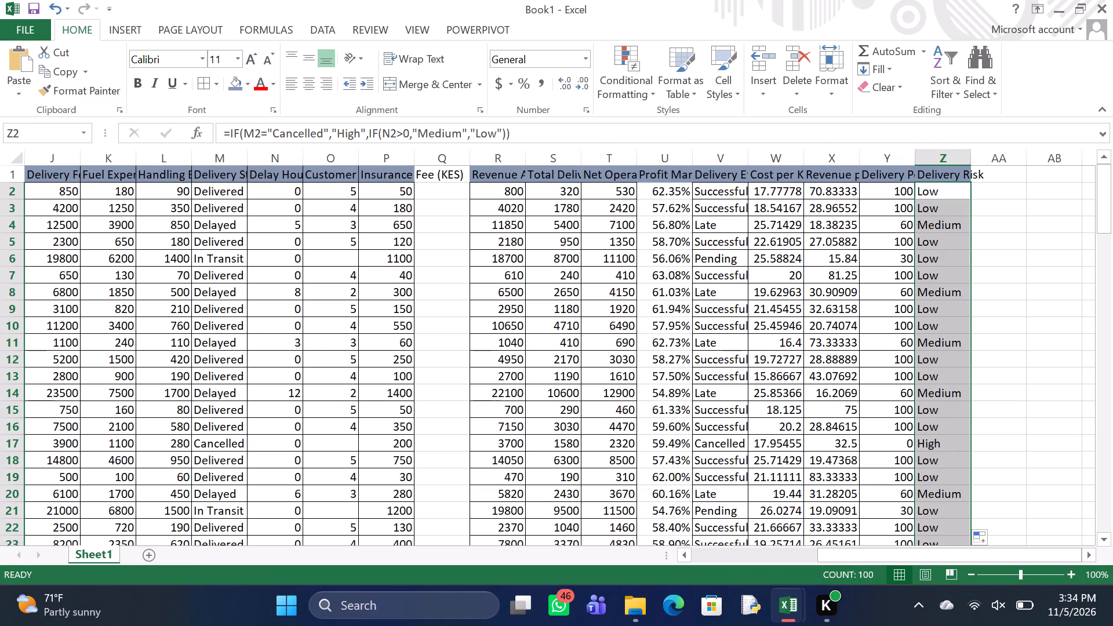
left_click(203, 82)
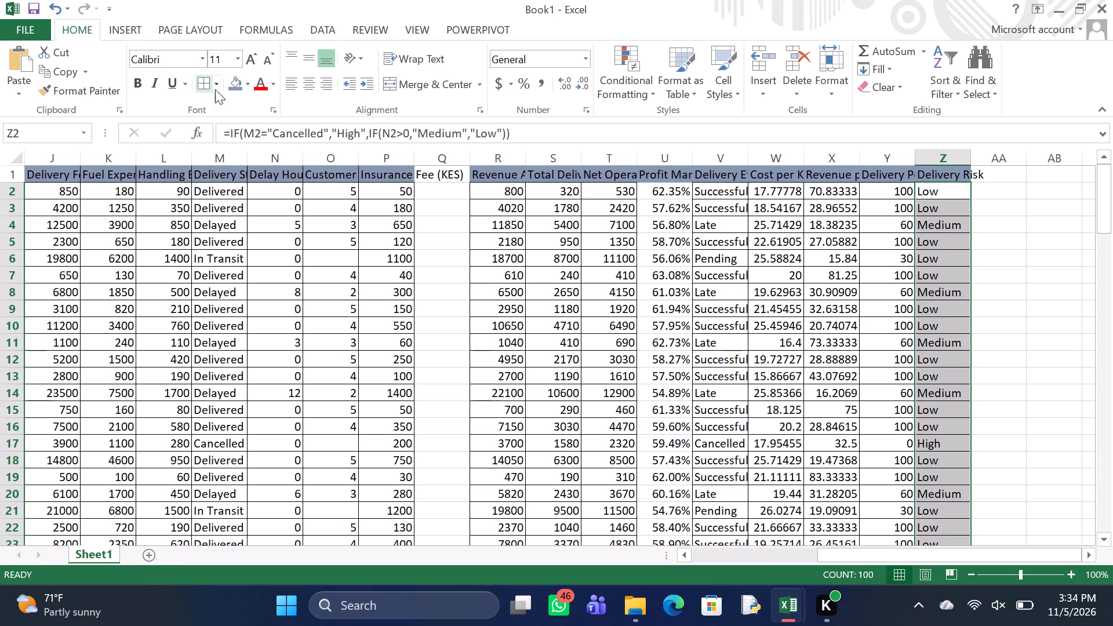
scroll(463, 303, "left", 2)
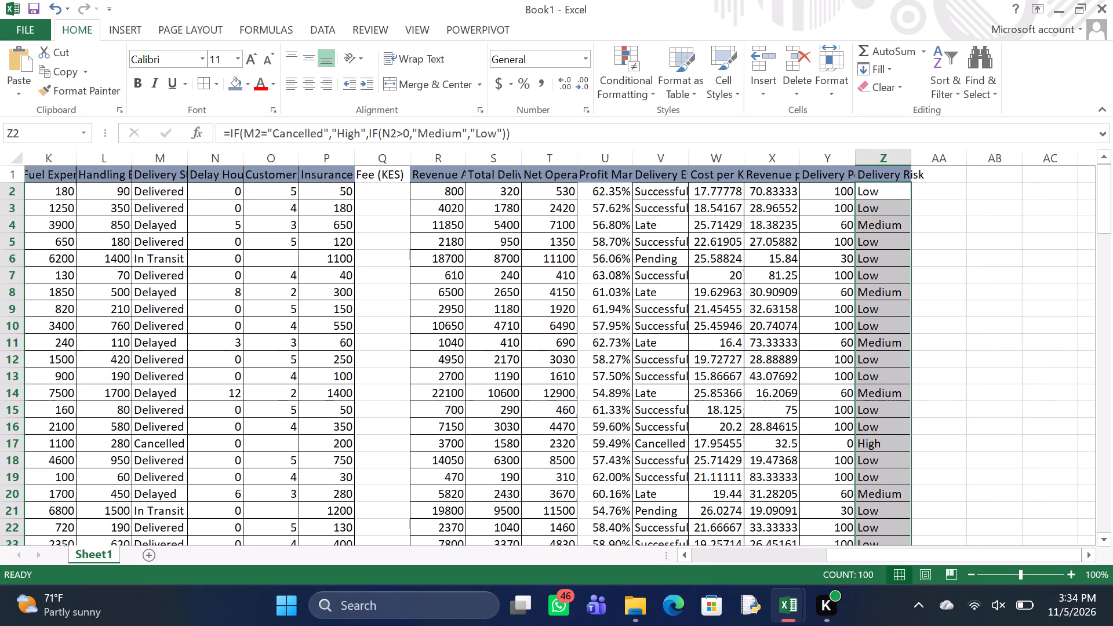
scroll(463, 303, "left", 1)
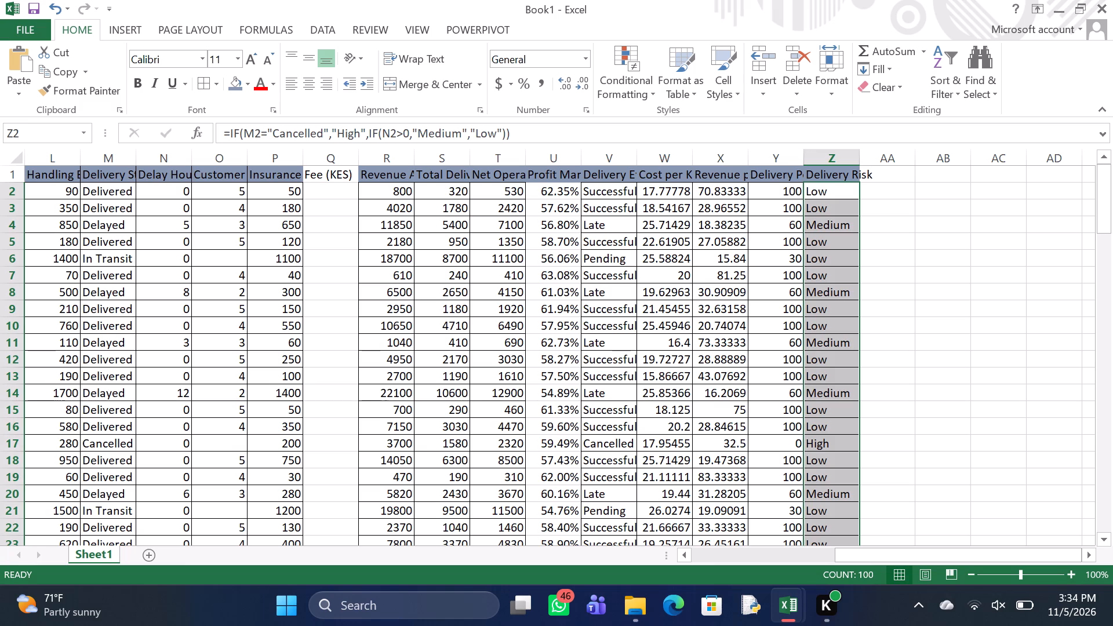
Add a new blank worksheet after Sheet1.
left_click(151, 556)
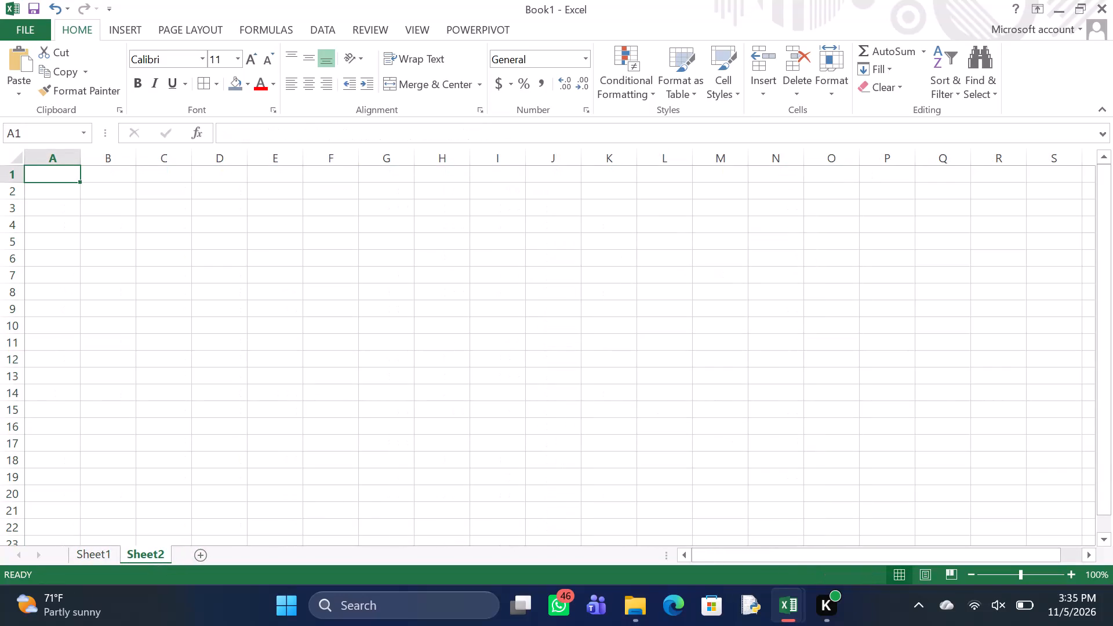
Enter the title "LOGISTICS PERFORMANCE ANALYSIS" in cell A15 of Sheet2.
left_click(37, 413)
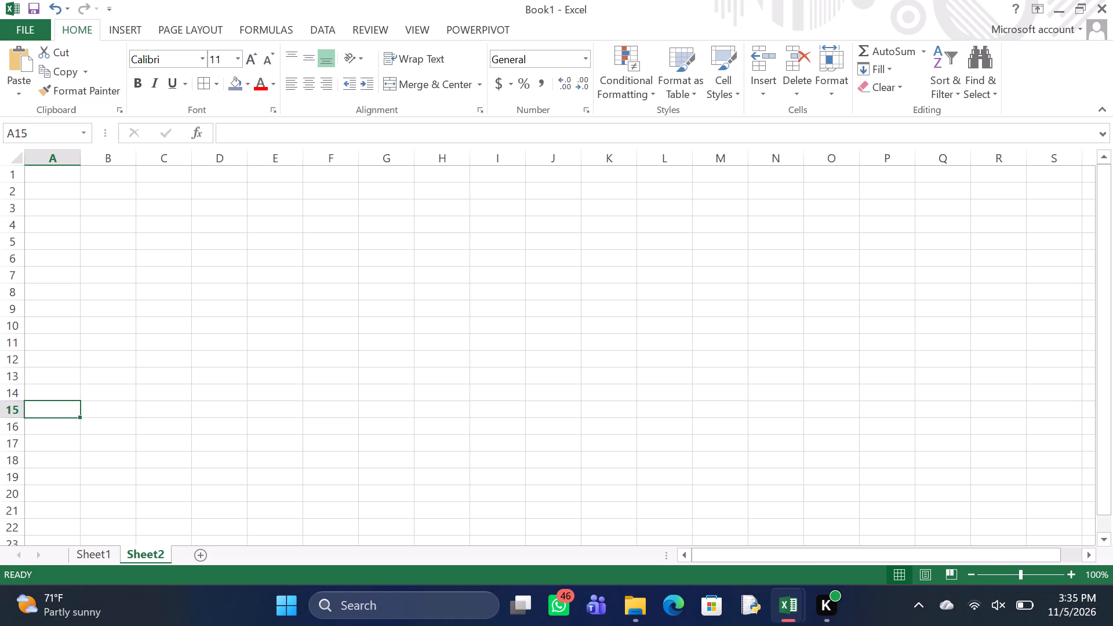
type("LOGISTIC")
key("s")
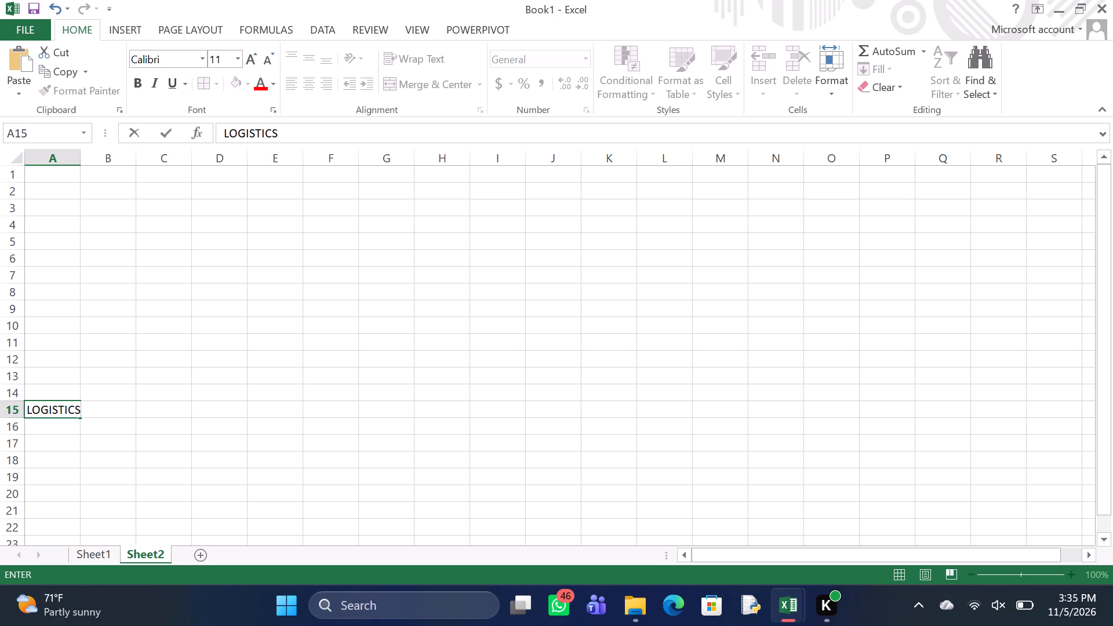
key("space")
key("p")
type("ERD")
key("BackSpace")
type("FORMA")
type("NCE A")
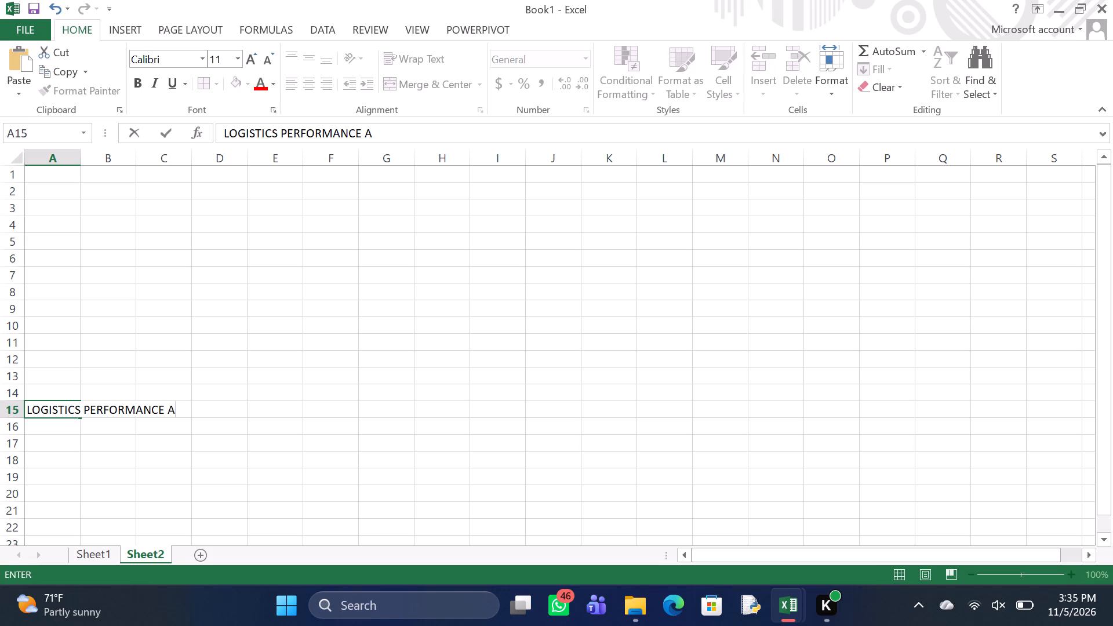
type("NA")
type("LYSIS")
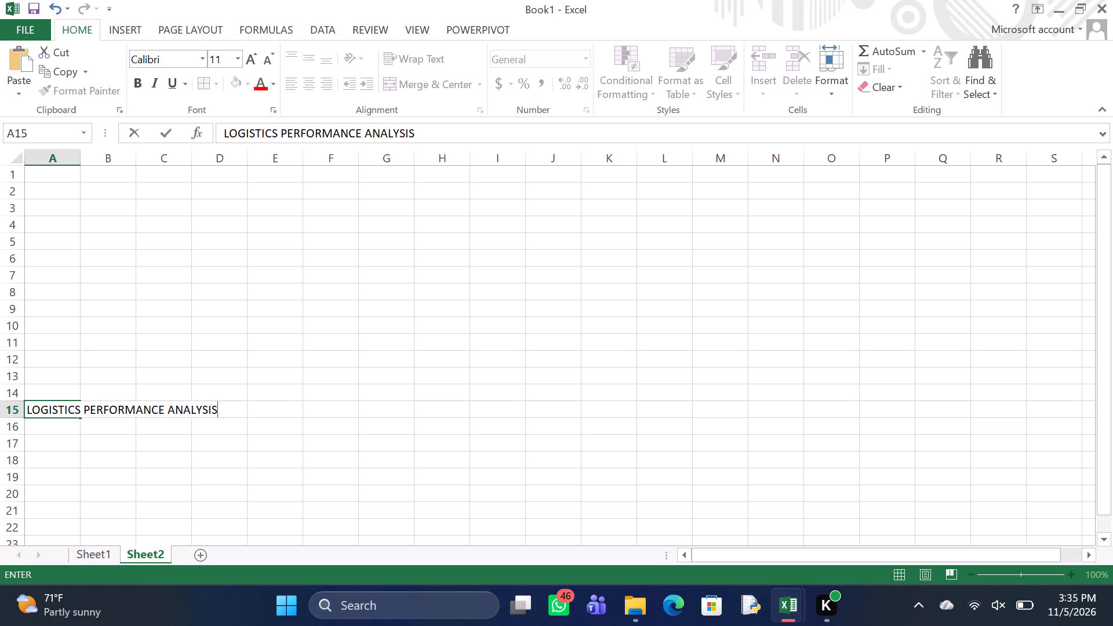
key("Return")
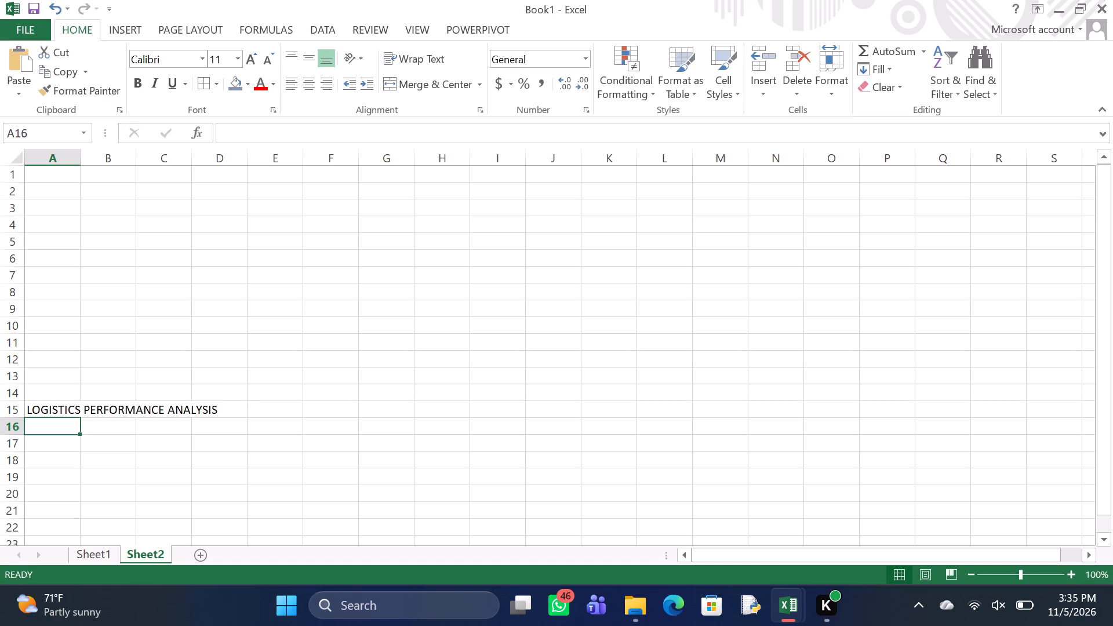
Enter the label "Revenue from Delivered Shipments" in cell A16, directly below the title.
key("r")
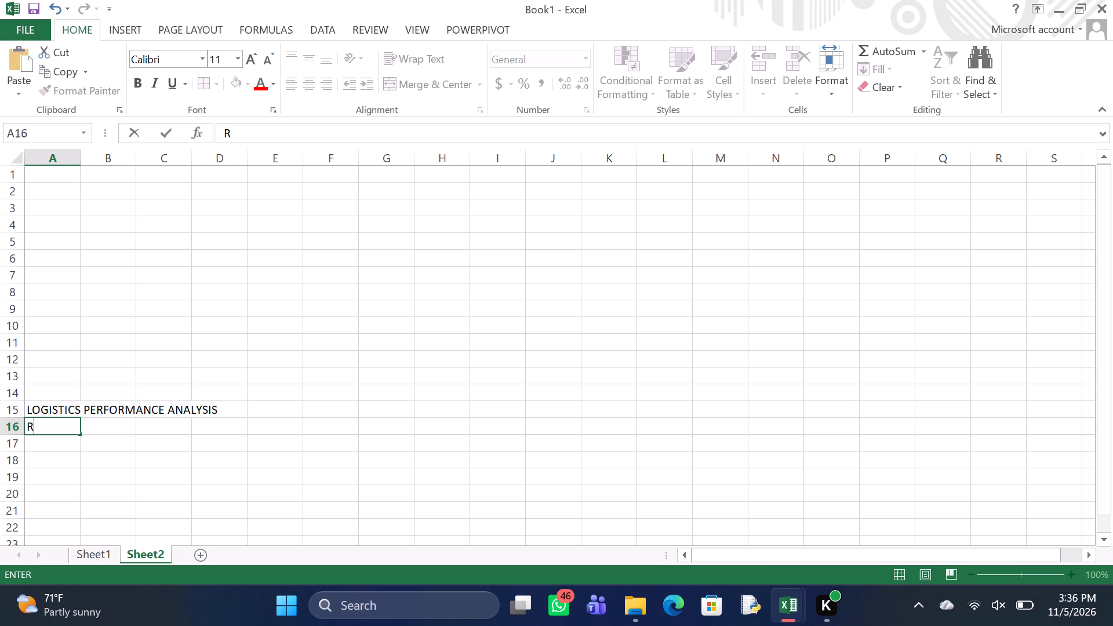
type("eveb")
key("BackSpace")
type("nue f")
type("rom")
key("space")
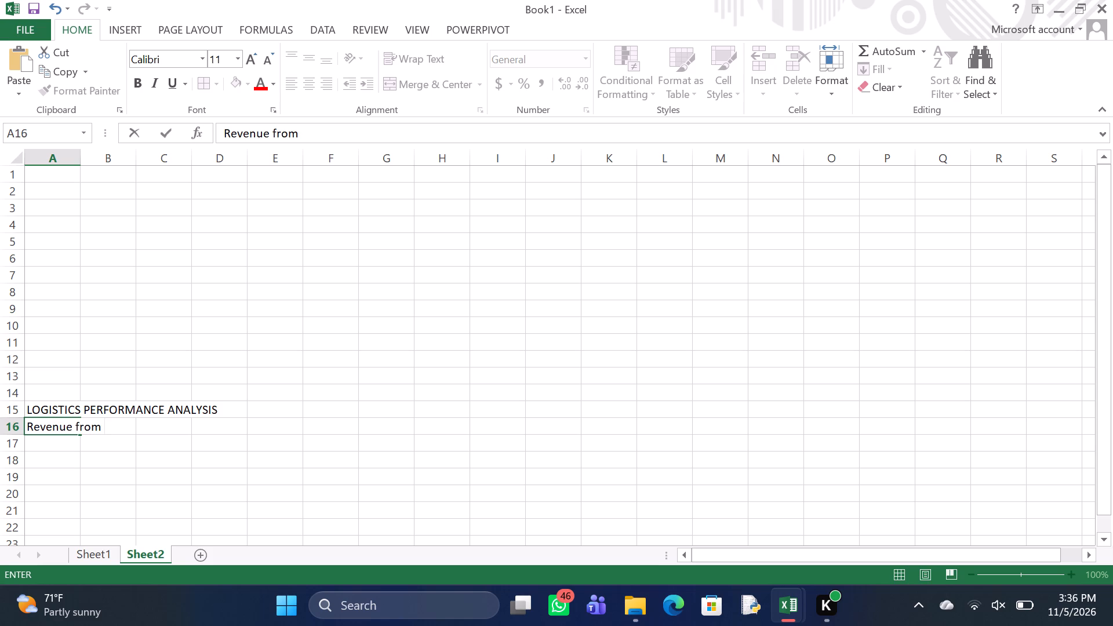
key("d")
type("elivered")
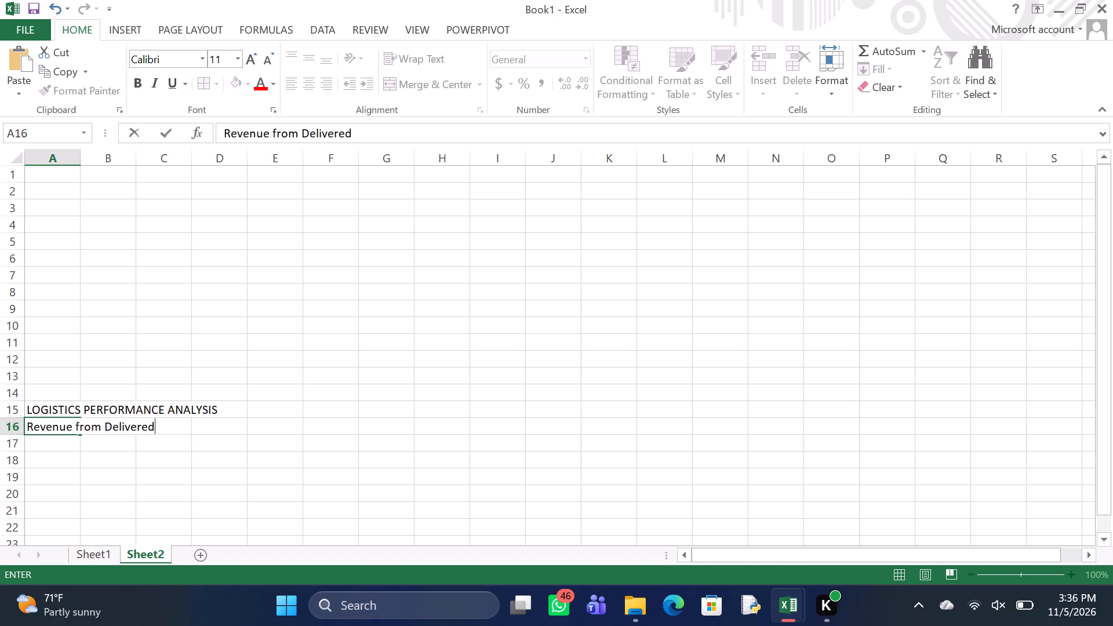
key("space")
key("s")
key("h")
key("i")
type("pm")
key("e")
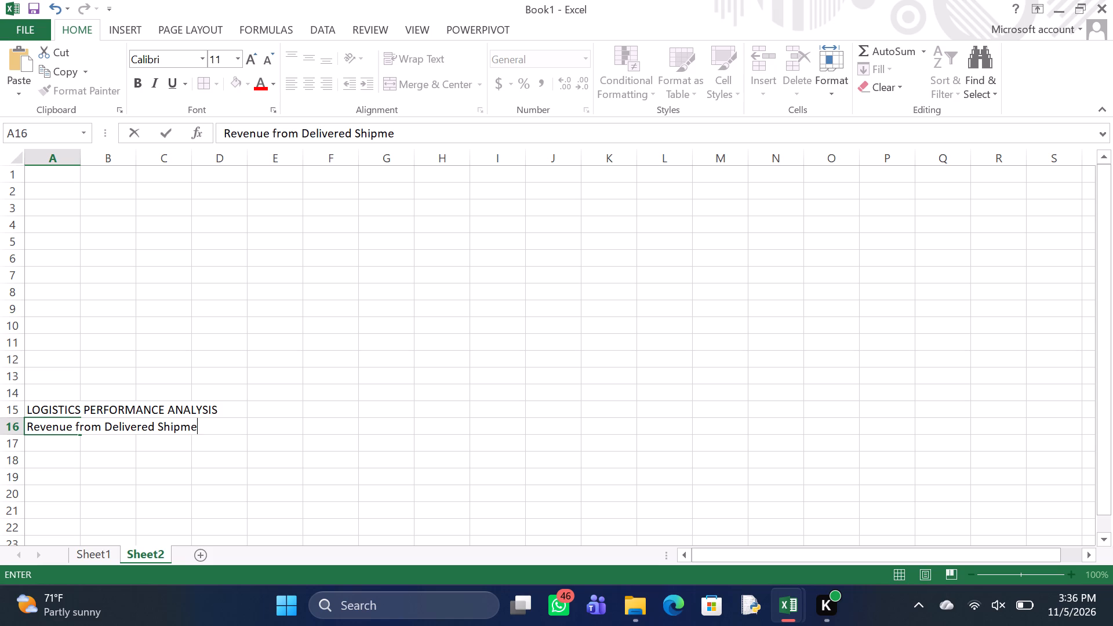
type("nts")
key("Return")
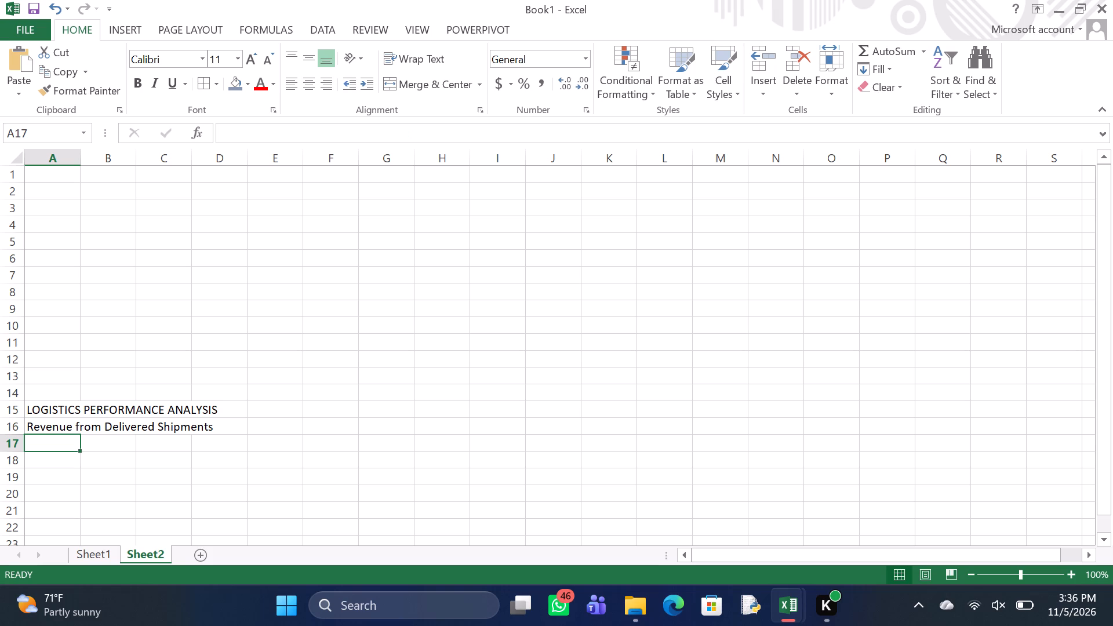
Format the title in A15 as bold with font size 12.
left_click(67, 413)
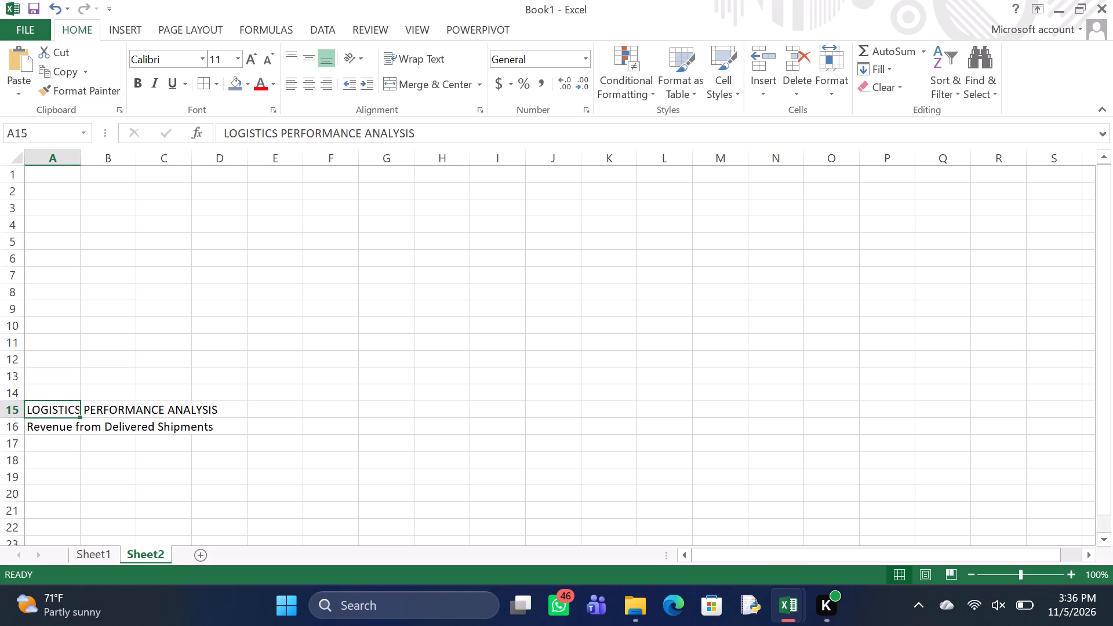
left_click(137, 80)
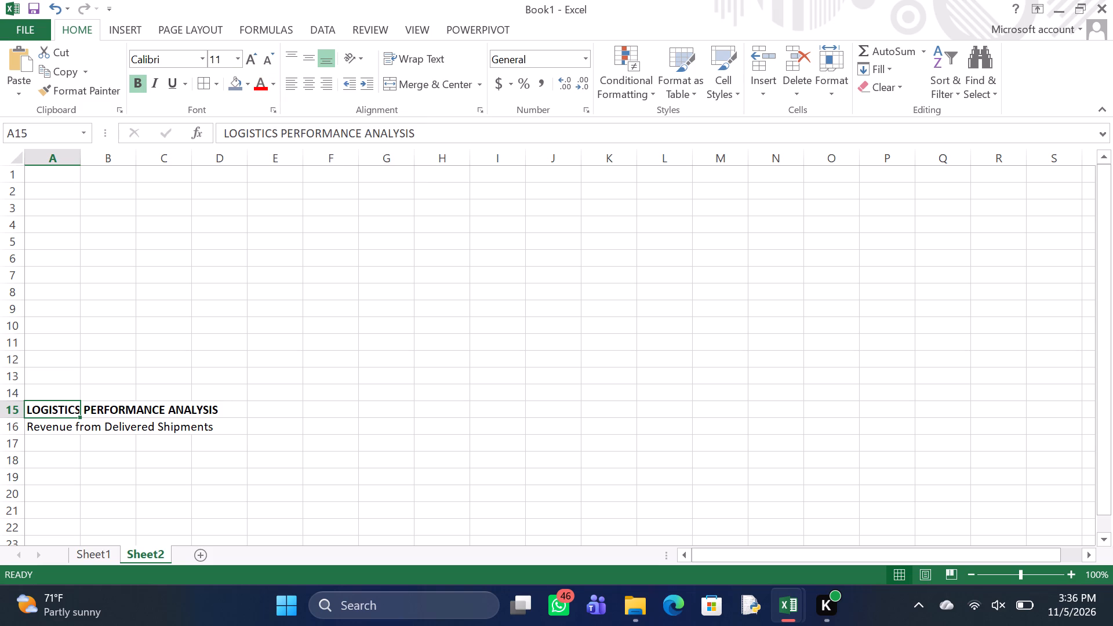
left_click(234, 59)
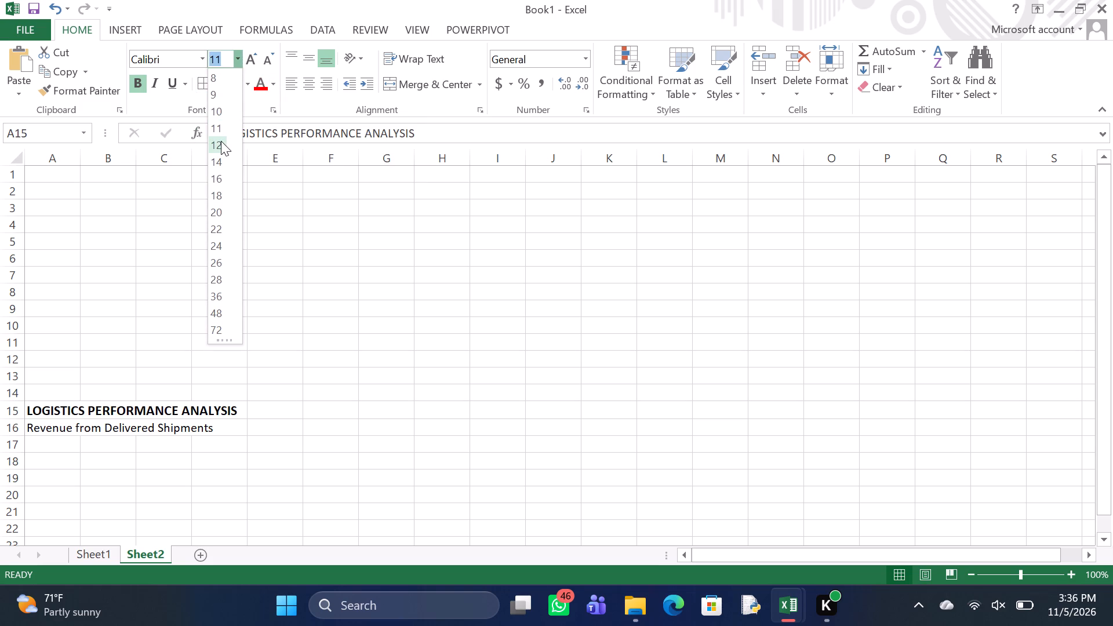
left_click(221, 141)
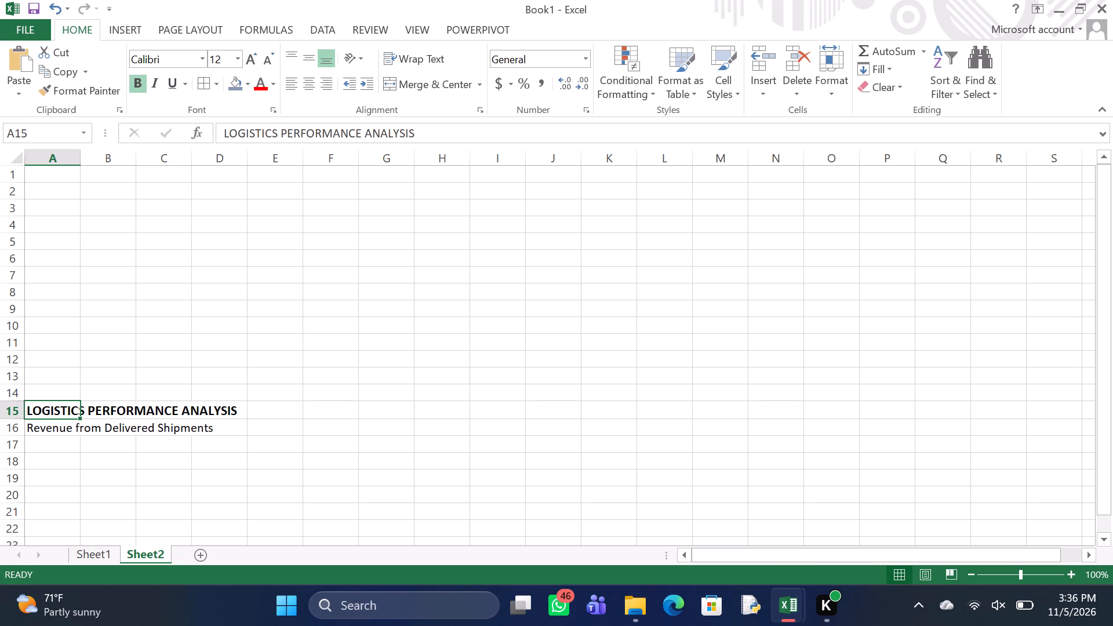
Make the "Revenue from Delivered Shipments" label in A16 bold.
left_click_drag(101, 426, 60, 432)
left_click(60, 432)
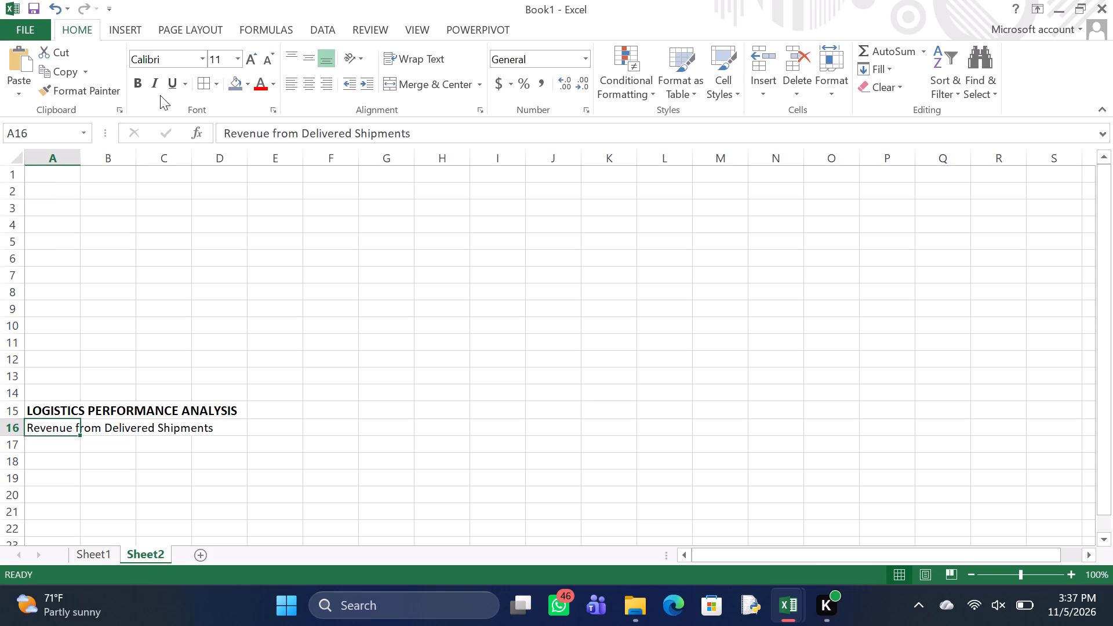
left_click(137, 79)
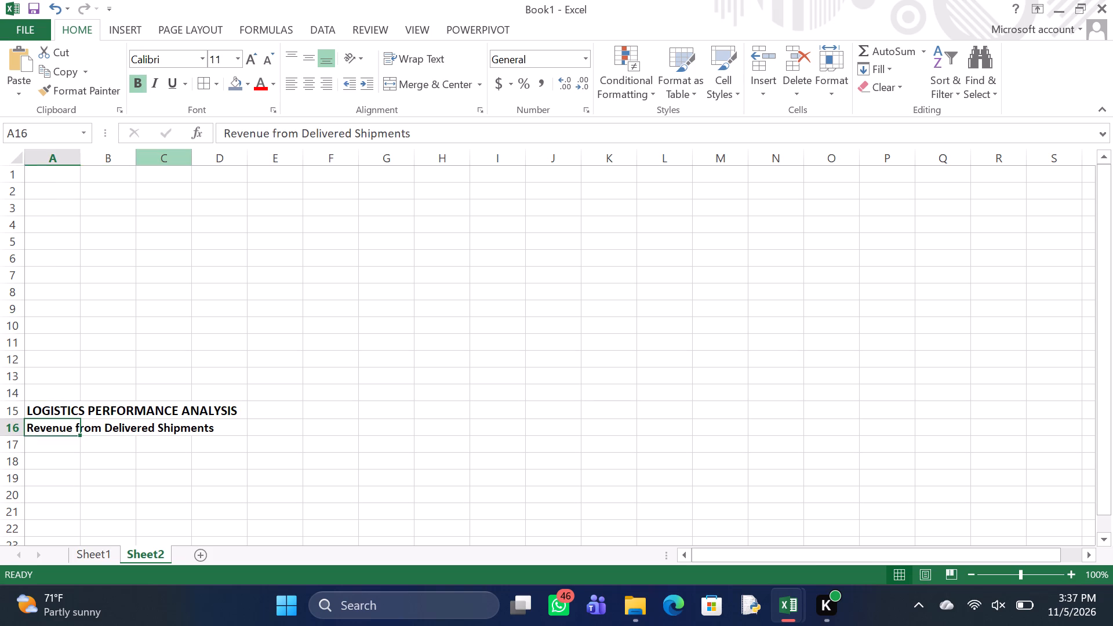
Enter the label "Revenue from Delayed Shipments" in cell A17.
scroll(136, 393, "down", 3)
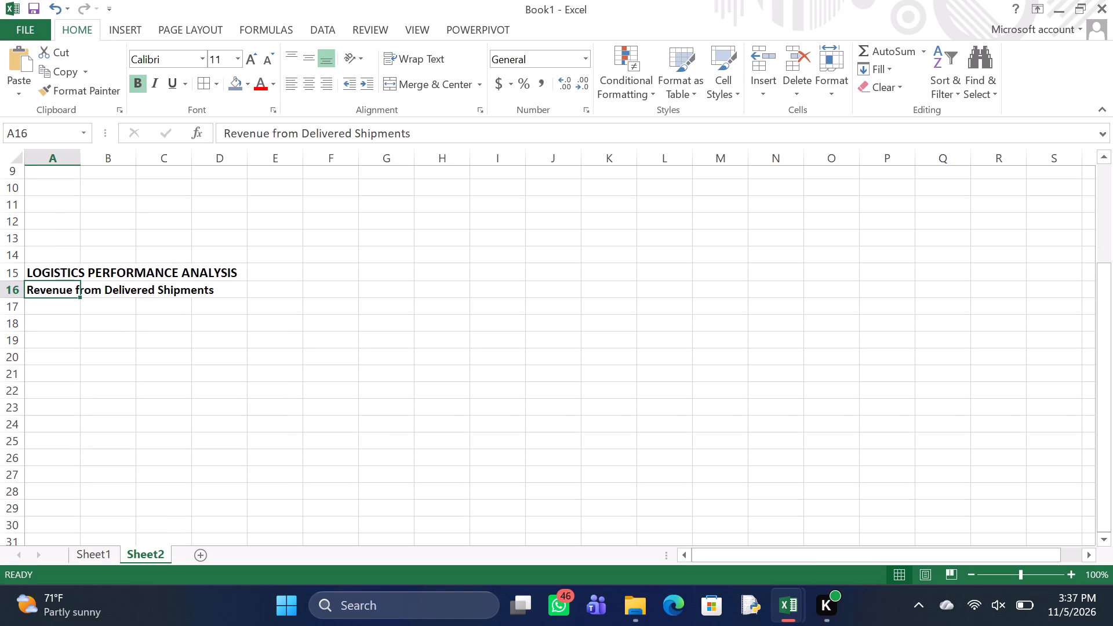
scroll(136, 393, "down", 1)
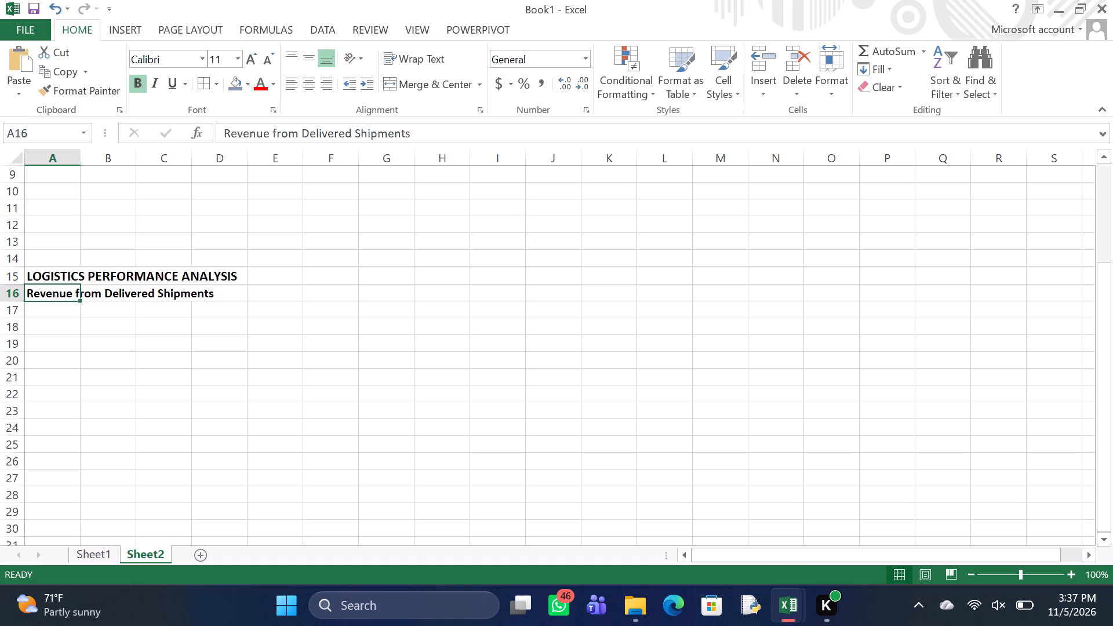
left_click(33, 311)
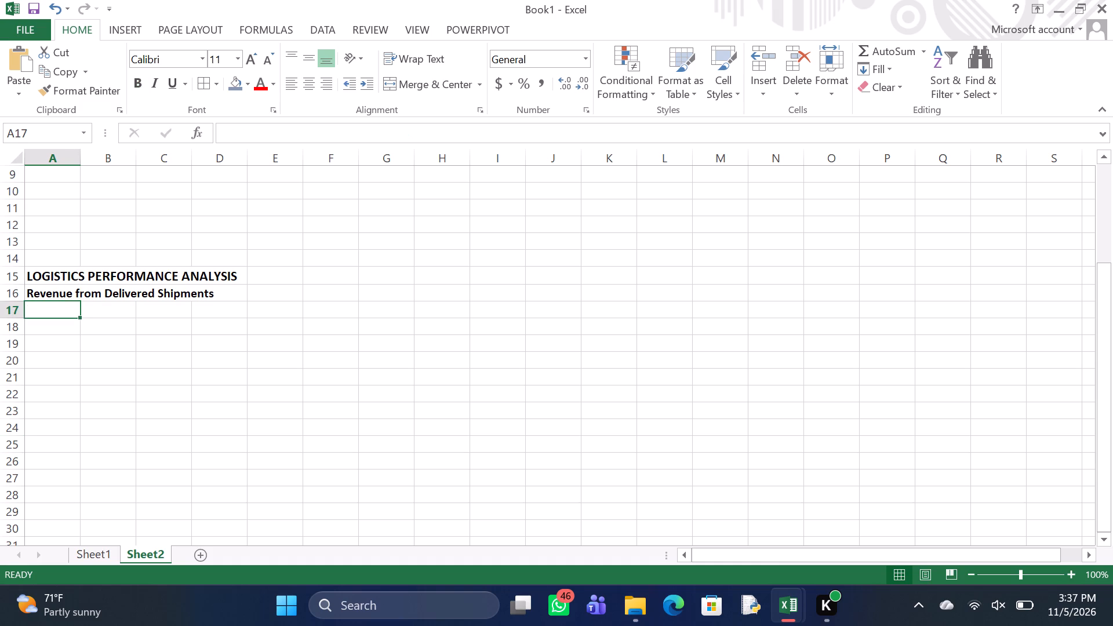
key("r")
type("evenue")
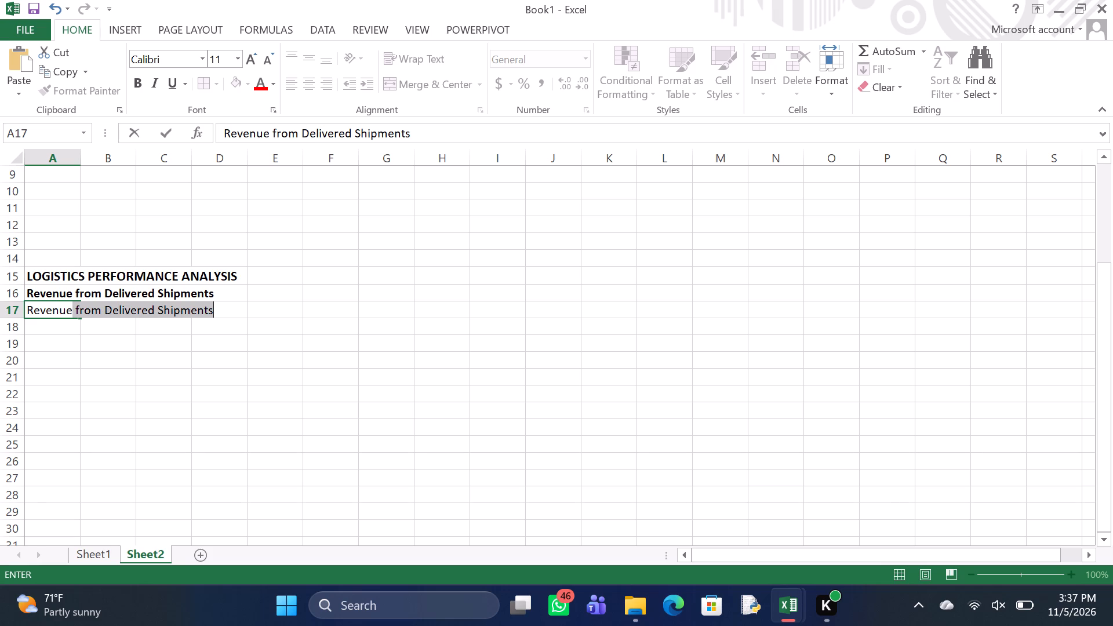
key("space")
type("fr")
type("om")
key("space")
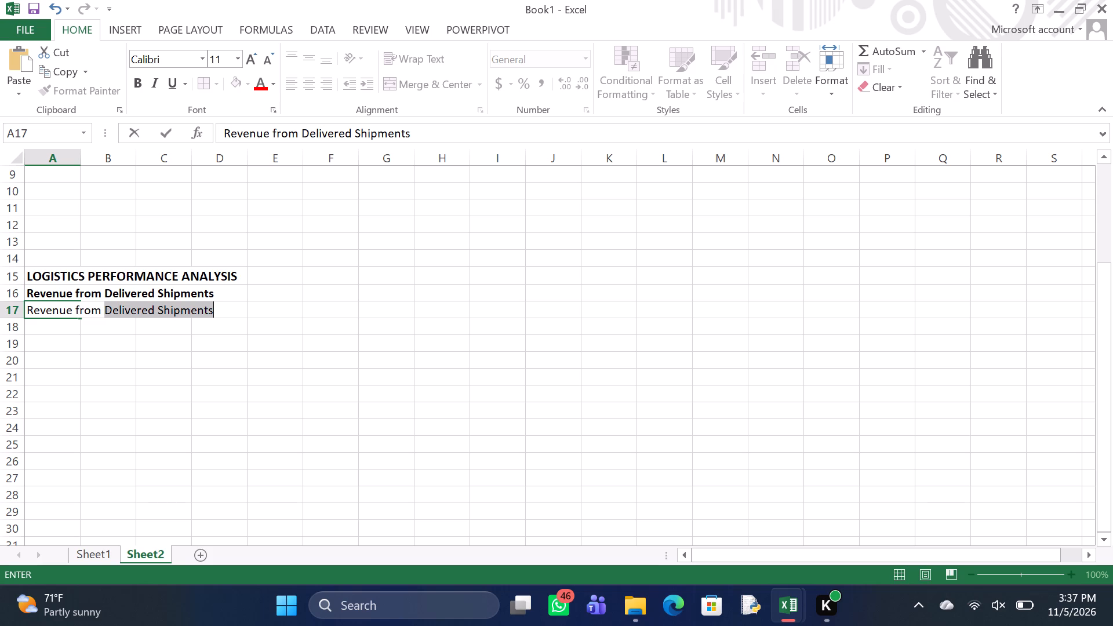
key("d")
type("el")
type("yed")
key("BackSpace")
key("BackSpace")
key("BackSpace")
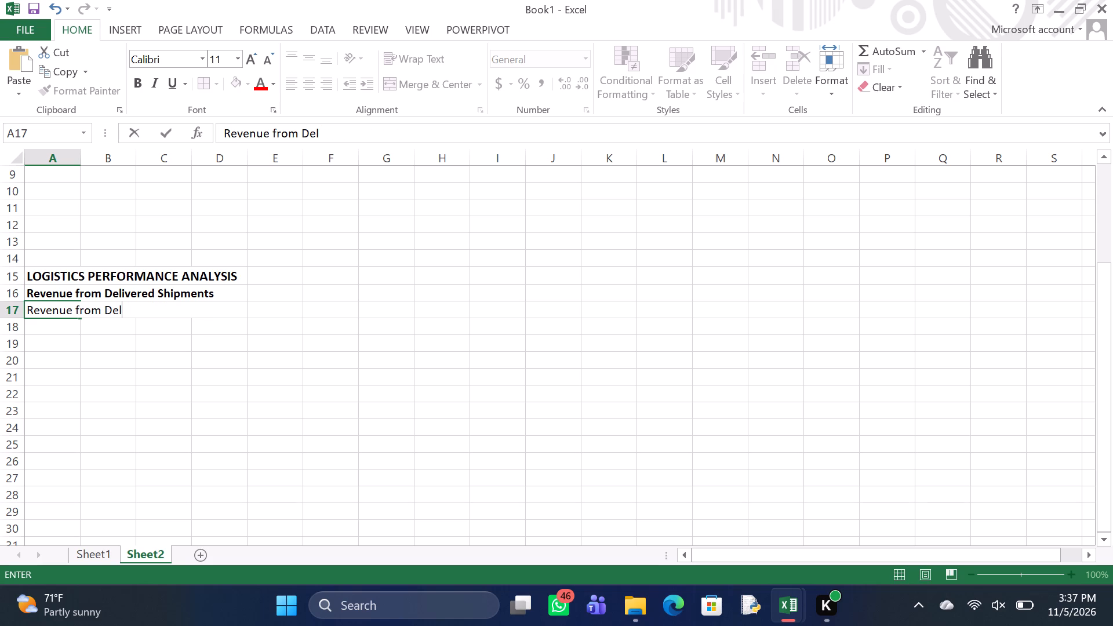
key("a")
type("yed")
key("space")
key("s")
key("h")
type("ipments")
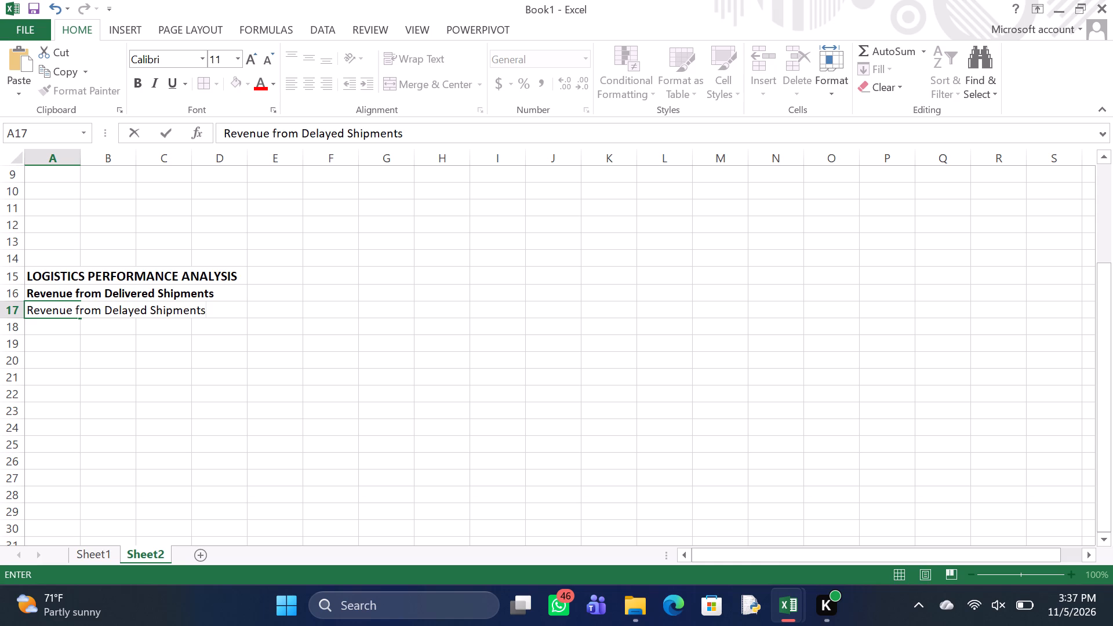
key("Return")
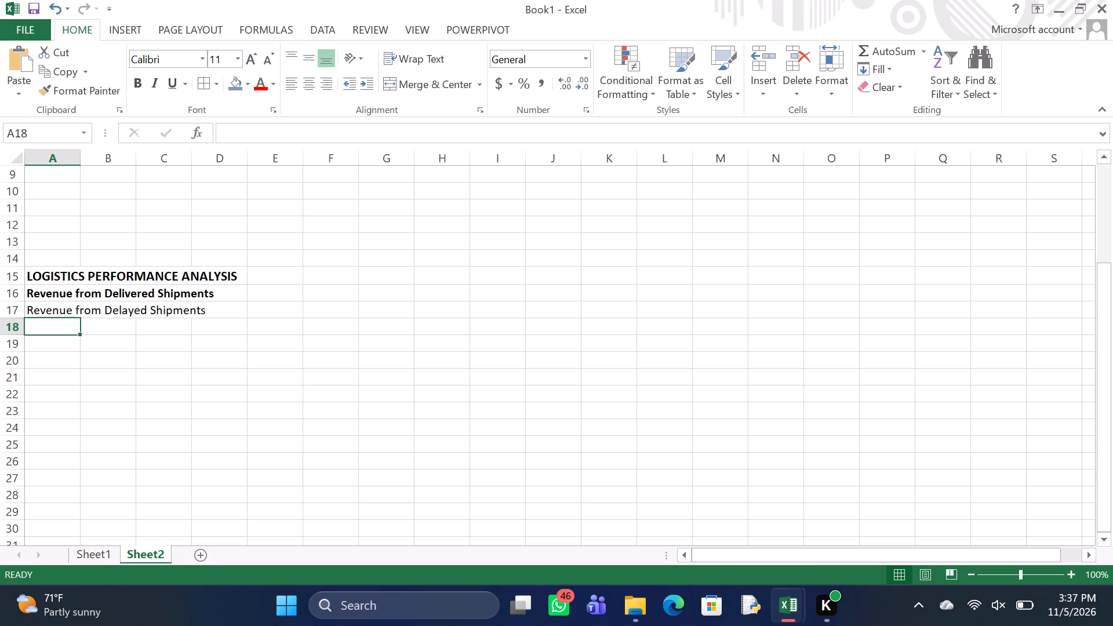
Enter the formula =SUMIF(Sheet1!M2:M101,"Delayed",Sheet1!J2:J101) in cell B17 to total the revenue from delayed shipments.
left_click(127, 310)
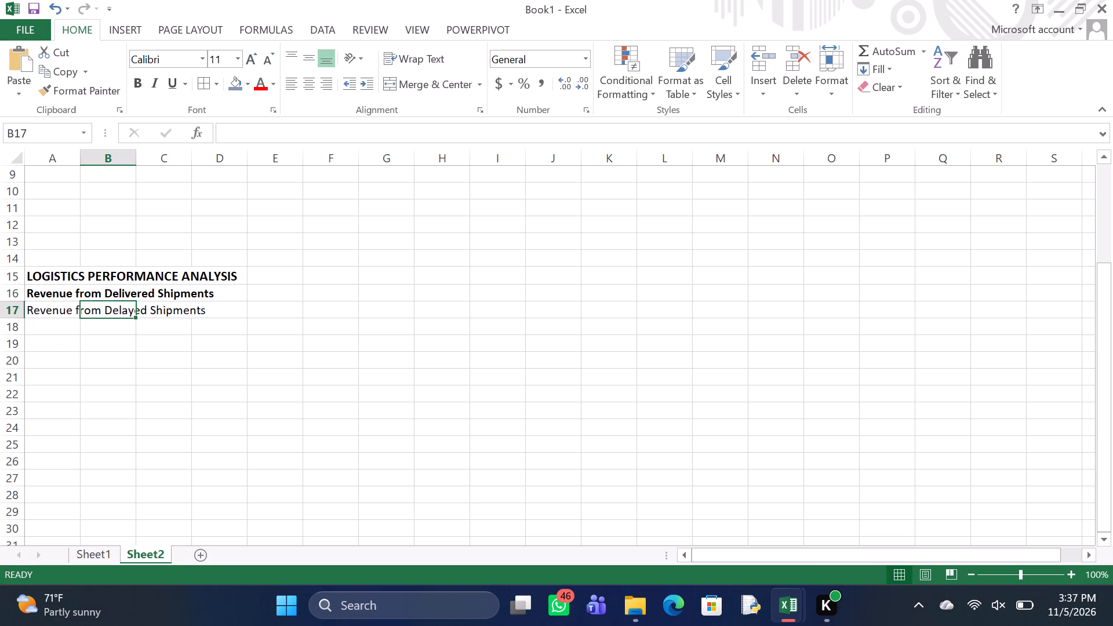
type("=SUM")
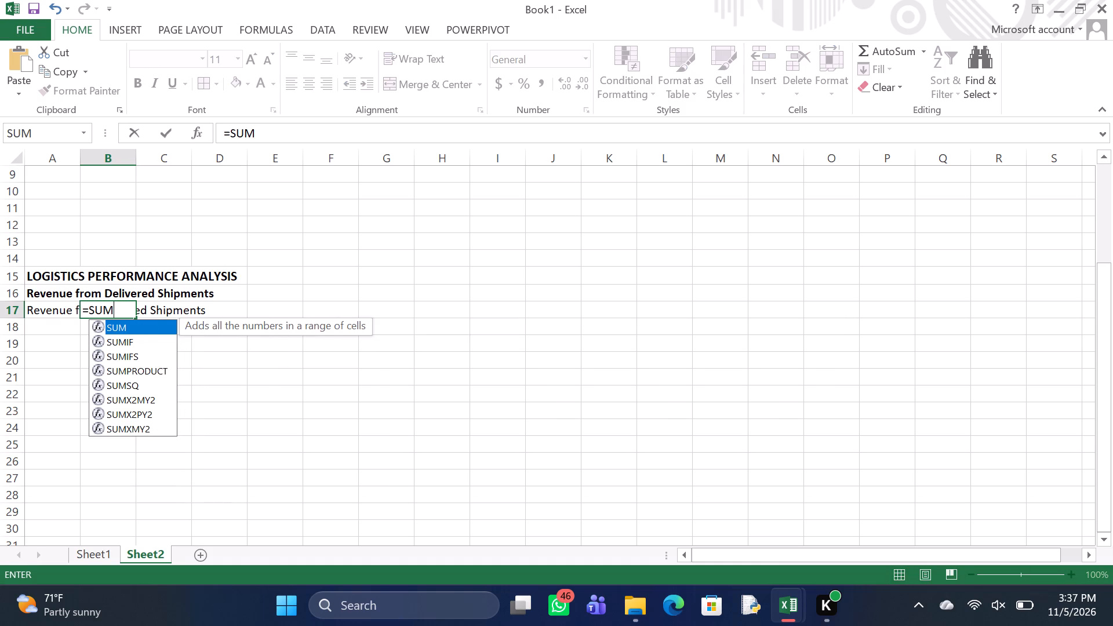
type("IF")
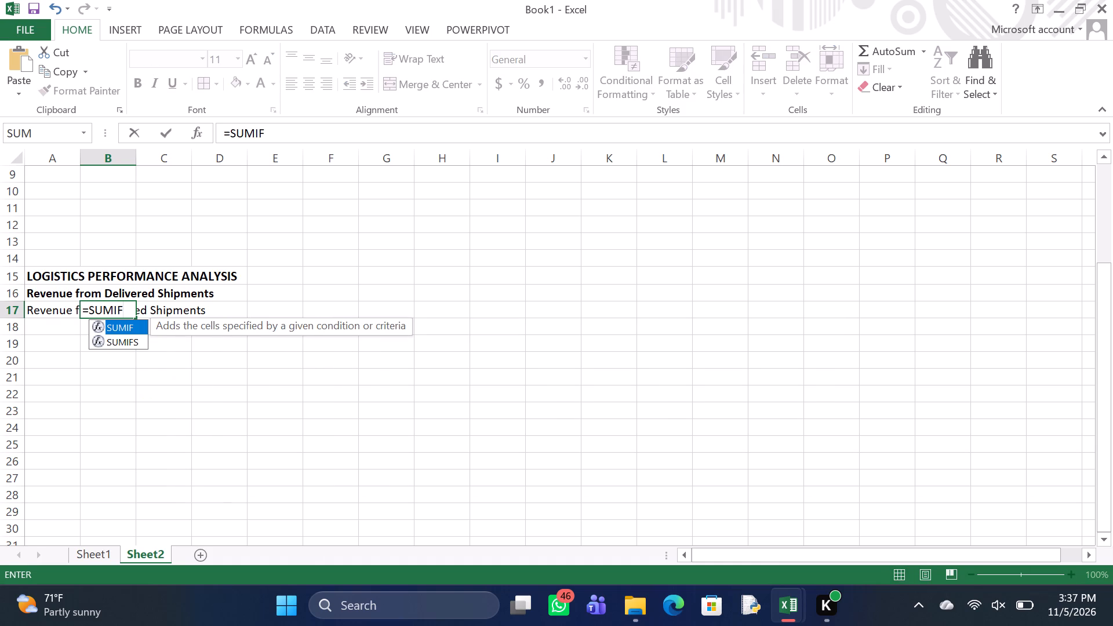
key("9")
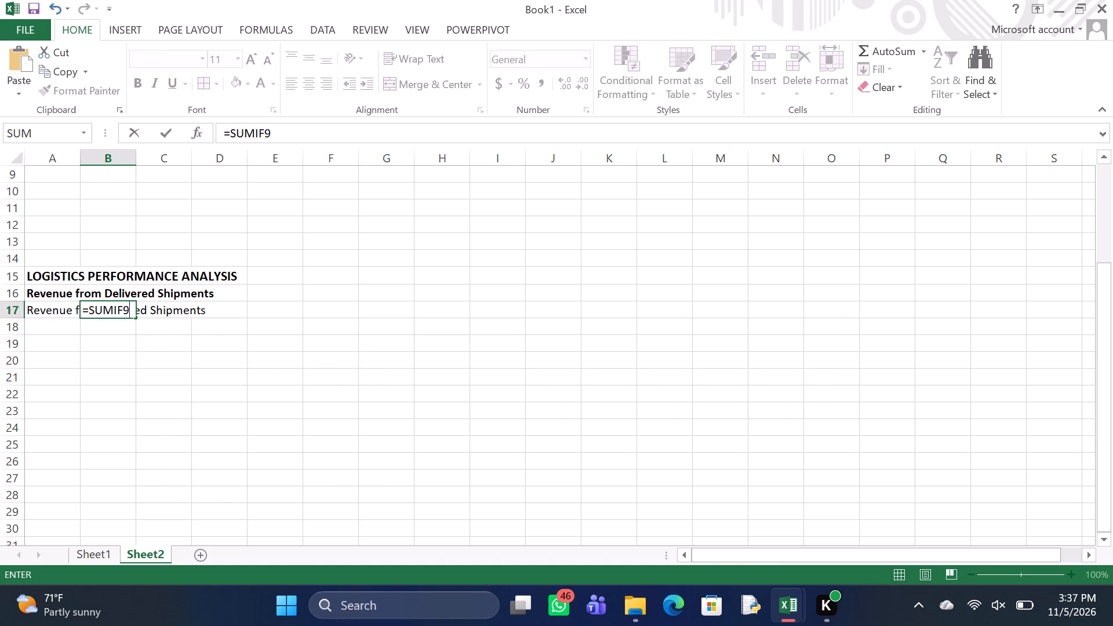
key("BackSpace")
key("shift+parenleft")
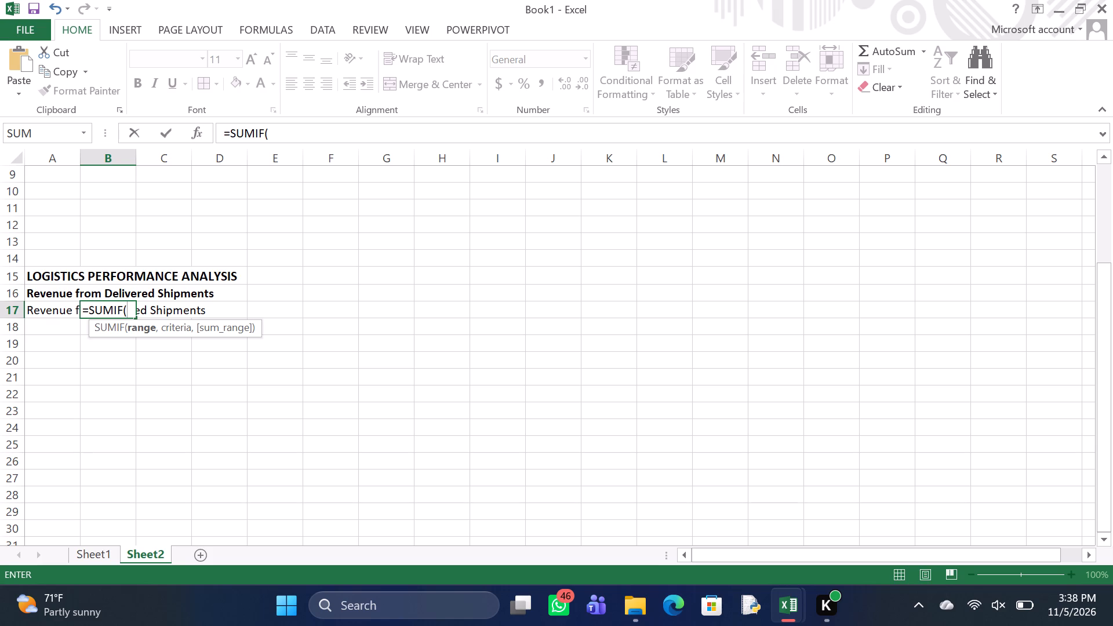
left_click(127, 310)
key("s")
type("heet1")
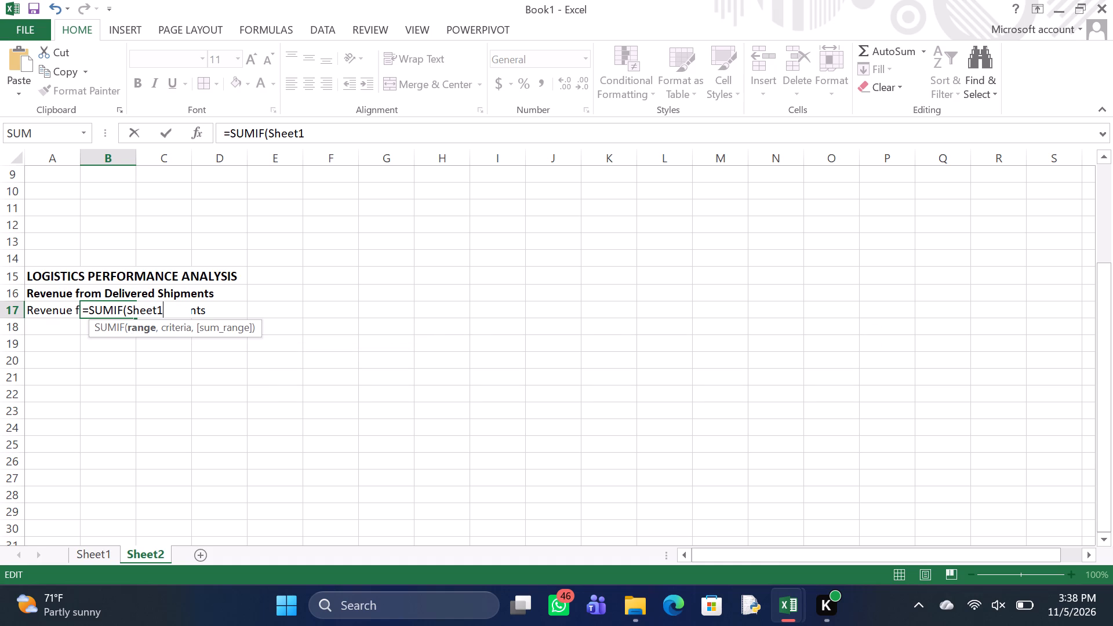
key("shift+exclam")
key("m")
key("2")
key("shift+colon")
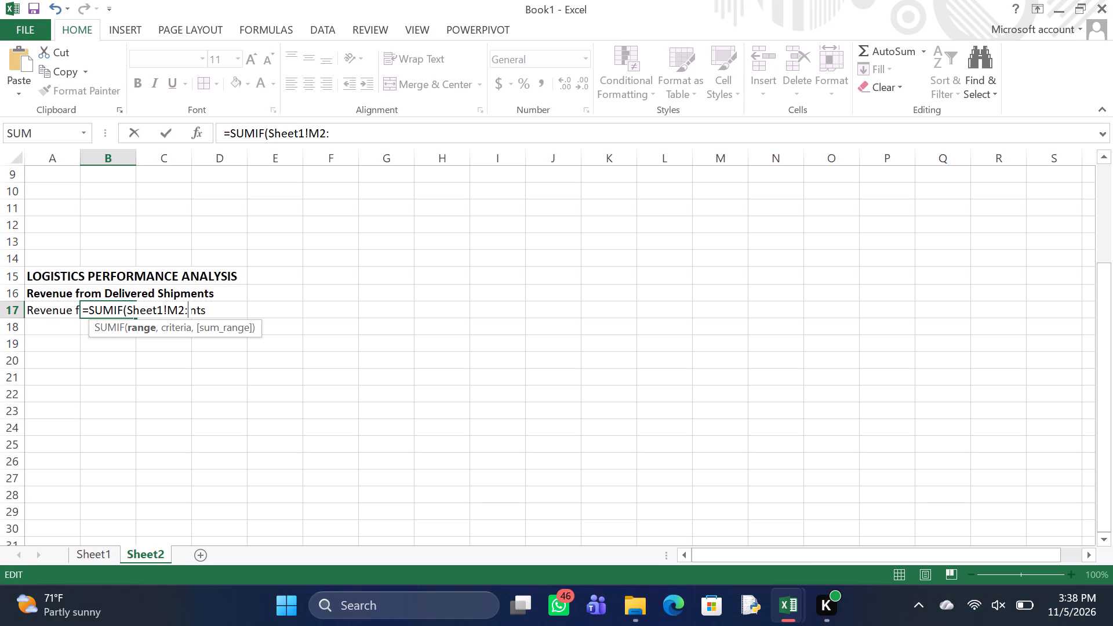
type("M1")
key("0")
key("1")
key("comma")
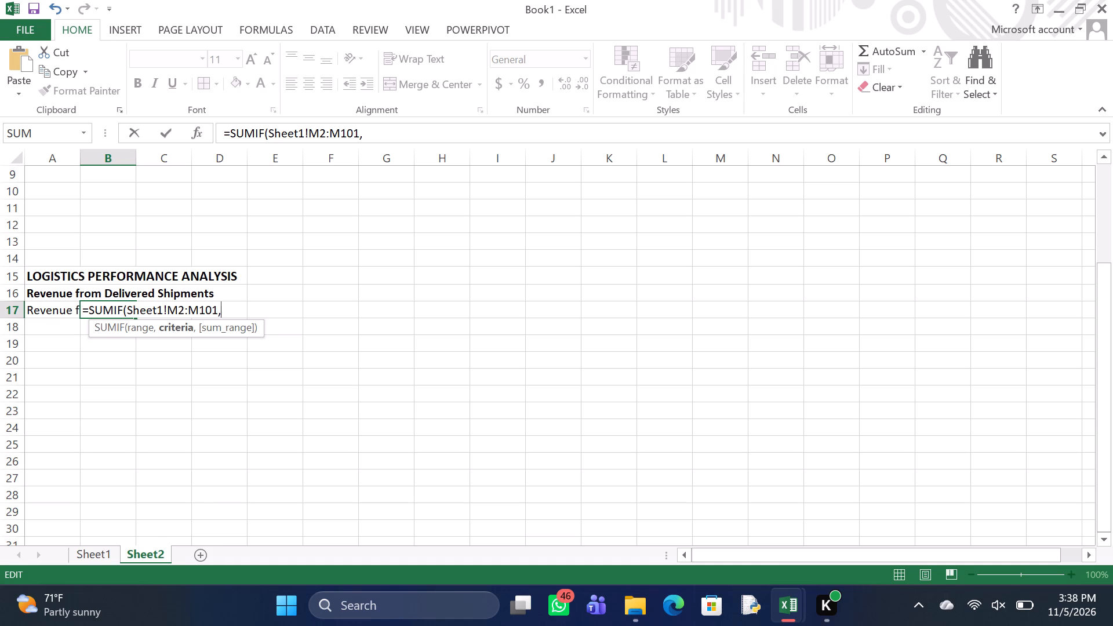
key("shift+quotedbl")
key("d")
key("e")
type("layed")
key("shift+quotedbl")
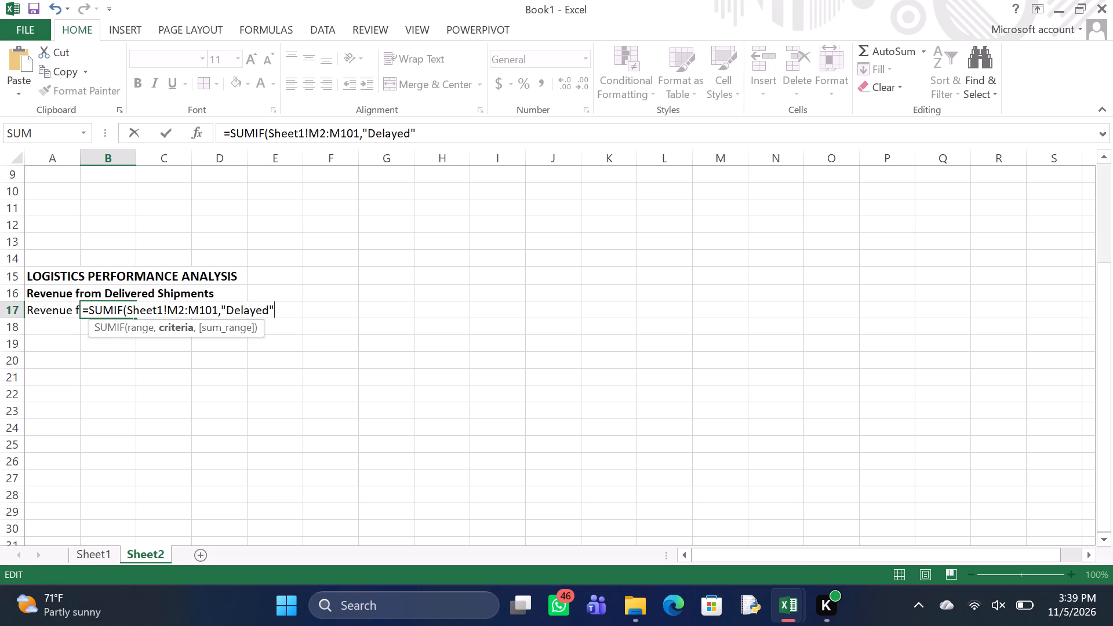
key("comma")
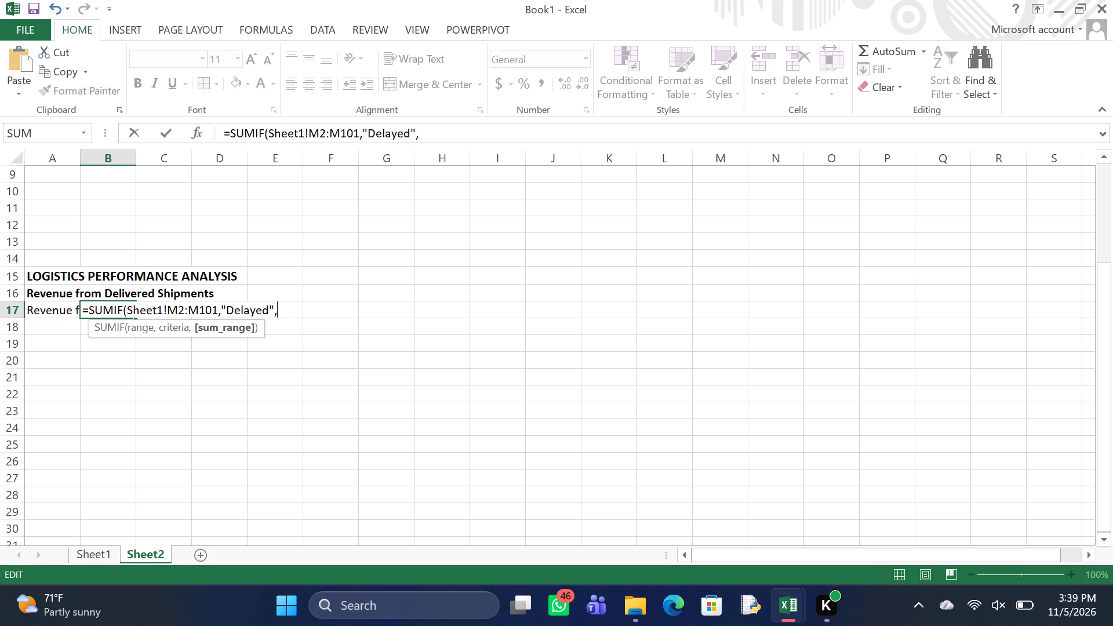
key("s")
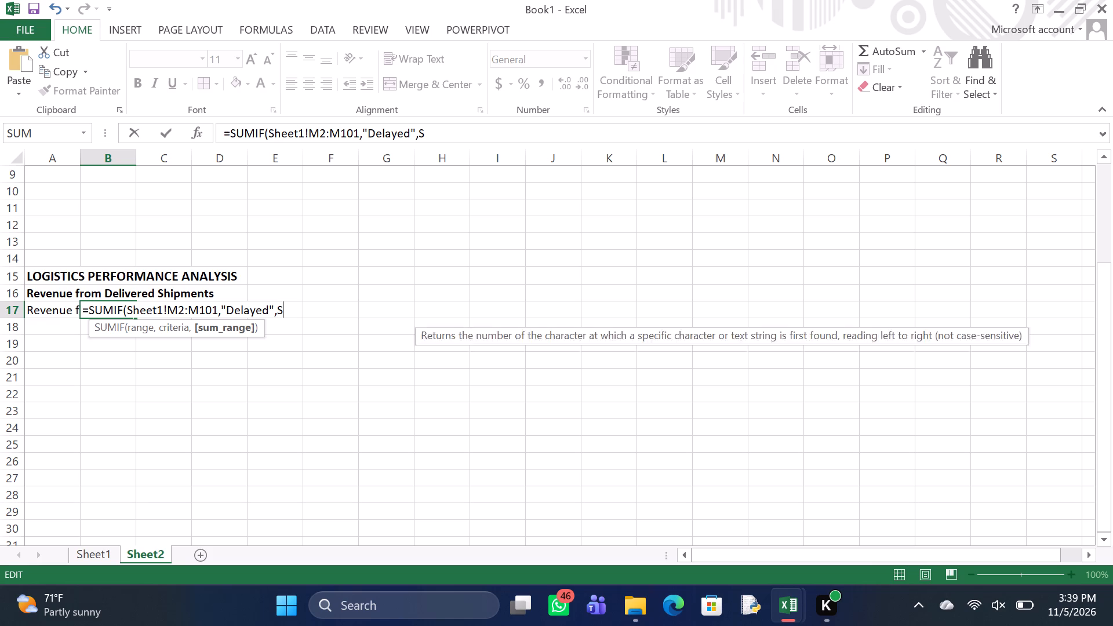
type("hee")
type("t1")
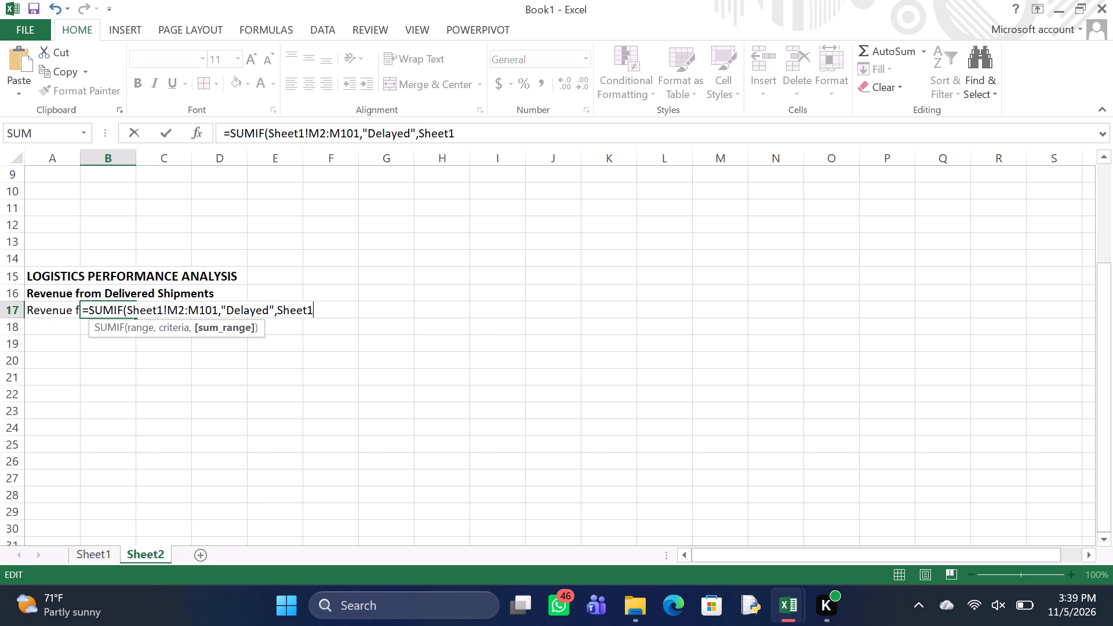
key("shift+exclam")
key("j")
key("2")
key("shift+colon")
type("J101")
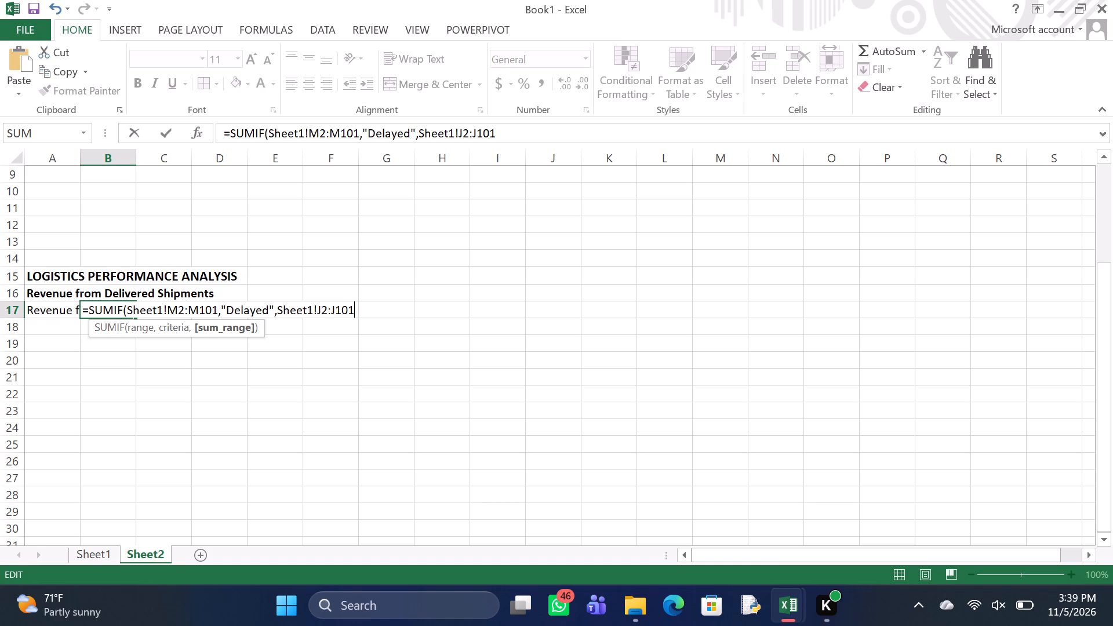
key("shift+parenright")
key("Return")
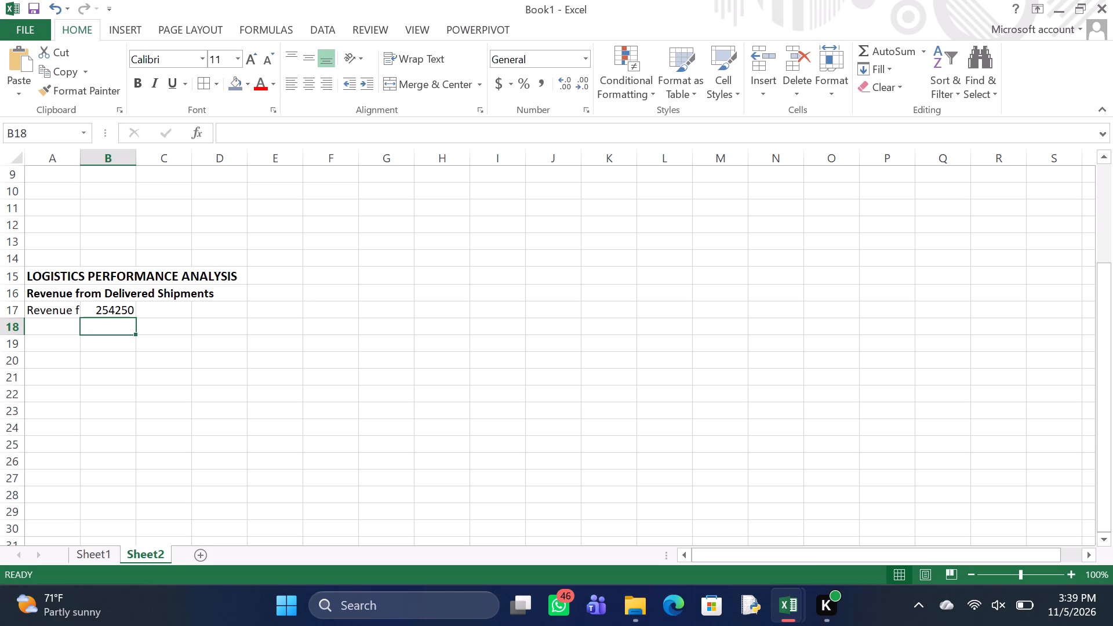
Make the "Revenue from Delayed Shipments" label in A17 bold.
left_click(52, 326)
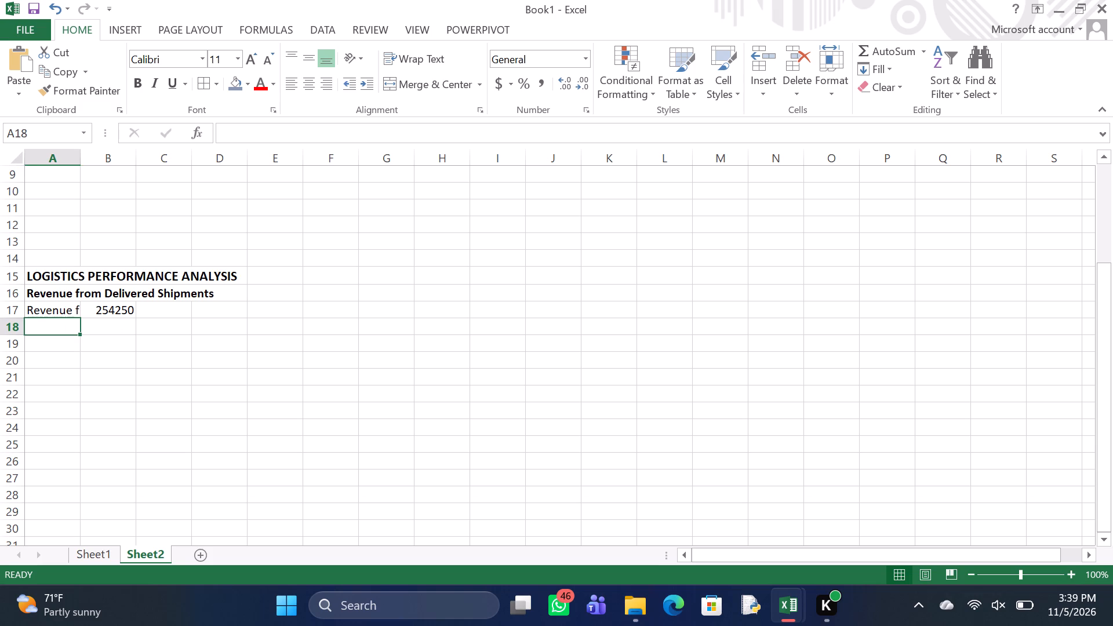
left_click(60, 313)
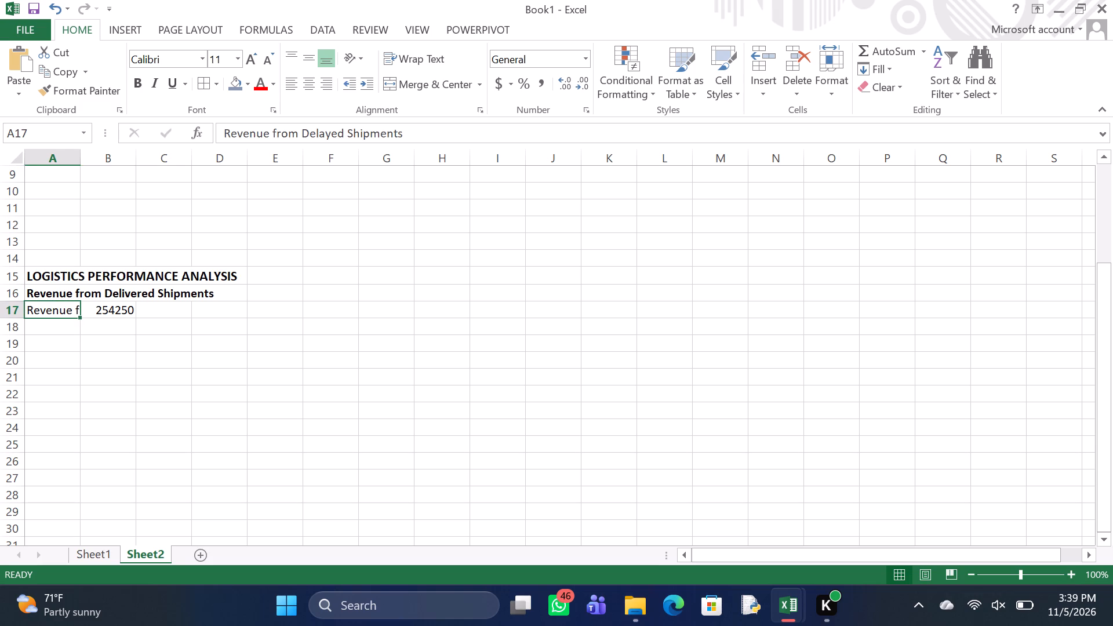
left_click(141, 88)
Enter the beginning of a third revenue label, "Revenue from In", in cell A18 of Sheet2.
left_click(60, 325)
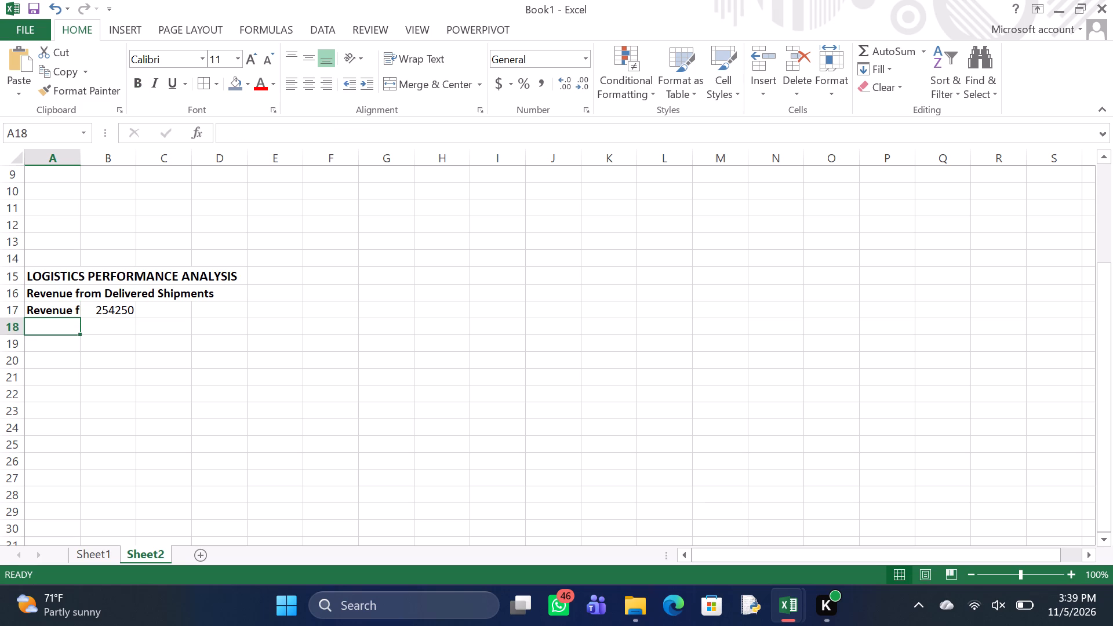
key("r")
key("e")
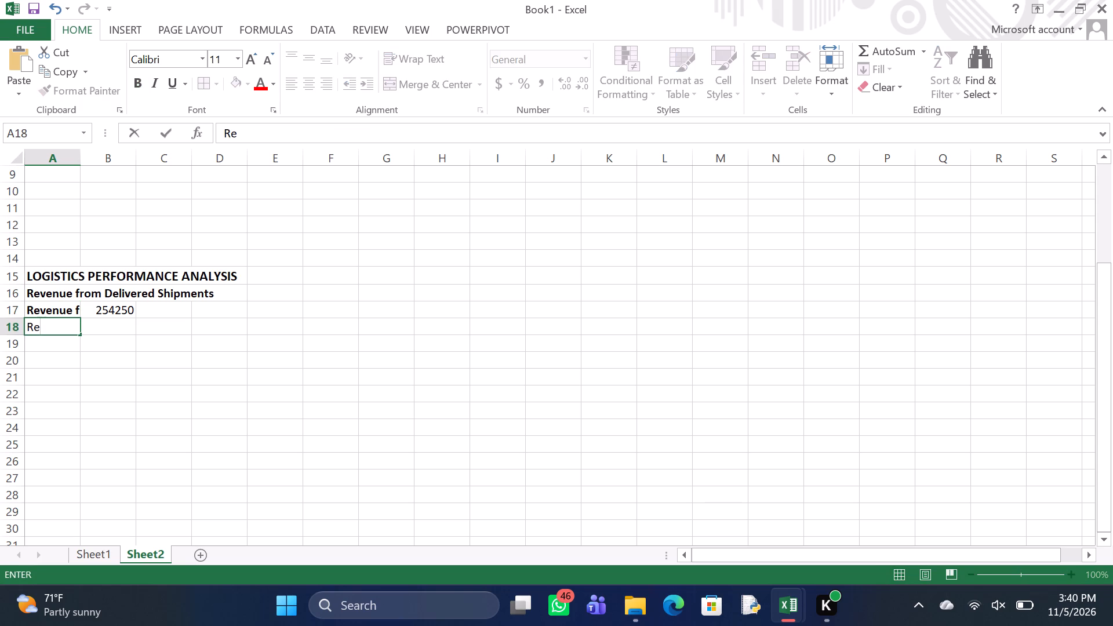
key("v")
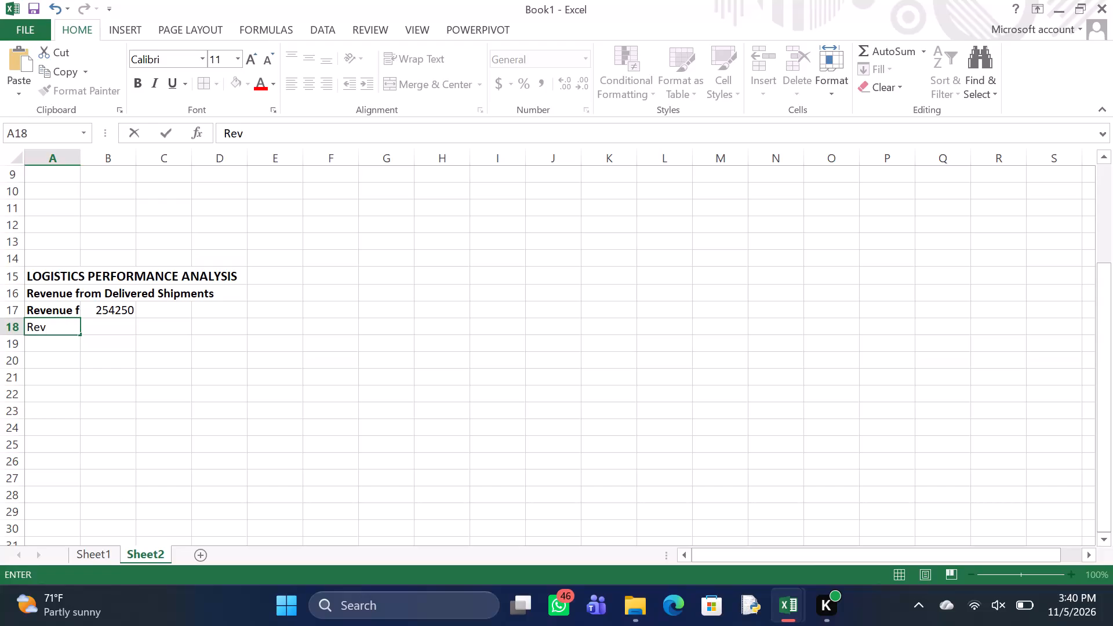
type("enue from")
key("space")
key("i")
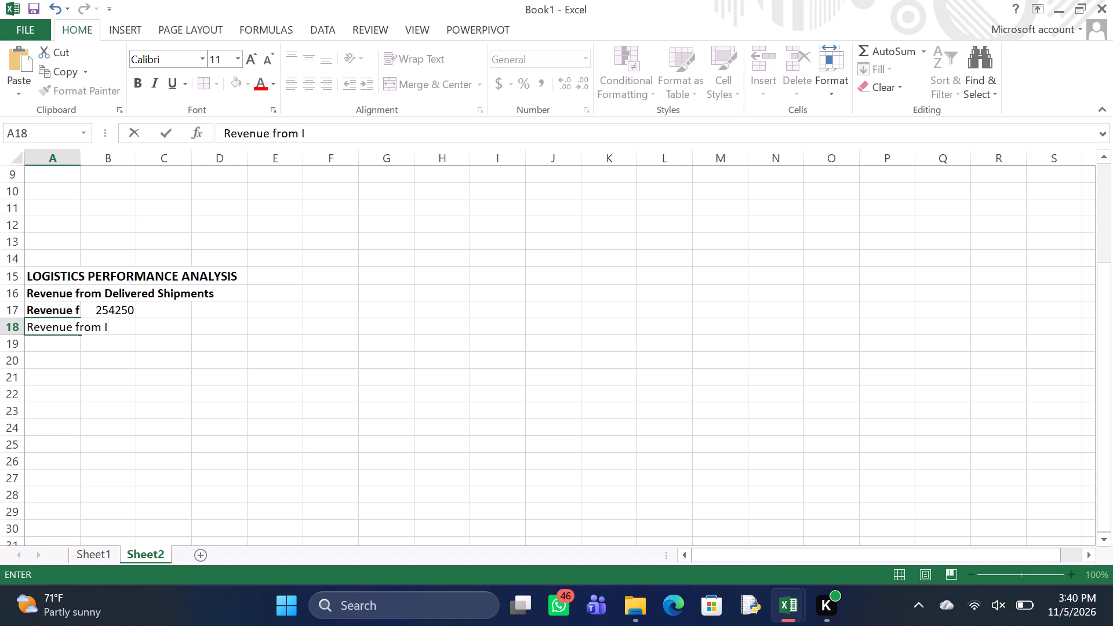
type("n")
key("space")
Widen the Dispatch Date column B in Sheet1 so that every date fits.
left_click(89, 559)
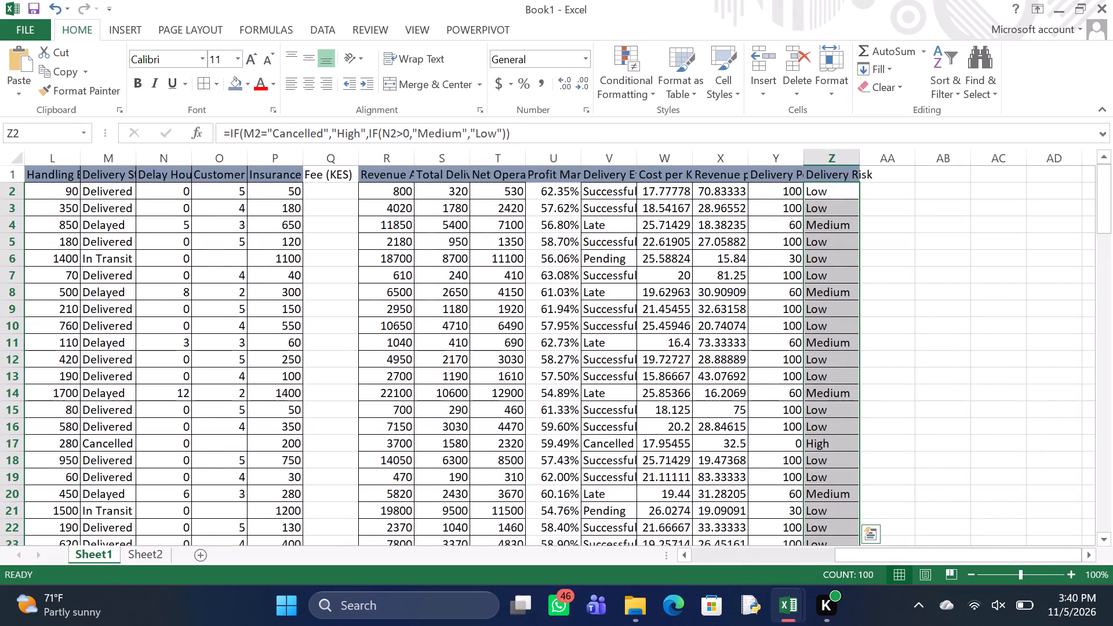
scroll(392, 420, "right", 7)
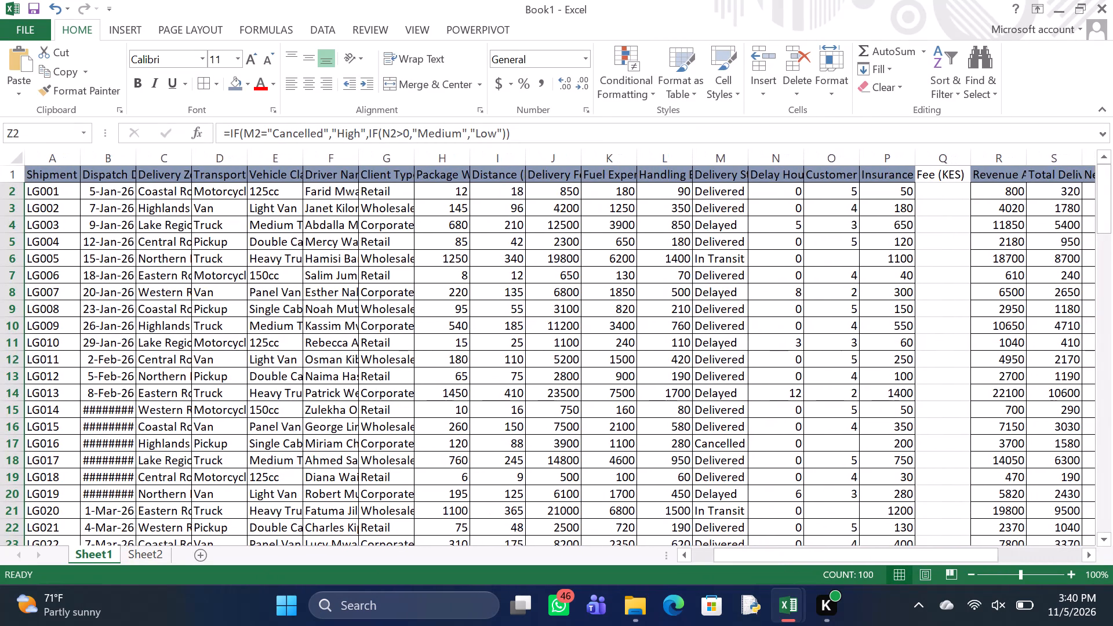
scroll(237, 406, "right", 1)
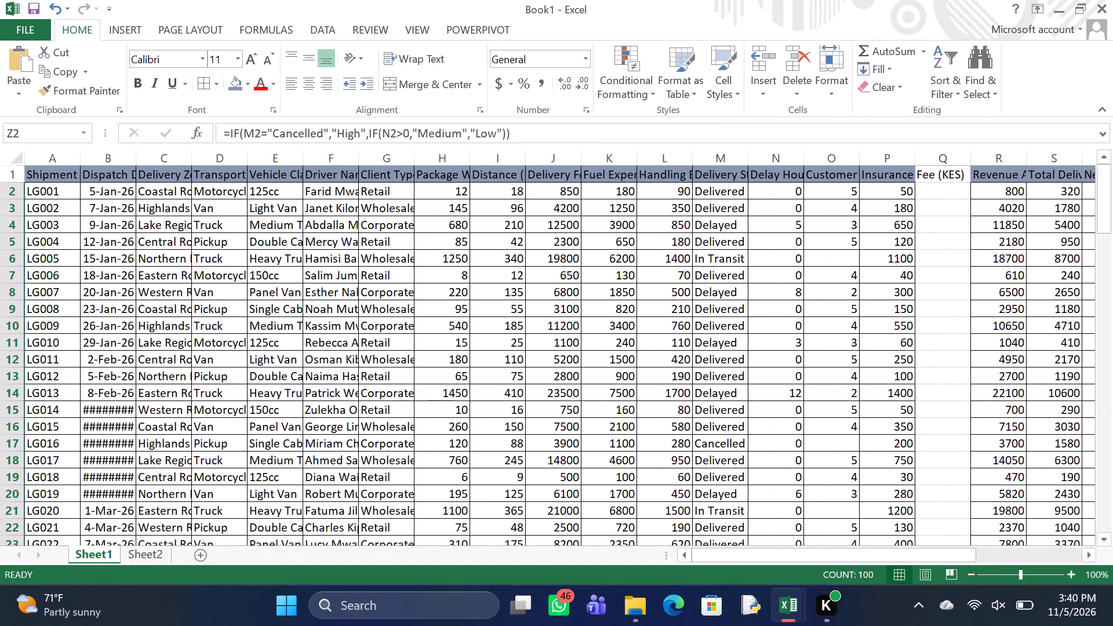
left_click_drag(136, 156, 157, 158)
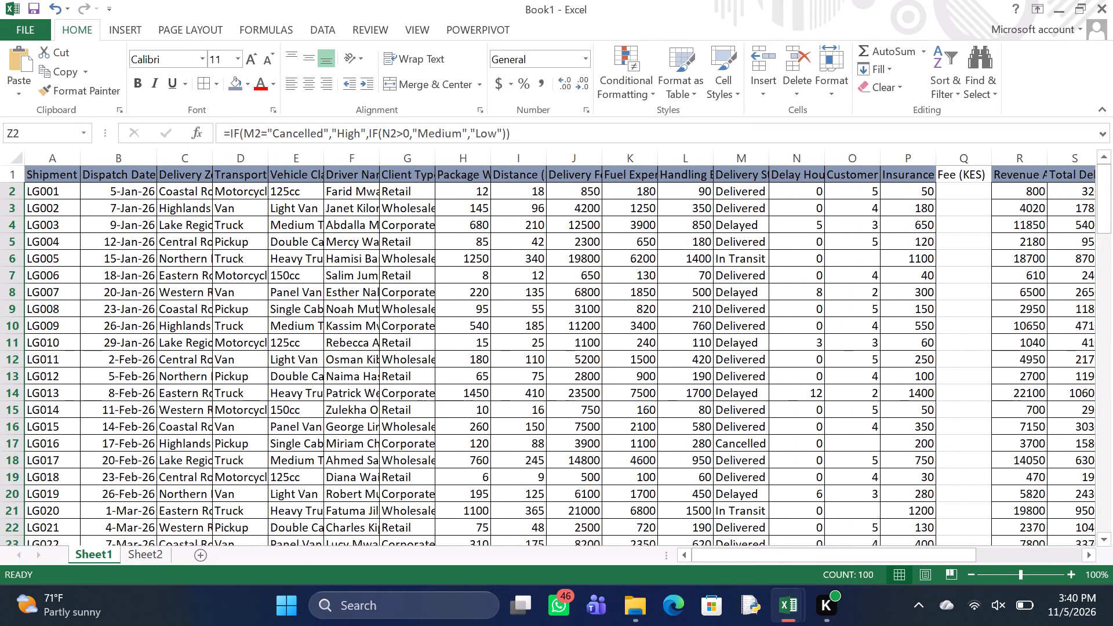
Widen the Vehicle Class, Driver Name, Client Type and Delivery Zone columns in Sheet1 to fit their contents.
scroll(222, 382, "down", 3)
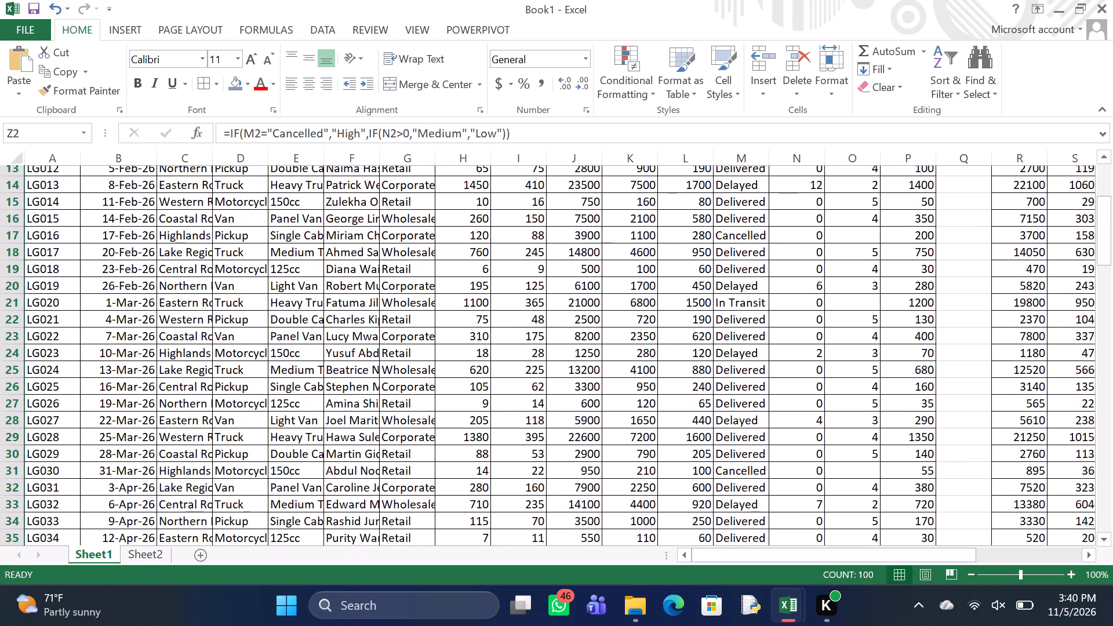
scroll(222, 382, "down", 1)
scroll(222, 382, "left", 2)
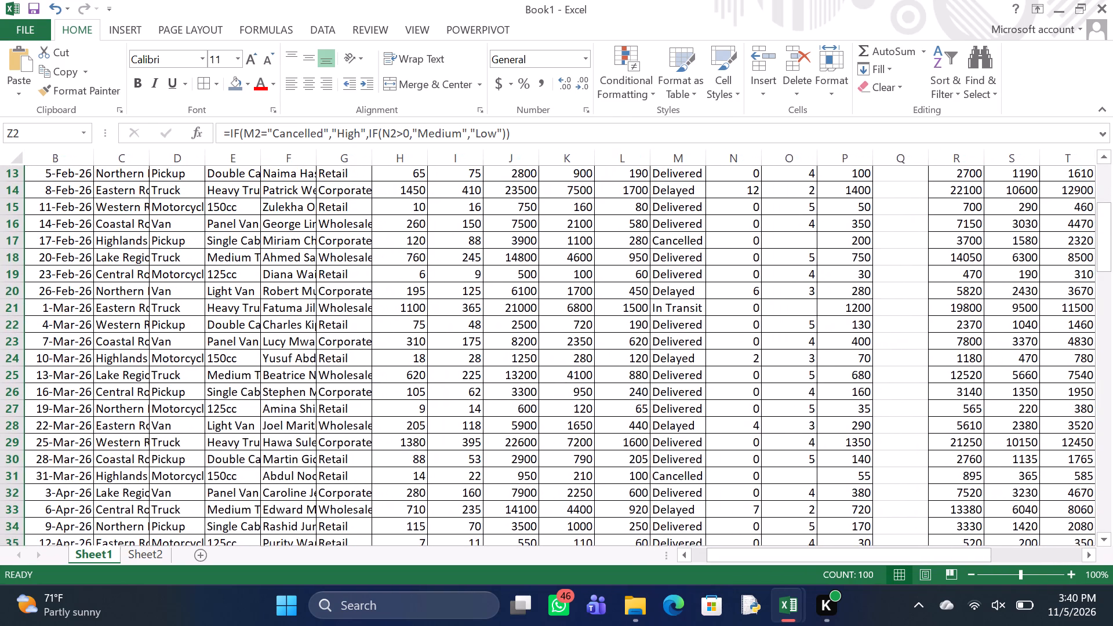
scroll(222, 382, "left", 1)
scroll(222, 382, "up", 3)
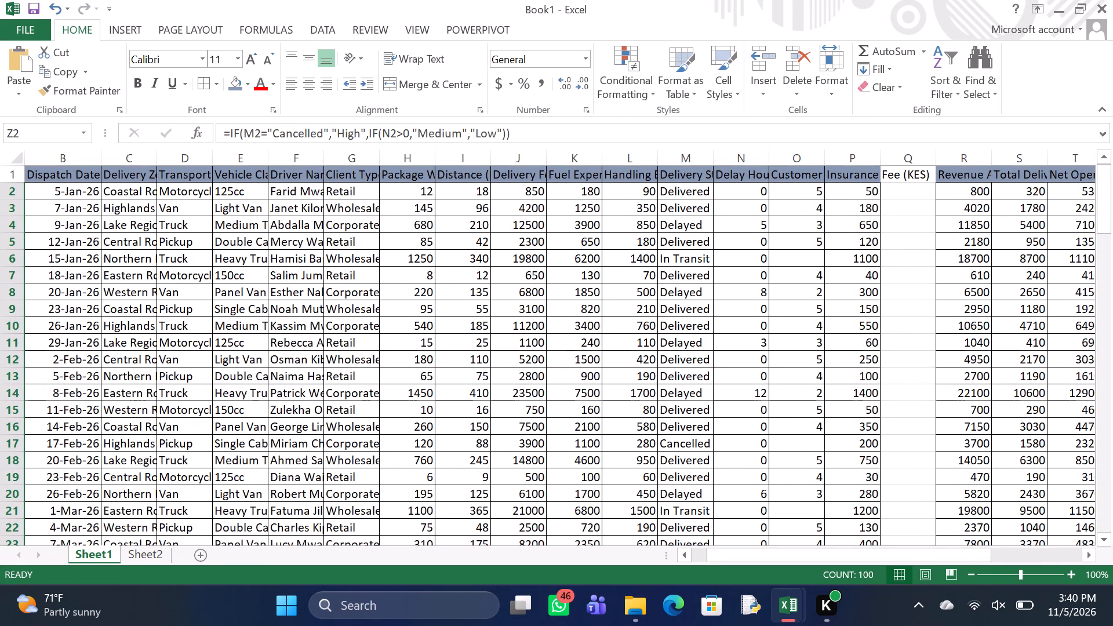
left_click_drag(270, 159, 277, 159)
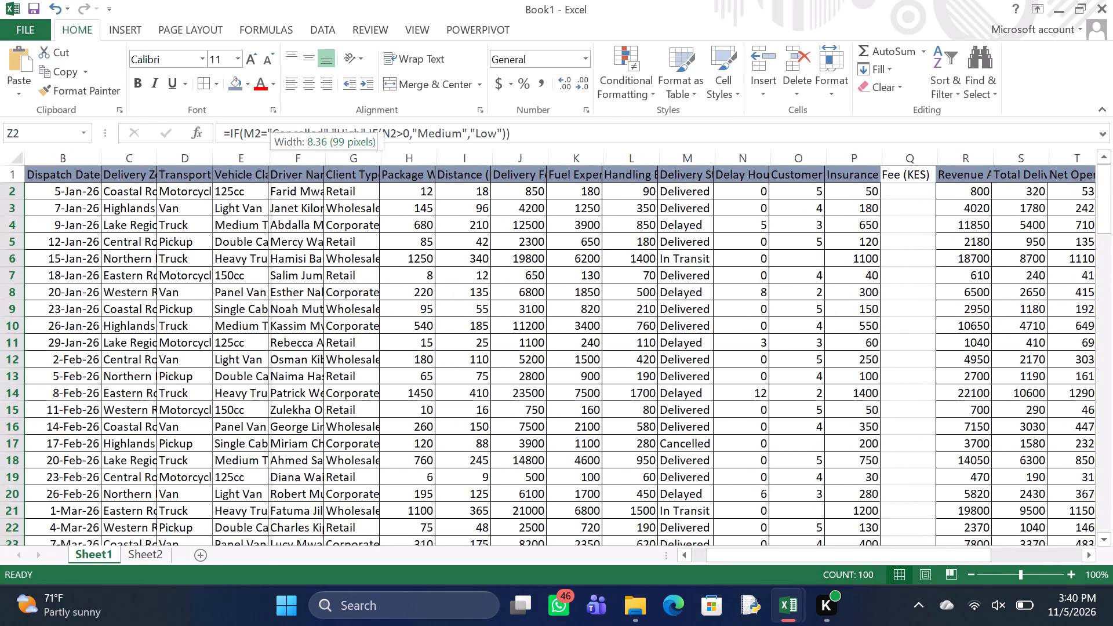
left_click_drag(277, 159, 290, 157)
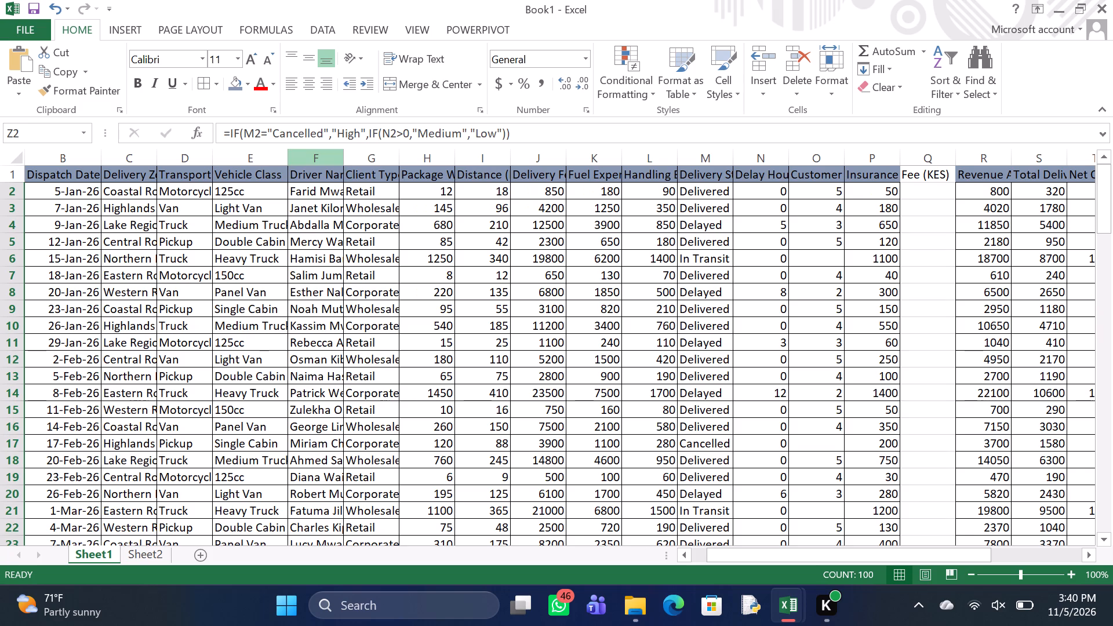
left_click_drag(287, 154, 296, 154)
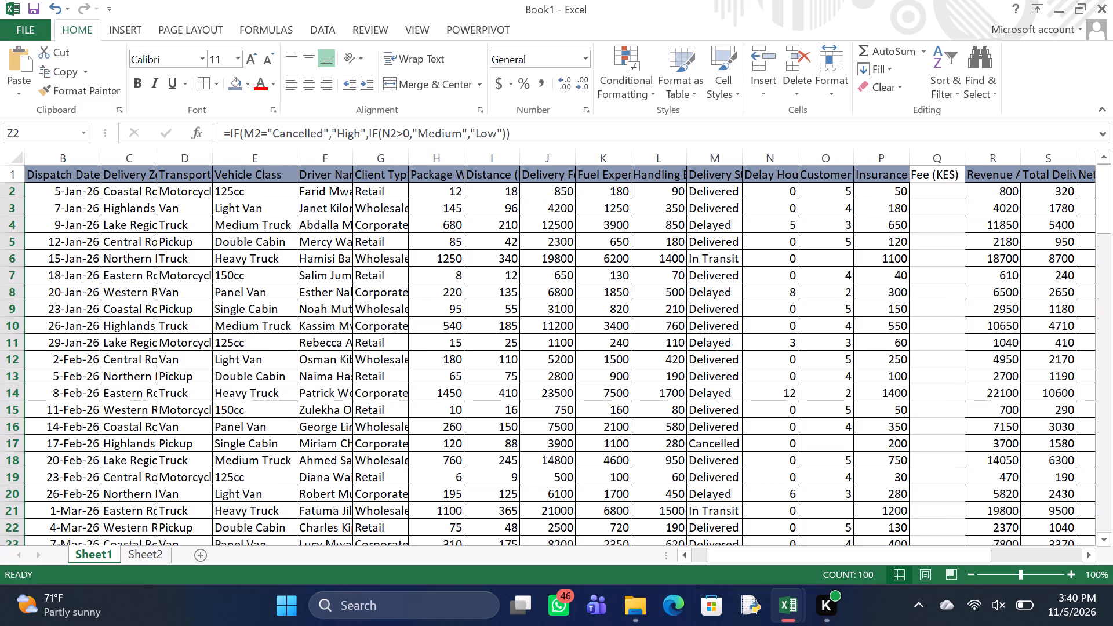
left_click_drag(351, 159, 368, 154)
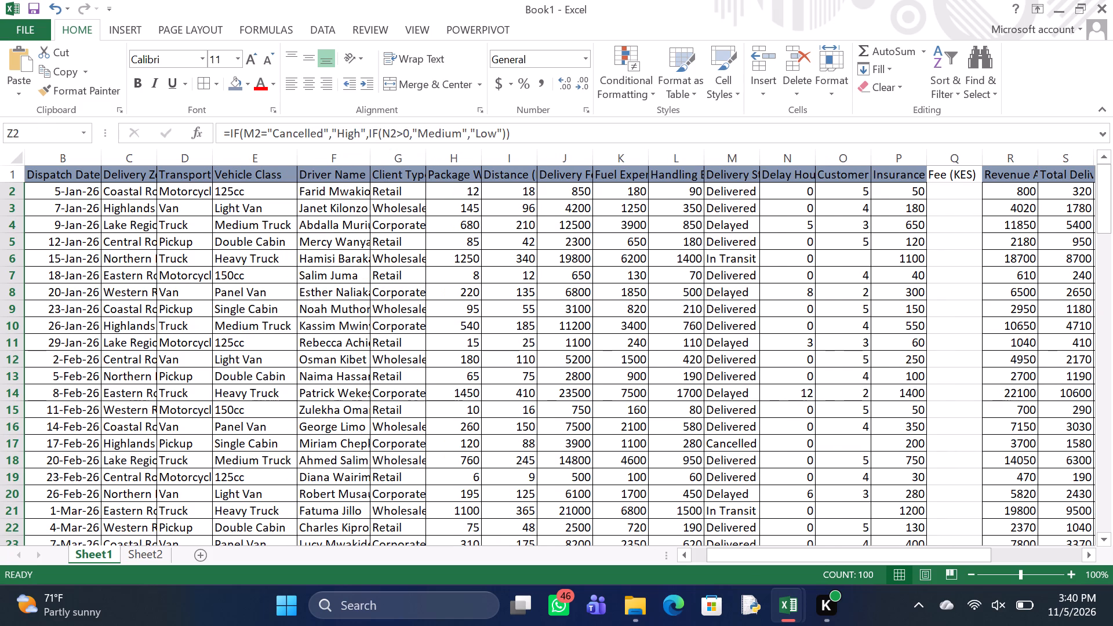
left_click_drag(372, 155, 391, 155)
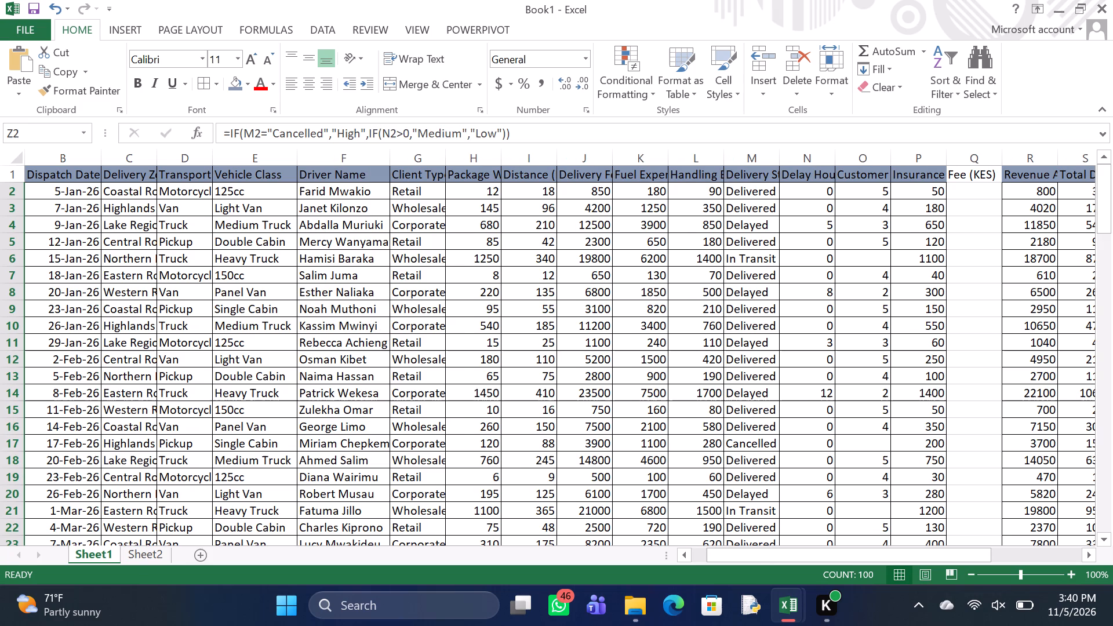
left_click_drag(447, 157, 459, 153)
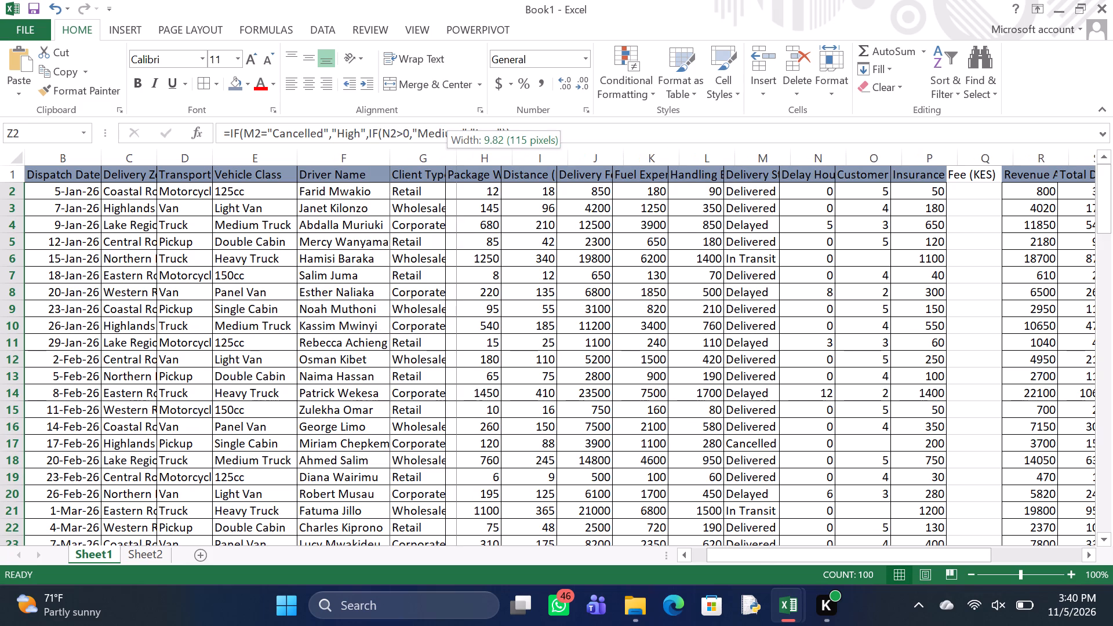
left_click_drag(459, 153, 464, 151)
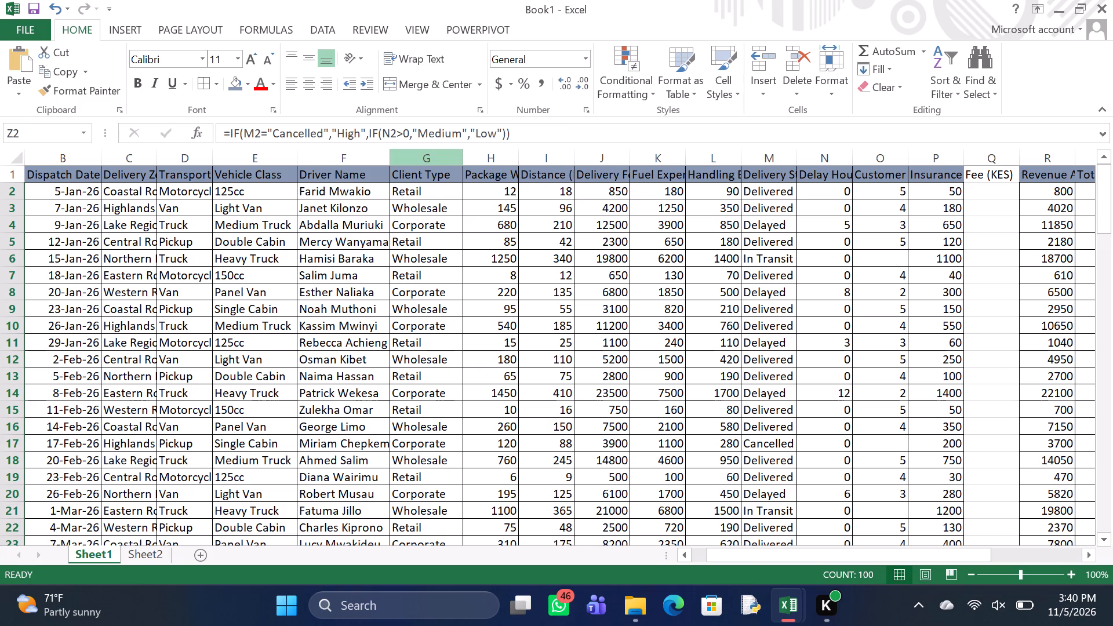
left_click_drag(159, 158, 202, 161)
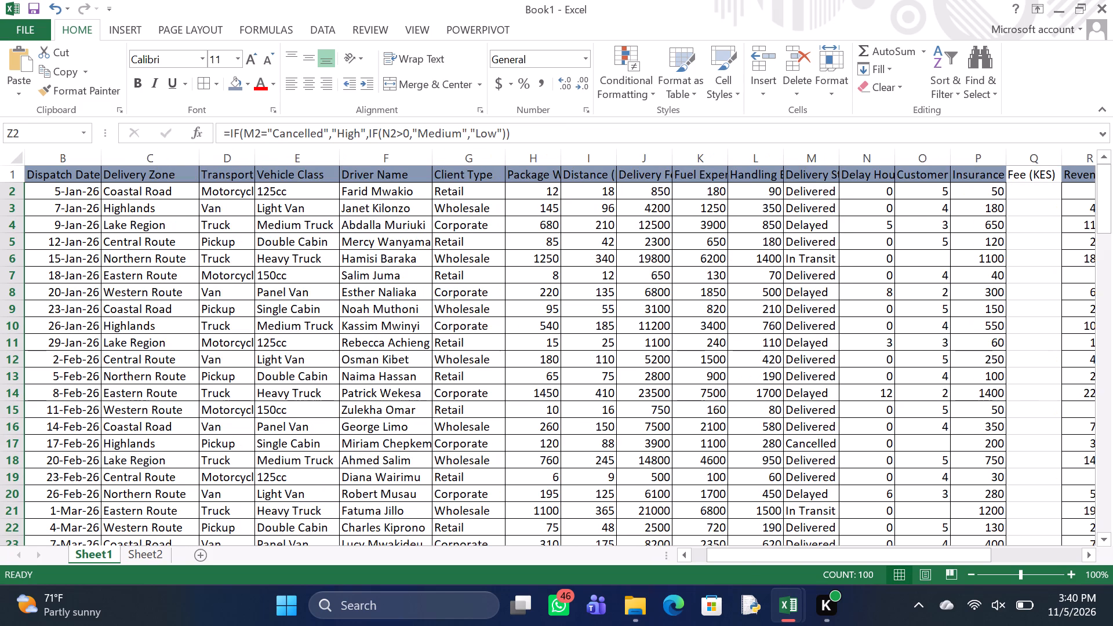
Widen the delivery status column M in Sheet1 to make more room for its header.
scroll(118, 373, "down", 5)
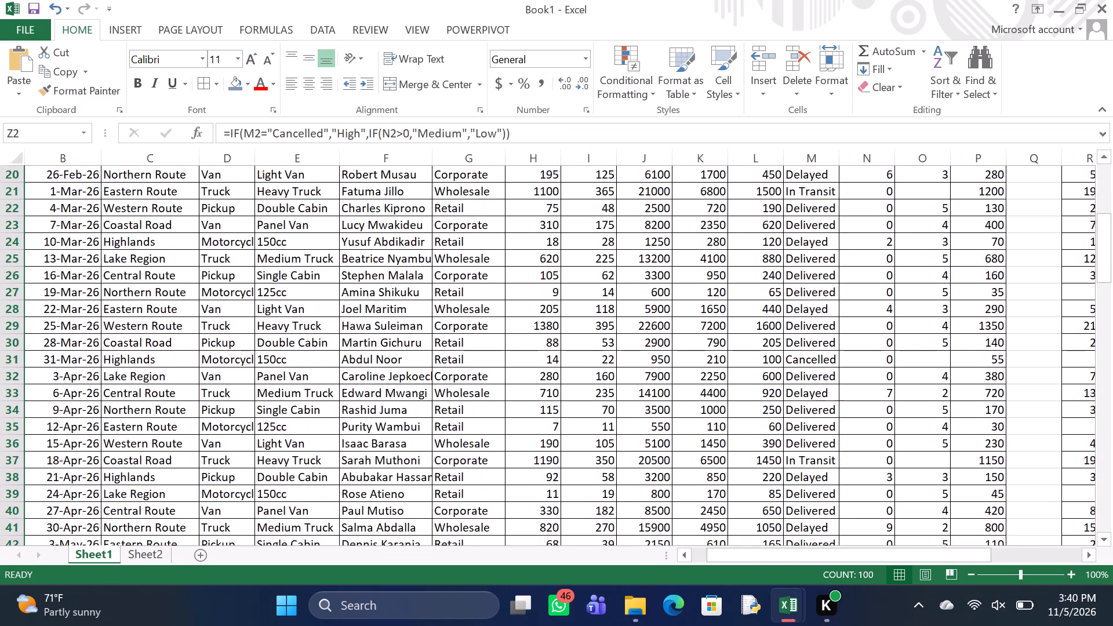
scroll(118, 373, "down", 1)
scroll(118, 373, "up", 5)
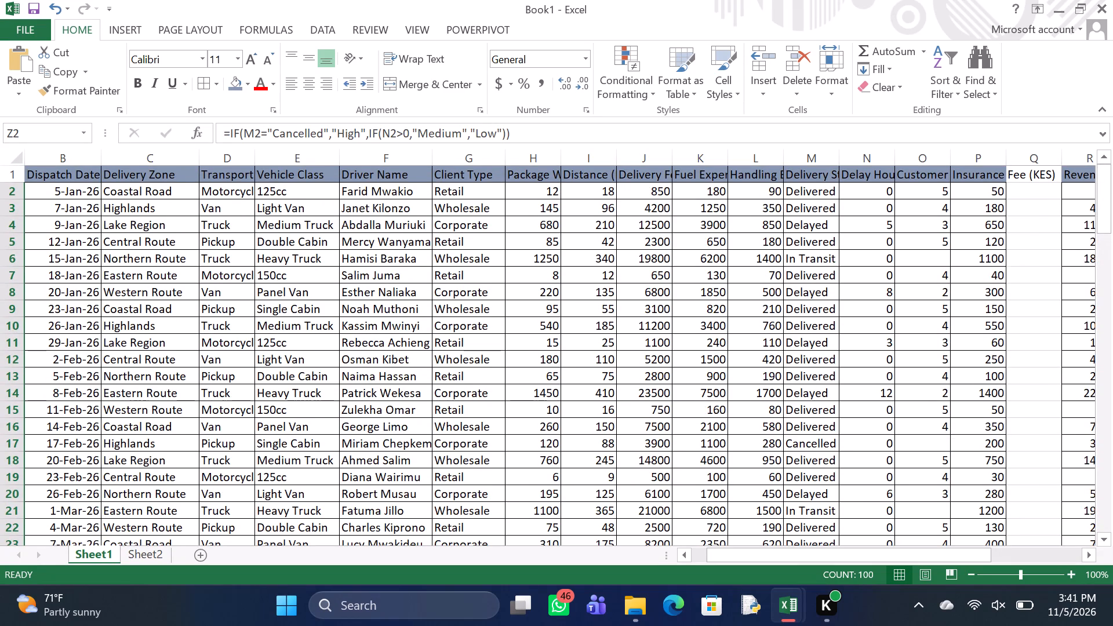
left_click_drag(838, 154, 853, 151)
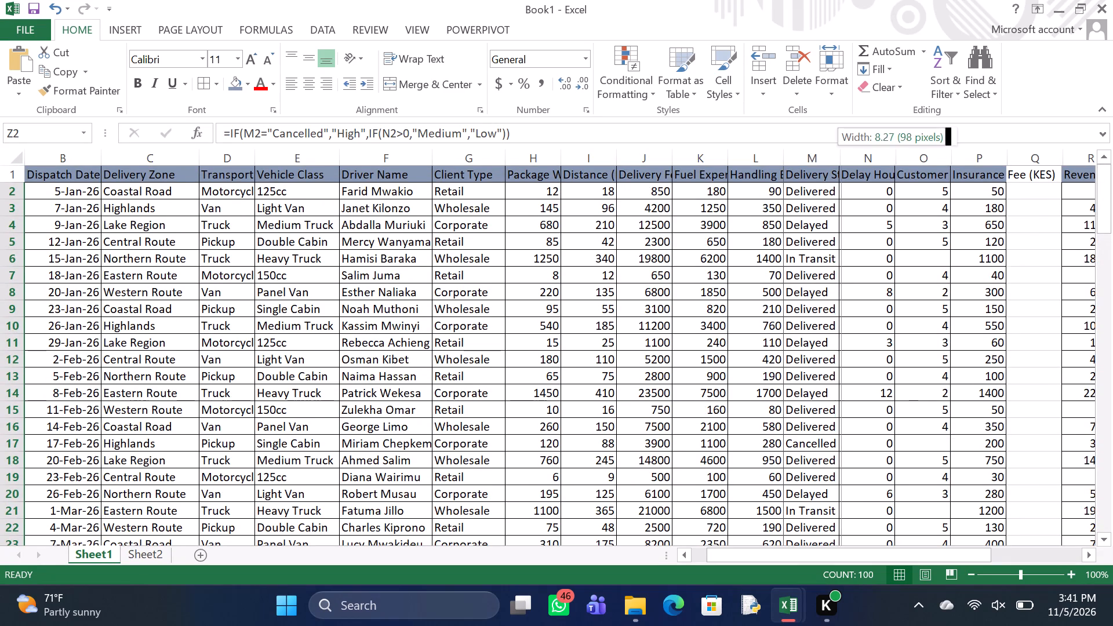
left_click_drag(853, 151, 854, 151)
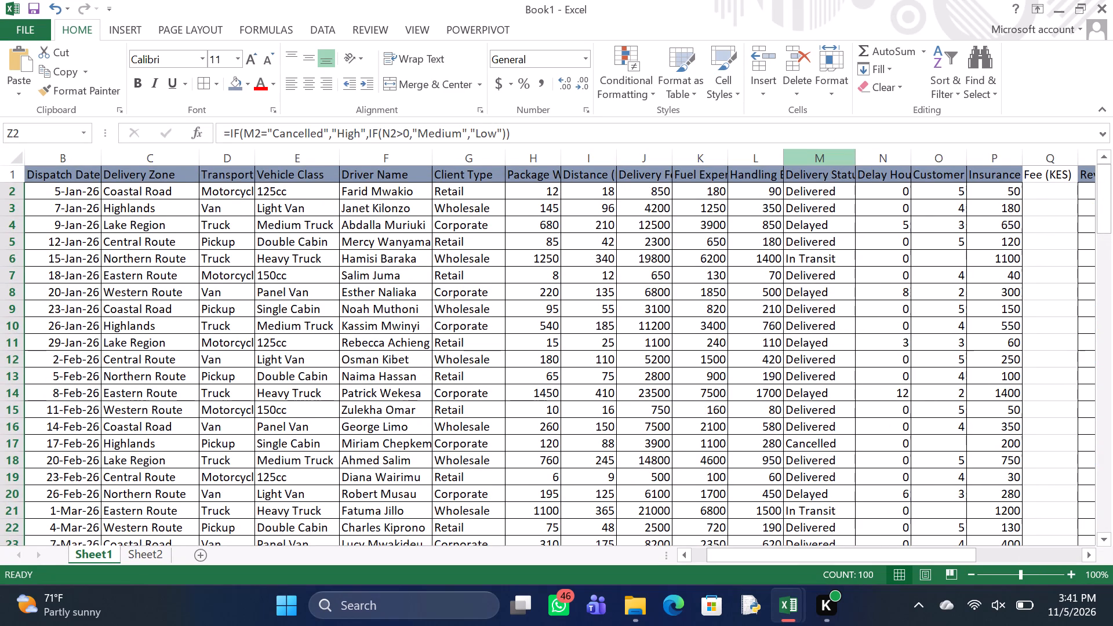
Widen calculated columns V, W and X in Sheet1 to give their statuses and decimal values more room.
scroll(534, 348, "down", 3)
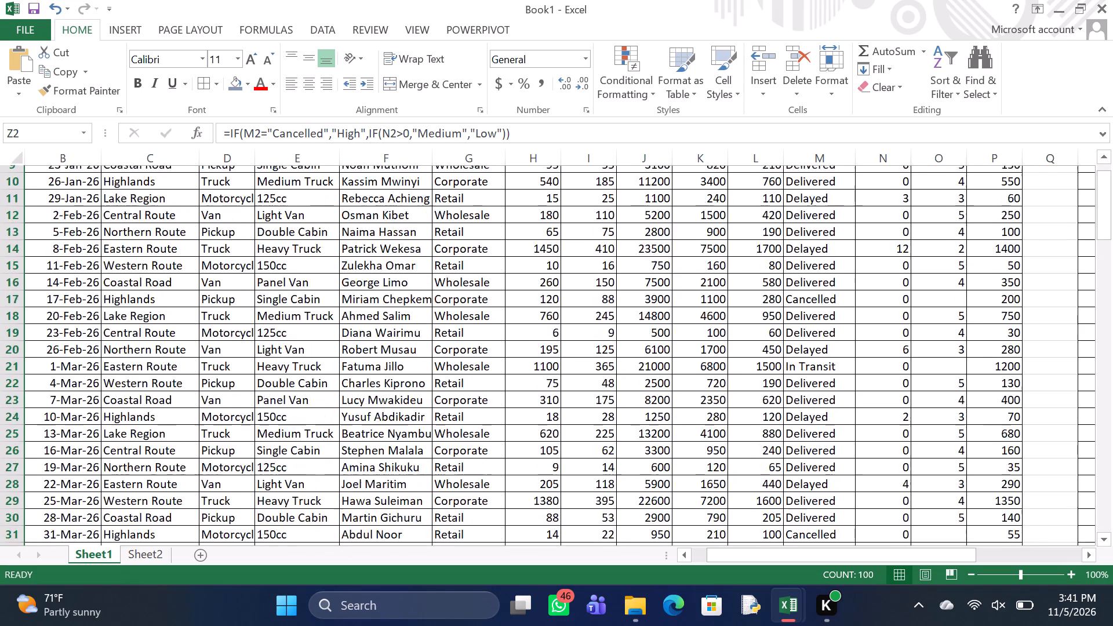
scroll(534, 348, "down", 5)
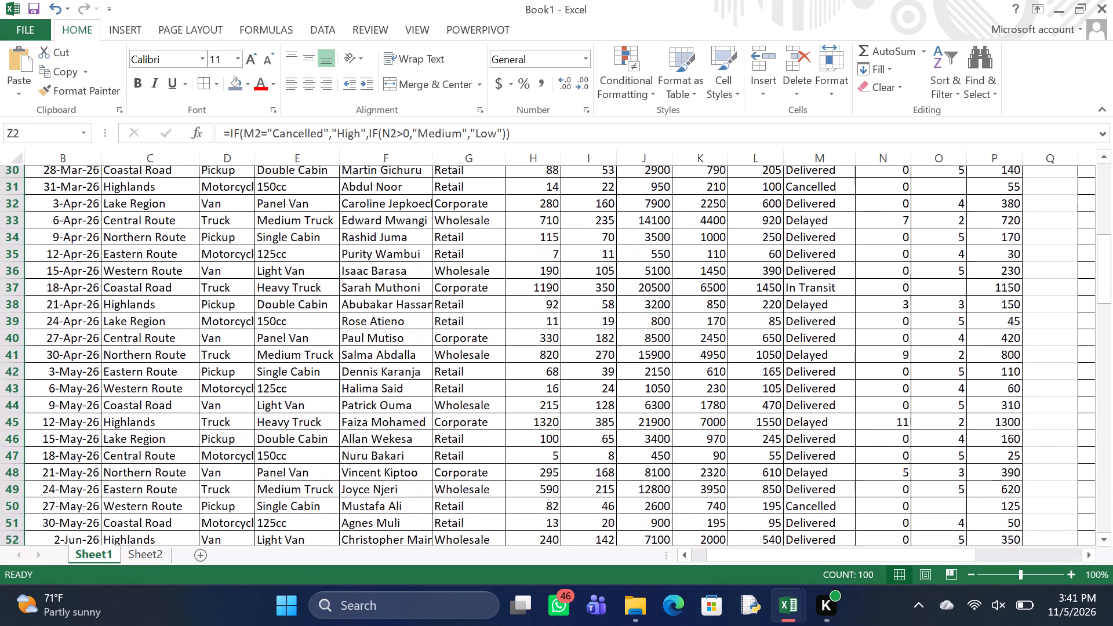
scroll(534, 348, "down", 1)
scroll(534, 348, "left", 1)
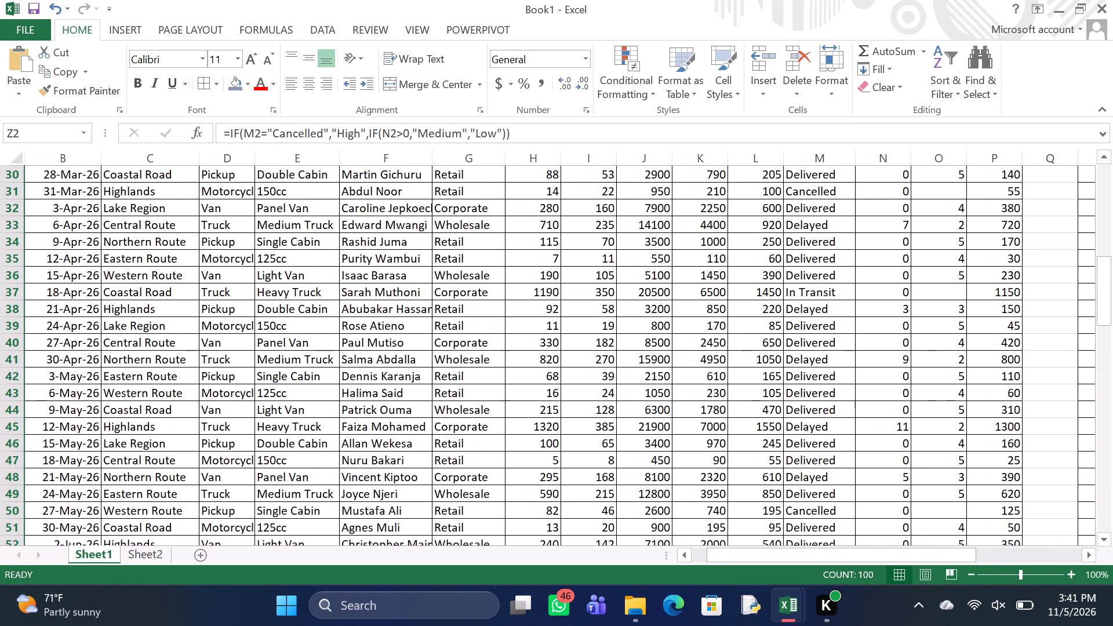
scroll(534, 348, "left", 7)
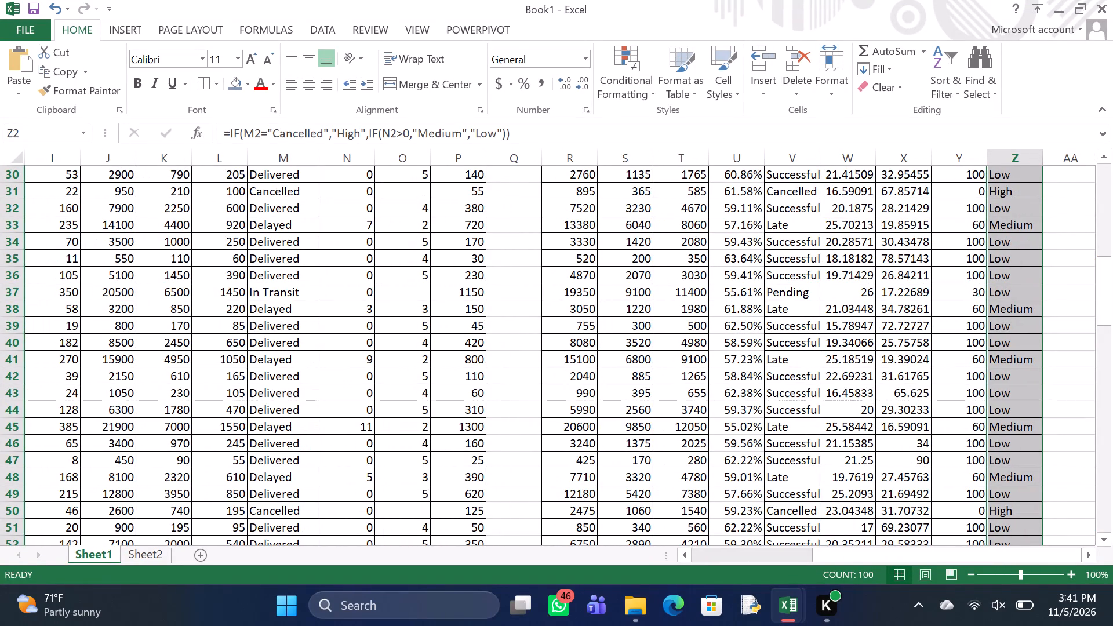
left_click_drag(818, 158, 838, 29)
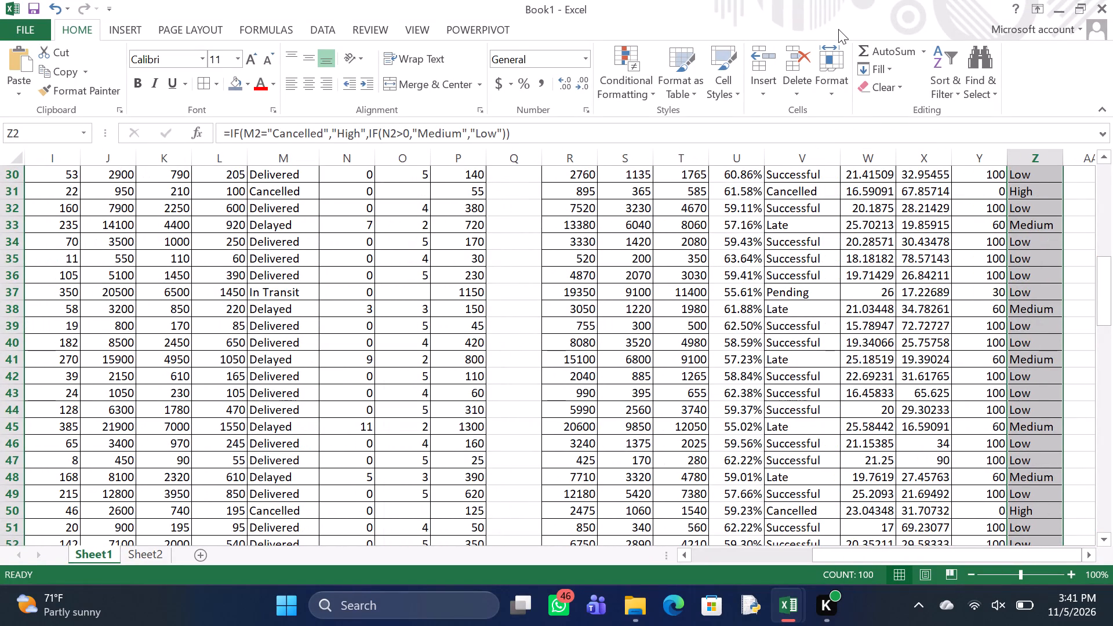
left_click_drag(893, 152, 897, 152)
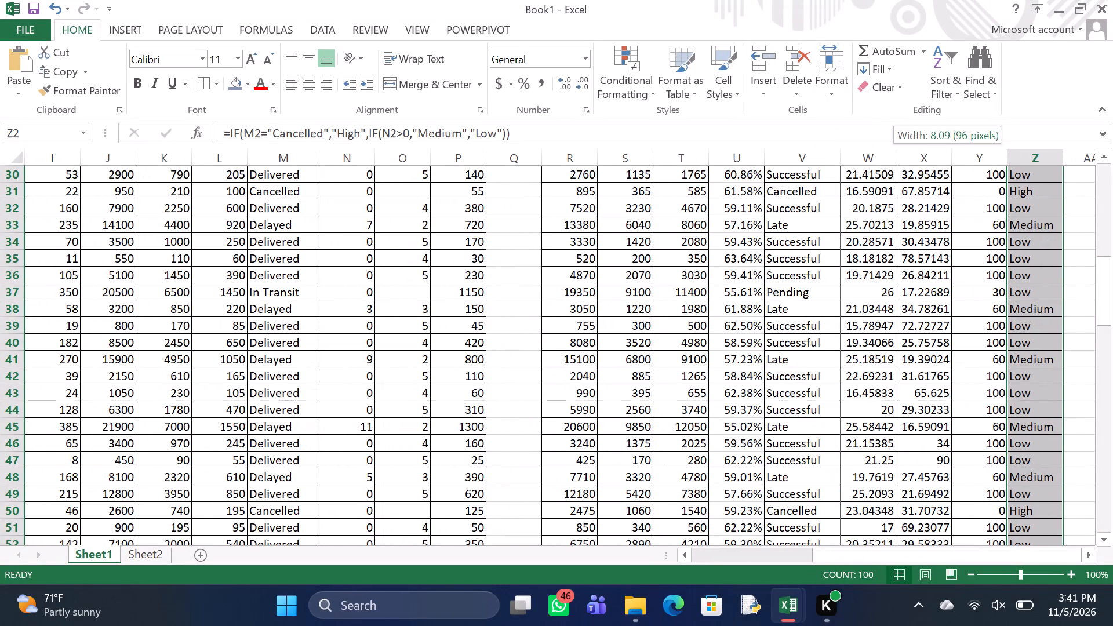
left_click_drag(897, 152, 905, 150)
left_click_drag(966, 150, 974, 148)
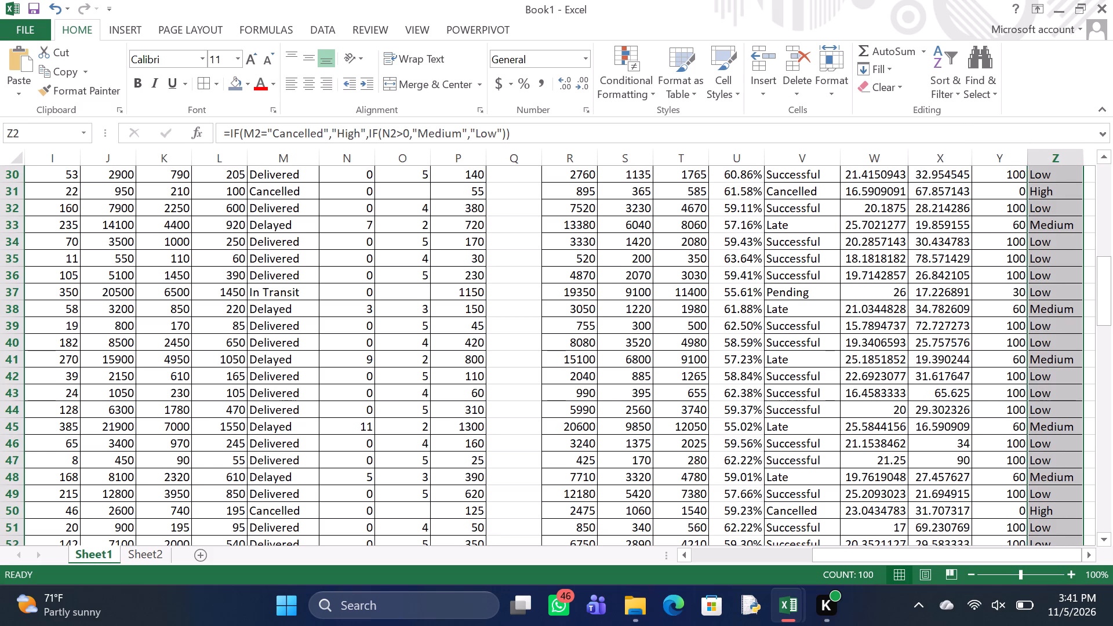
Complete the label in Sheet2 cell A18 so that it reads "Revenue from In Transits Shipments".
scroll(971, 241, "up", 3)
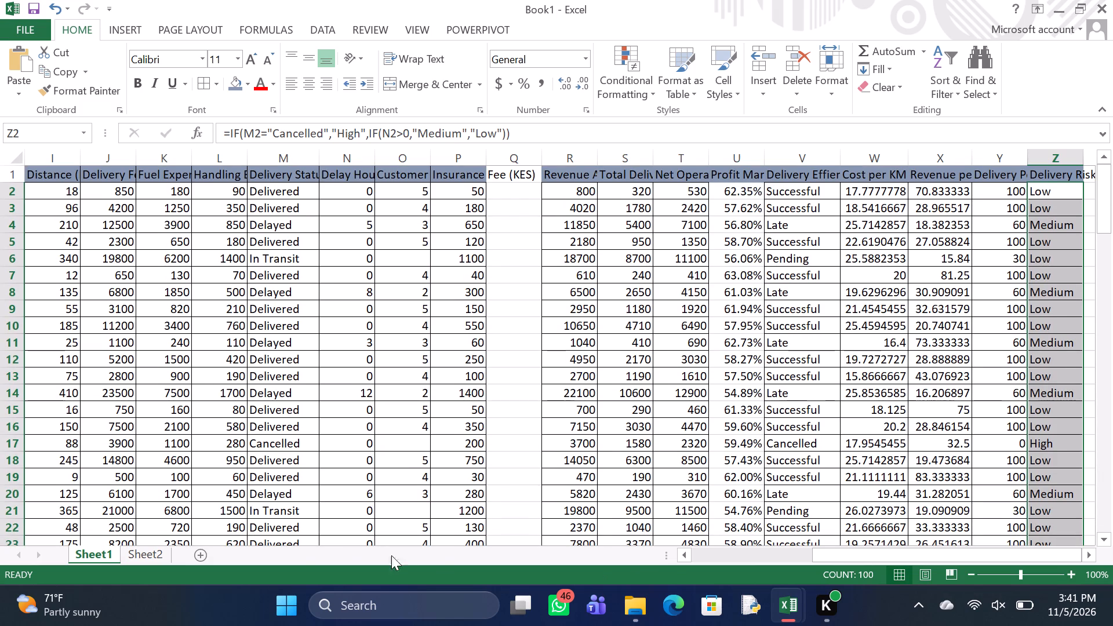
left_click(147, 554)
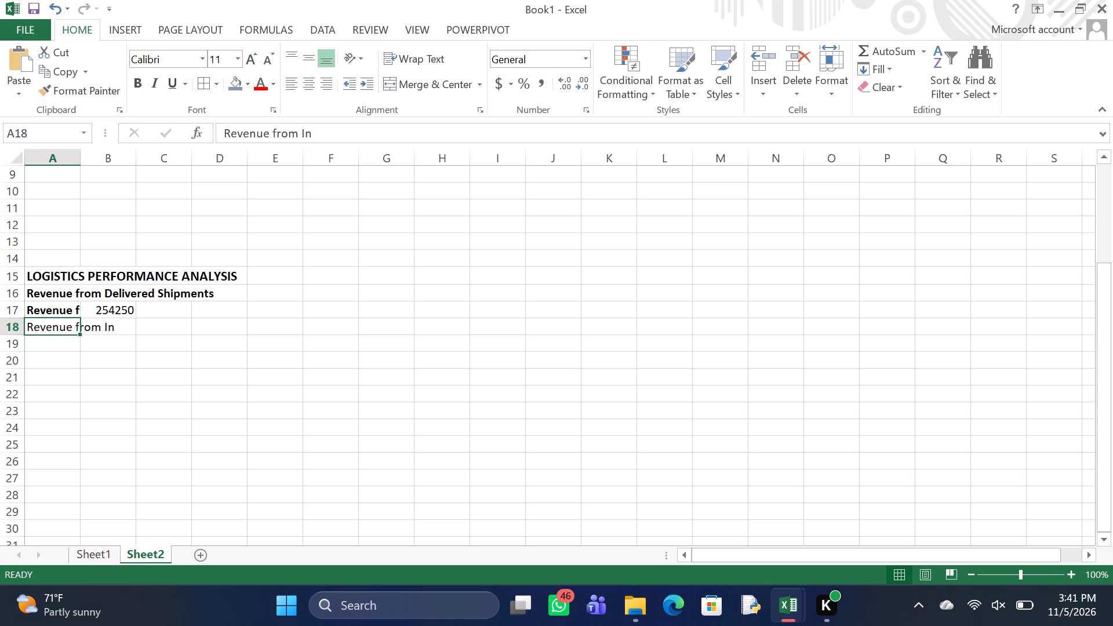
left_click(321, 128)
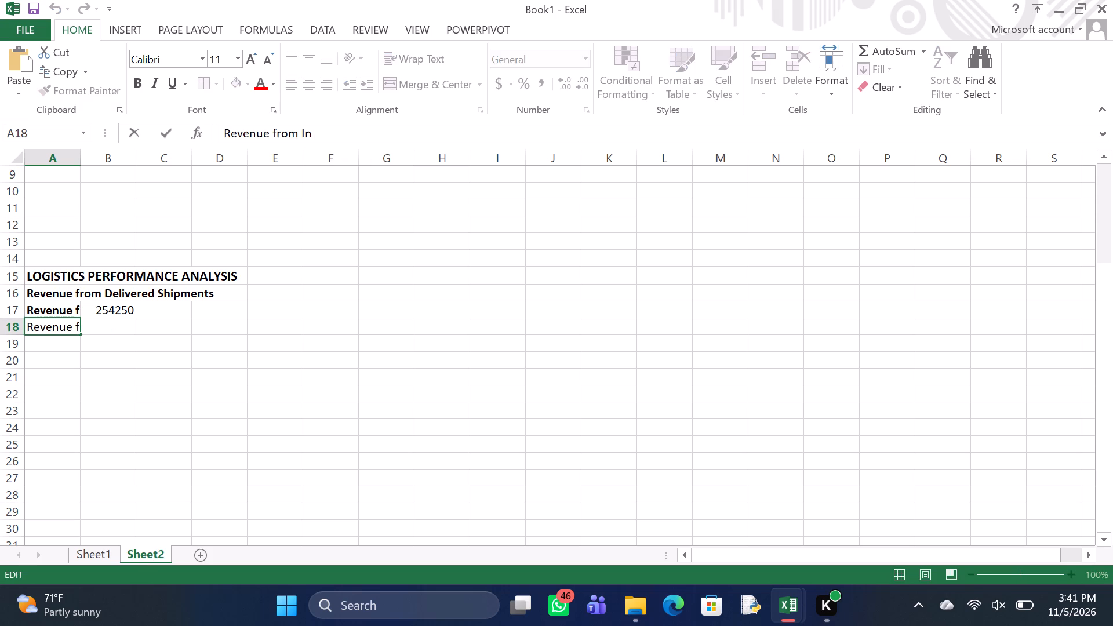
key("t")
type("ransits")
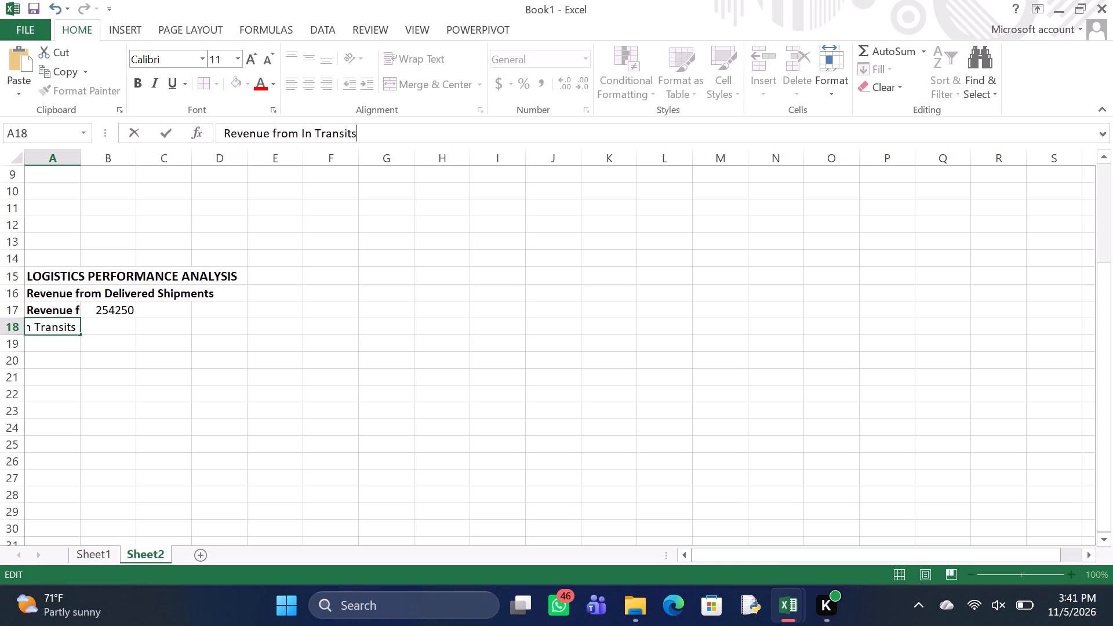
key("space")
key("s")
type("hipment")
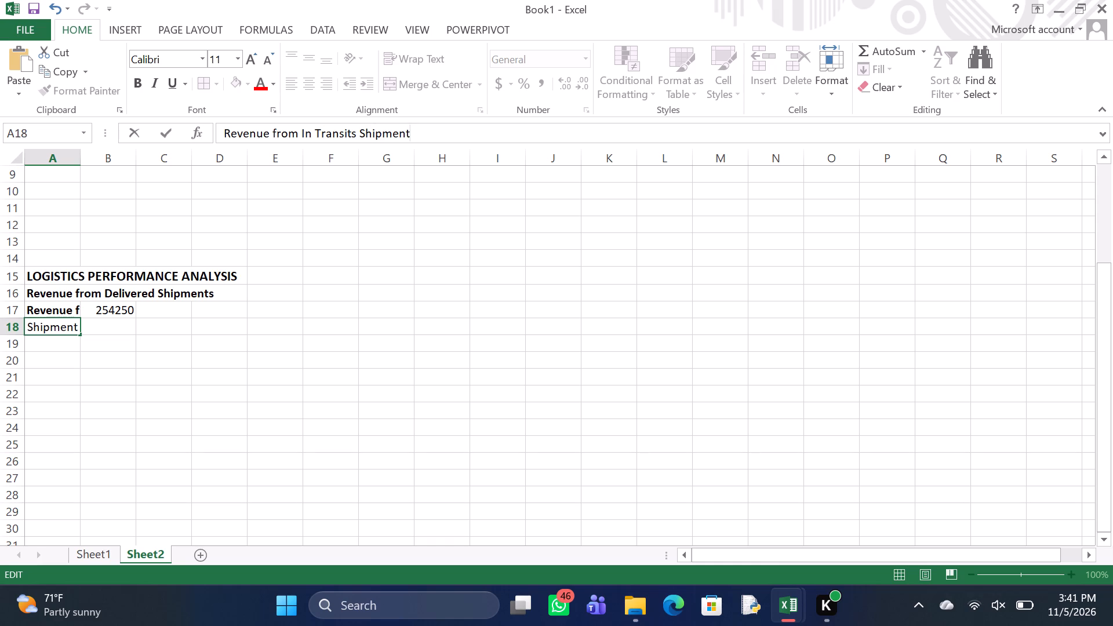
key("s")
key("Return")
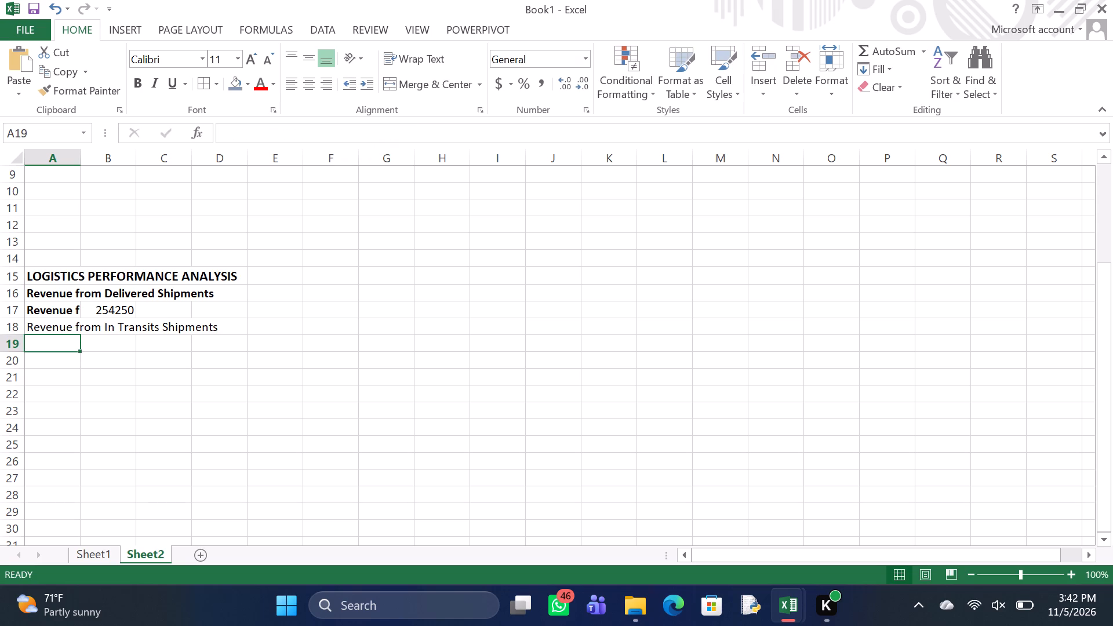
Make the "Revenue from In Transits Shipments" label in cell A18 bold.
left_click(71, 330)
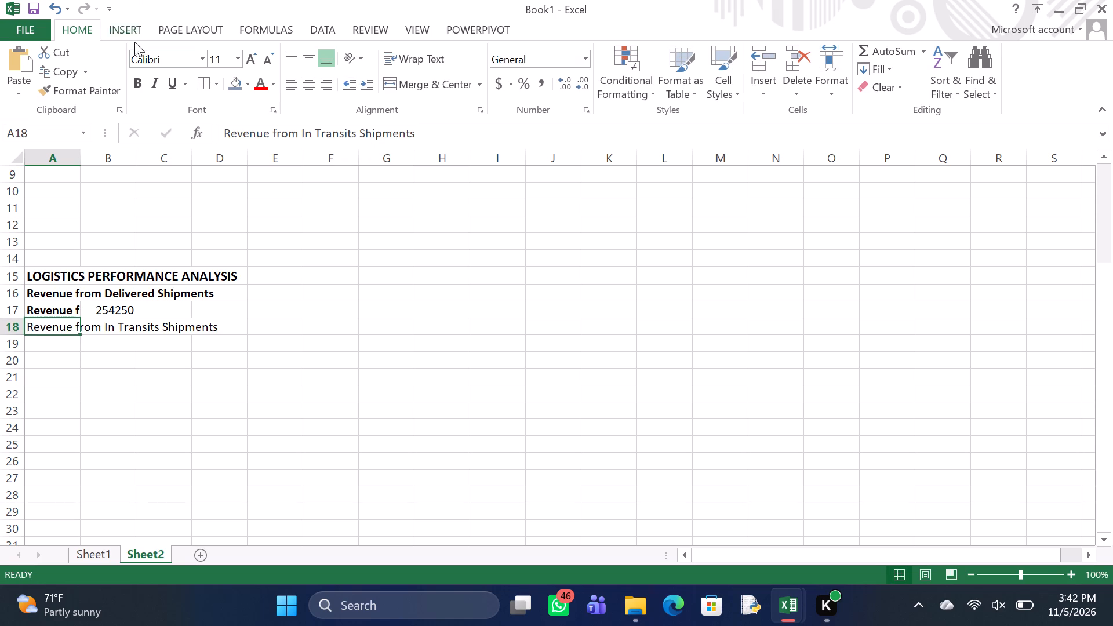
left_click(134, 74)
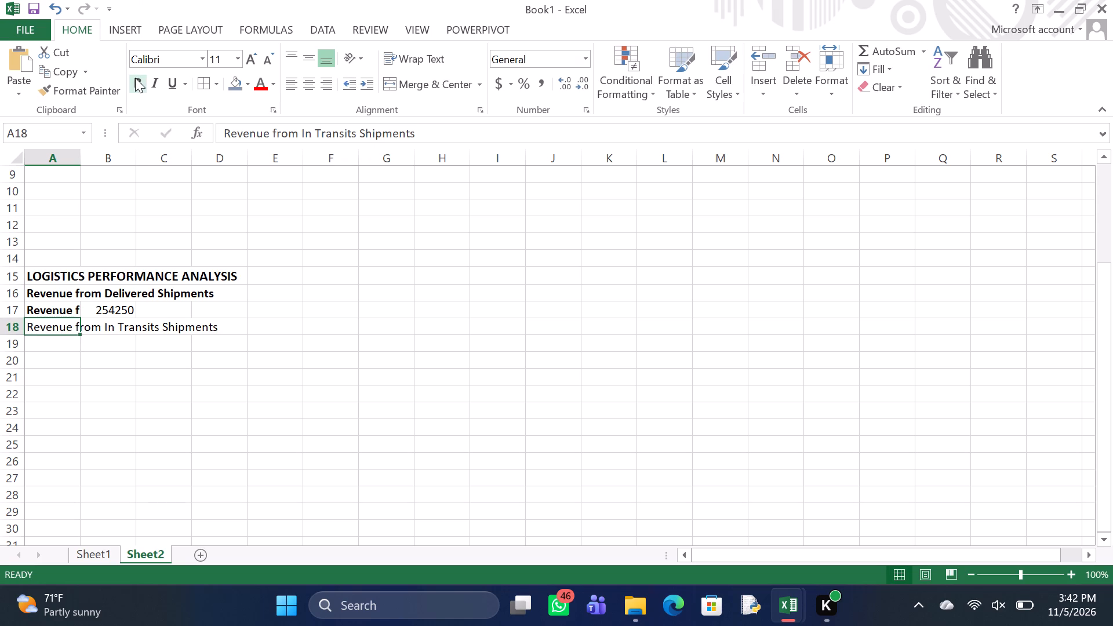
left_click(135, 78)
Enter the in-transit revenue formula =SUMIF(Sheet1!M2:M101,"In Transit",Sheet1!J2:J101) in Sheet2 cell B18.
left_click(129, 326)
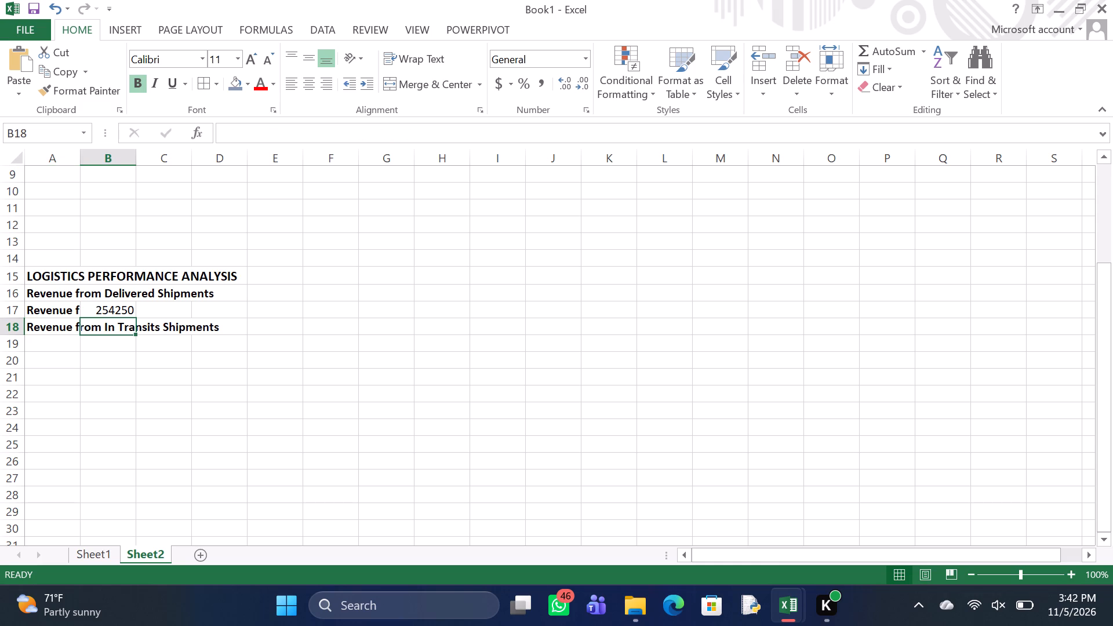
key("equal")
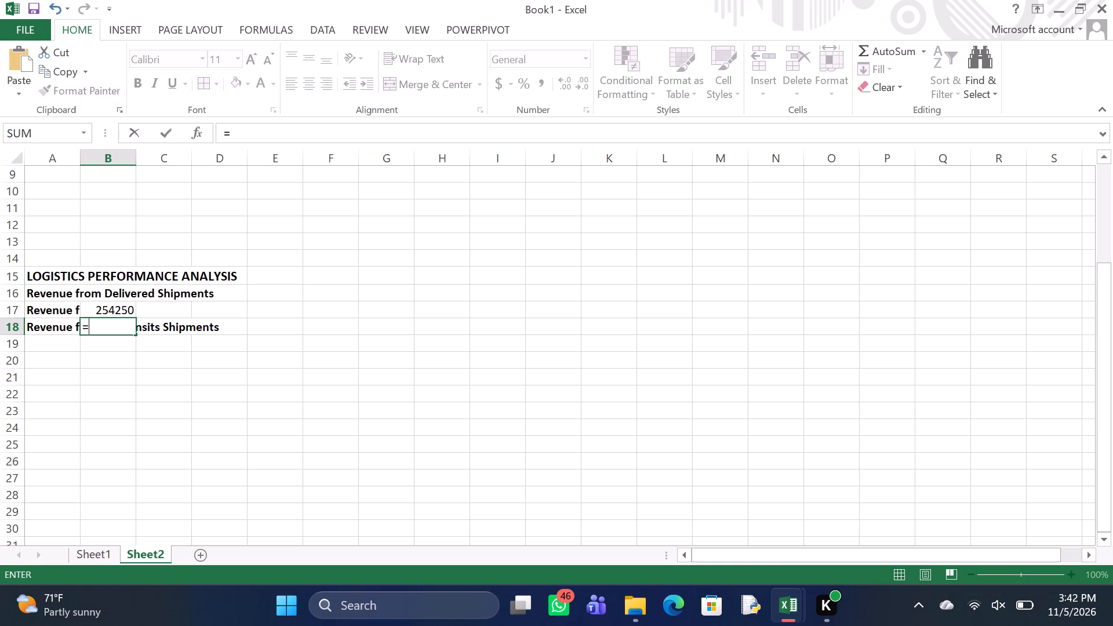
key("s")
type("UM")
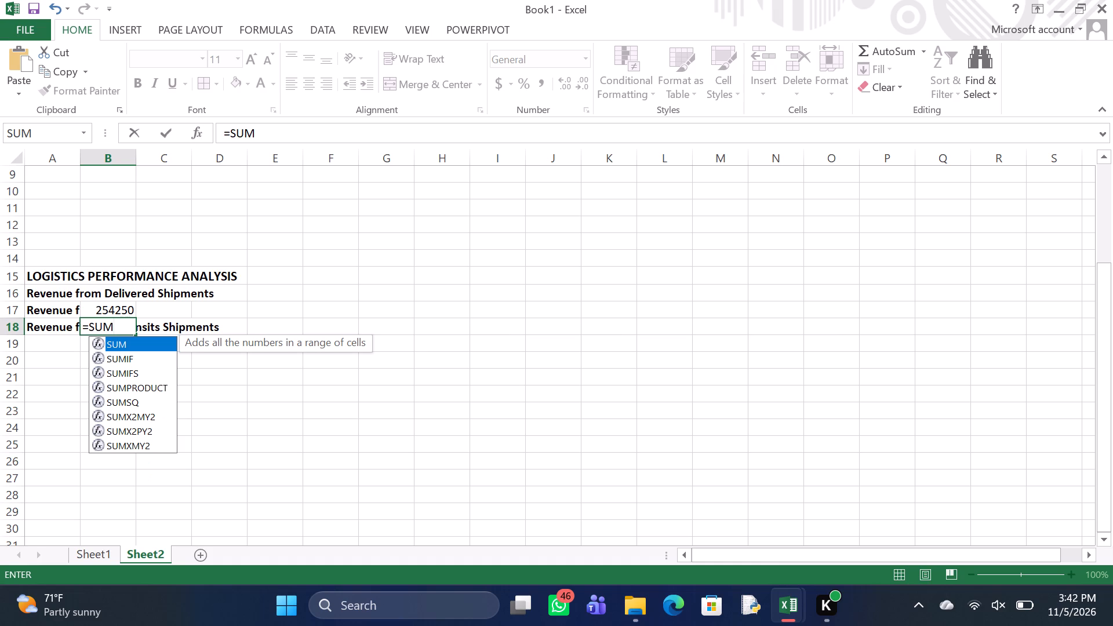
type("IF")
key("shift+parenleft")
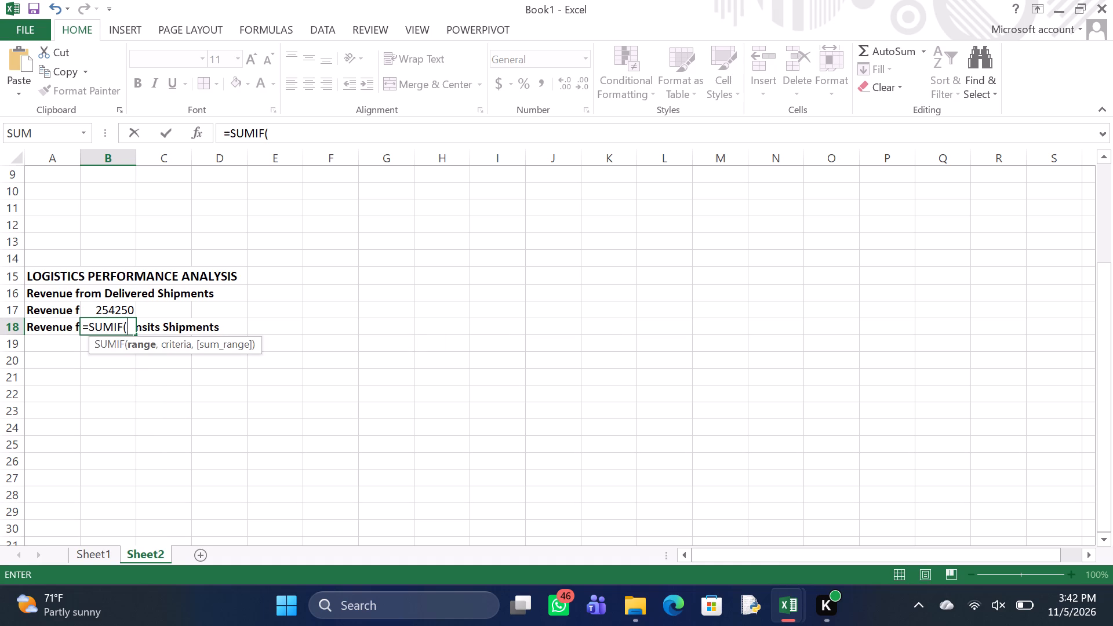
key("s")
type("hee")
type("t1")
key("shift+exclam")
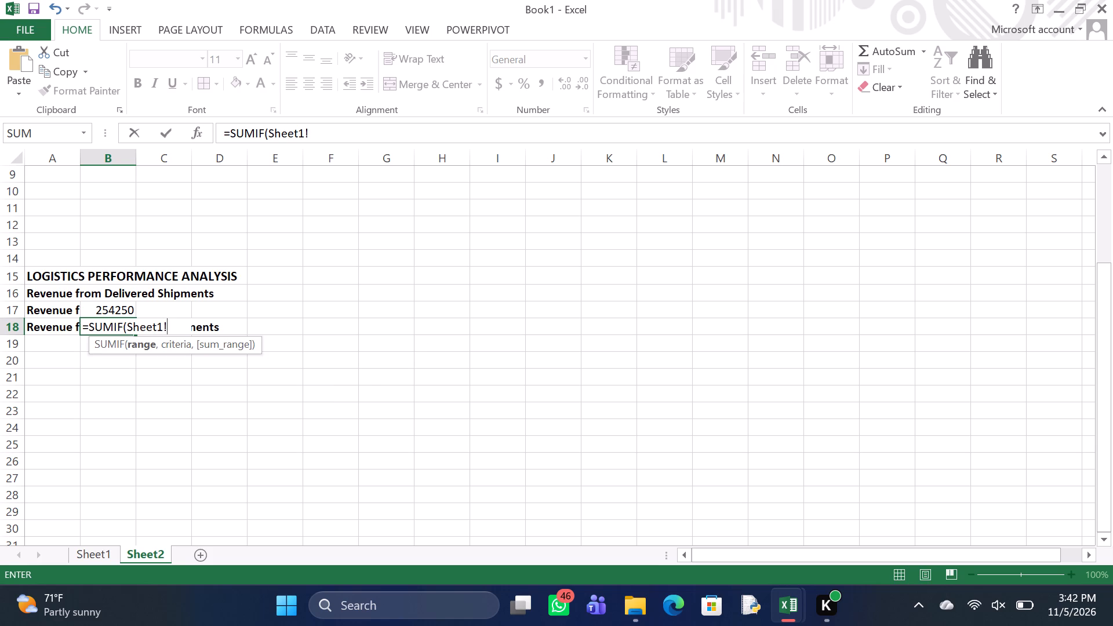
type("M2")
type(":M")
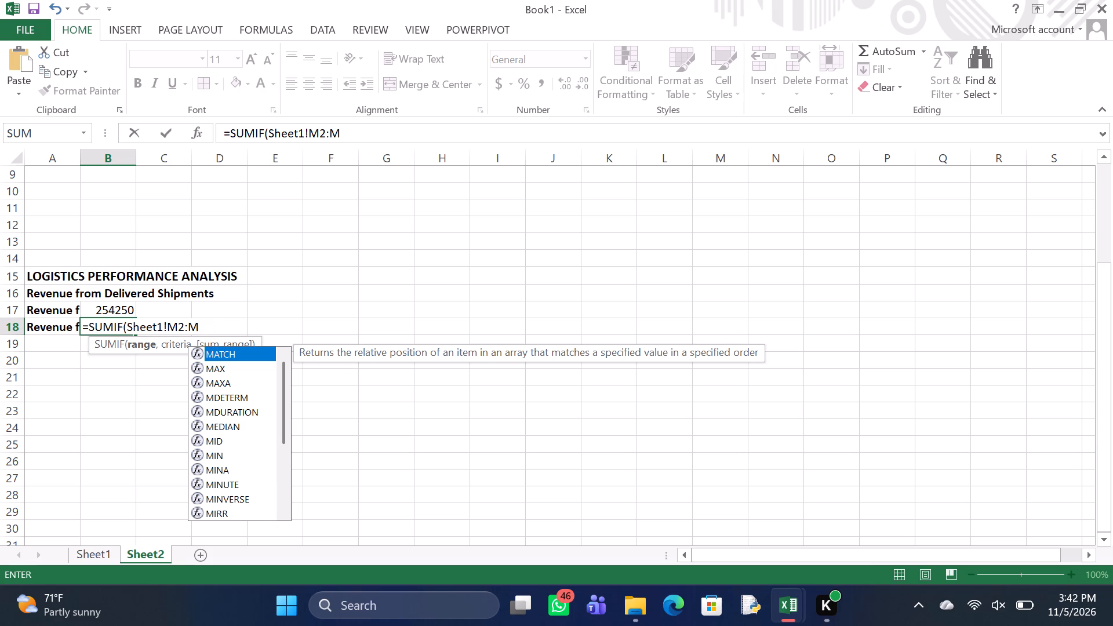
type("101")
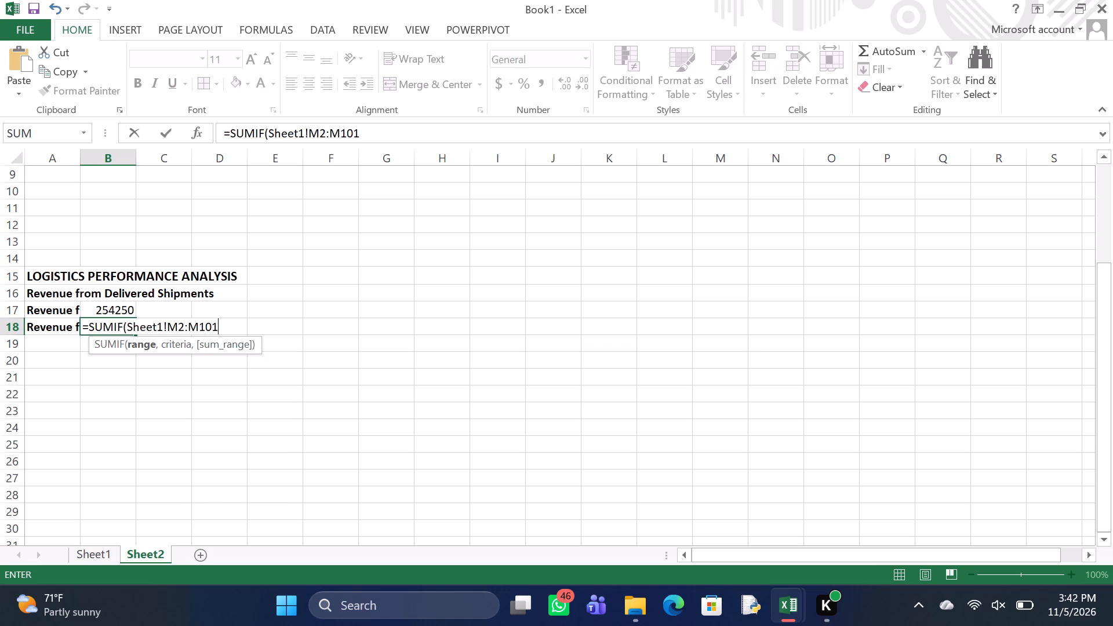
key("comma")
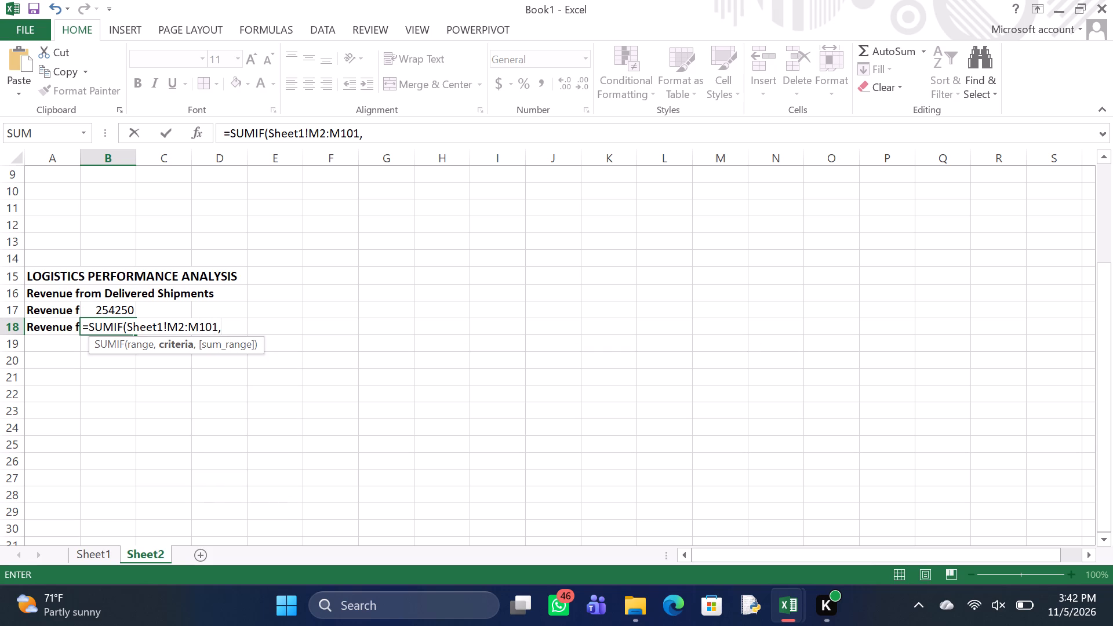
key("shift+quotedbl")
key("i")
type("n")
key("space")
key("t")
key("r")
key("a")
type("nsit")
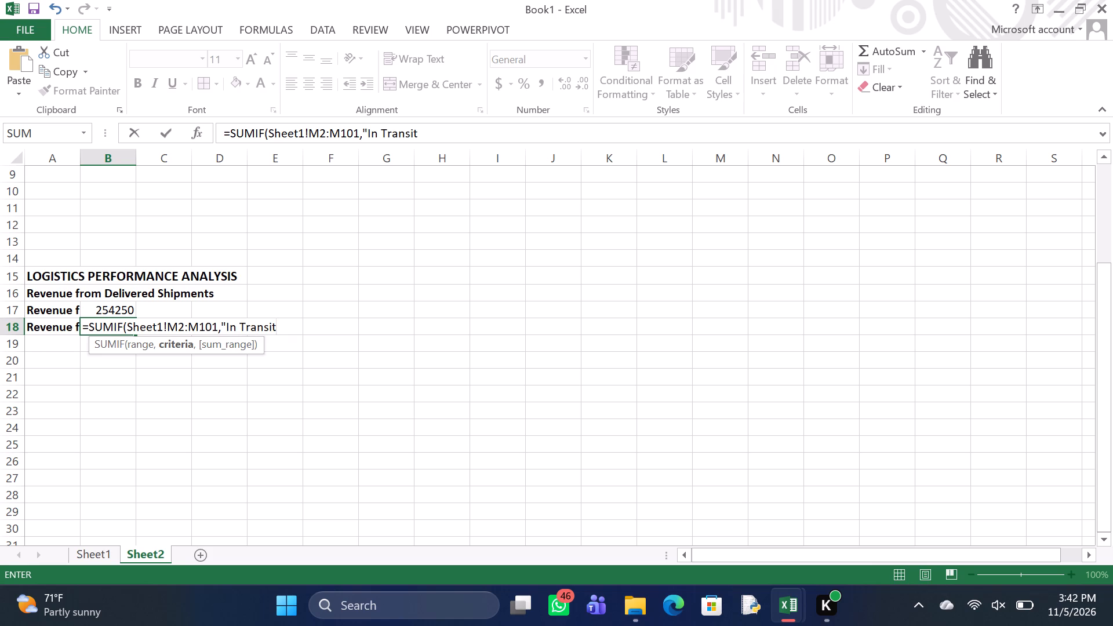
key("shift+quotedbl")
key("comma")
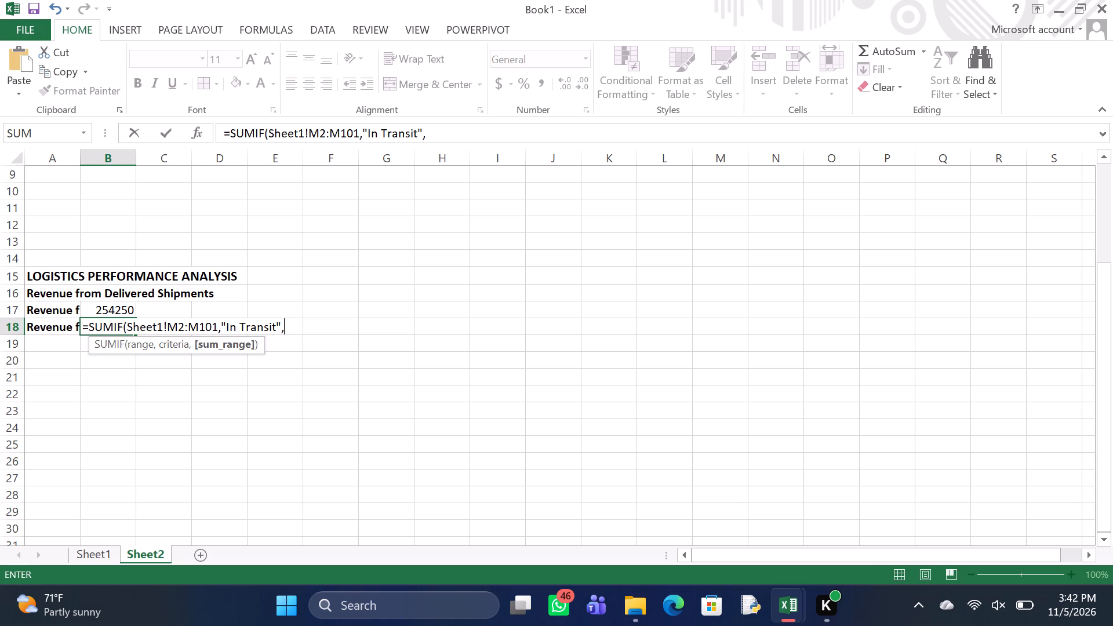
key("s")
type("heet1")
key("shift+exclam")
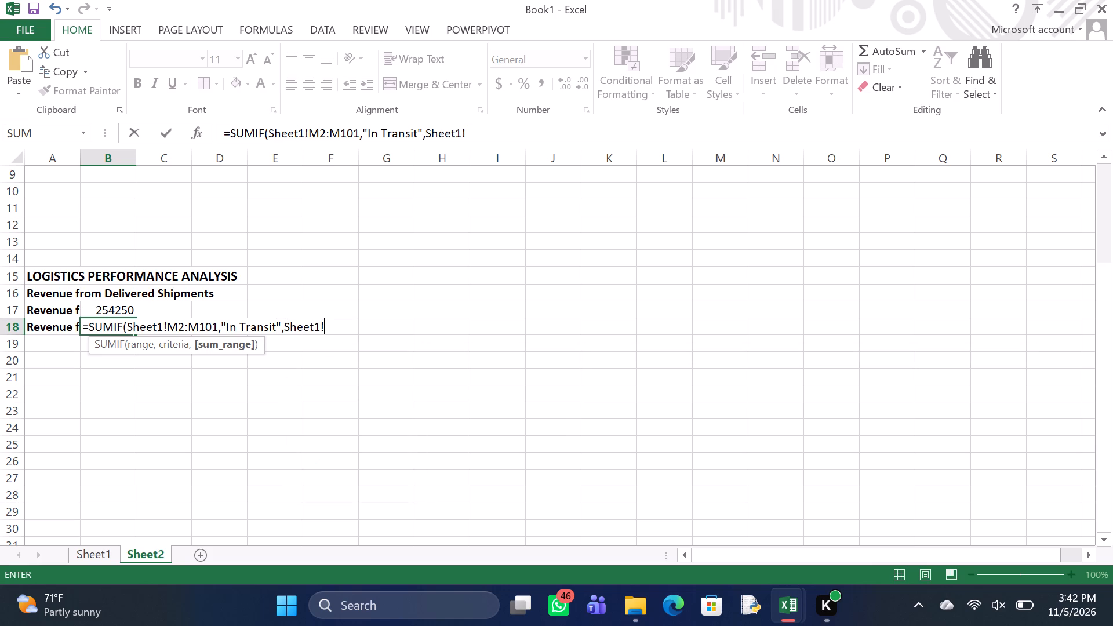
type("J2")
type(":J101")
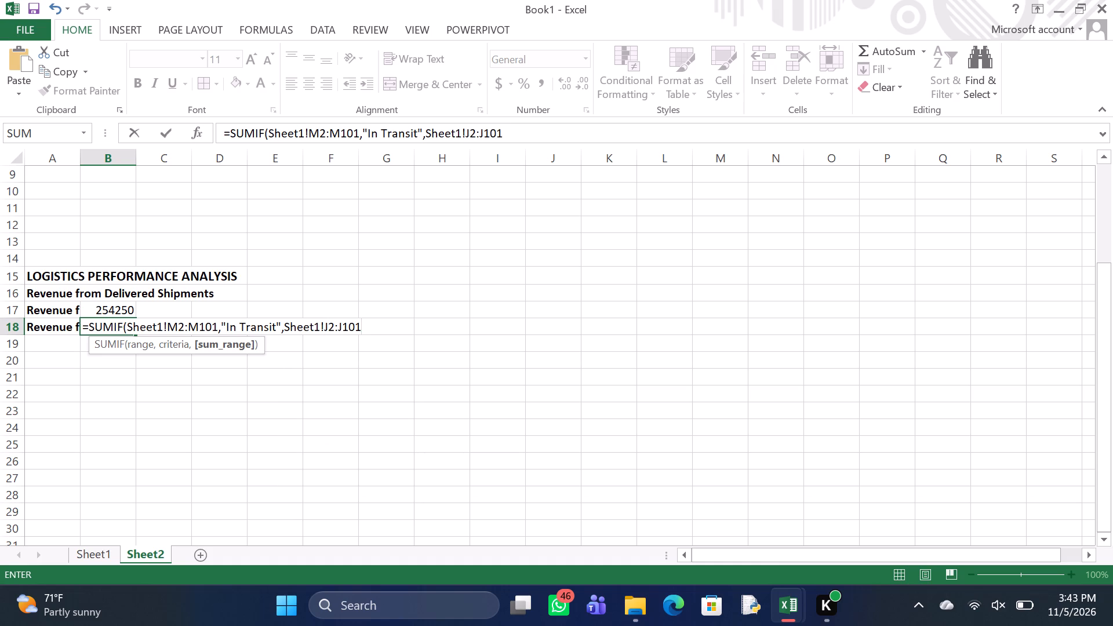
key("shift+parenright")
key("Return")
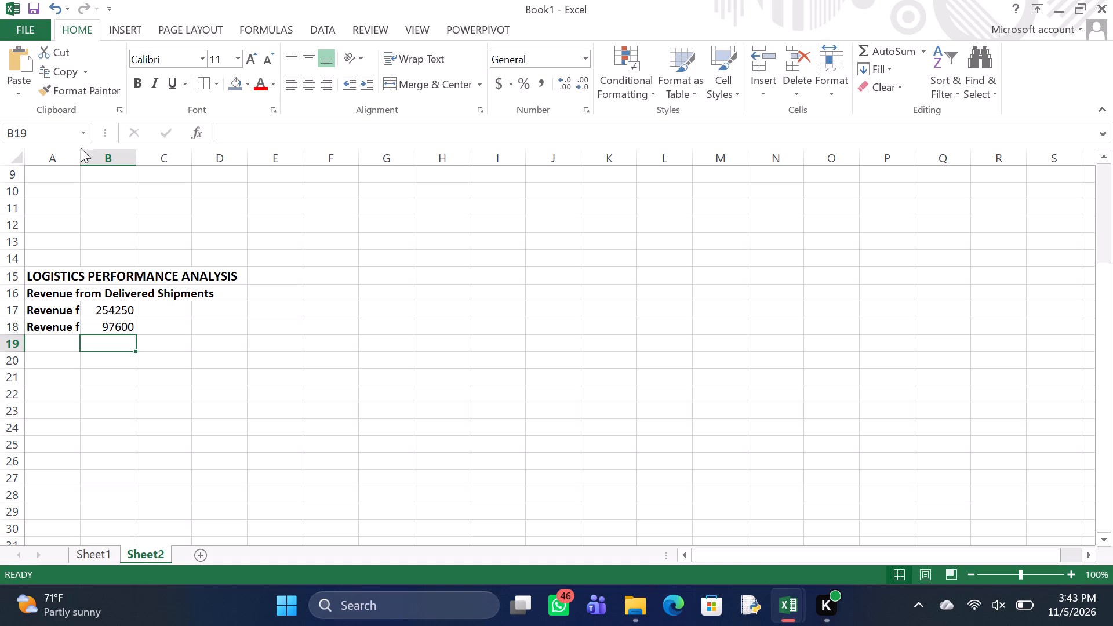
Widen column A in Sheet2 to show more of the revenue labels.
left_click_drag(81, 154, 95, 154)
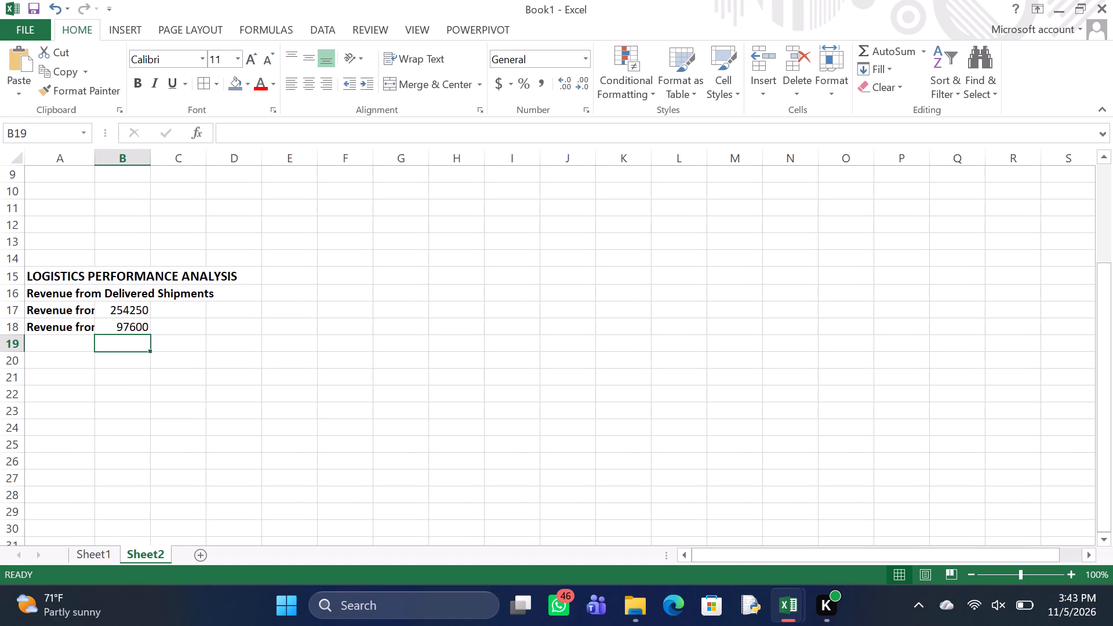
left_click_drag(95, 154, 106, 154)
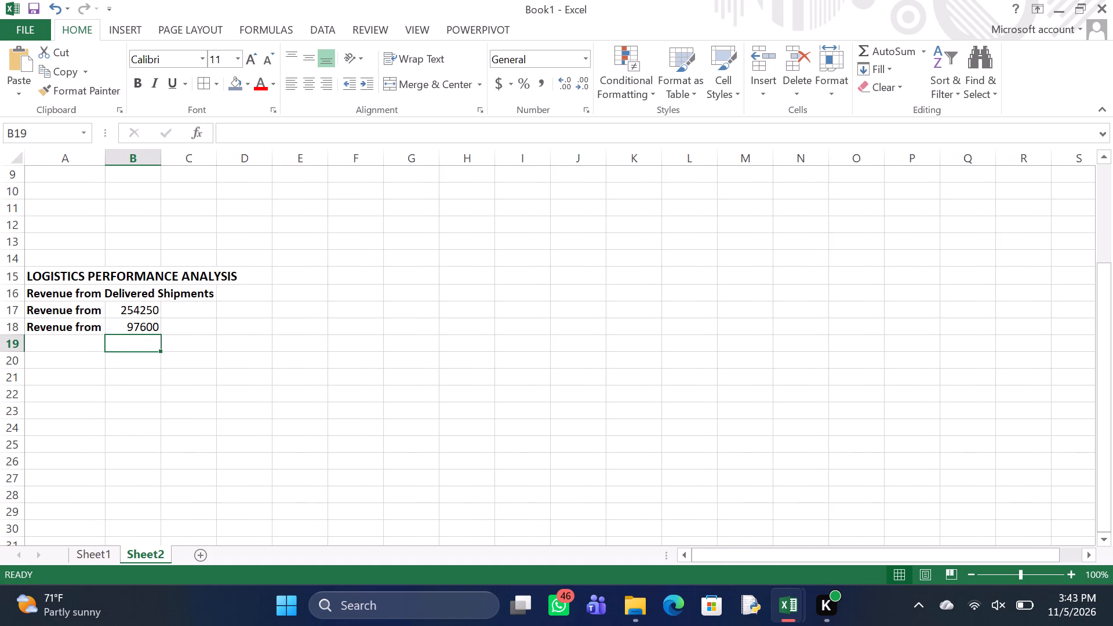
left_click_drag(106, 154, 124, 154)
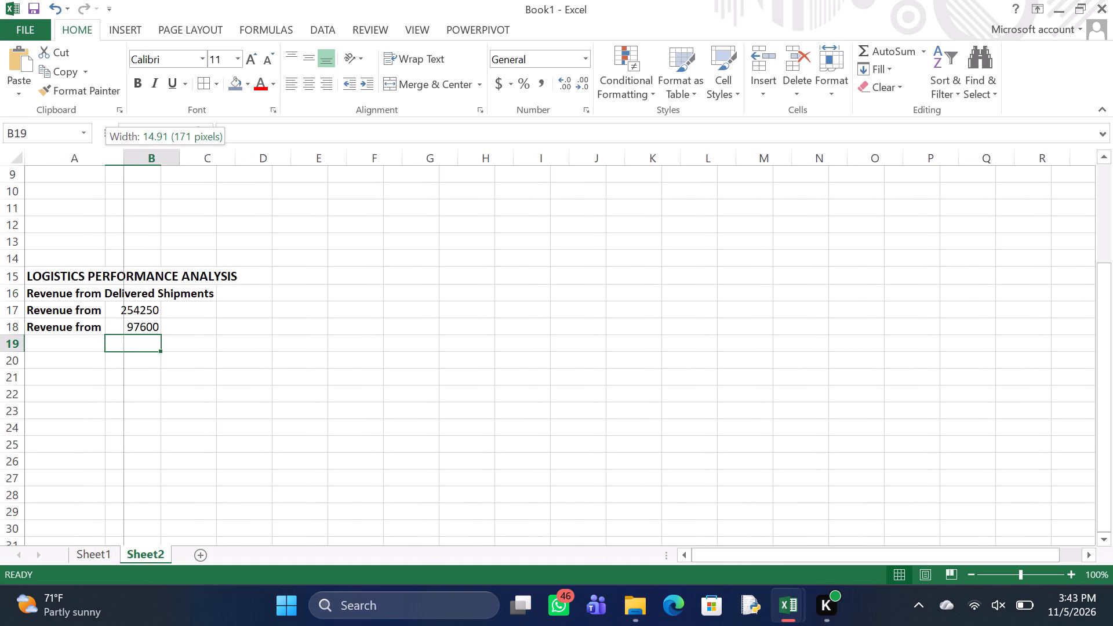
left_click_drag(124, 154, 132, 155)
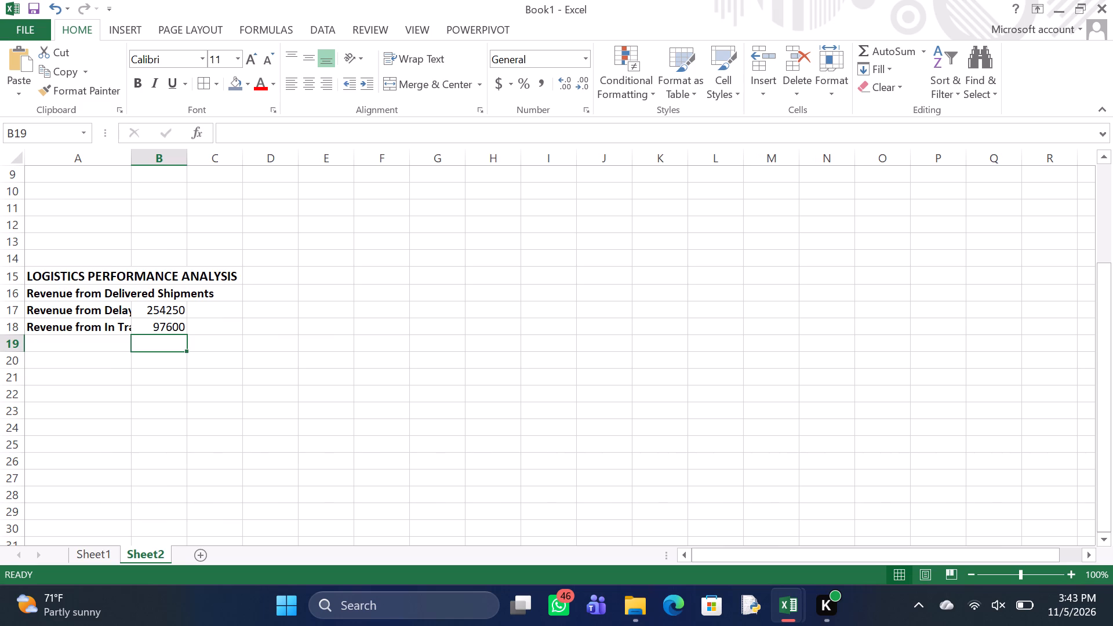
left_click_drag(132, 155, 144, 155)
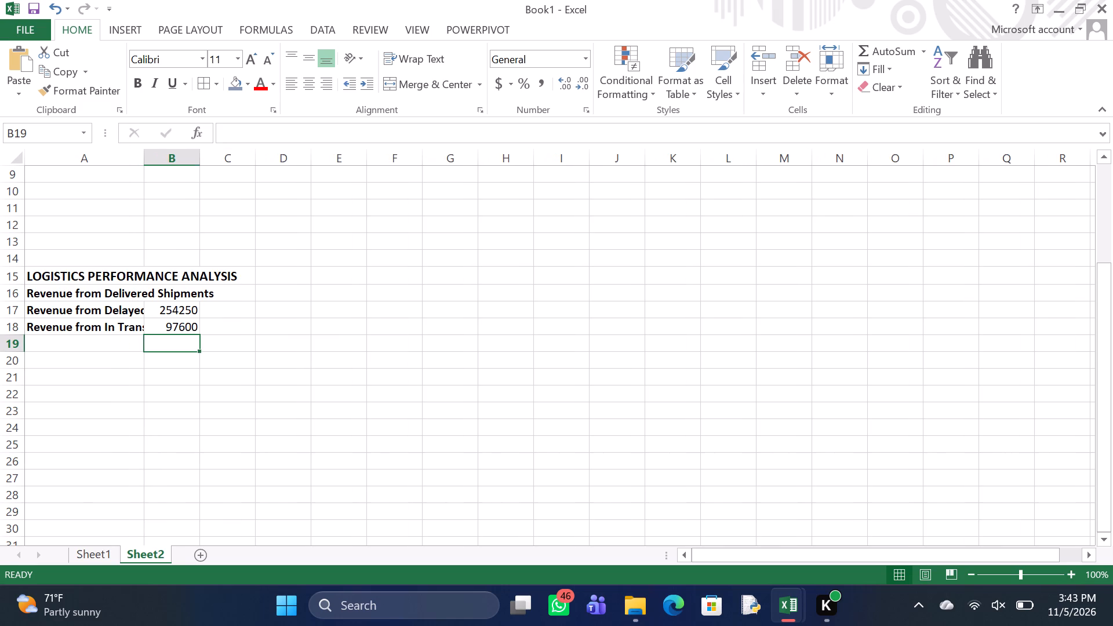
Apply Merge & Center to the "Revenue from Delivered Shipments" label in cell A16.
left_click(102, 289)
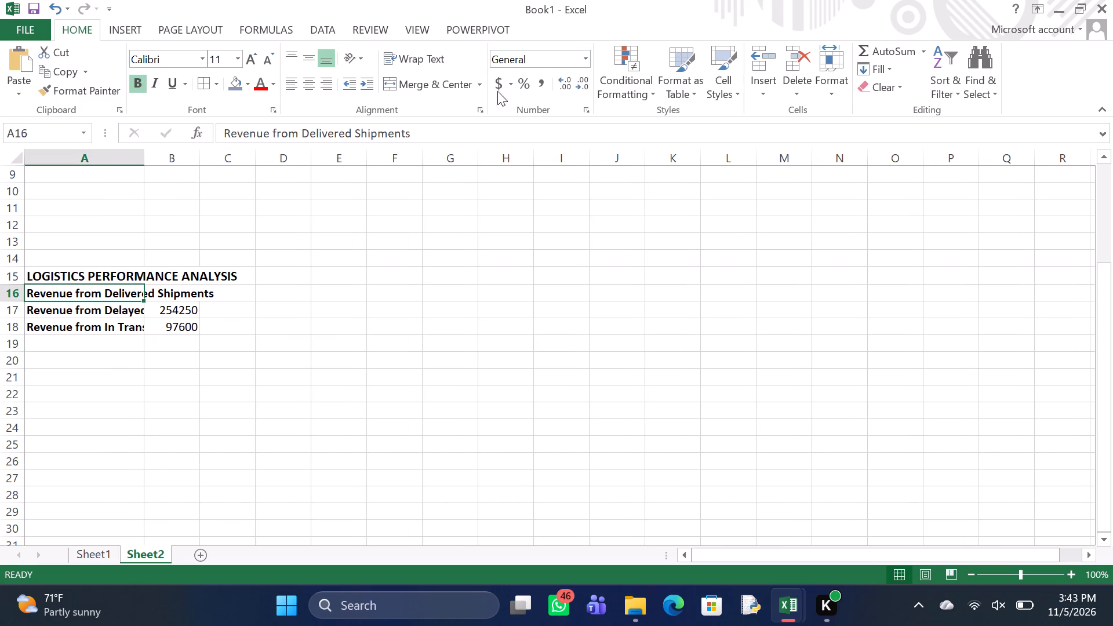
left_click(448, 87)
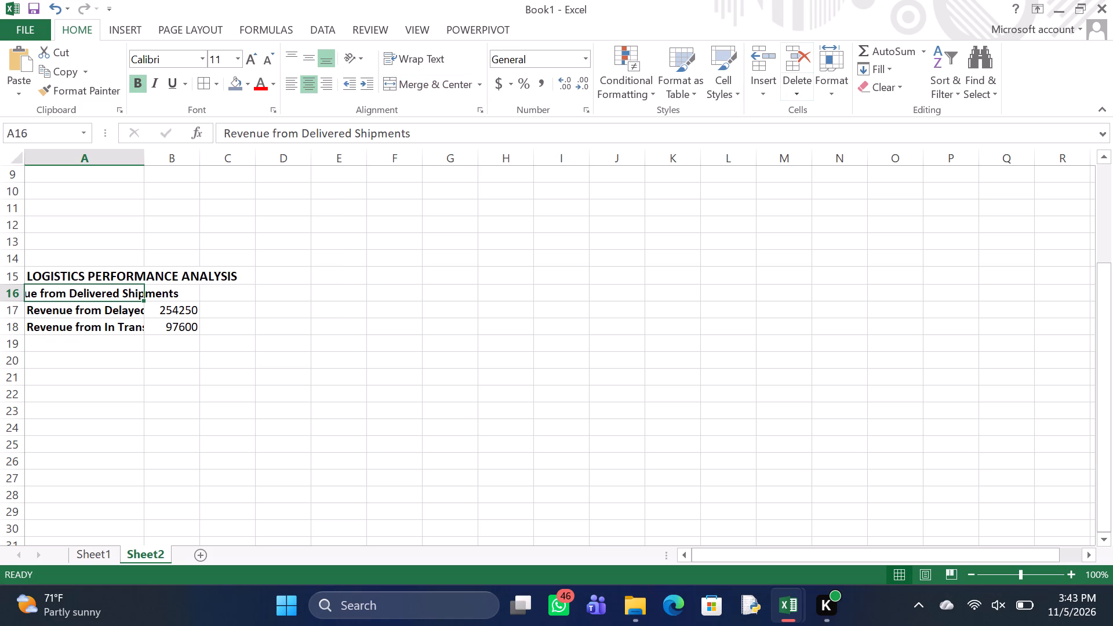
AutoFit the widths of columns A and B to the contents of the range A16:B18.
left_click_drag(125, 296, 123, 314)
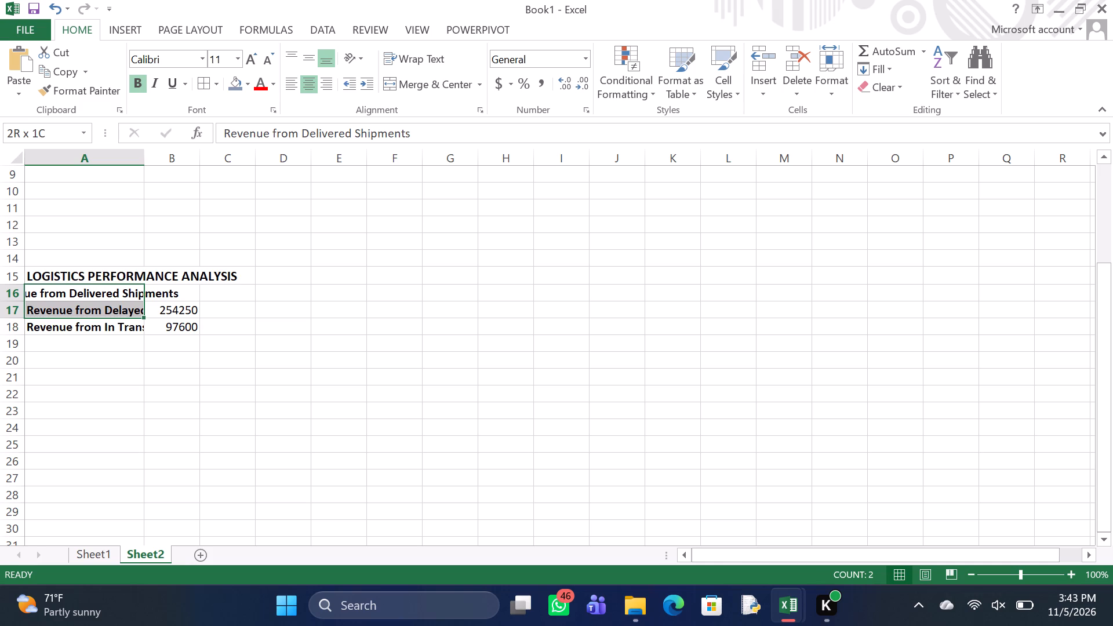
left_click_drag(123, 314, 121, 328)
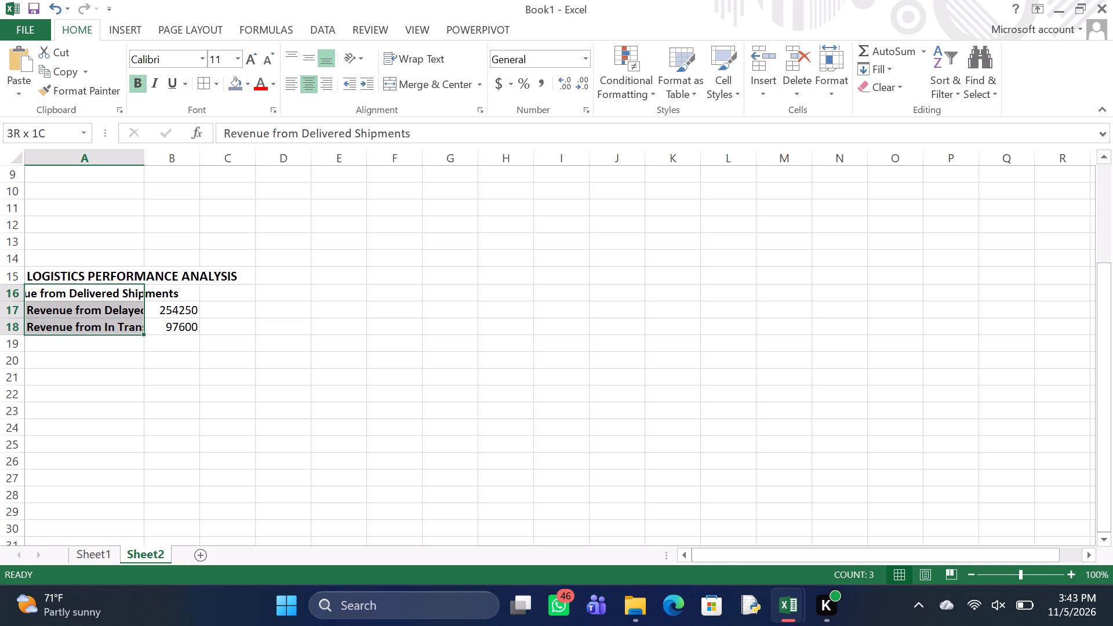
left_click_drag(130, 297, 170, 321)
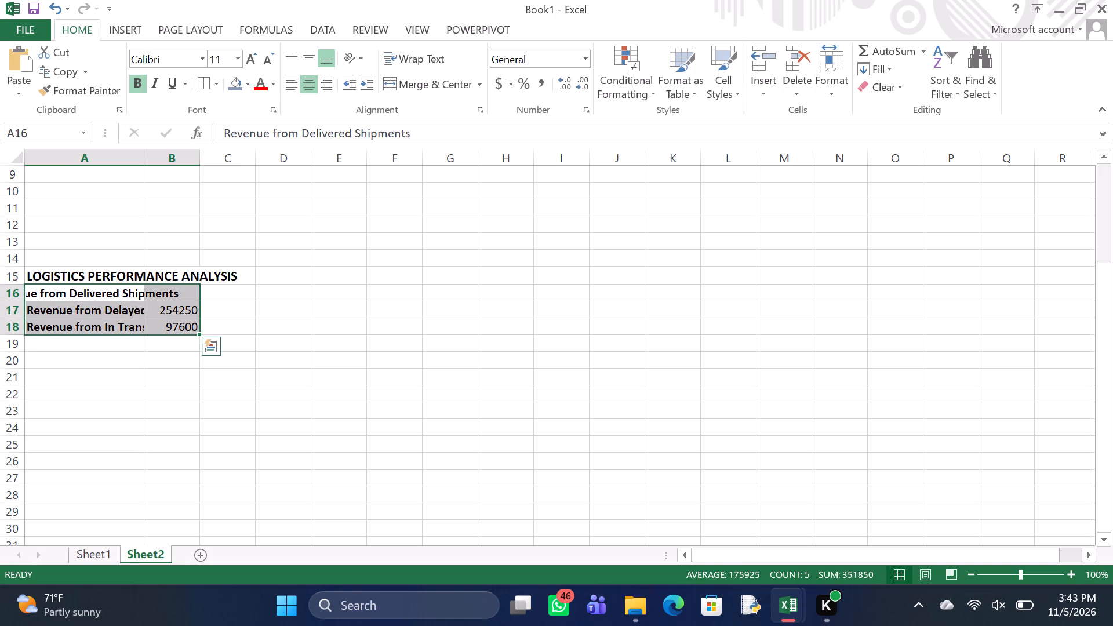
left_click(824, 71)
left_click(851, 187)
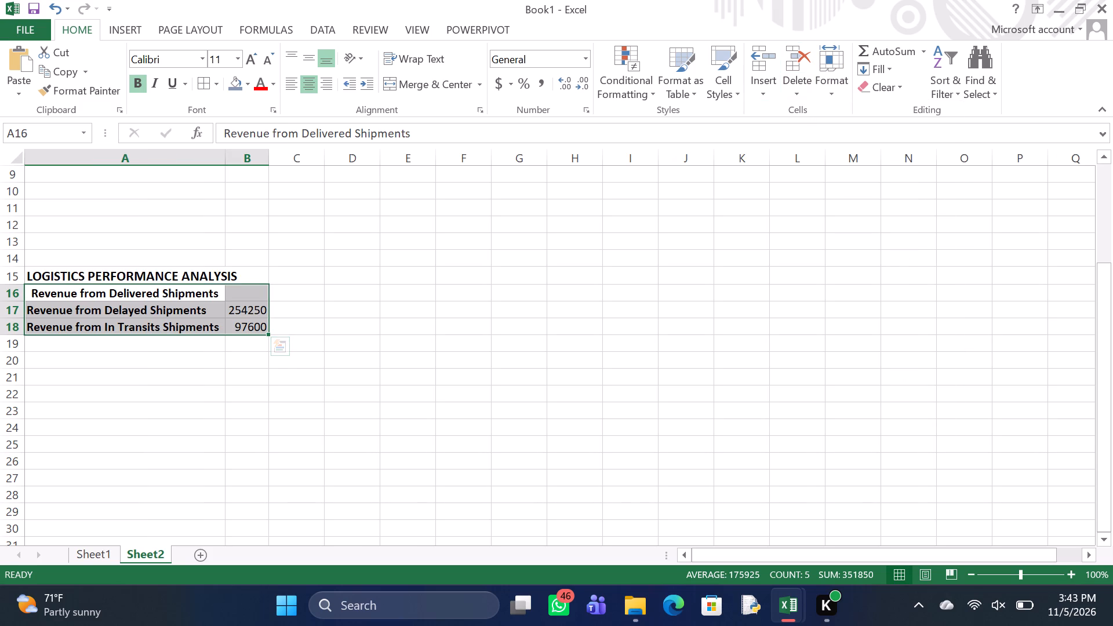
Apply Merge & Center to the delivered shipments label in A16 and the LOGISTICS PERFORMANCE ANALYSIS title in A15.
left_click(163, 291)
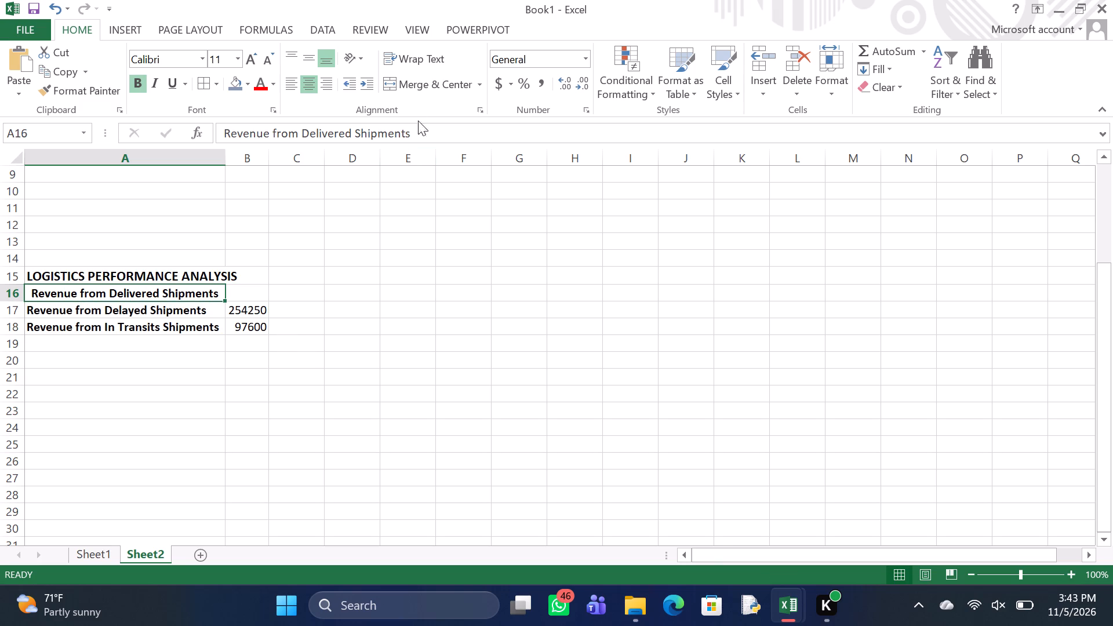
left_click(409, 85)
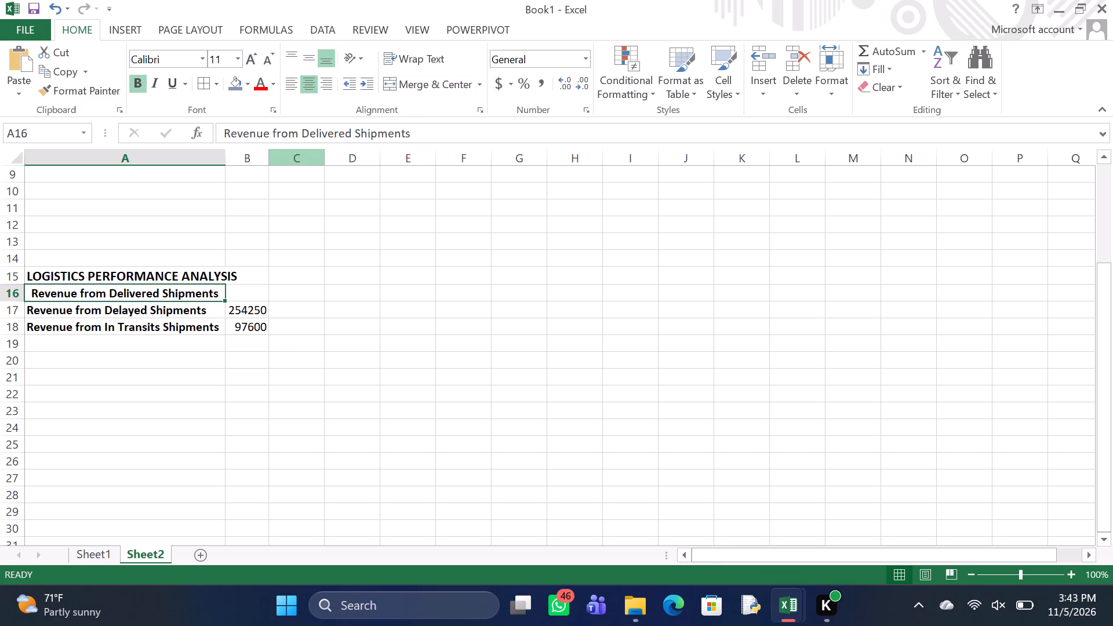
left_click(141, 276)
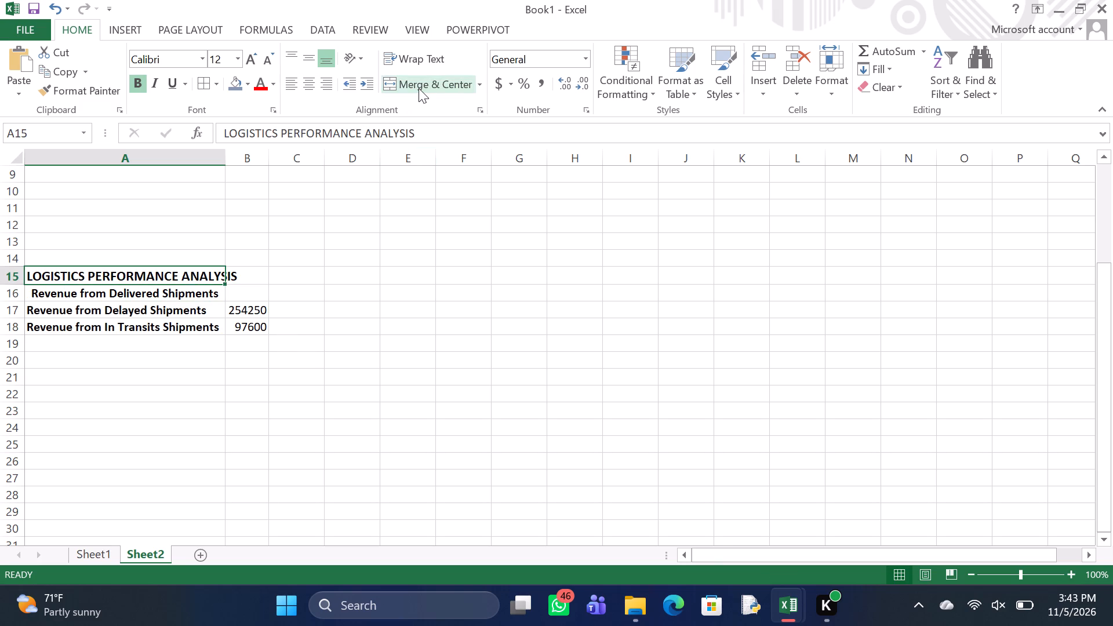
left_click(419, 88)
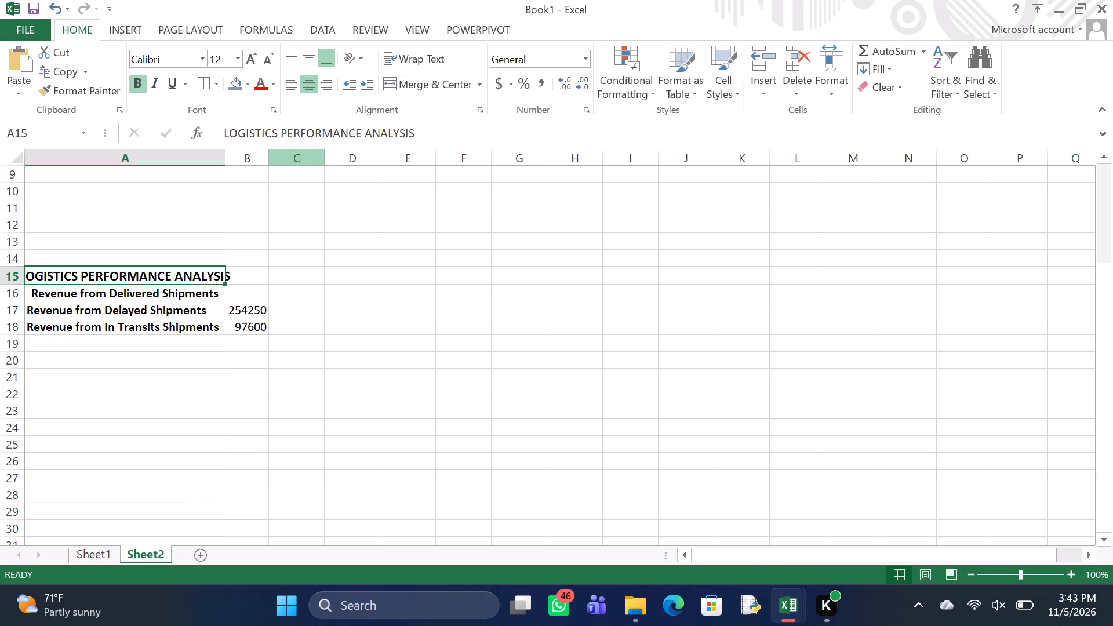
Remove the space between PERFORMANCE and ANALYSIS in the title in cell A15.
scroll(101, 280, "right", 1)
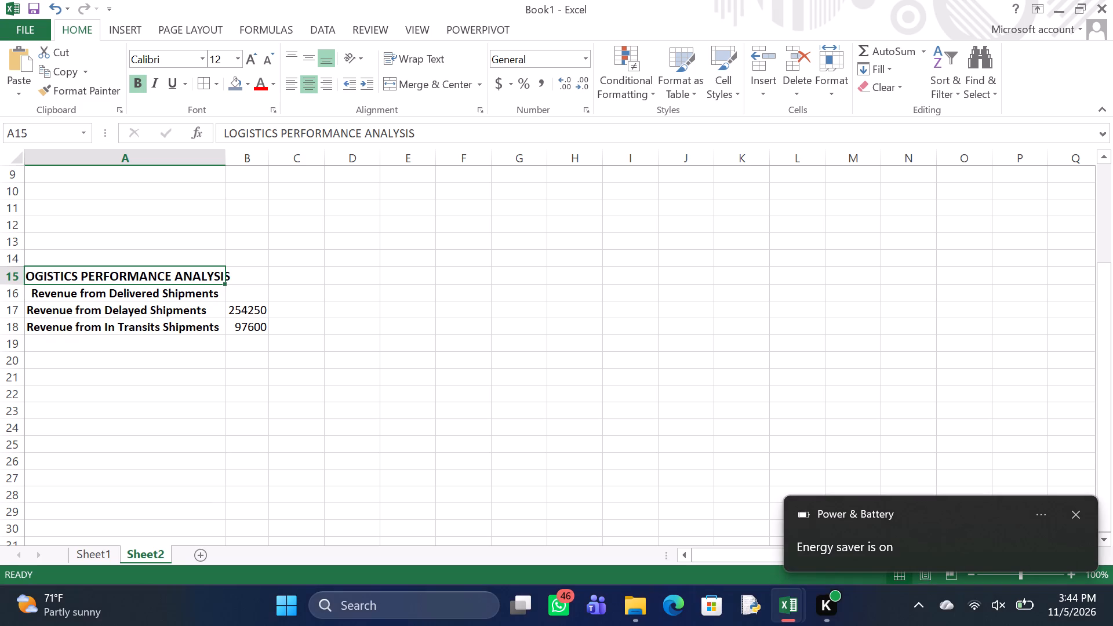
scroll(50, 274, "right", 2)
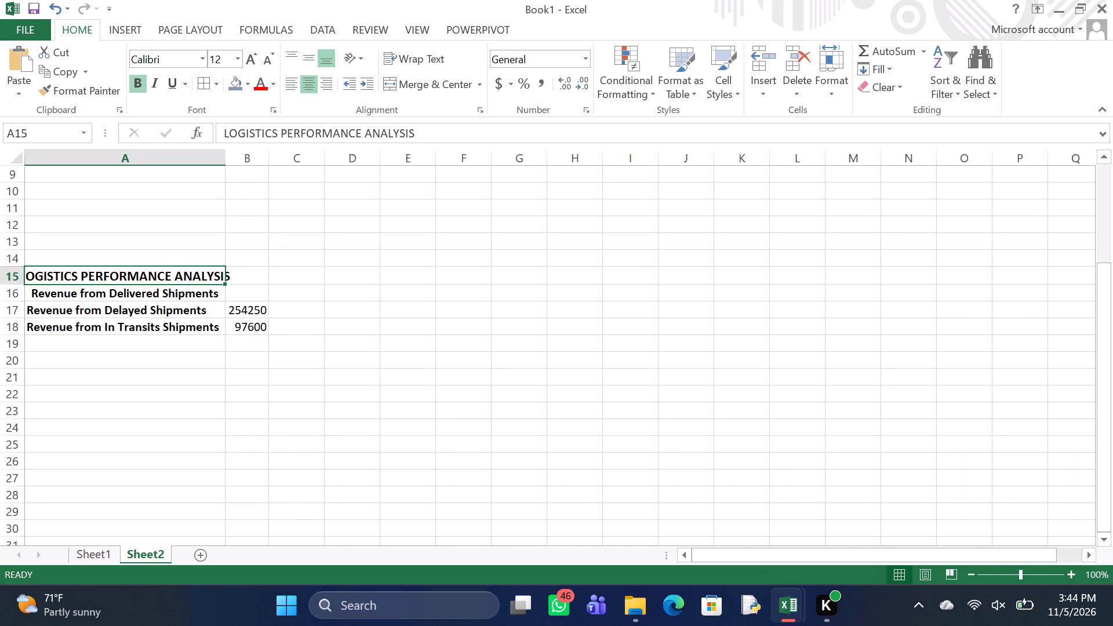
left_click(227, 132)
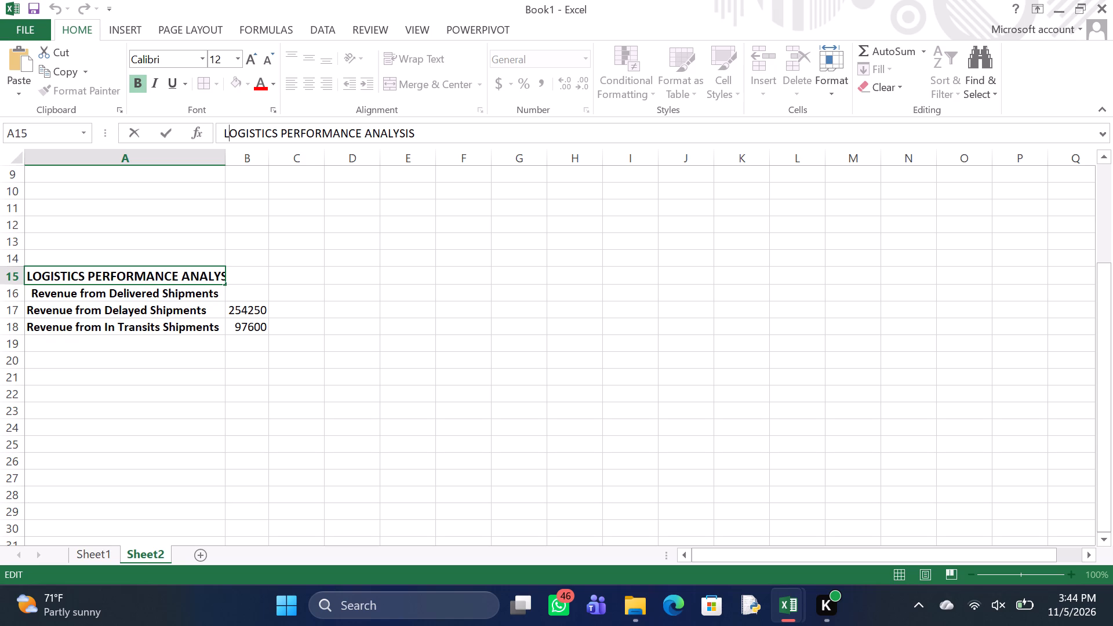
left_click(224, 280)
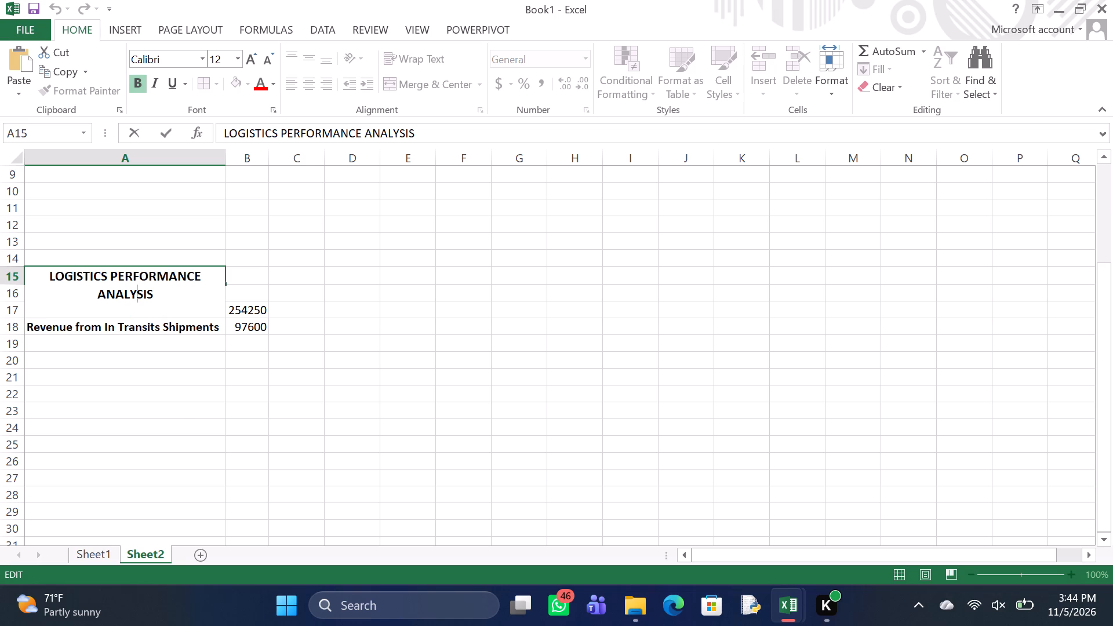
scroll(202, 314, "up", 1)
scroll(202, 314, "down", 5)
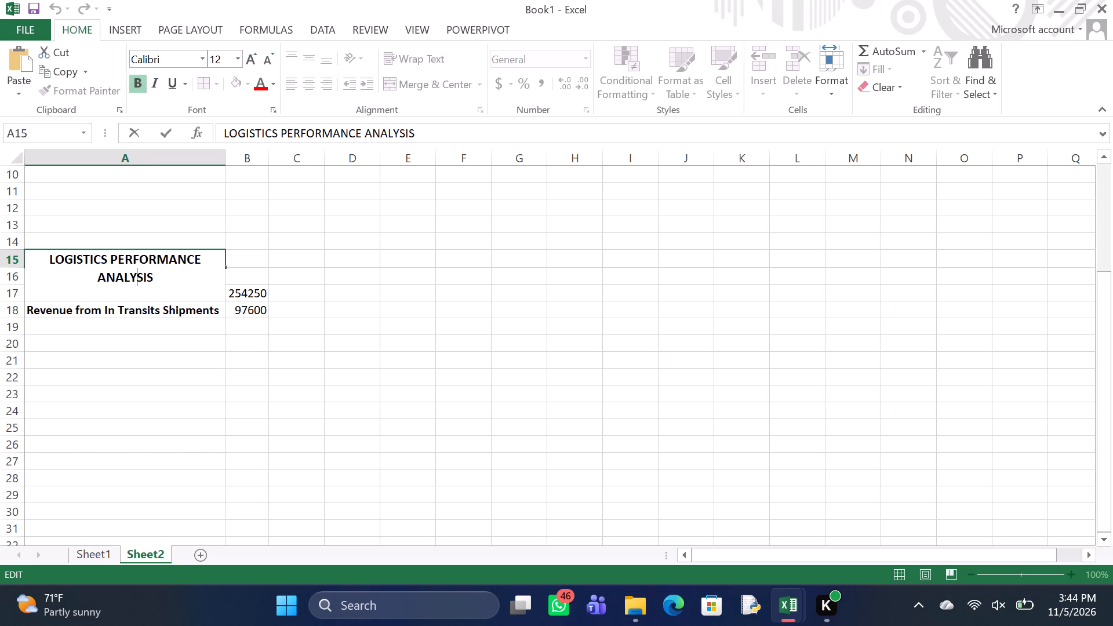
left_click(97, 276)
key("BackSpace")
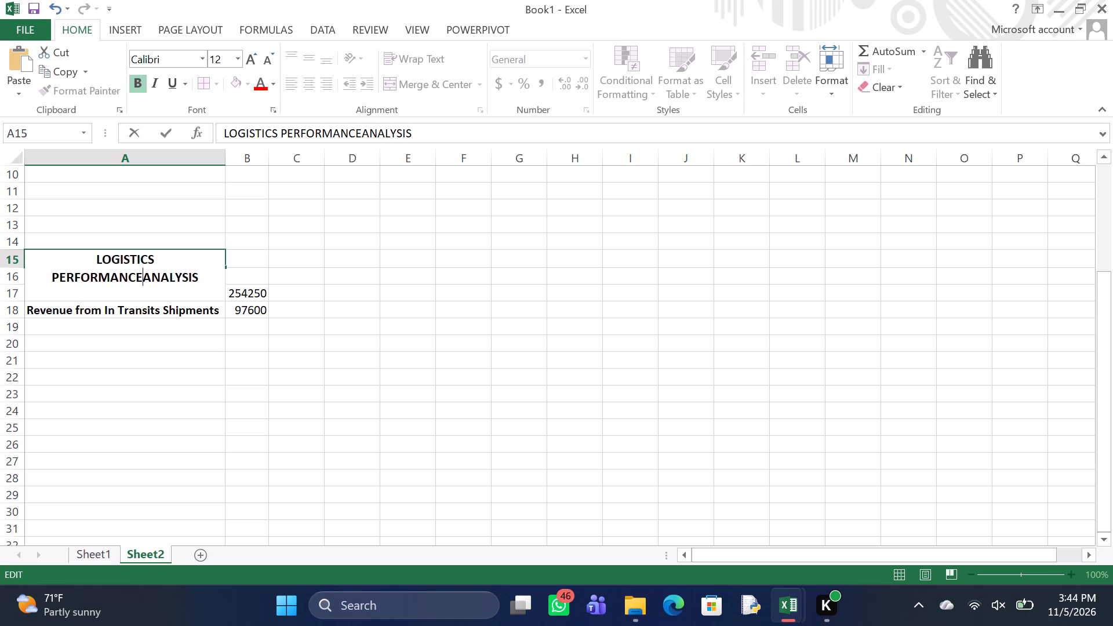
Delete and retype the end of the title in cell A15 so that it reads "LOGISTICS PERFORMANCE ANALY".
scroll(137, 292, "up", 1)
scroll(137, 292, "down", 1)
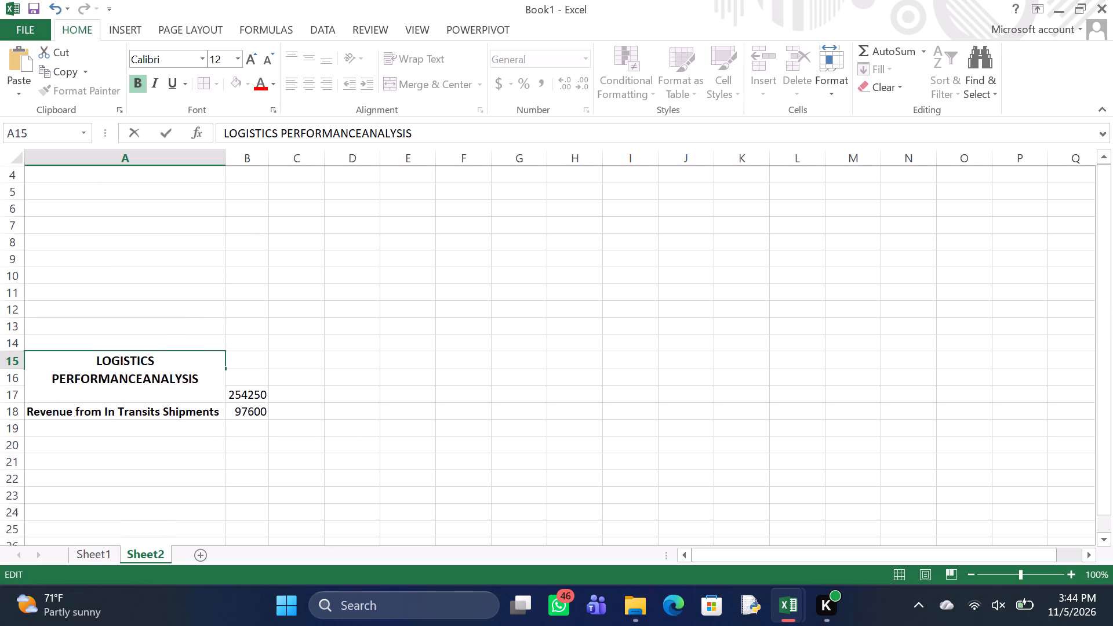
scroll(137, 292, "down", 1)
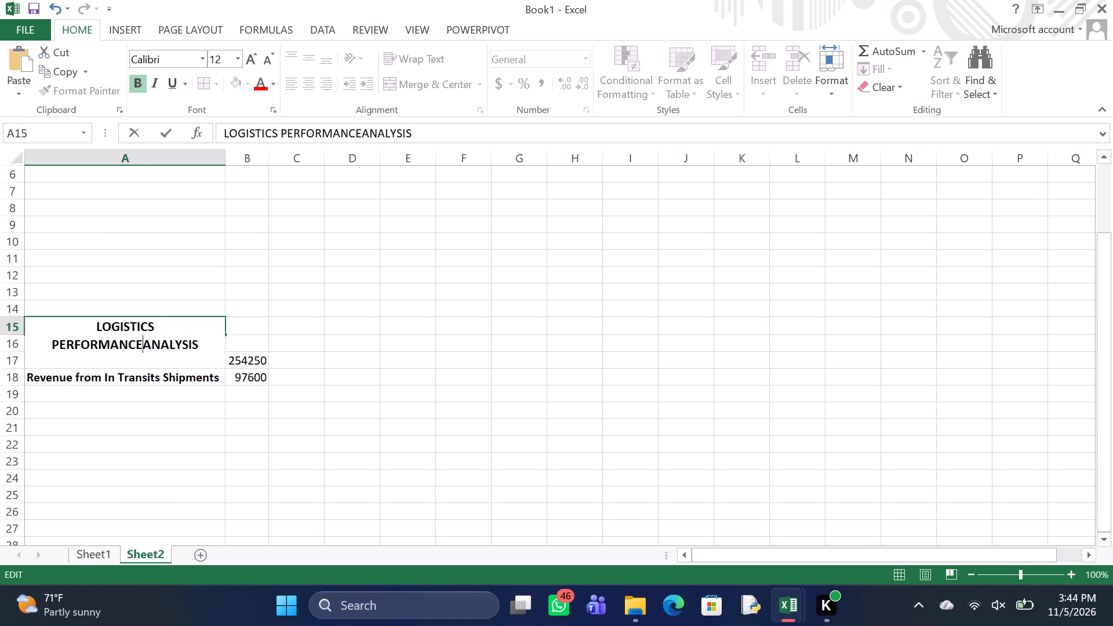
left_click(116, 367)
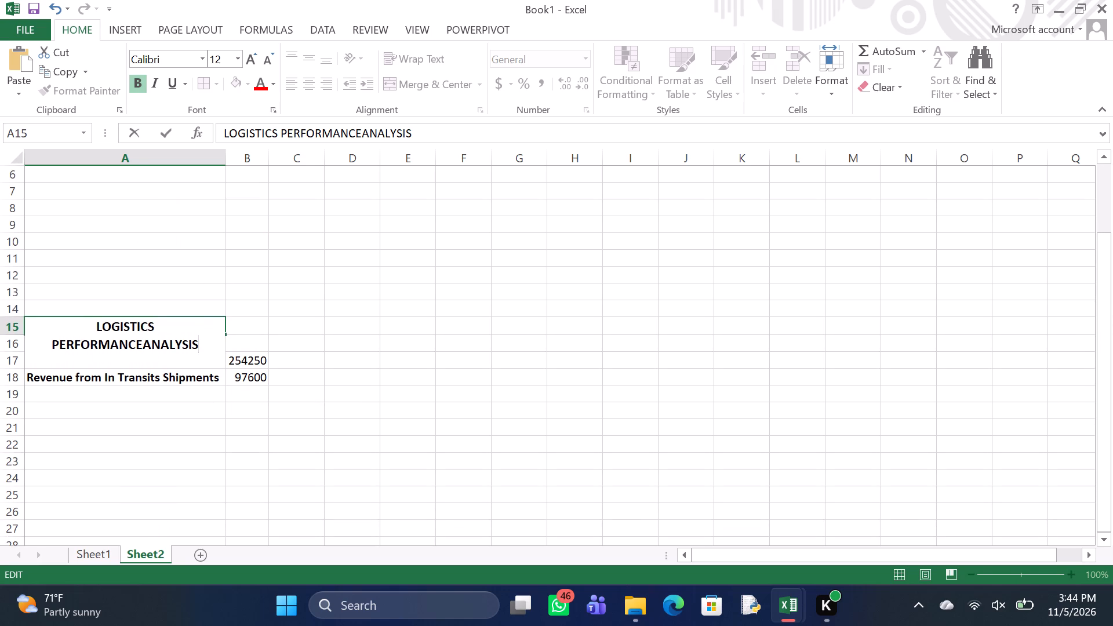
left_click(119, 359)
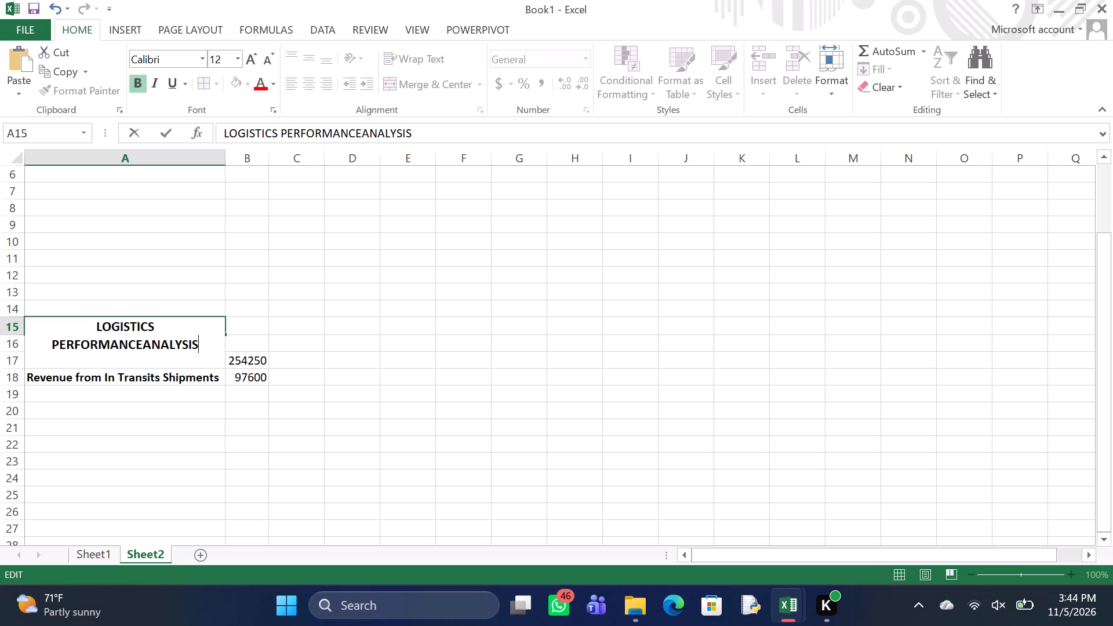
left_click(203, 343)
key("BackSpace")
key("BackSpace")
key("BackSpace")
key("BackSpace")
key("BackSpace")
key("BackSpace")
key("BackSpace")
key("BackSpace")
key("BackSpace")
key("BackSpace")
key("BackSpace")
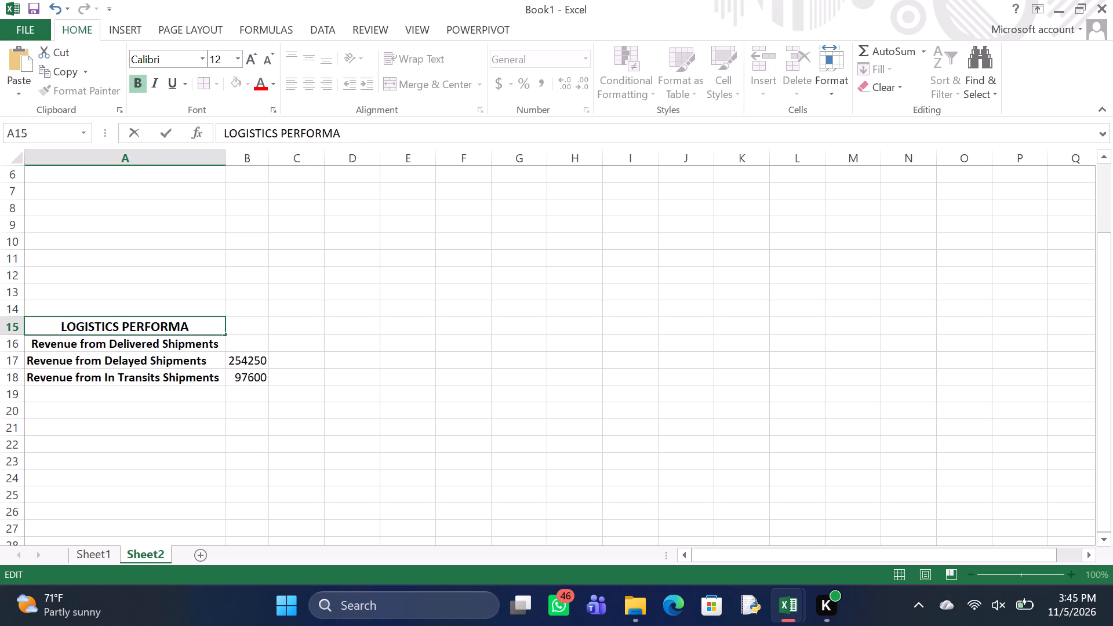
key("n")
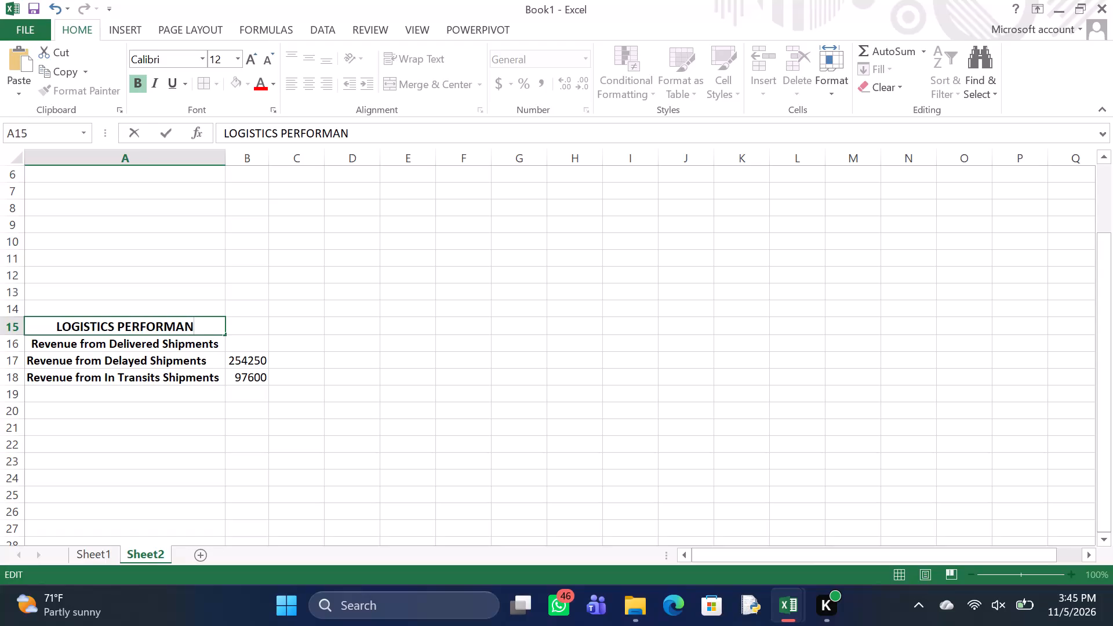
type("CE")
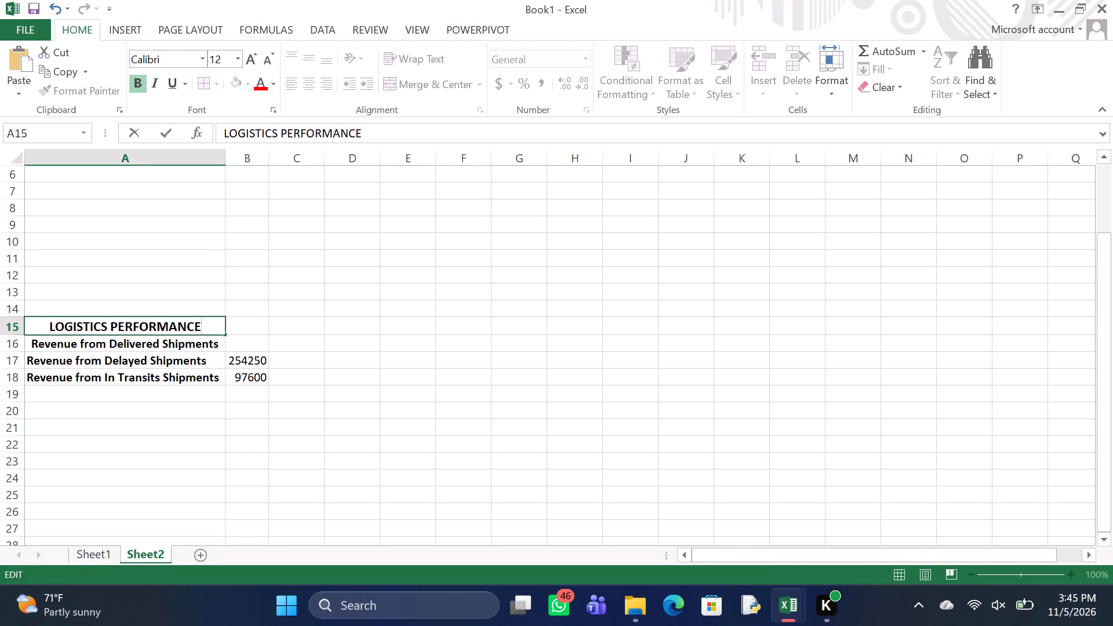
key("space")
type("A")
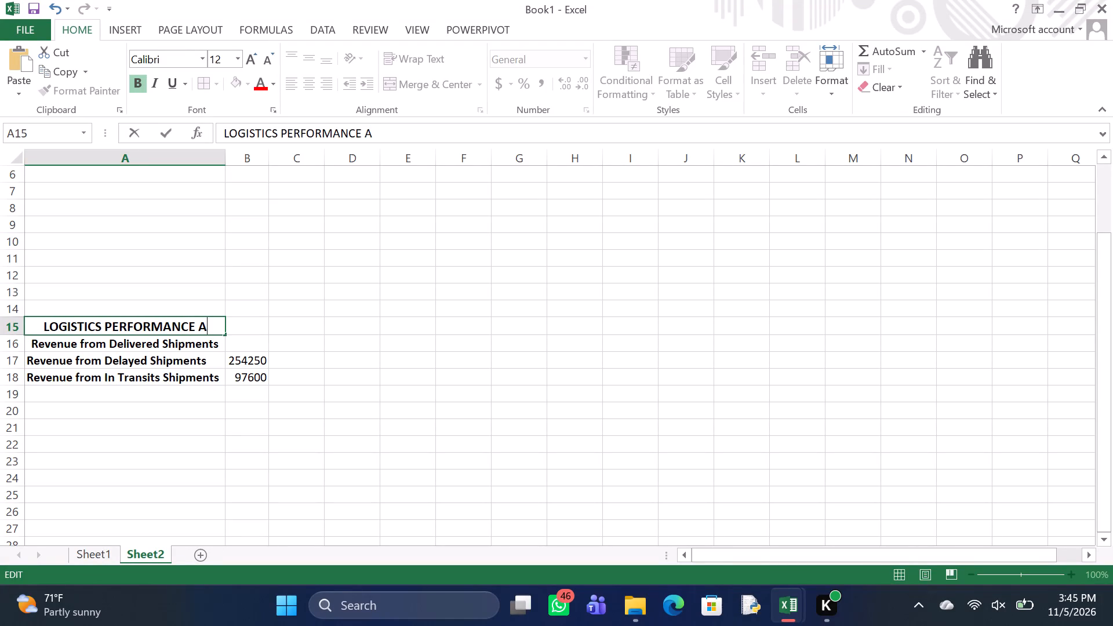
type("NAL")
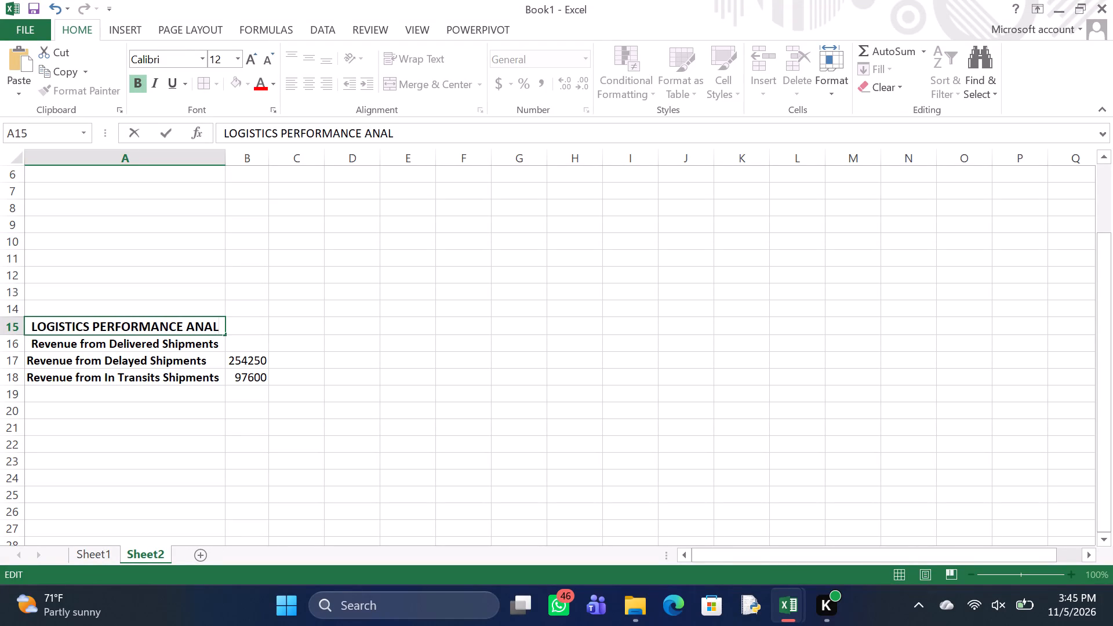
key("y")
type("SI")
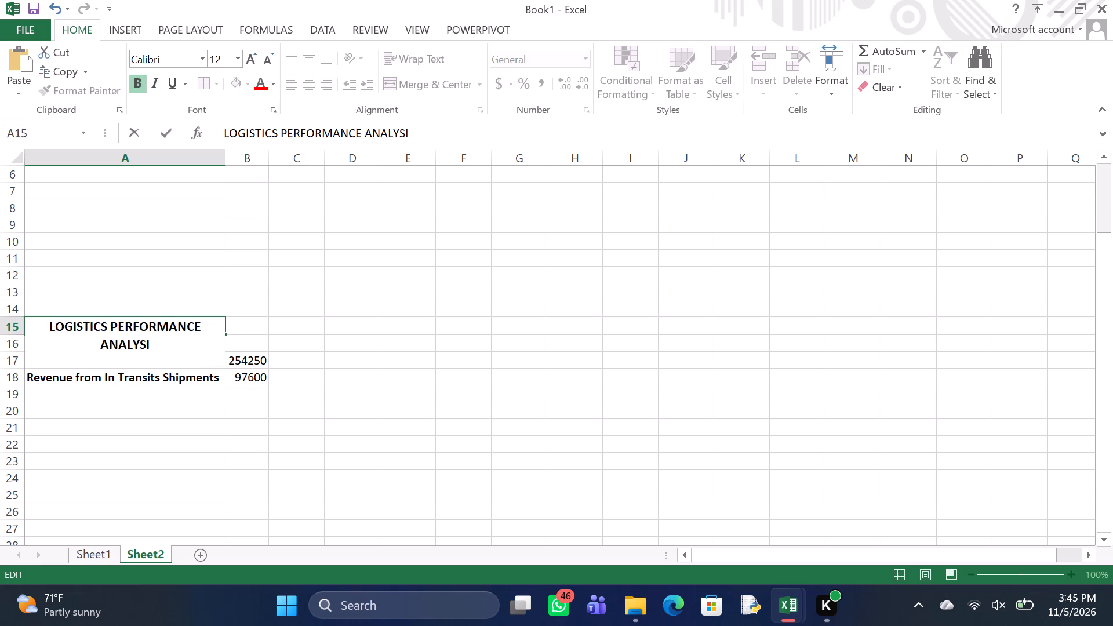
key("BackSpace")
key("BackSpace")
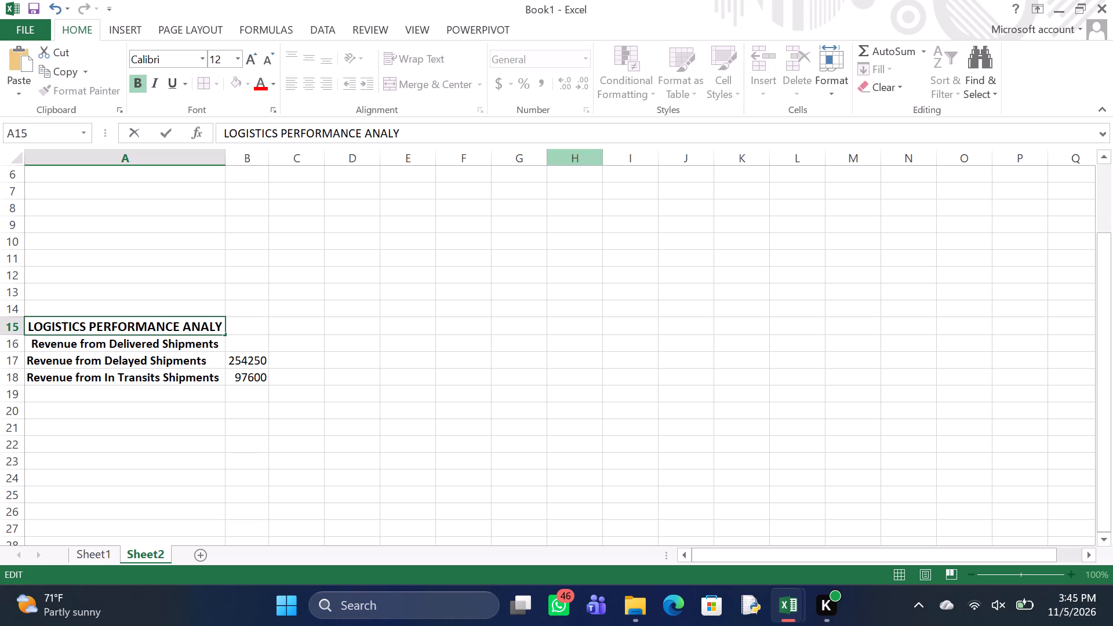
Delete the last word from the end of the title in cell A15, leaving LOGISTICS PERFORMANCE.
left_click(842, 90)
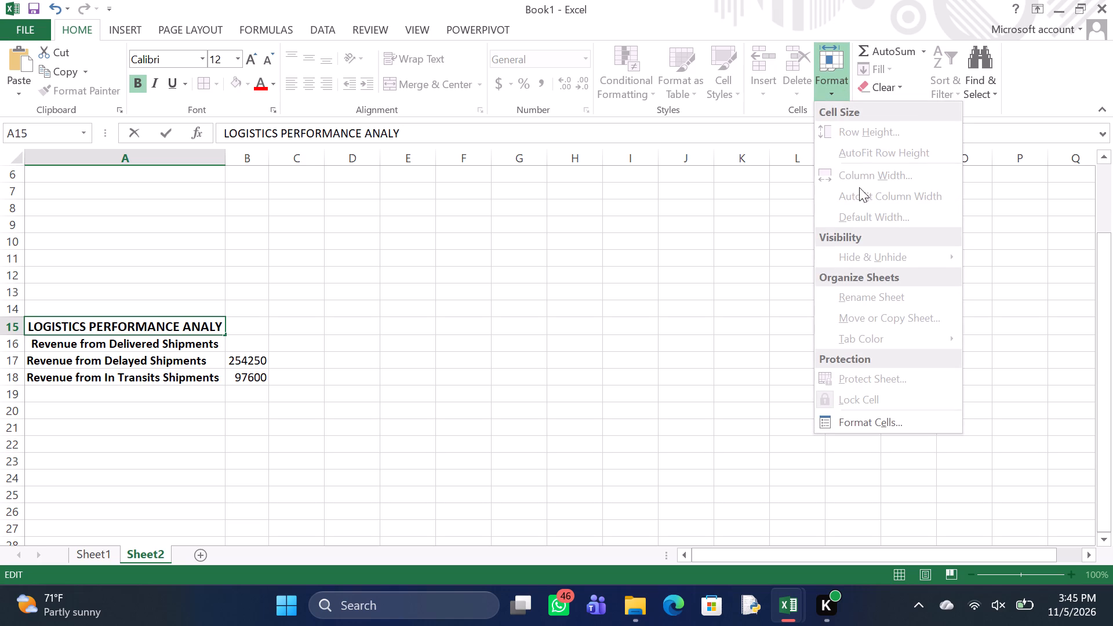
left_click(172, 323)
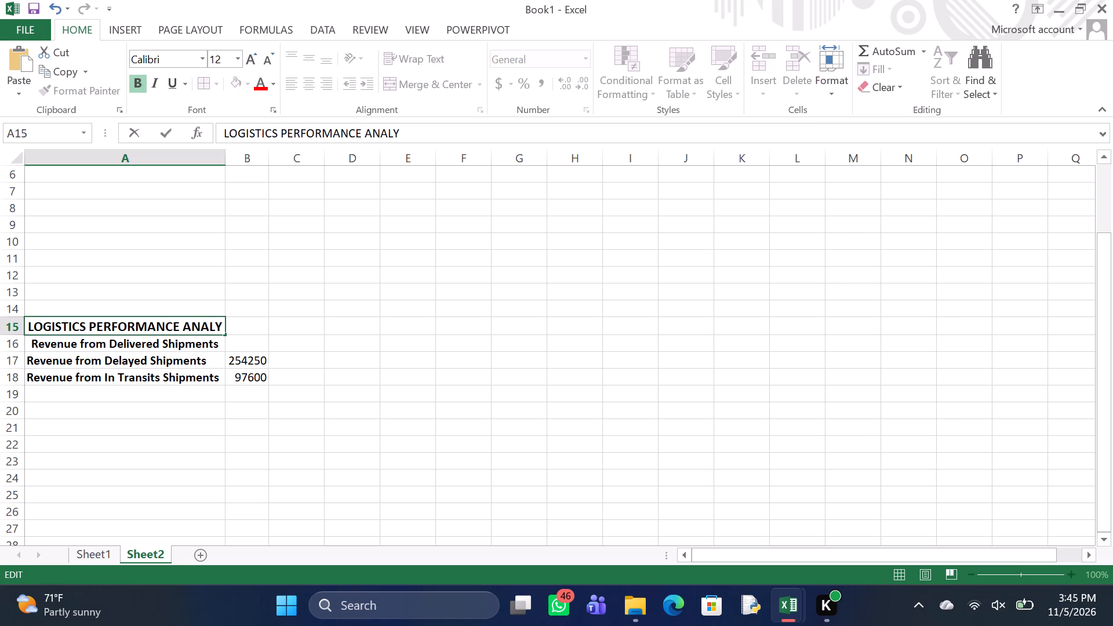
key("s")
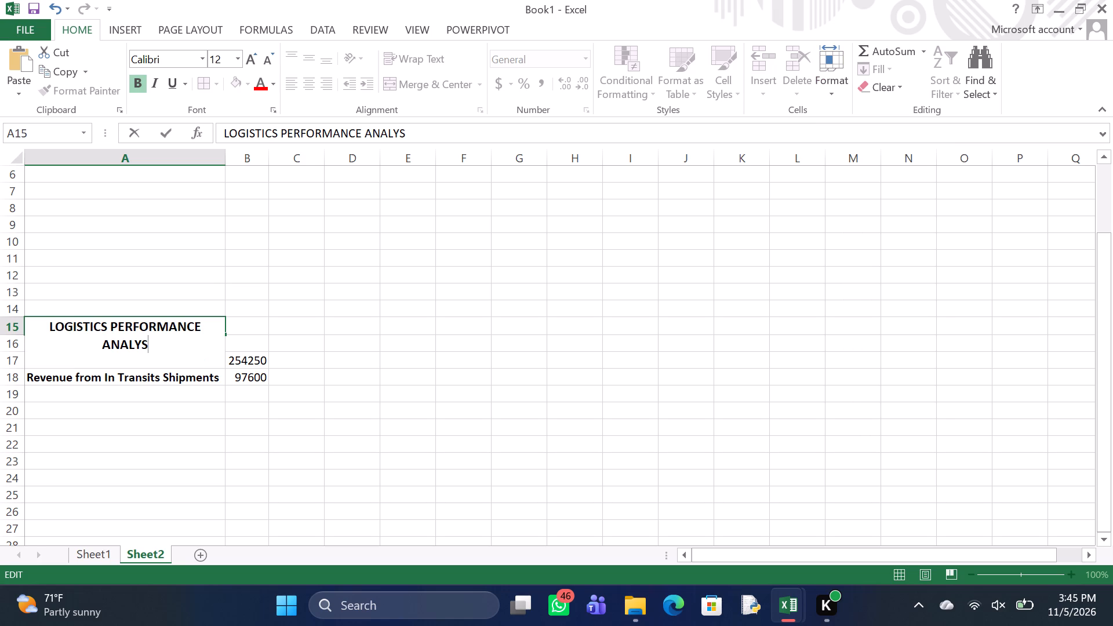
key("BackSpace")
key("BackSpace")
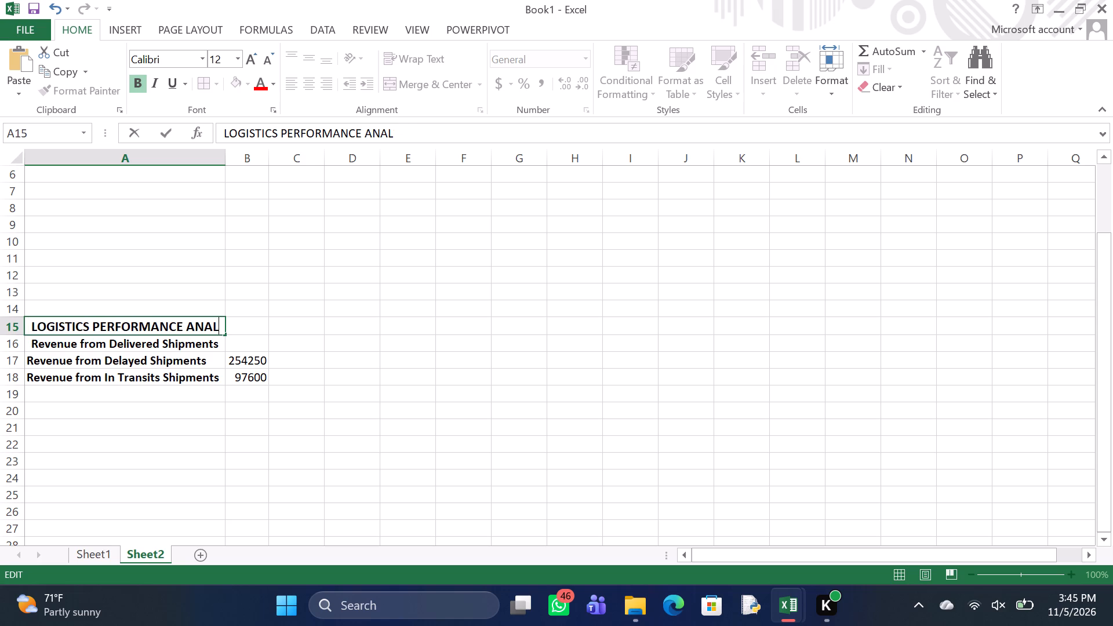
key("BackSpace")
key("BackSpace")
key("BackSpace")
key("BackSpace")
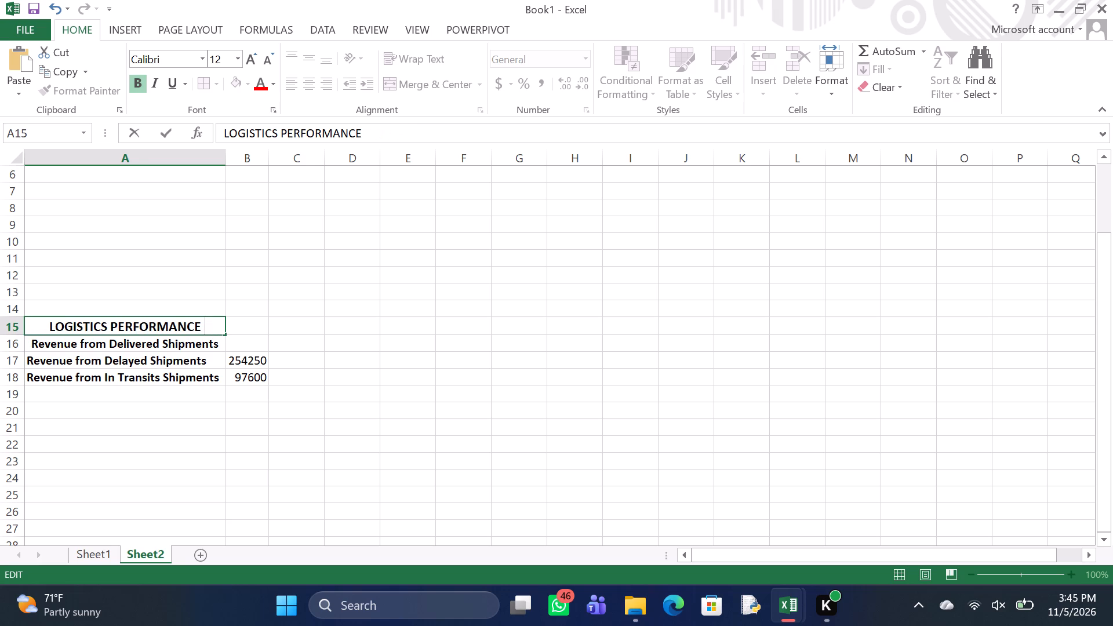
Delete the beginning of the title in cell A15, removing its first letter.
left_click(47, 326)
key("BackSpace")
key("BackSpace")
key("BackSpace")
key("BackSpace")
key("BackSpace")
key("BackSpace")
key("BackSpace")
key("BackSpace")
key("BackSpace")
key("BackSpace")
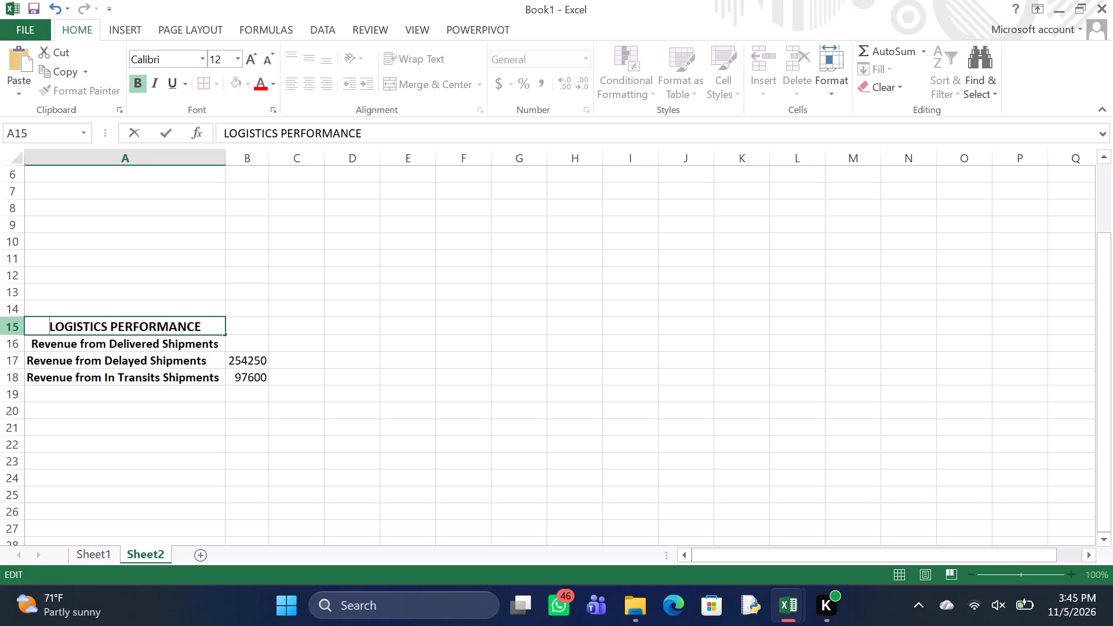
key("BackSpace")
key("BackSpace")
key("BackSpace")
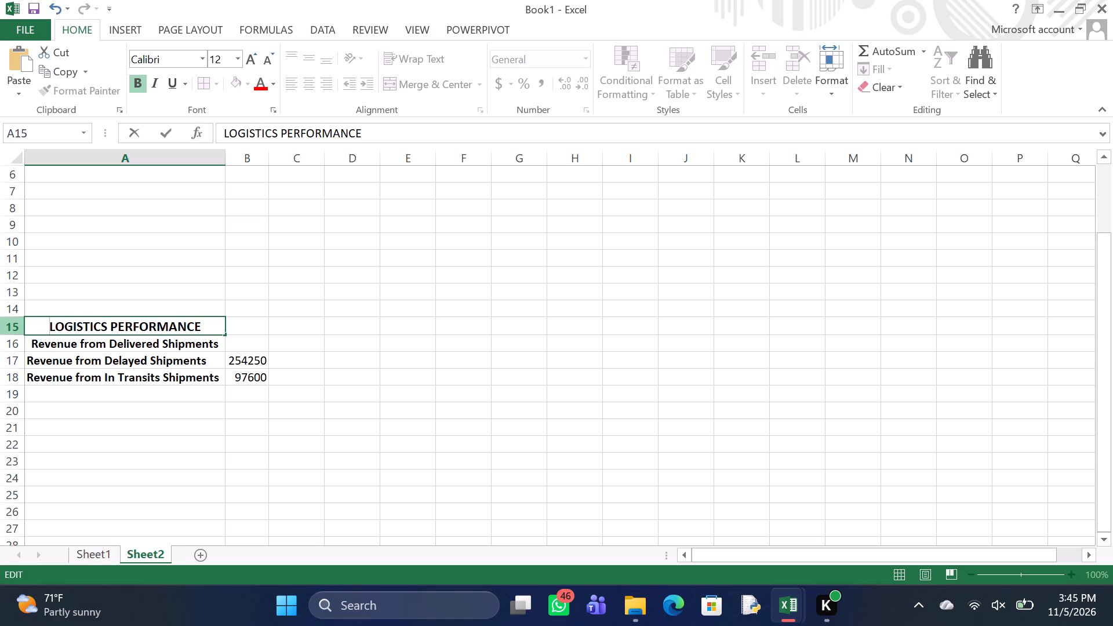
left_click(53, 325)
key("BackSpace")
key("BackSpace")
key("BackSpace")
key("BackSpace")
key("BackSpace")
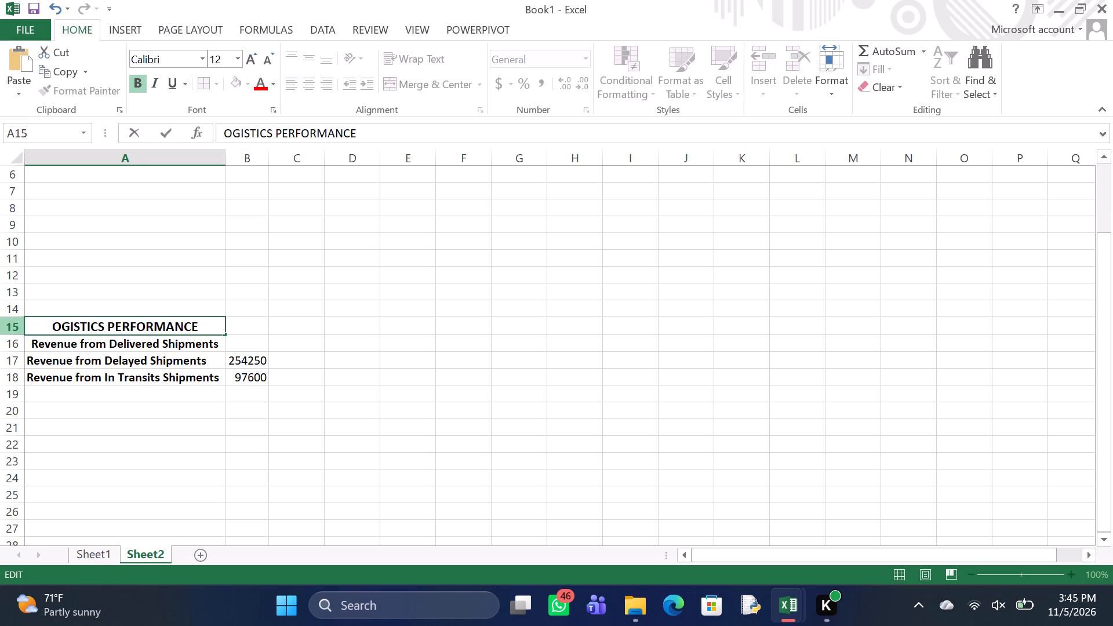
Clear all the remaining title text from cell A15.
left_click(209, 324)
key("BackSpace")
key("BackSpace")
key("BackSpace")
key("BackSpace")
key("BackSpace")
key("BackSpace")
key("BackSpace")
key("BackSpace")
key("BackSpace")
key("BackSpace")
key("BackSpace")
key("BackSpace")
key("BackSpace")
key("BackSpace")
key("BackSpace")
key("BackSpace")
key("BackSpace")
key("BackSpace")
key("BackSpace")
key("BackSpace")
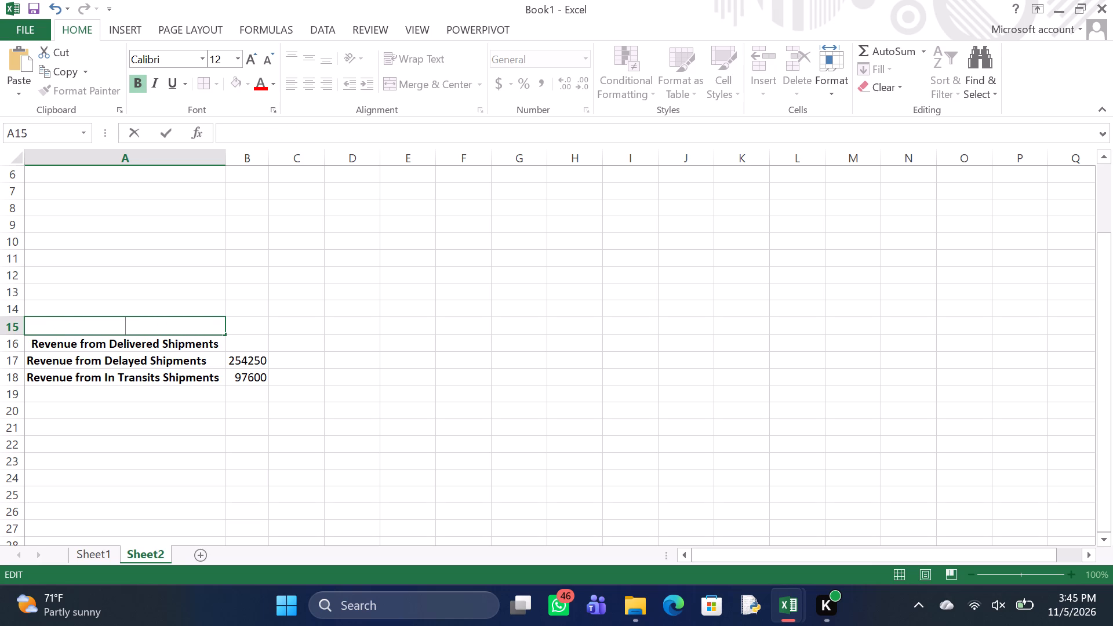
Enter the title LOGISTICS PERFORMANCE ANALYSIS in the emptied cell A15.
type("LOGISTICS")
key("space")
type("PERF")
key("o")
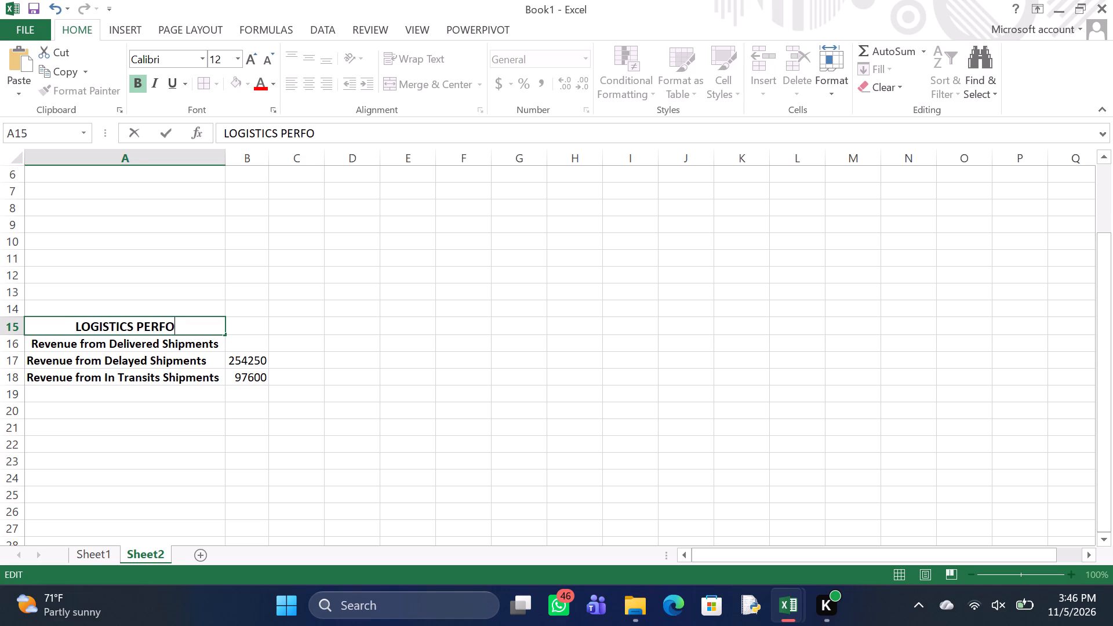
type("RM")
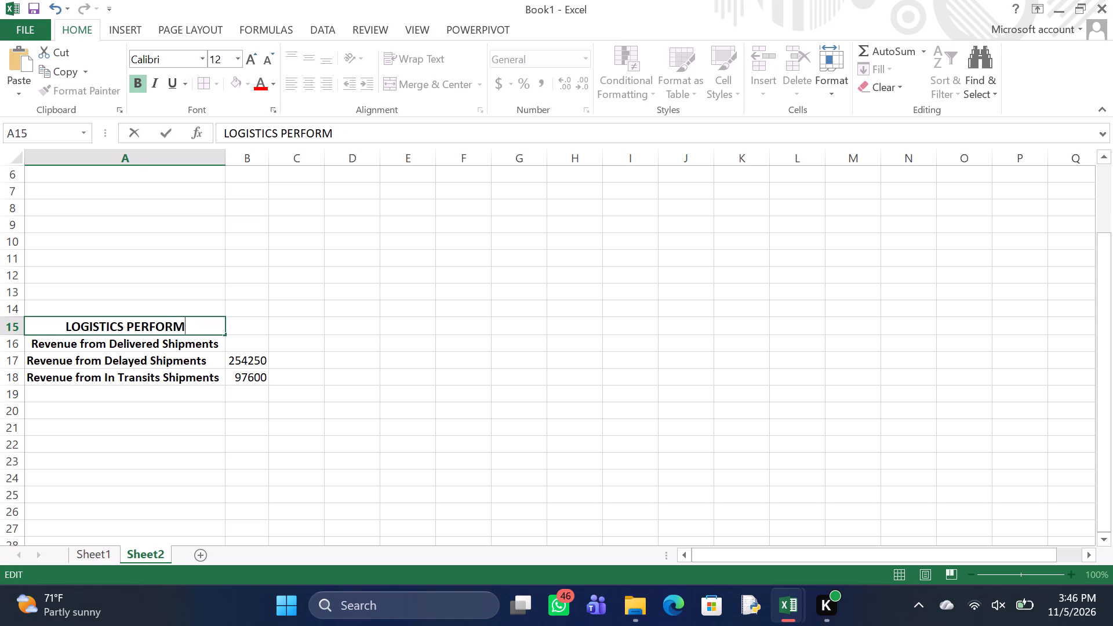
key("a")
key("n")
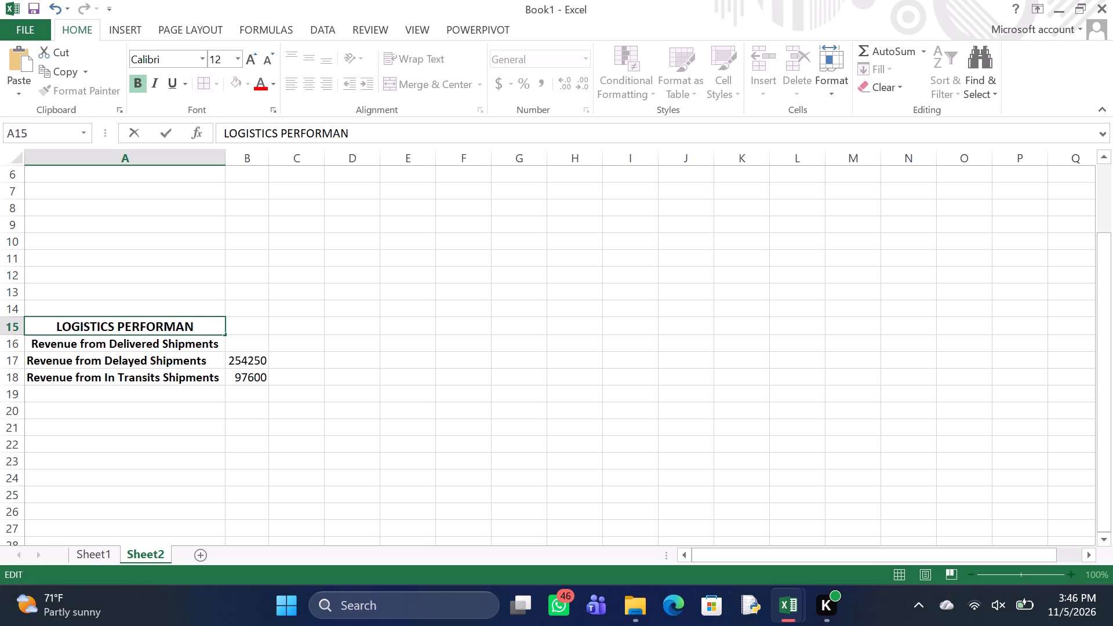
key("c")
key("e")
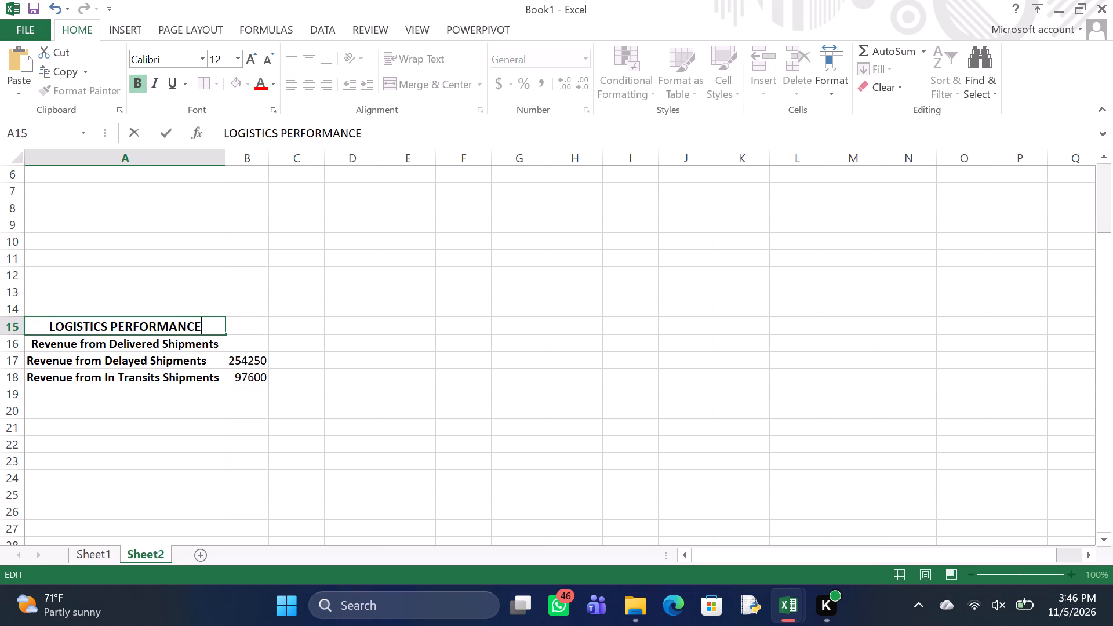
key("space")
type("ANALYS")
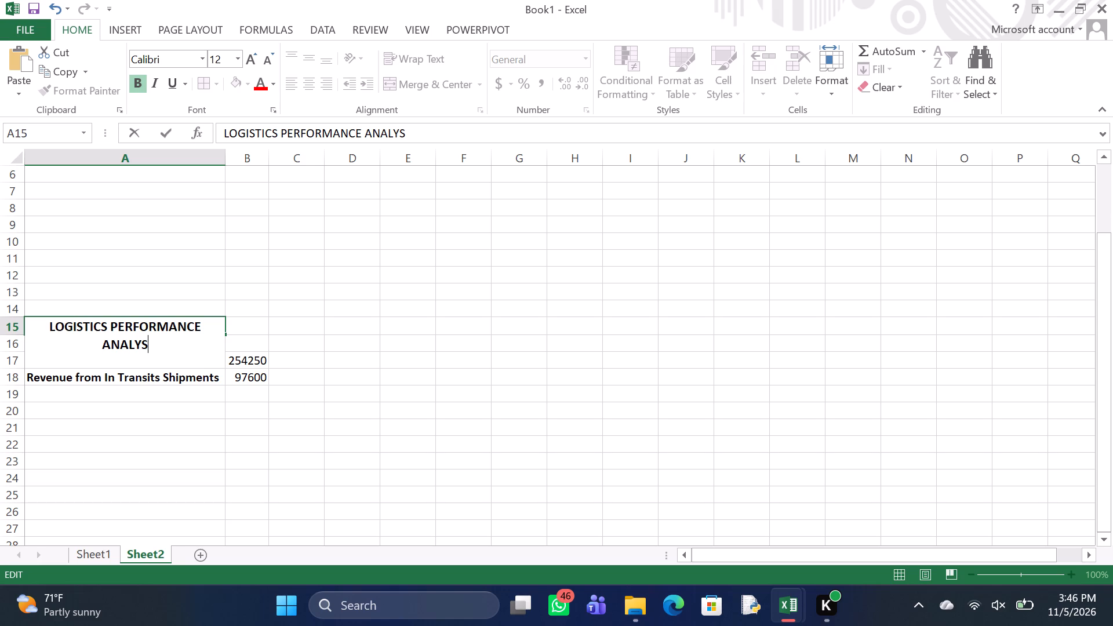
type("IS")
key("Return")
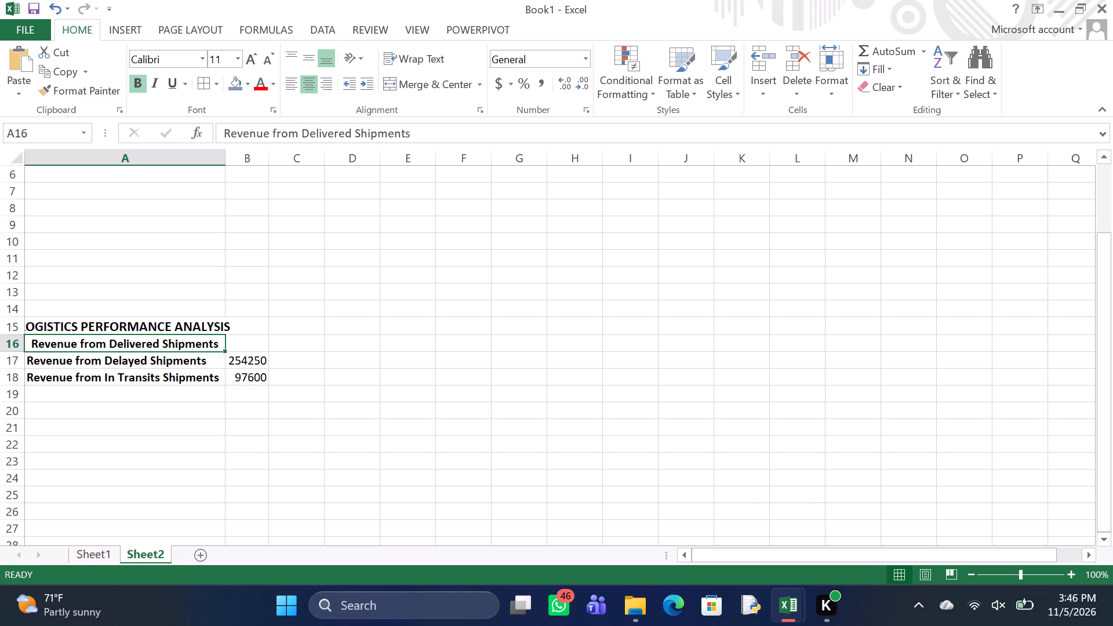
Apply all borders to the summary table range A15:B18.
key("ctrl+a")
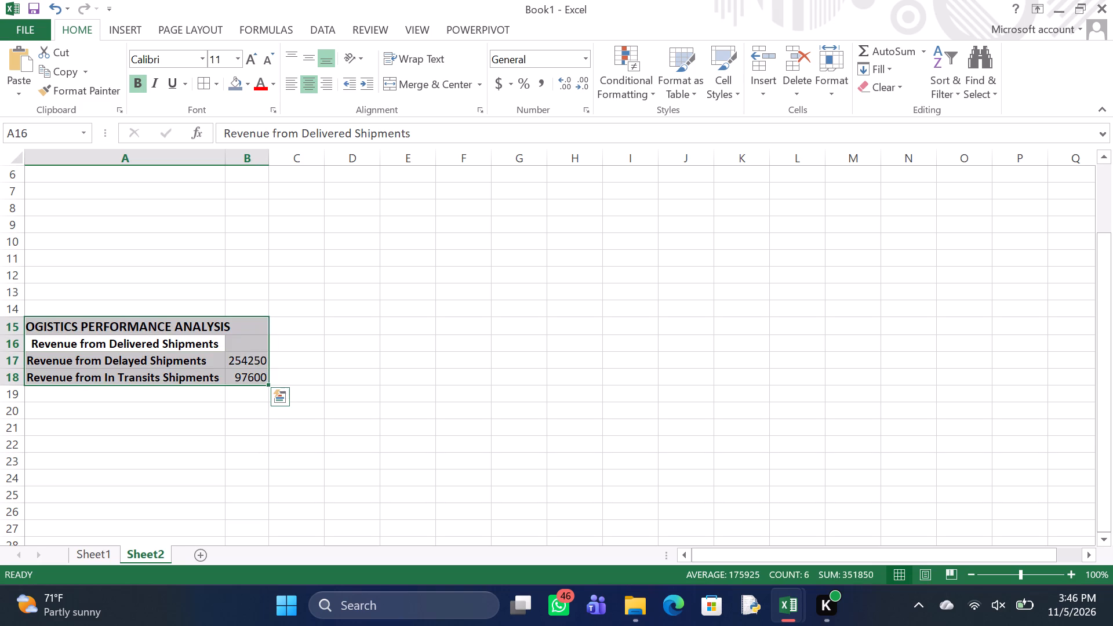
double_click(203, 92)
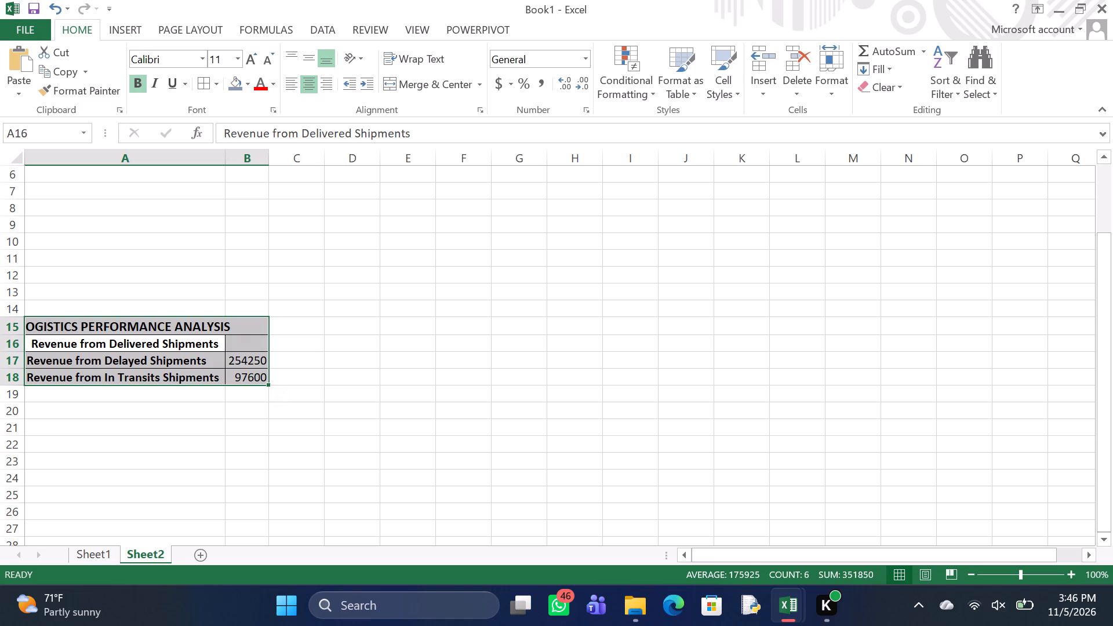
Enter the label Total Delivery Revenue in cell A19, below the in-transit shipments row.
left_click(56, 395)
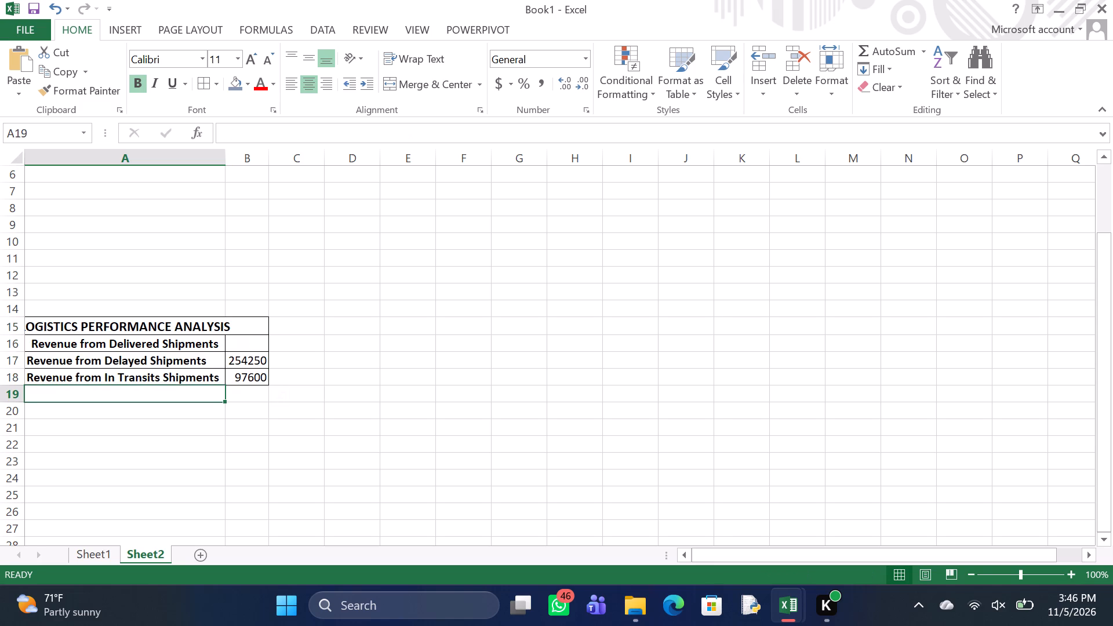
key("t")
key("o")
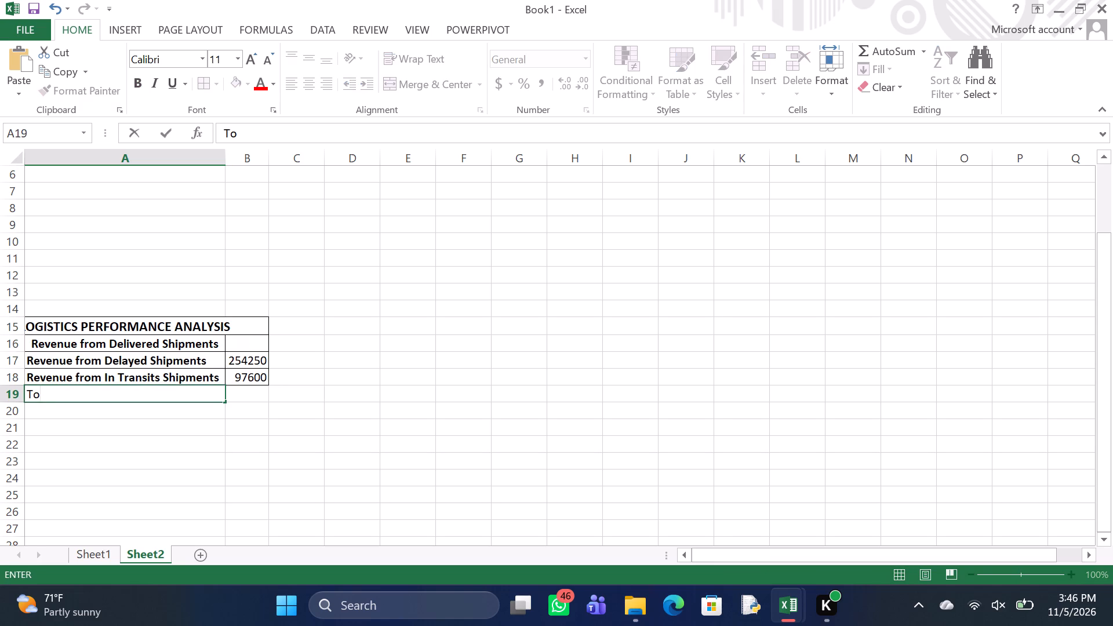
type("tal")
key("space")
key("d")
key("e")
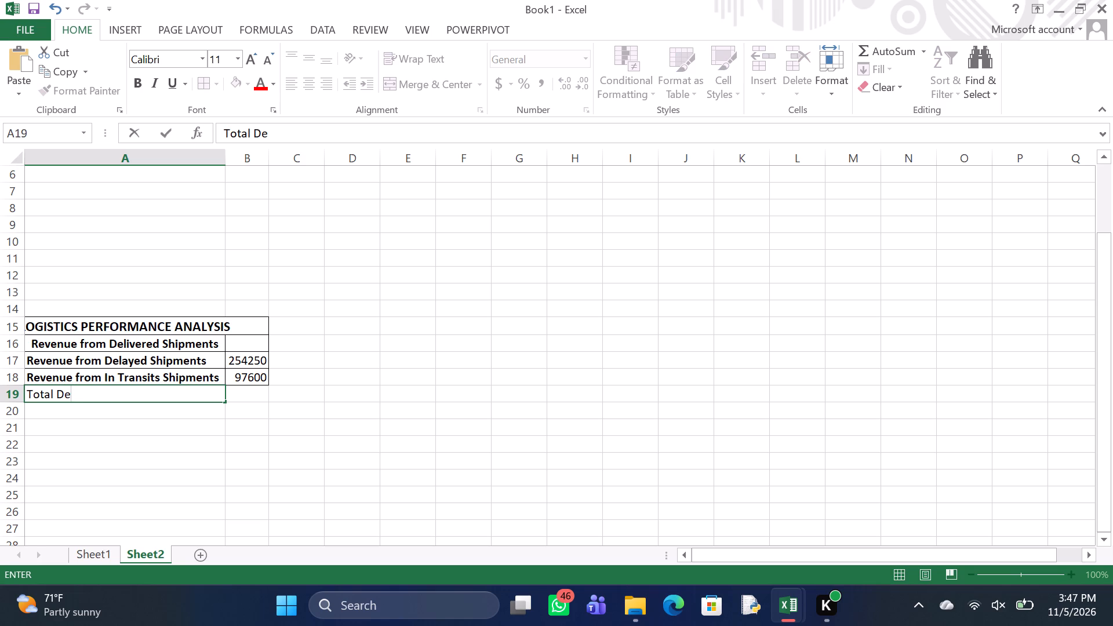
type("livery")
key("space")
key("r")
type("eve")
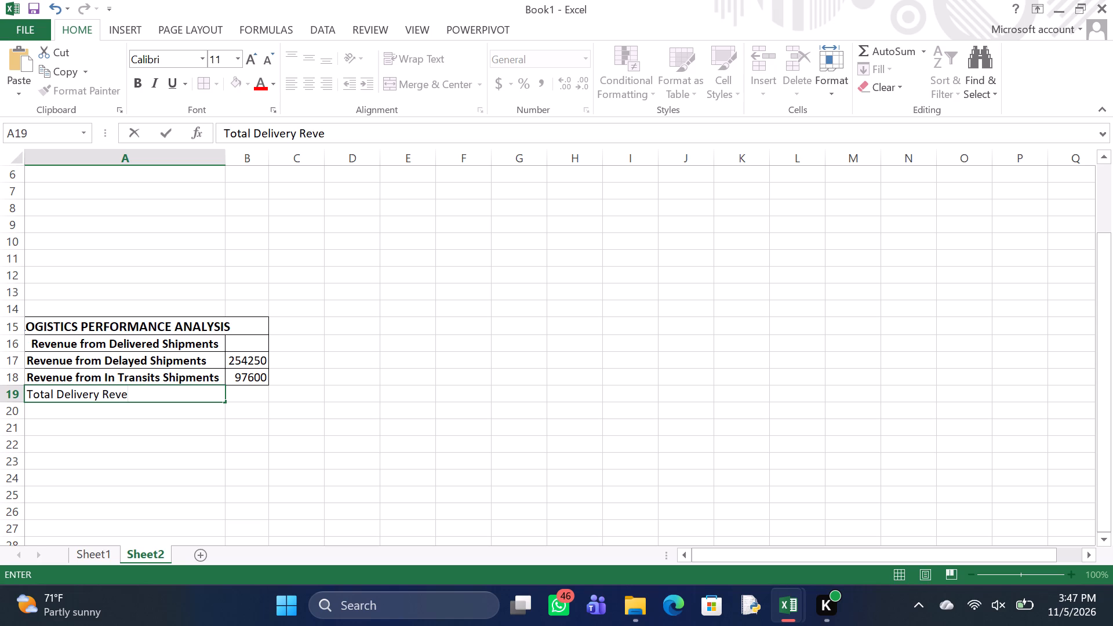
type("nue")
key("Return")
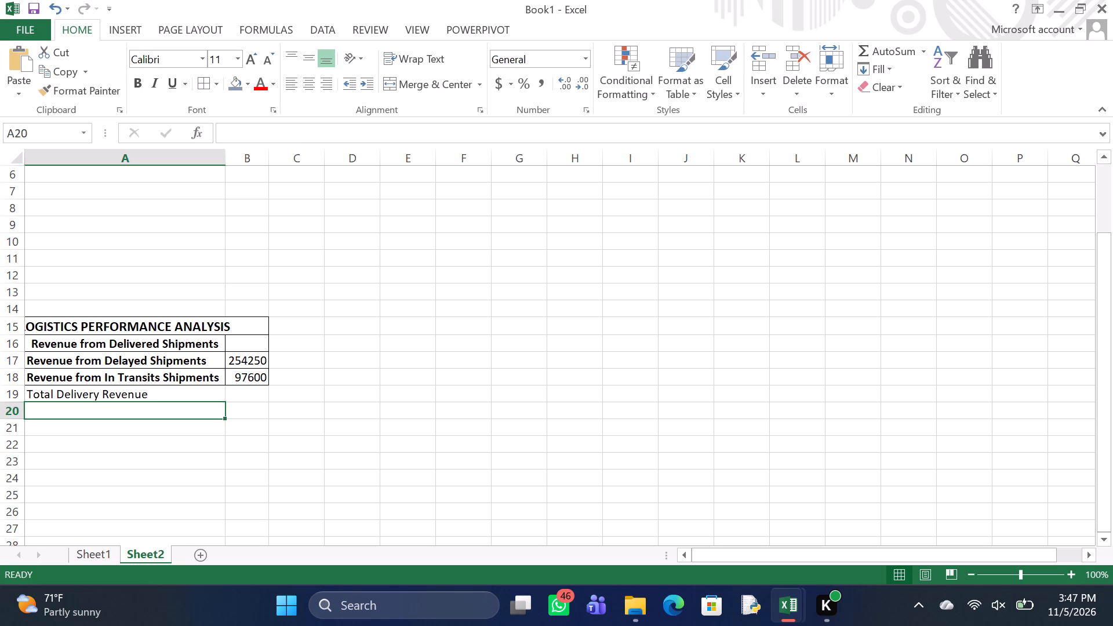
Calculate total delivery revenue in cell B19 with the formula =SUM(Sheet1!J2:J101).
left_click(241, 393)
key("equal")
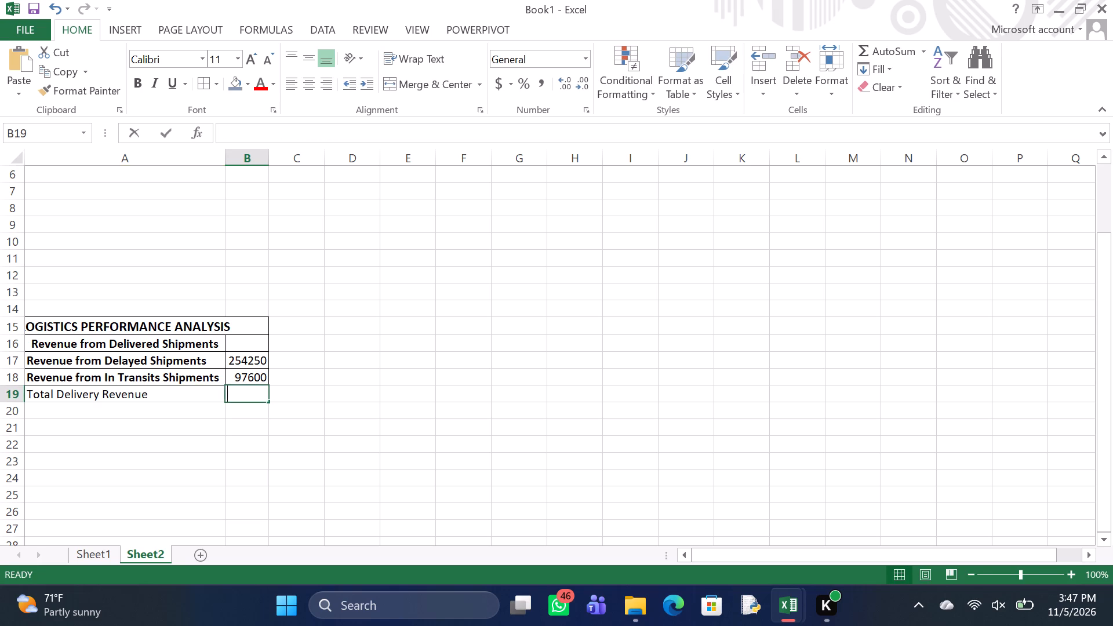
type("SU")
key("m")
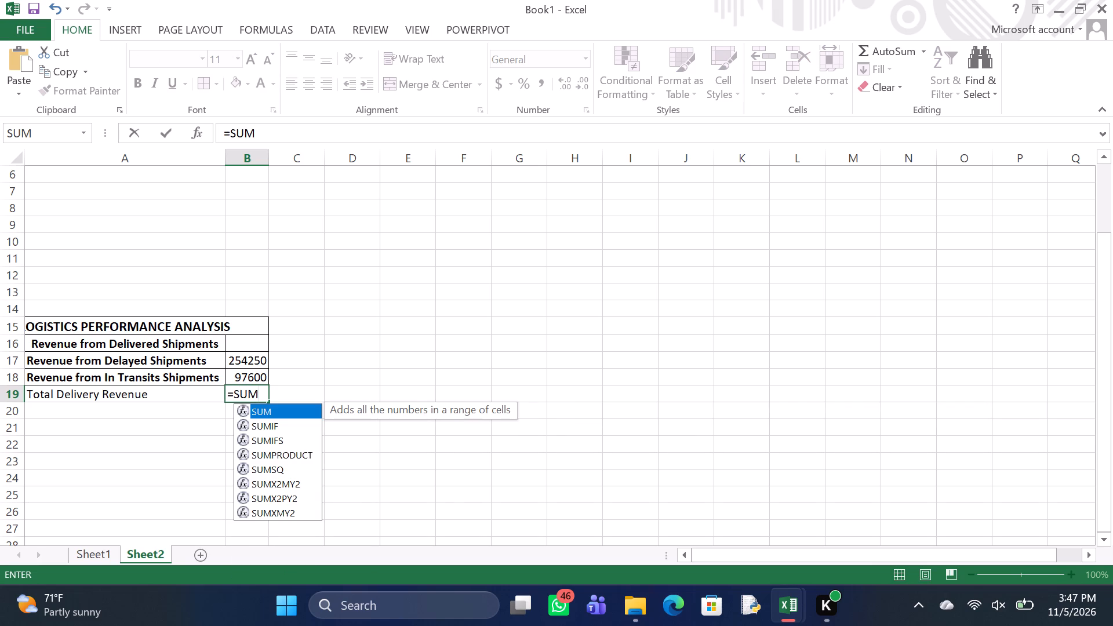
key("shift+parenleft")
key("s")
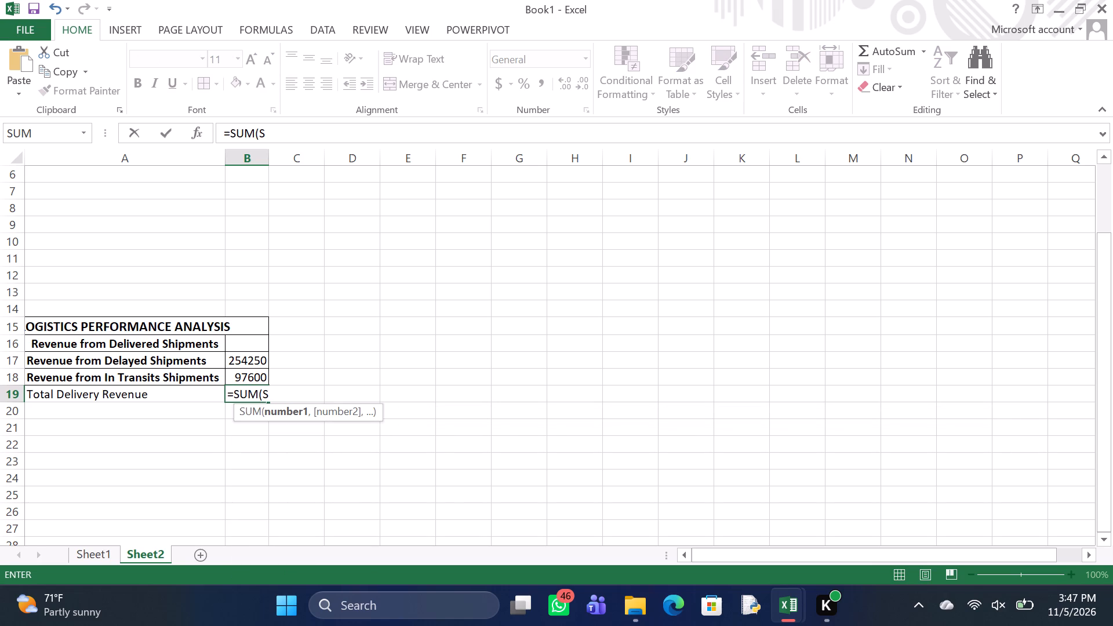
type("heet1")
key("shift+exclam")
type("J2")
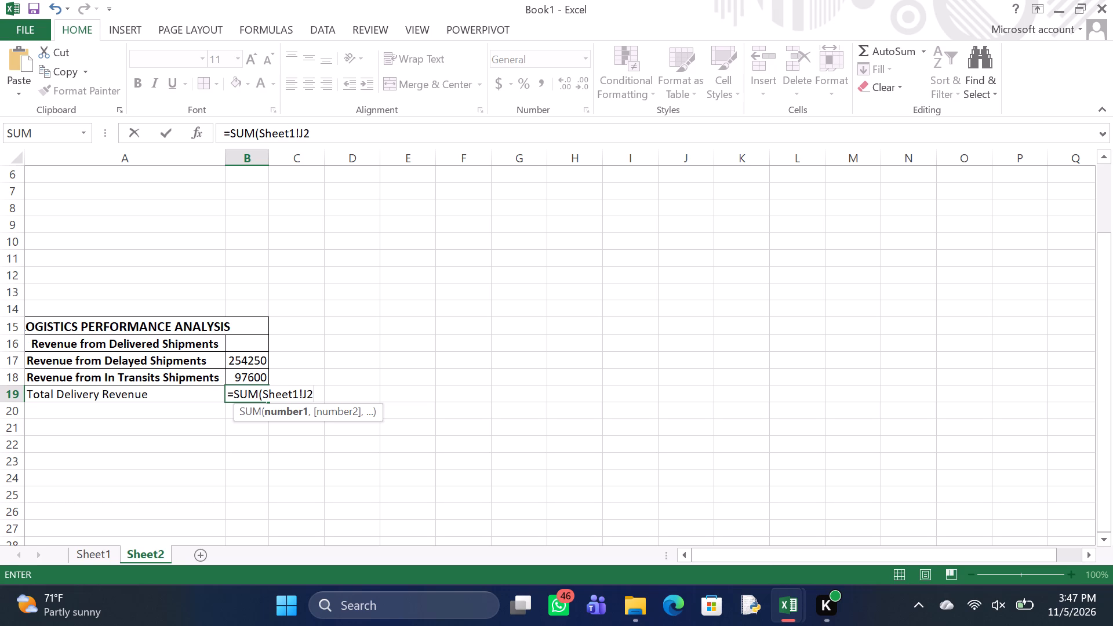
key("shift+colon")
type("J101")
key("shift+parenright")
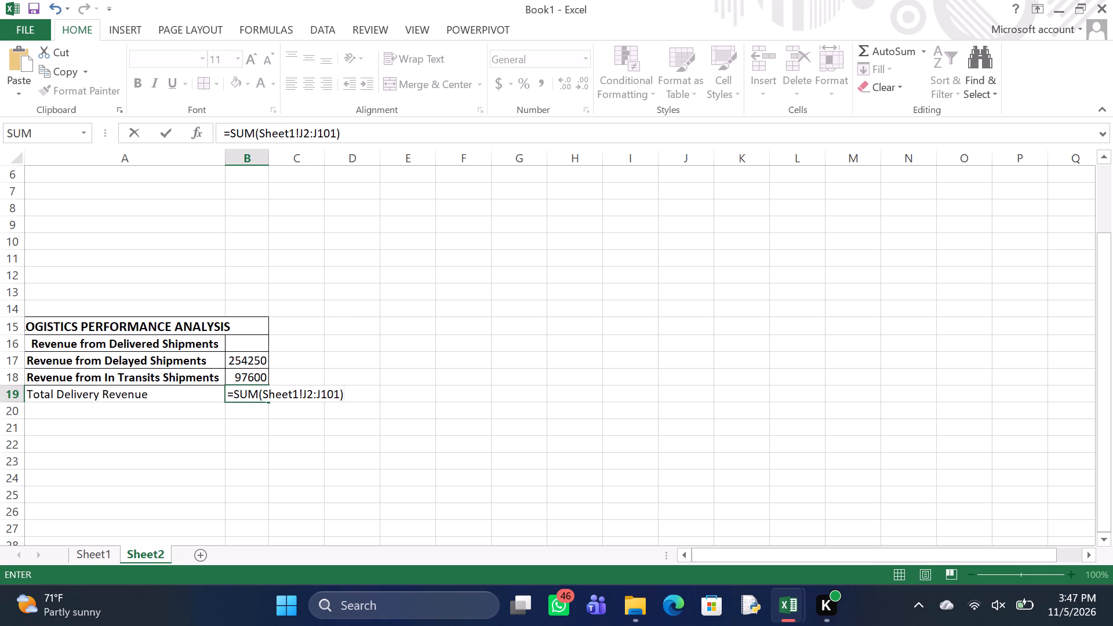
key("Return")
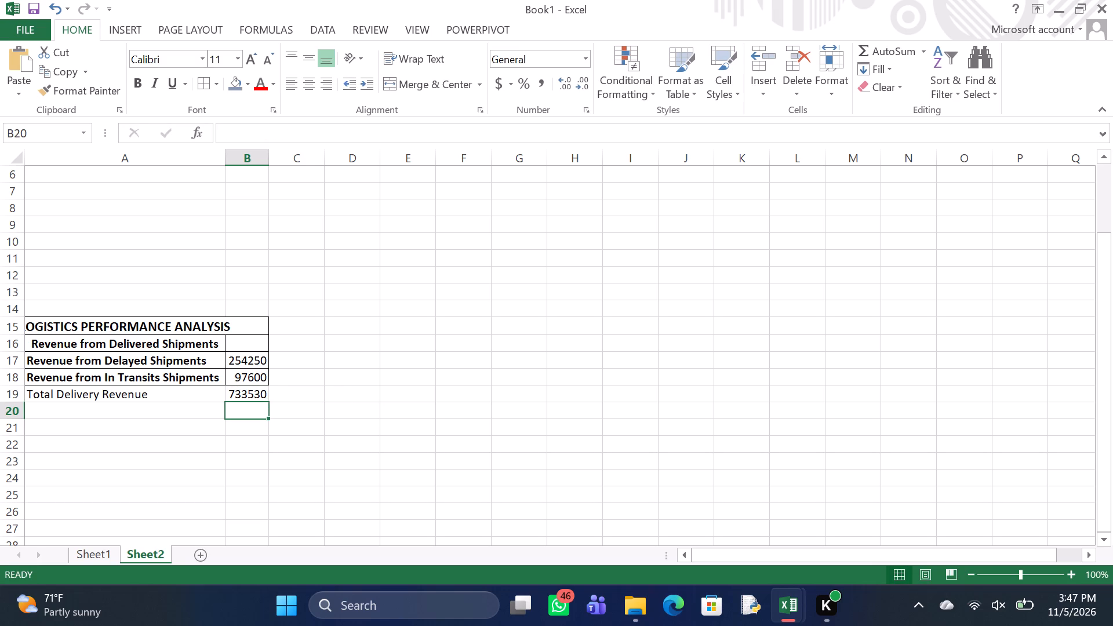
Make the Total Delivery Revenue label in cell A19 bold.
left_click(140, 394)
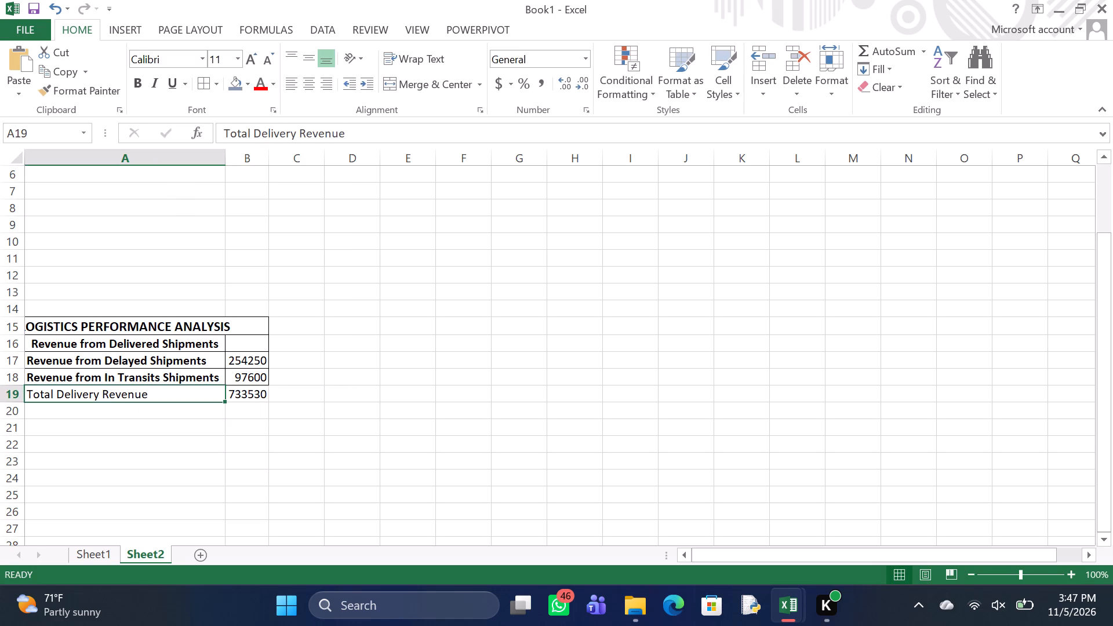
left_click(140, 394)
key("ctrl+b")
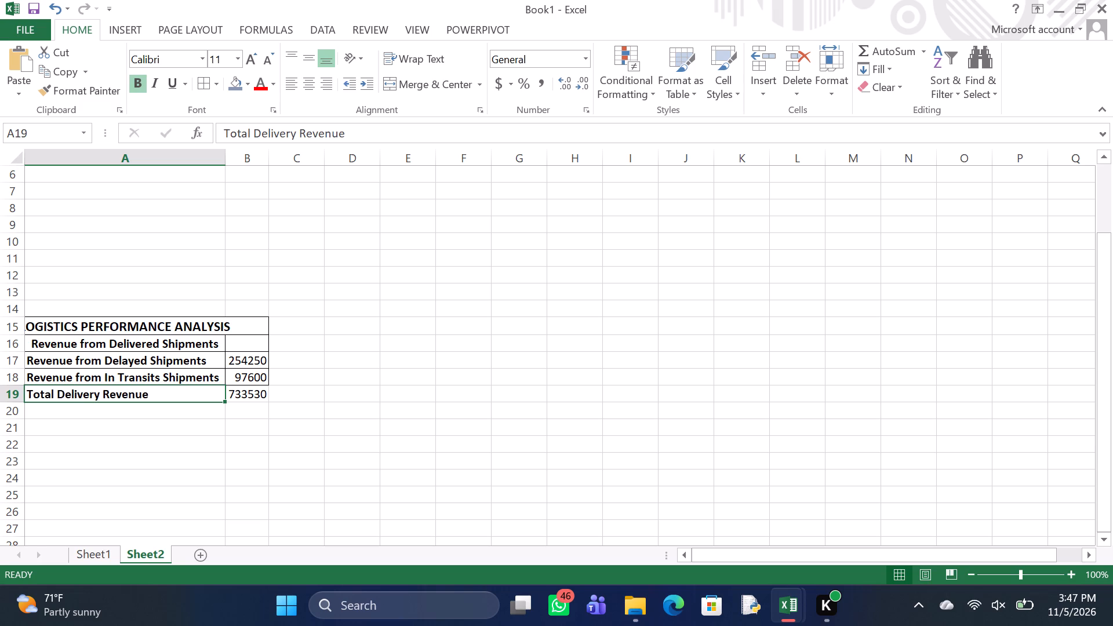
Apply all borders to the Total Delivery Revenue row, range A19:B19.
left_click(67, 416)
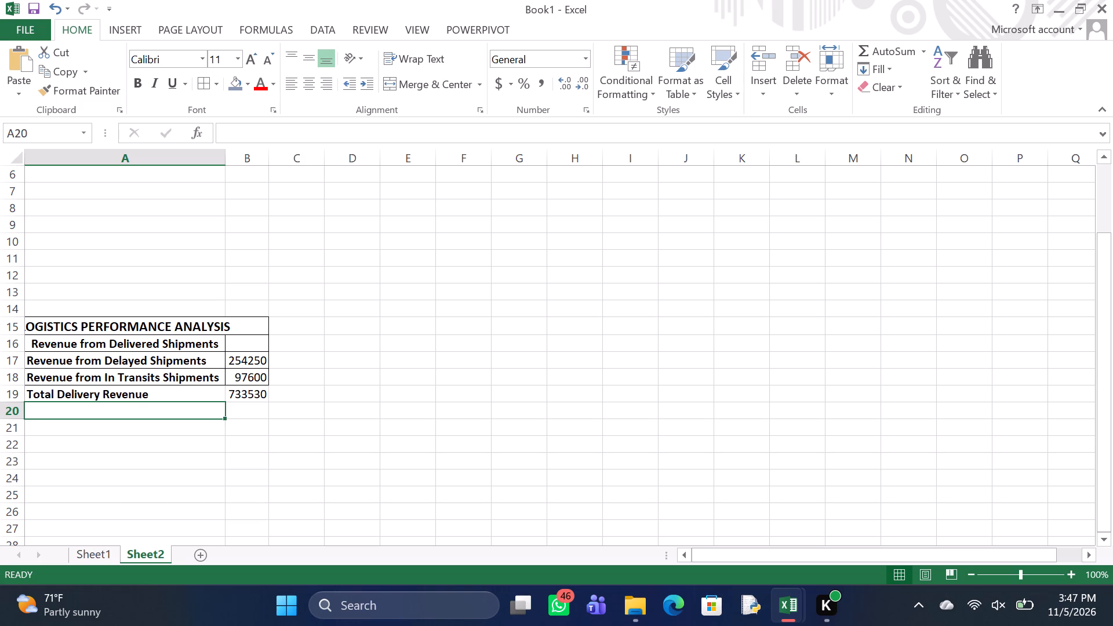
left_click(170, 400)
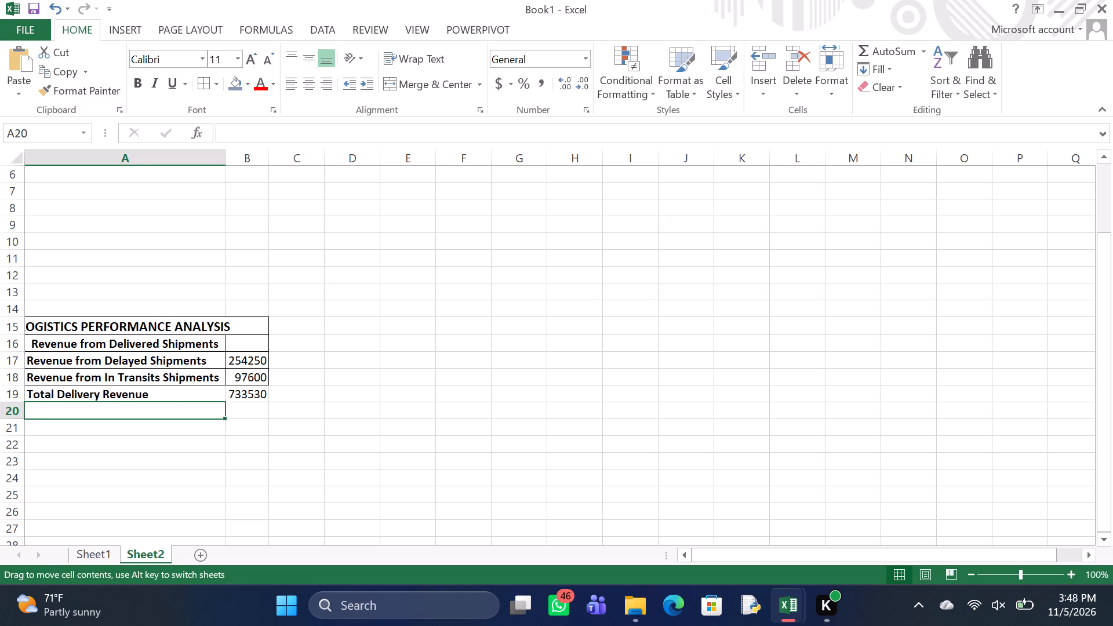
left_click_drag(169, 396, 252, 397)
left_click(202, 79)
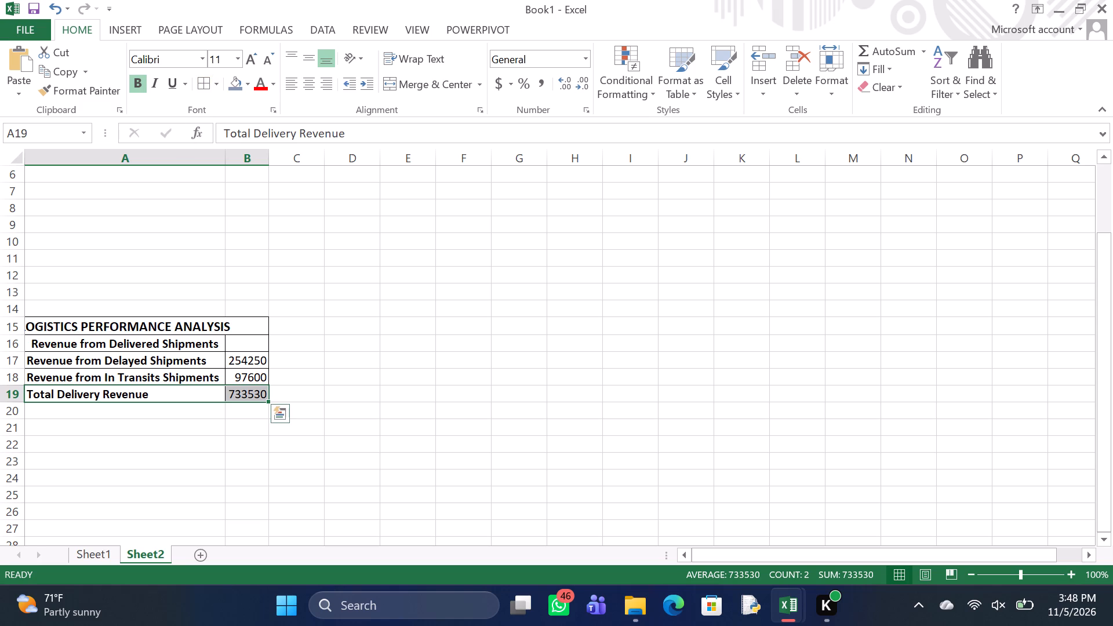
Enter the label Total Operating Expenses in cell A20, below the total delivery revenue row.
left_click(140, 417)
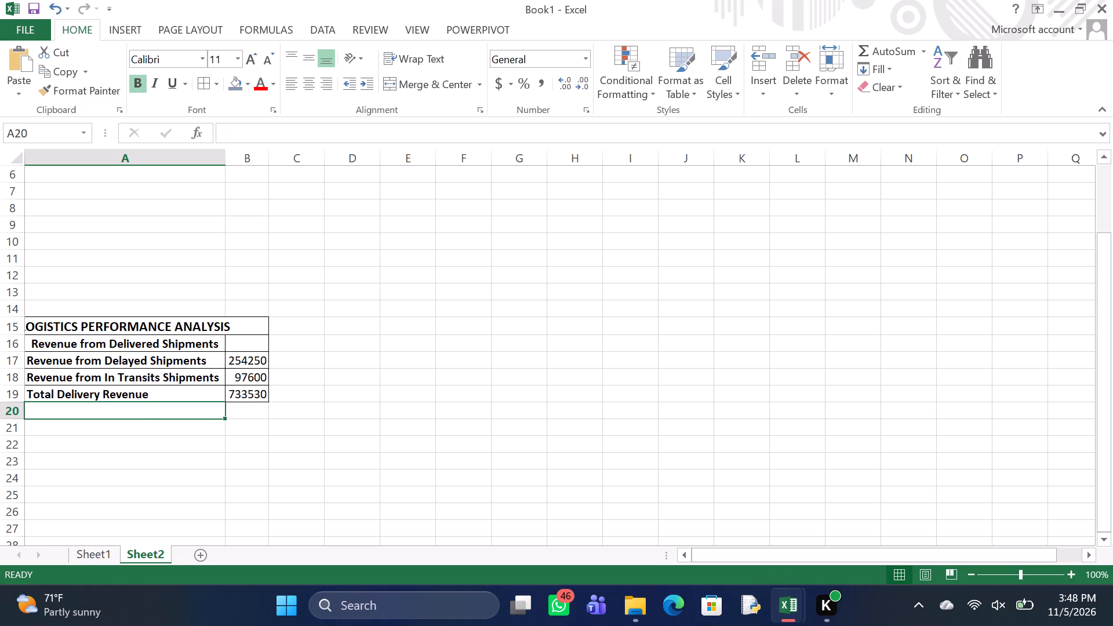
key("t")
type("otal")
key("space")
key("o")
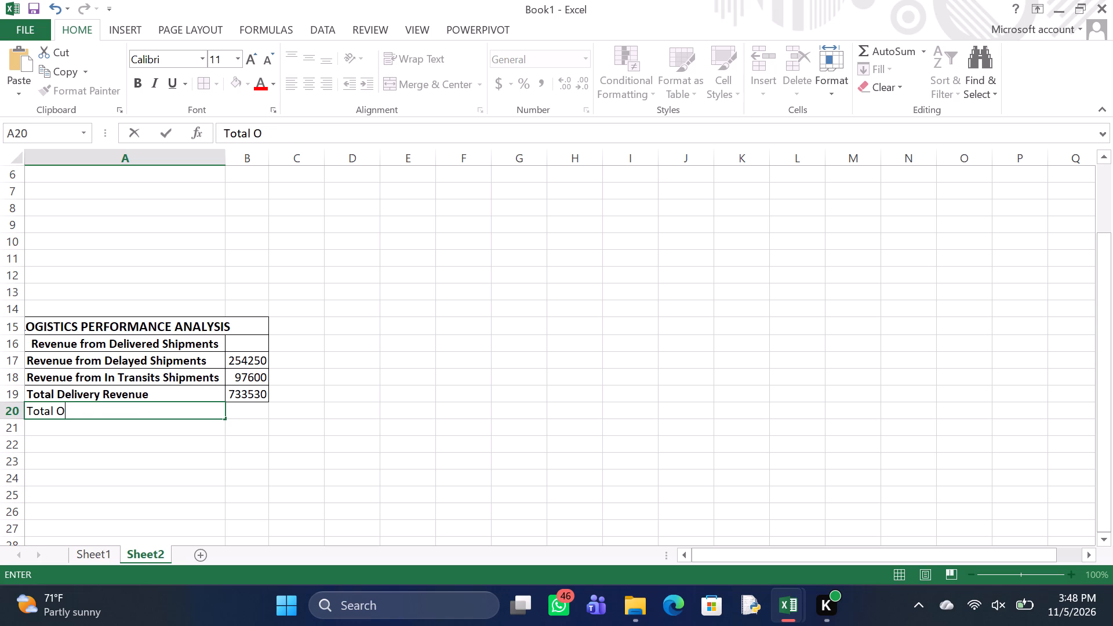
type("perating")
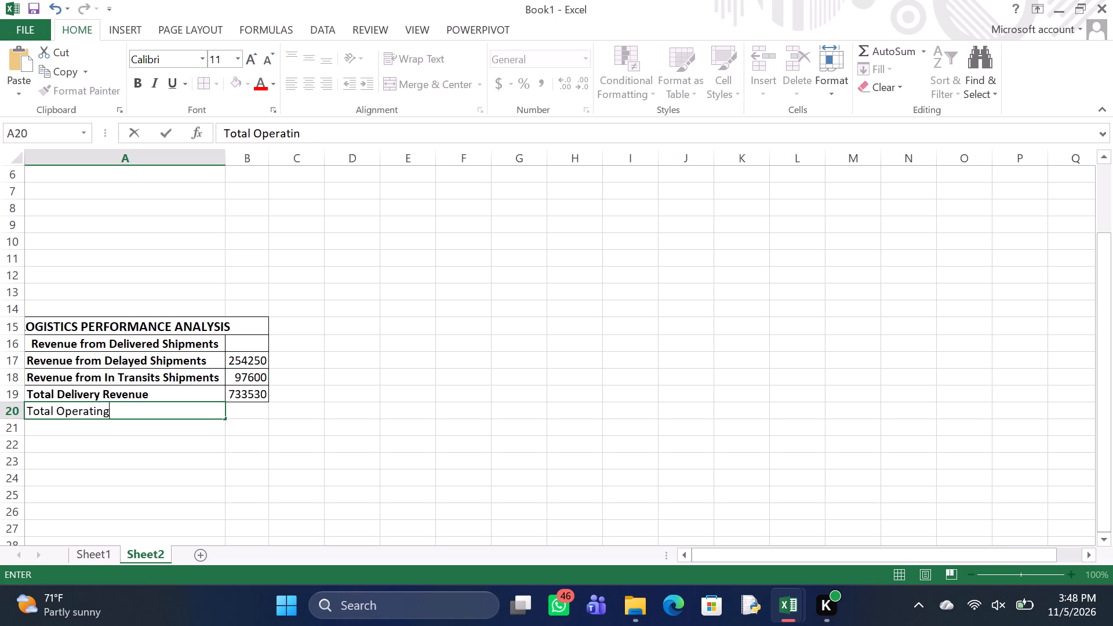
key("space")
key("e")
key("x")
type("penses")
key("Return")
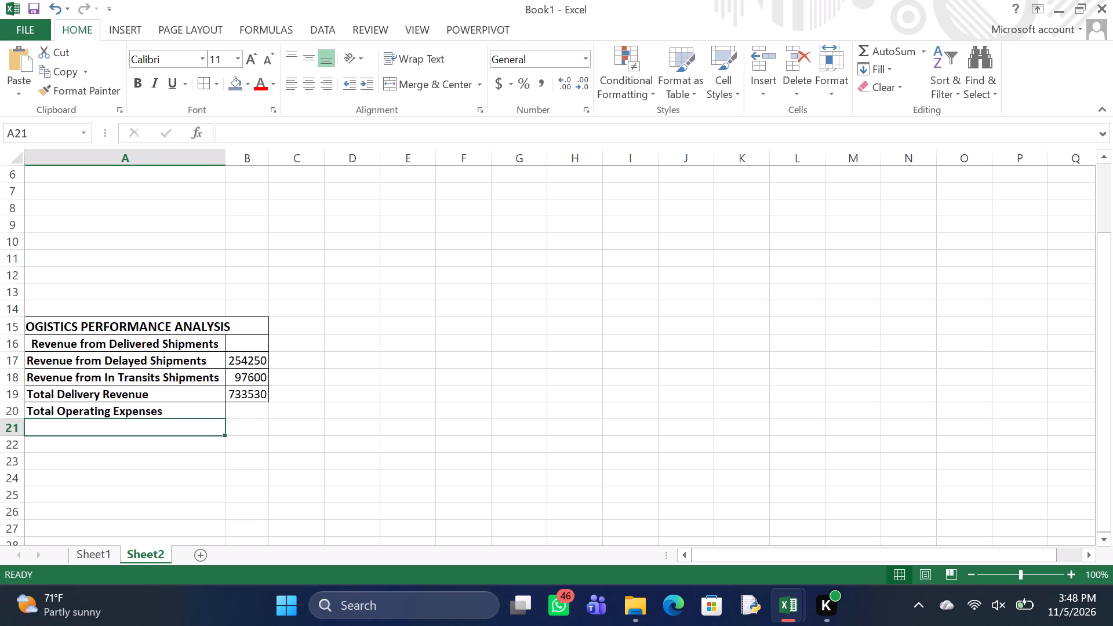
Calculate total operating expenses in cell B20 with the formula =SUM(Sheet1!S2:S101).
left_click(246, 415)
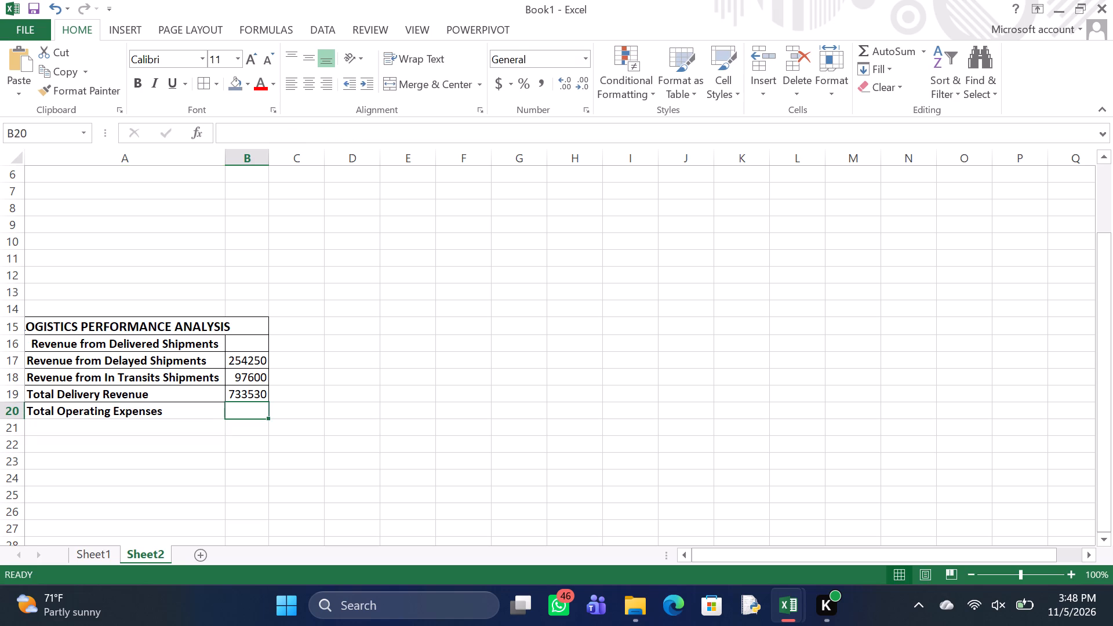
key("equal")
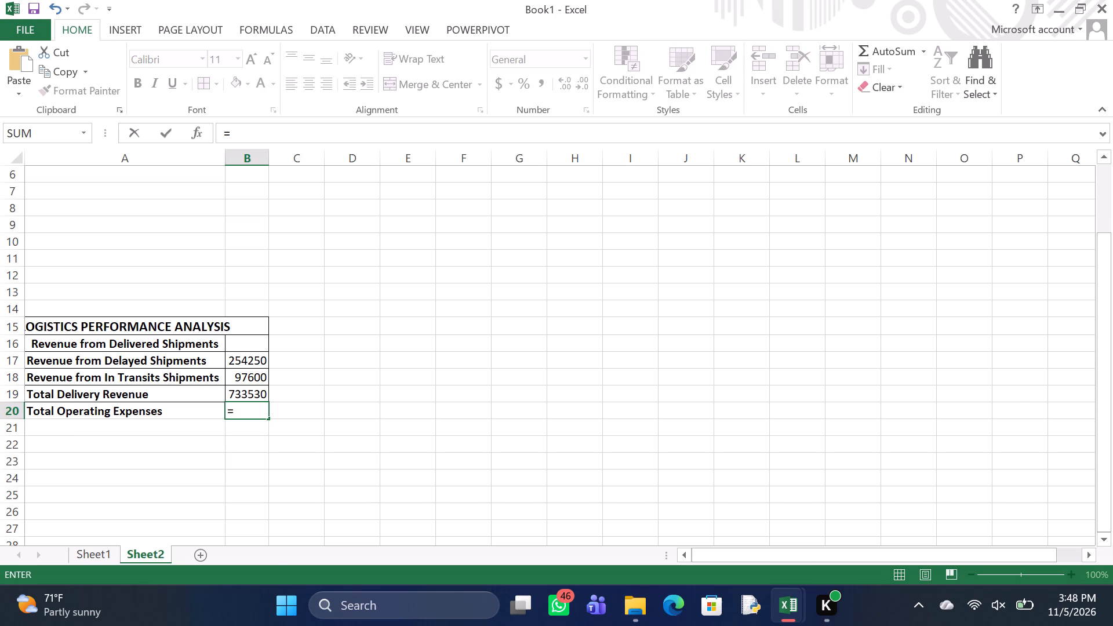
type("SUM")
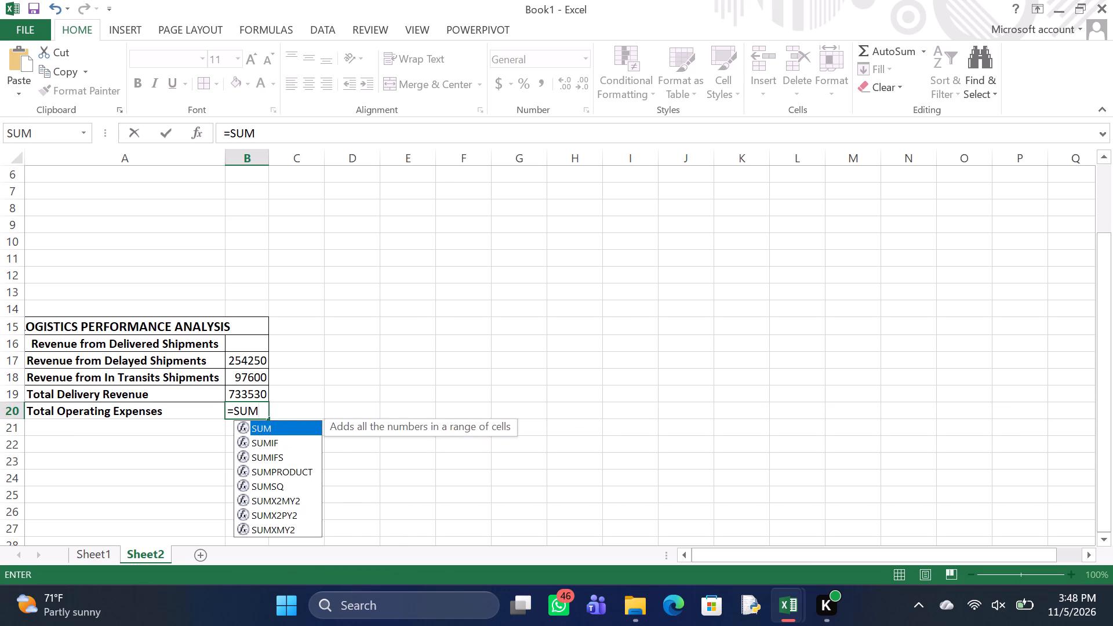
key("shift+parenleft")
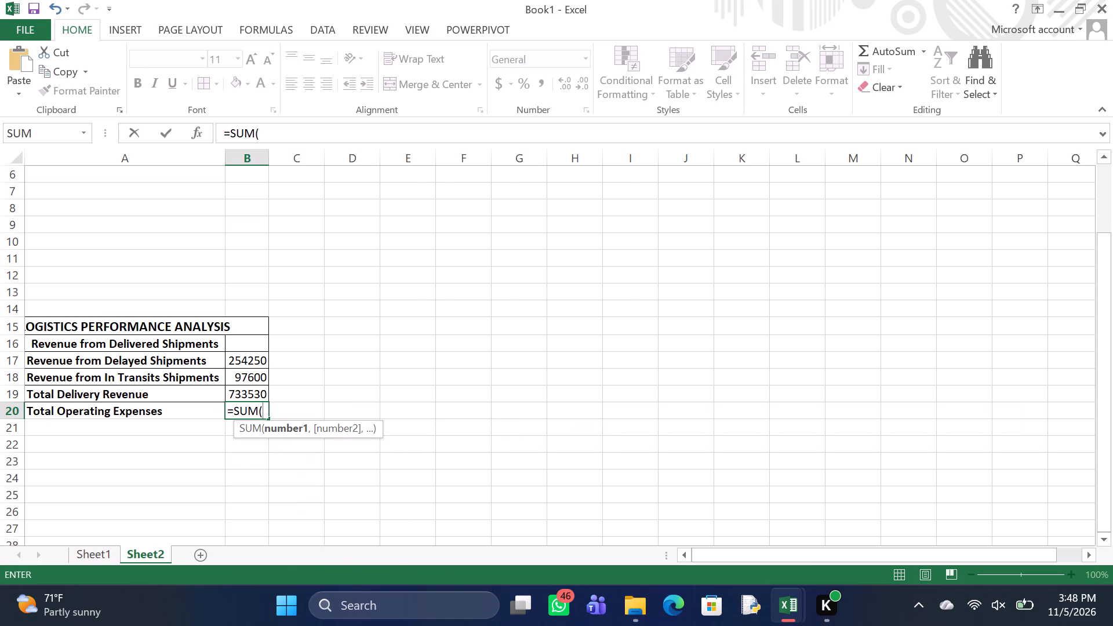
key("s")
type("heet")
type("1!")
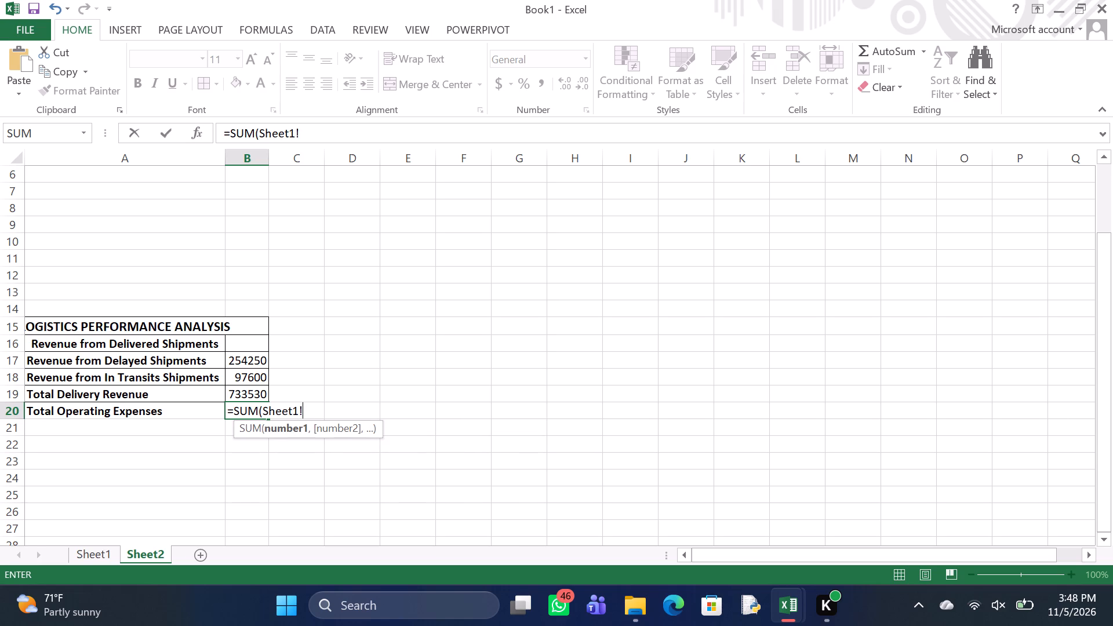
key("s")
key("2")
type(":S101")
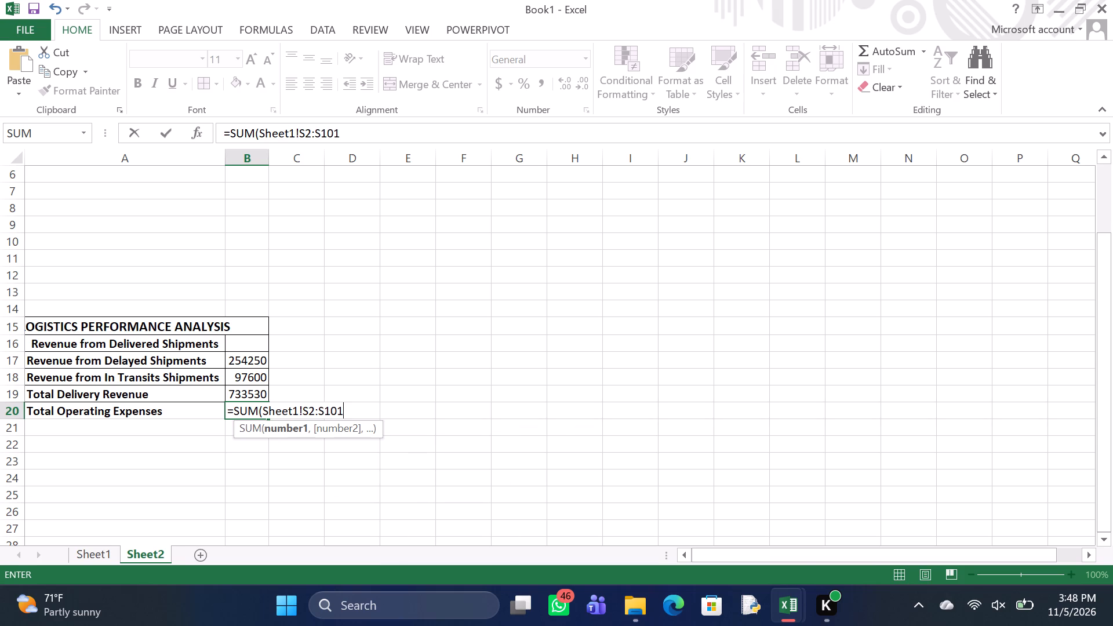
key("shift+parenright")
key("Return")
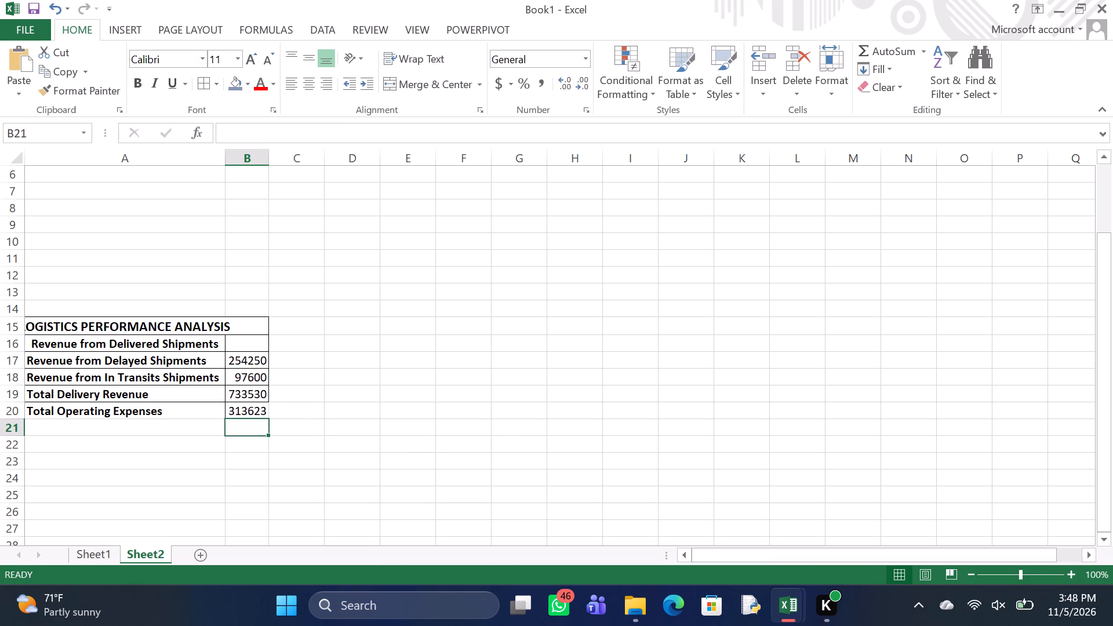
Apply all borders to the Total Operating Expenses row, range A20:B20.
left_click_drag(172, 416, 246, 411)
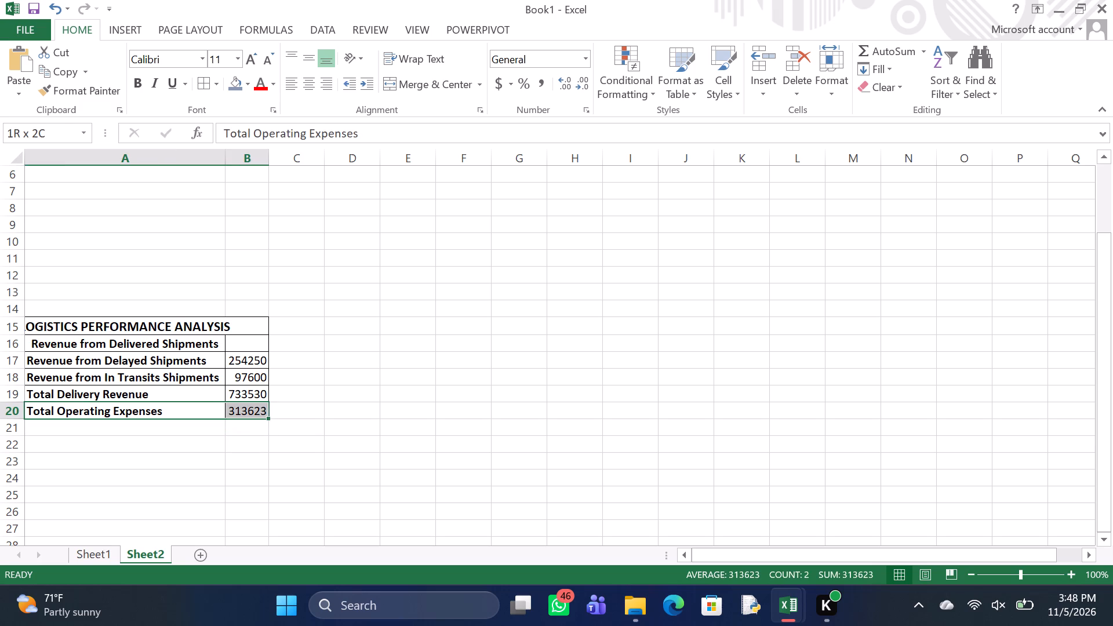
left_click(206, 86)
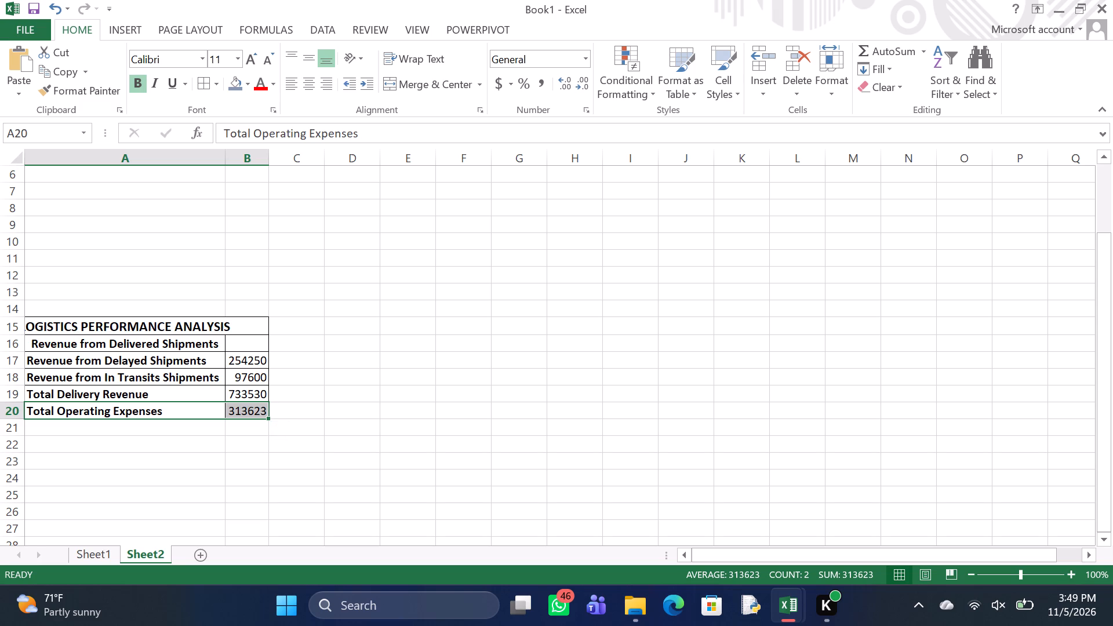
Enter the label Total Net Operating Profit in cell A21, below the total operating expenses row.
left_click(54, 432)
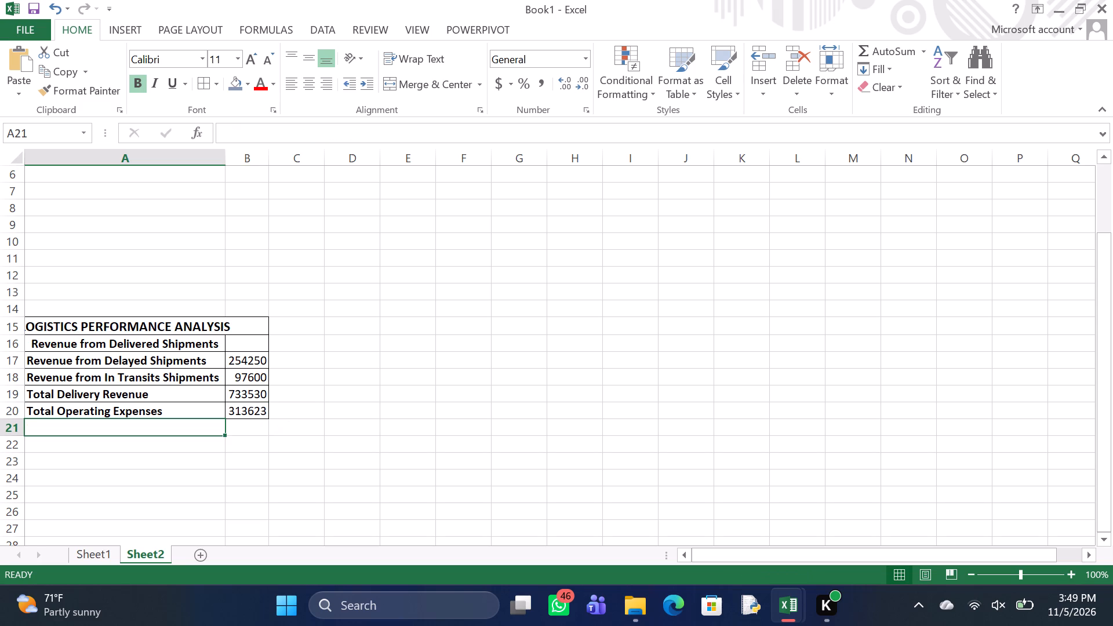
key("t")
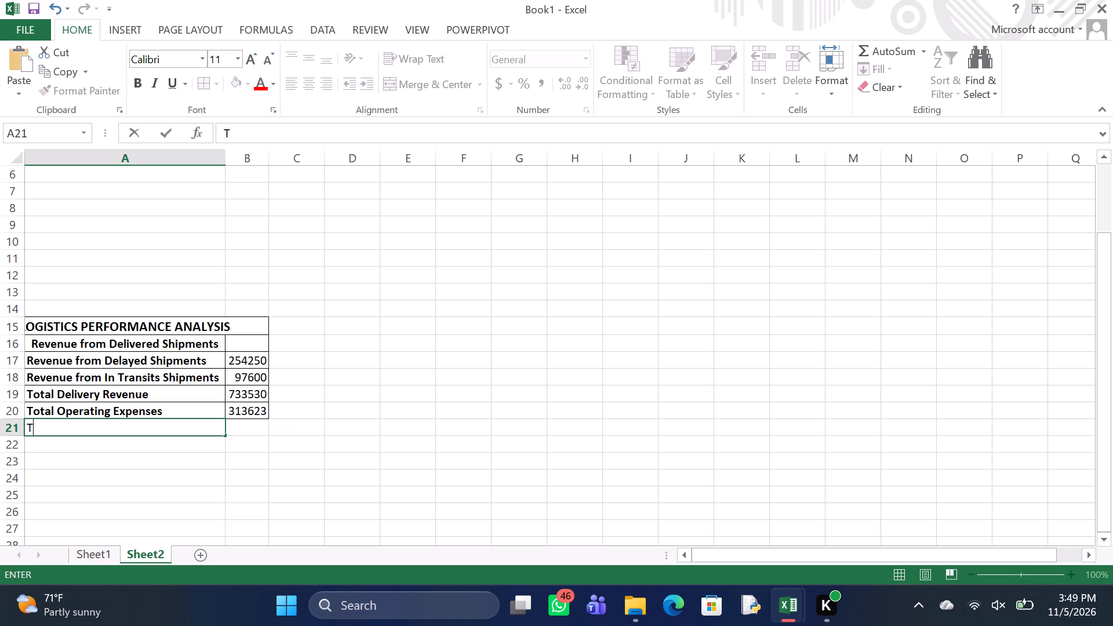
type("otal")
key("space")
key("n")
type("et")
key("space")
key("o")
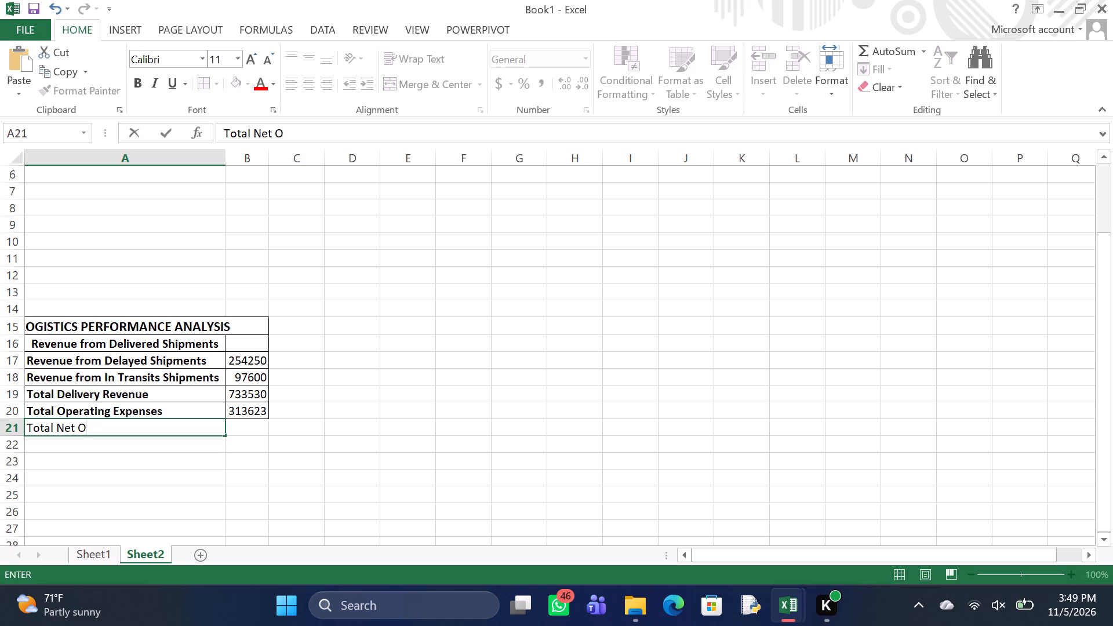
type("pera")
type("ting")
key("space")
key("p")
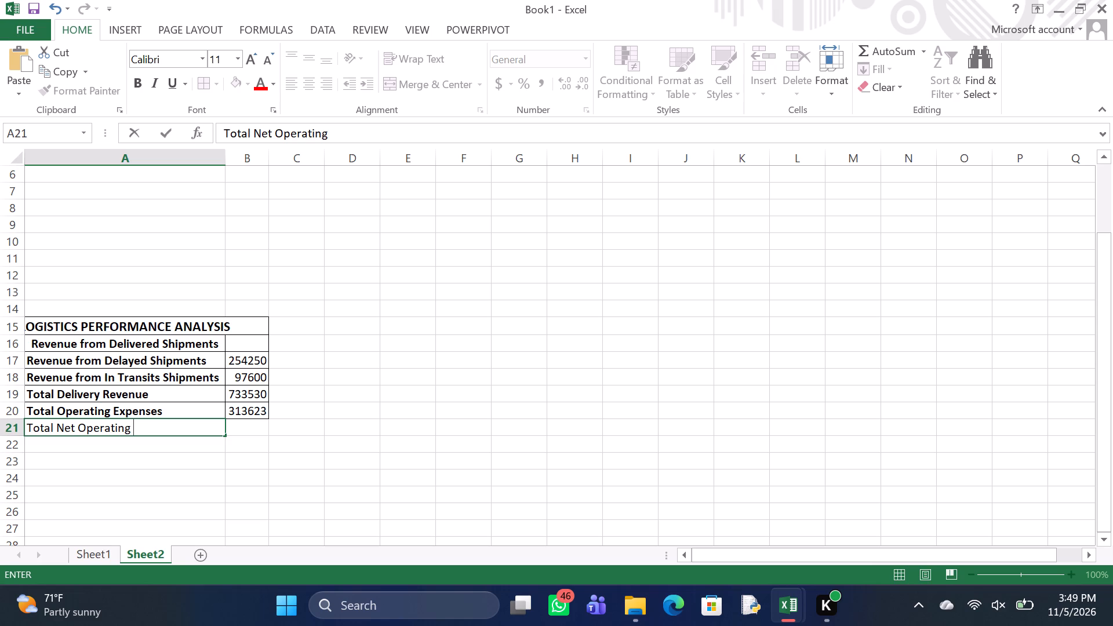
type("rofit")
key("Return")
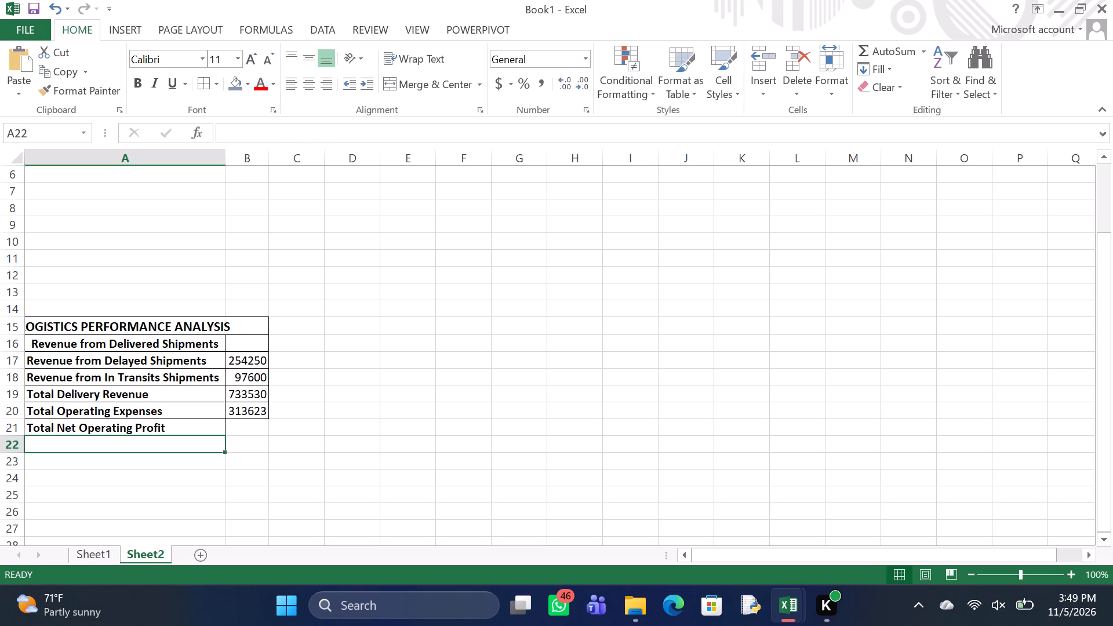
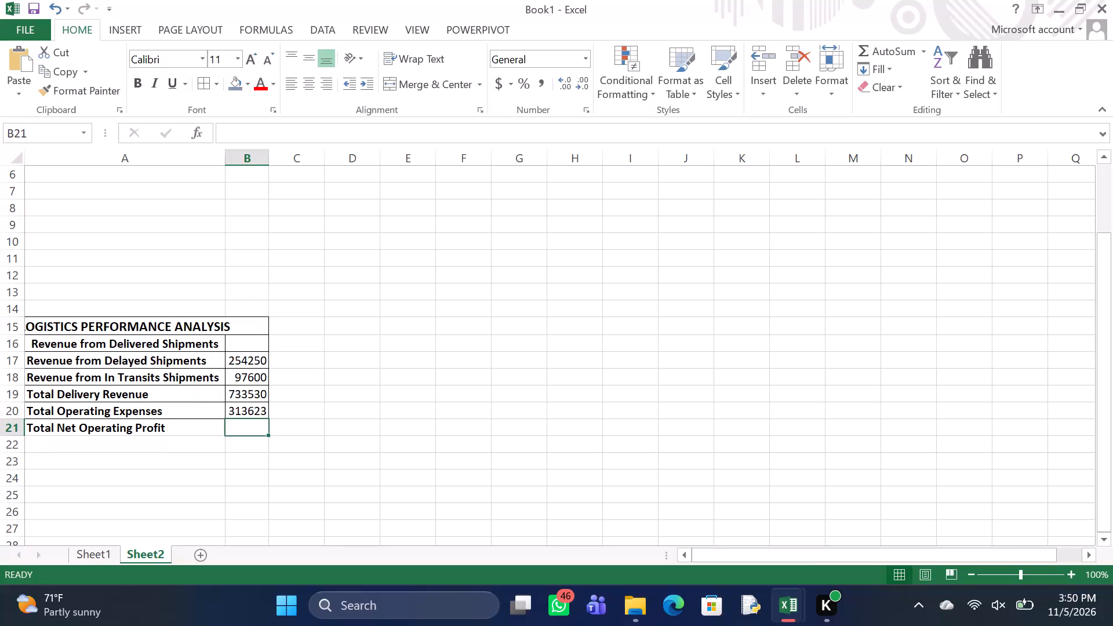
Calculate total net operating profit in cell B21 with the formula =SUM(Sheet1!T2:T101), leaving cell B22 below it empty.
key("equal")
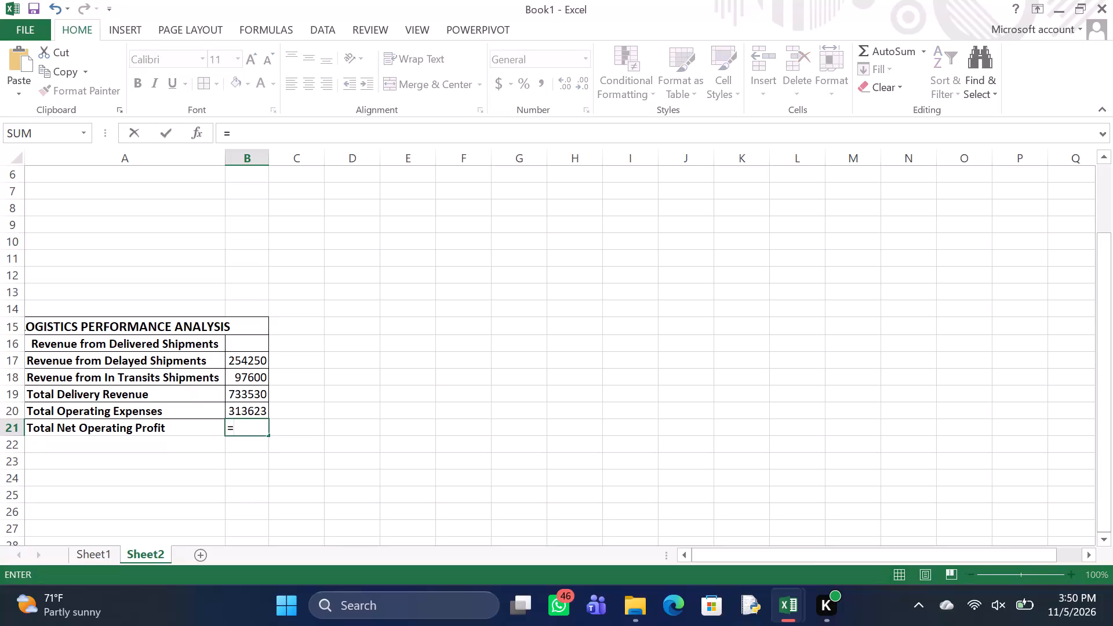
key("s")
type("UM")
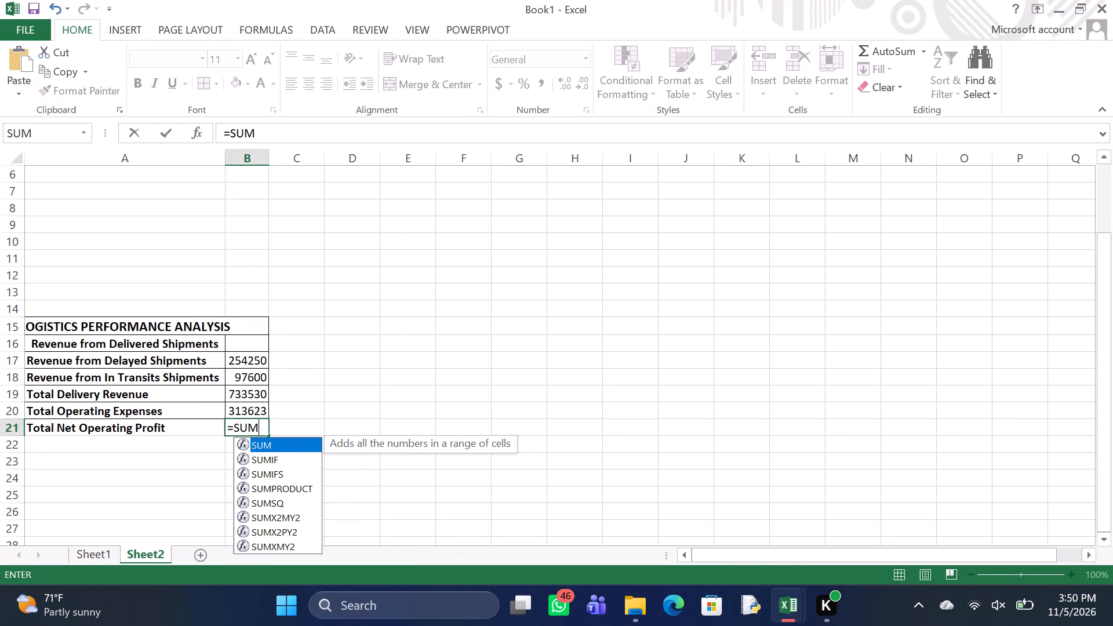
key("Return")
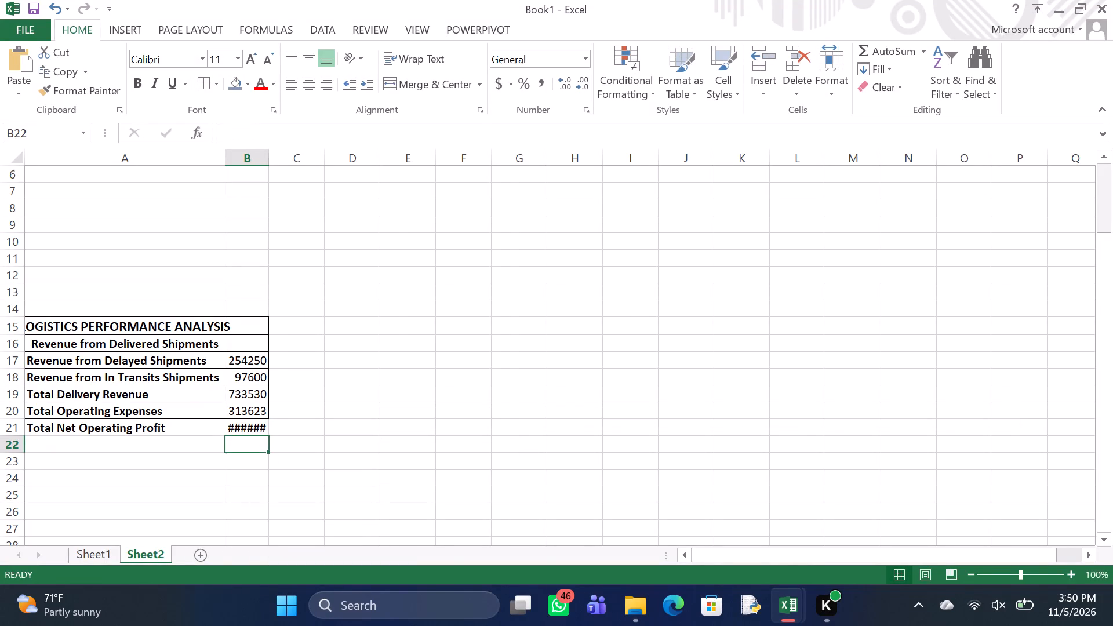
key("9")
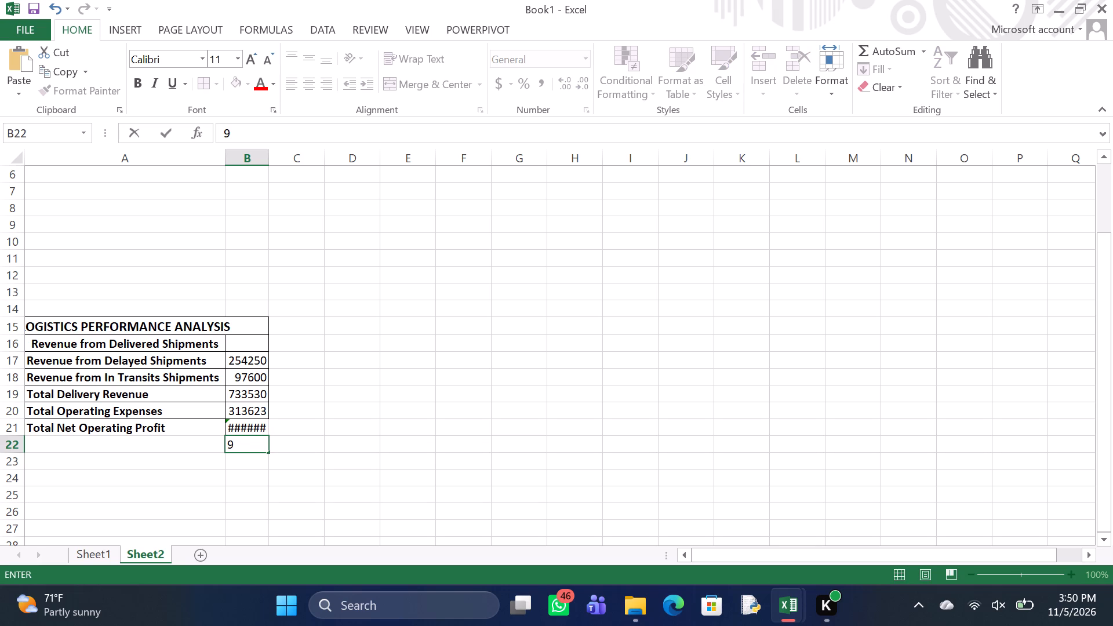
left_click(252, 431)
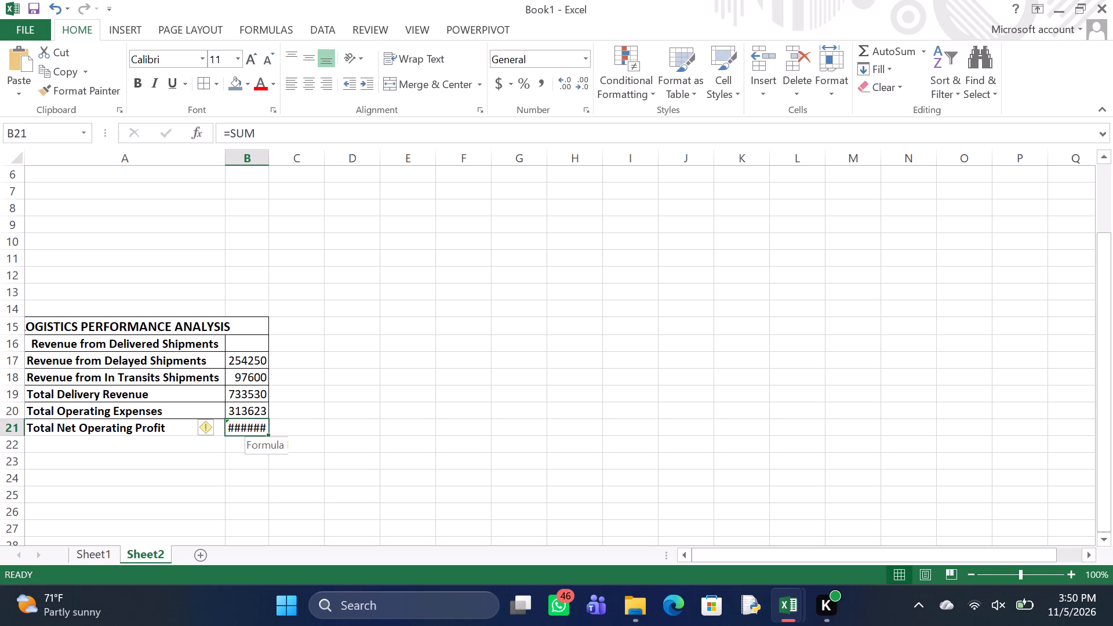
left_click(265, 132)
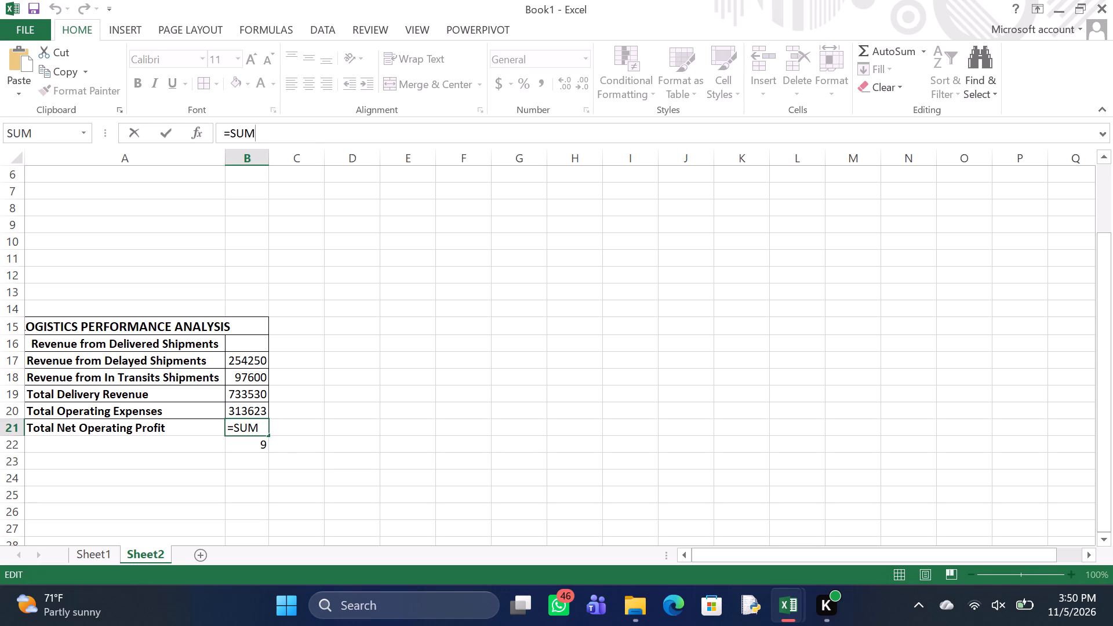
key("shift+parenleft")
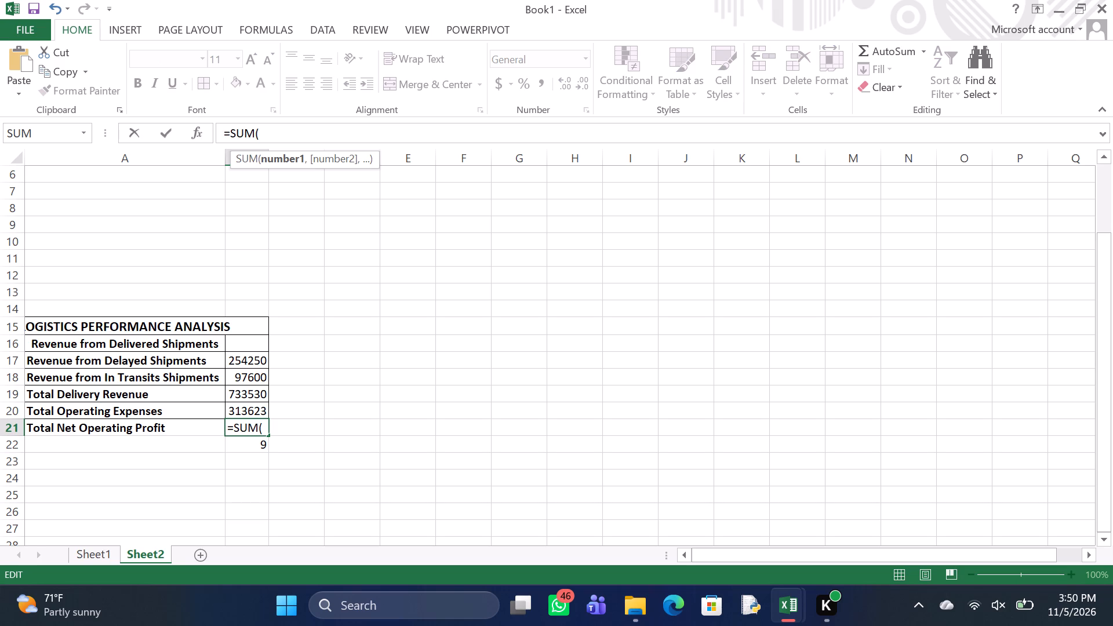
key("s")
type("heet1!")
type("T2")
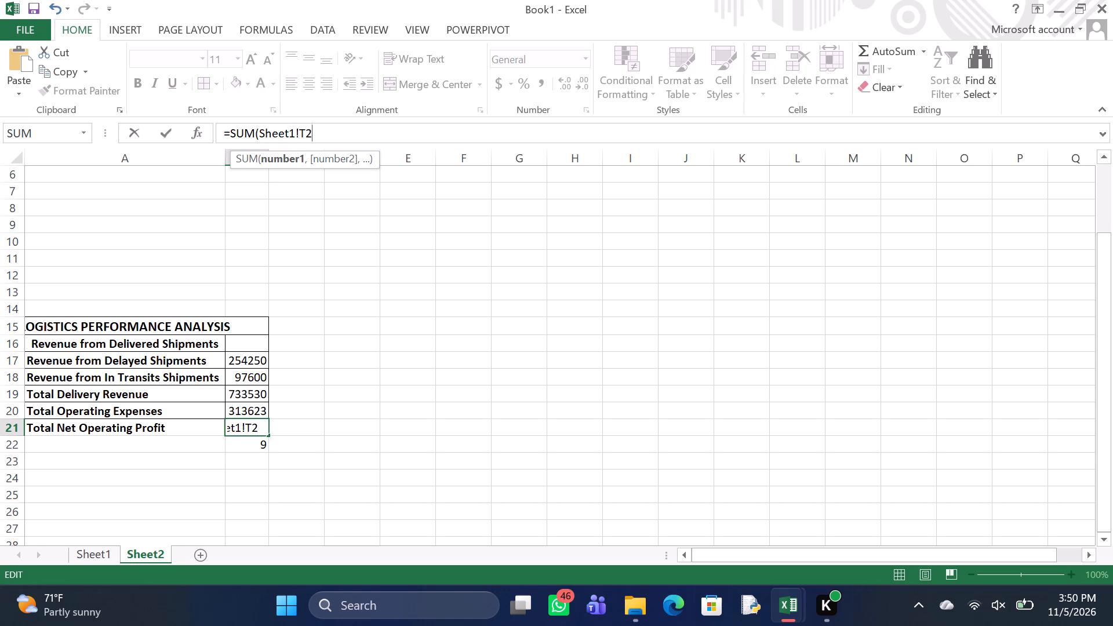
type(":T101")
key("shift+parenright")
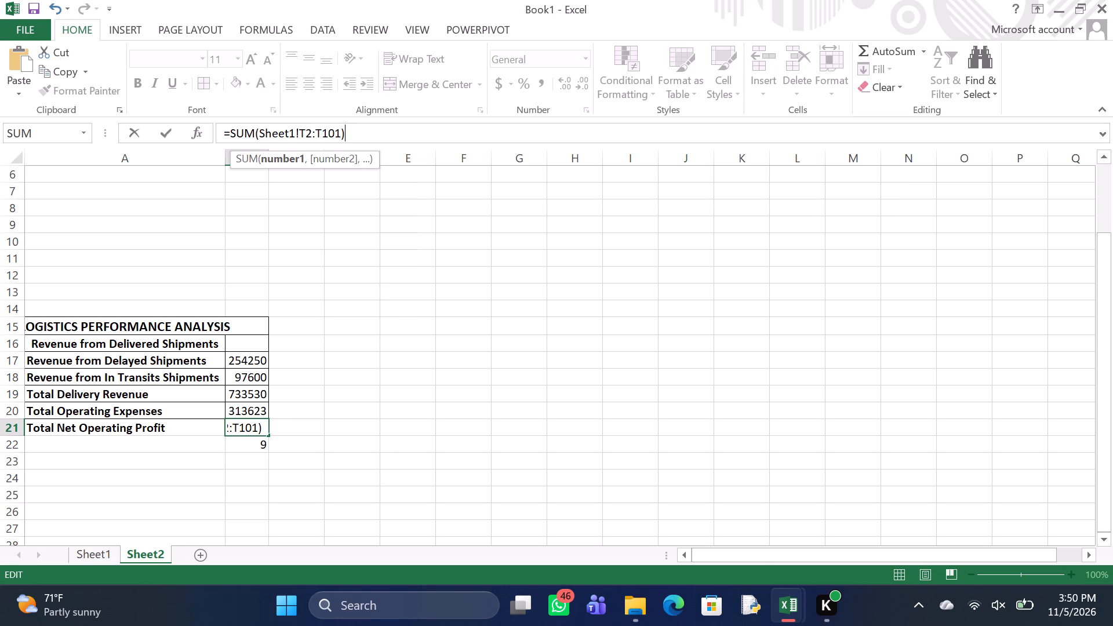
key("Return")
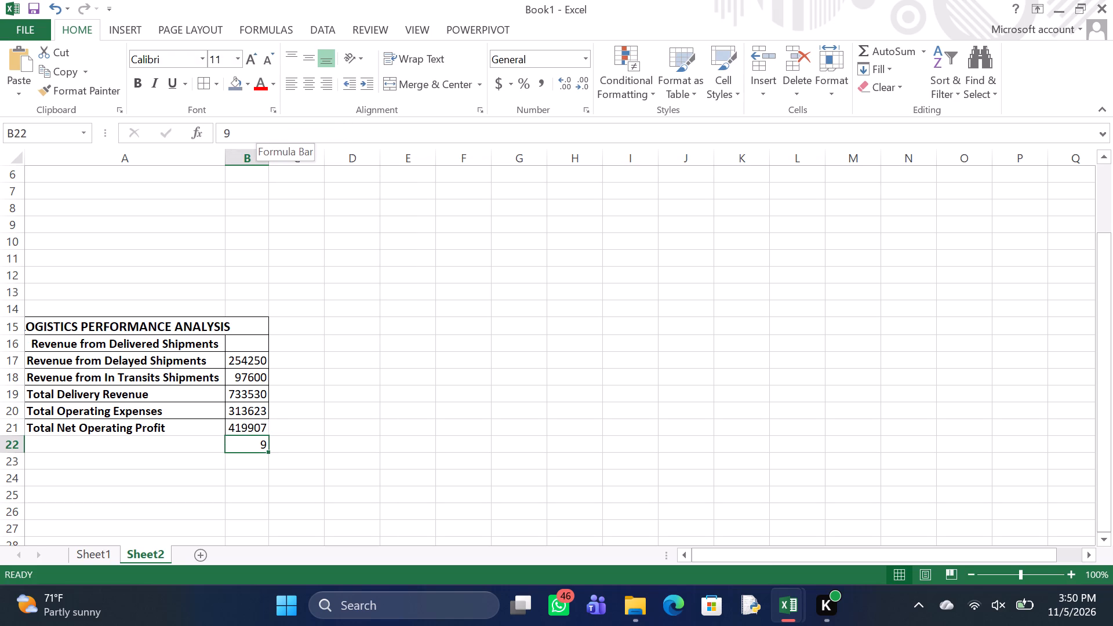
key("Delete")
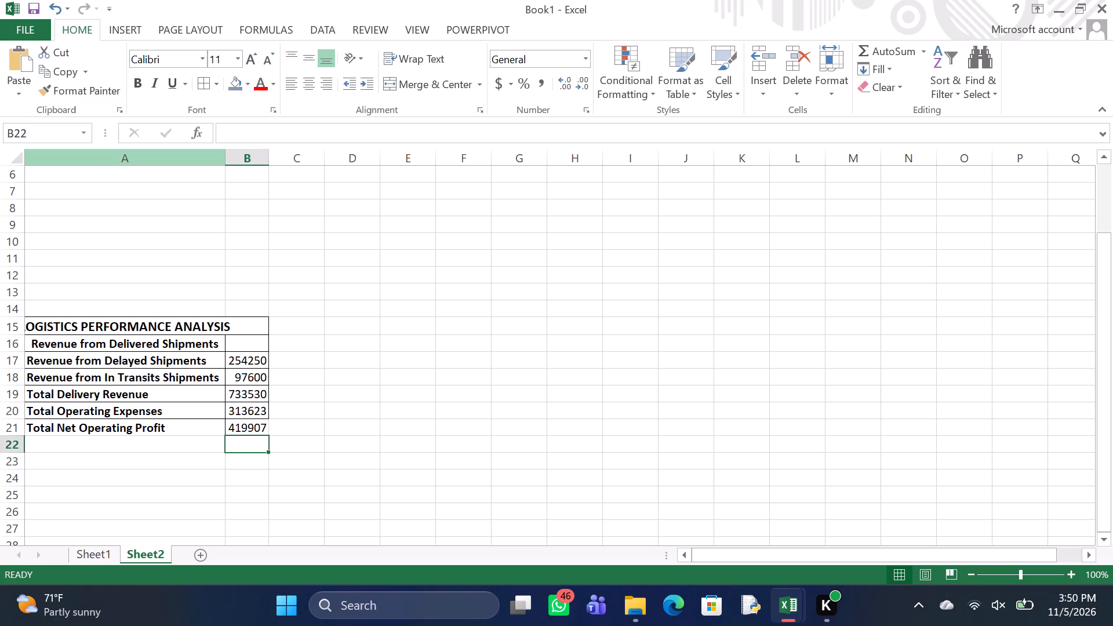
Apply all borders to the Total Net Operating Profit row, range A21:B21.
left_click_drag(105, 430, 133, 430)
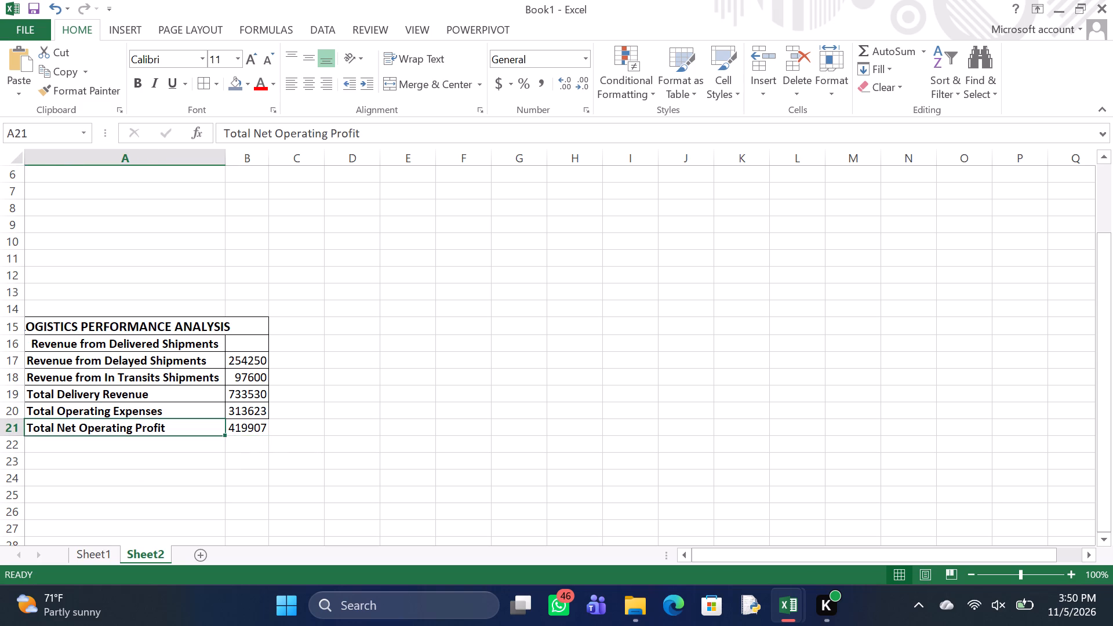
left_click_drag(133, 430, 232, 434)
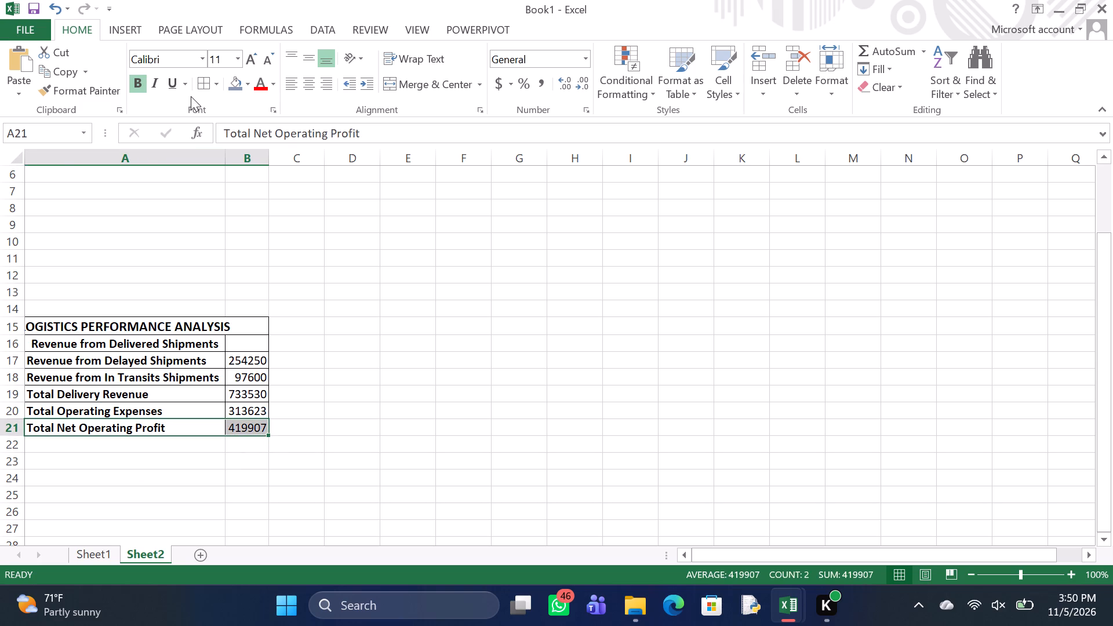
left_click(199, 83)
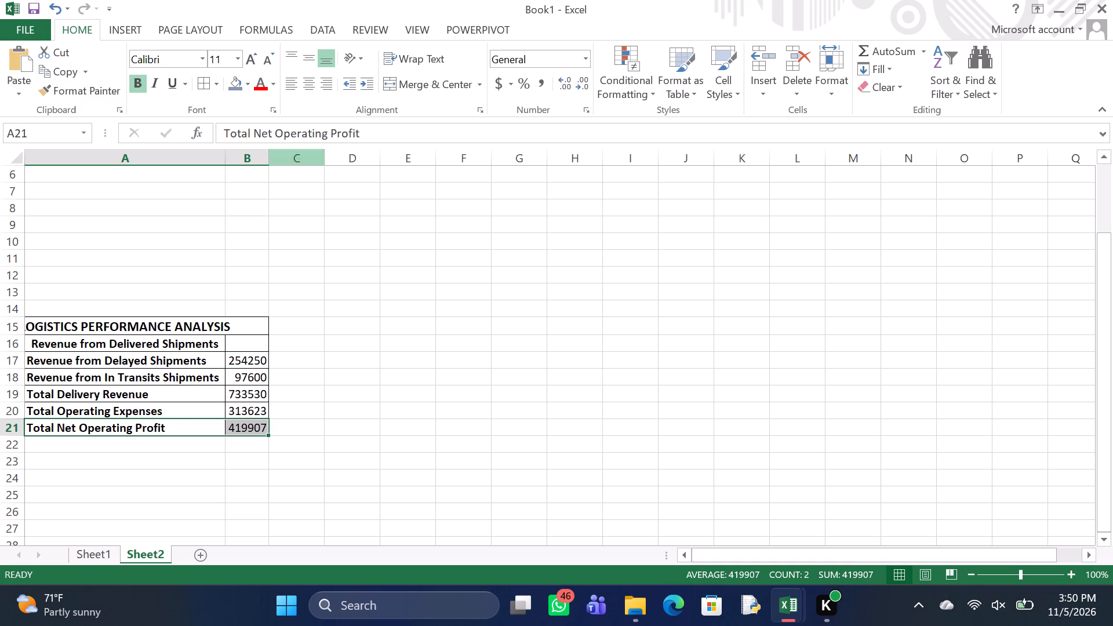
Enter the label Overall Operating Profit Margin in cell A22, below the total net operating profit row.
left_click(148, 439)
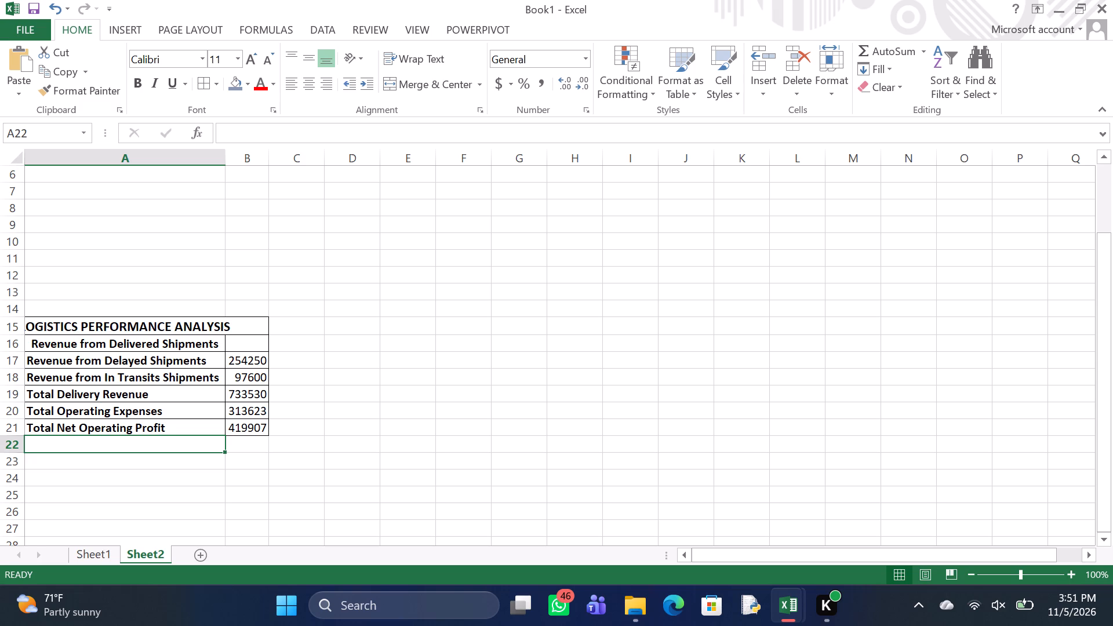
key("u")
type("ver")
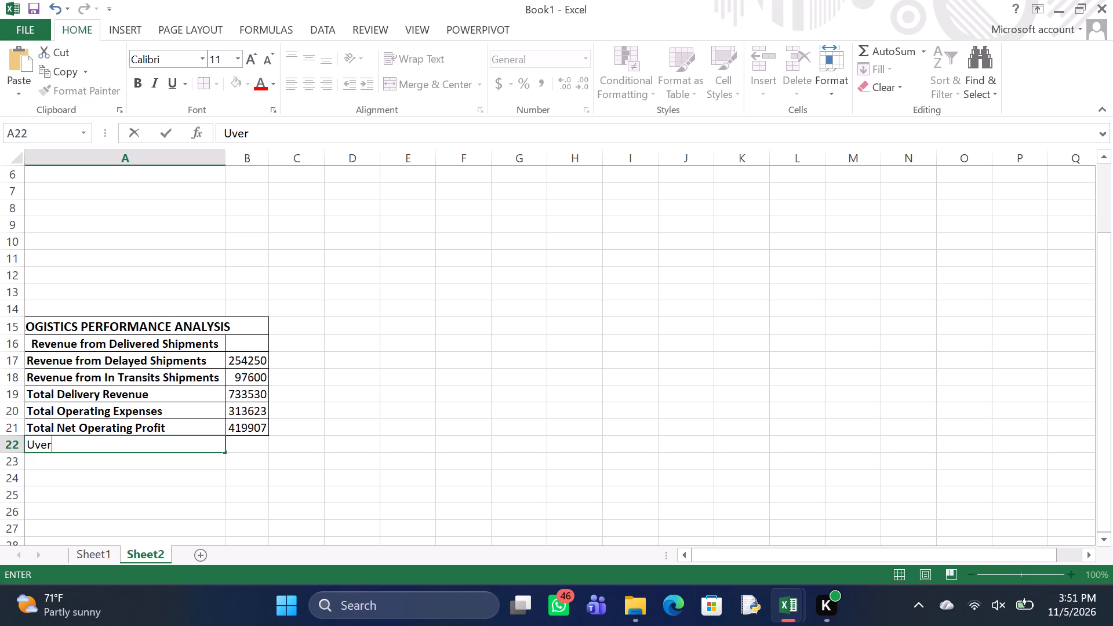
type("ra")
key("BackSpace")
key("BackSpace")
key("BackSpace")
key("BackSpace")
key("BackSpace")
key("BackSpace")
key("BackSpace")
key("BackSpace")
key("BackSpace")
key("BackSpace")
key("BackSpace")
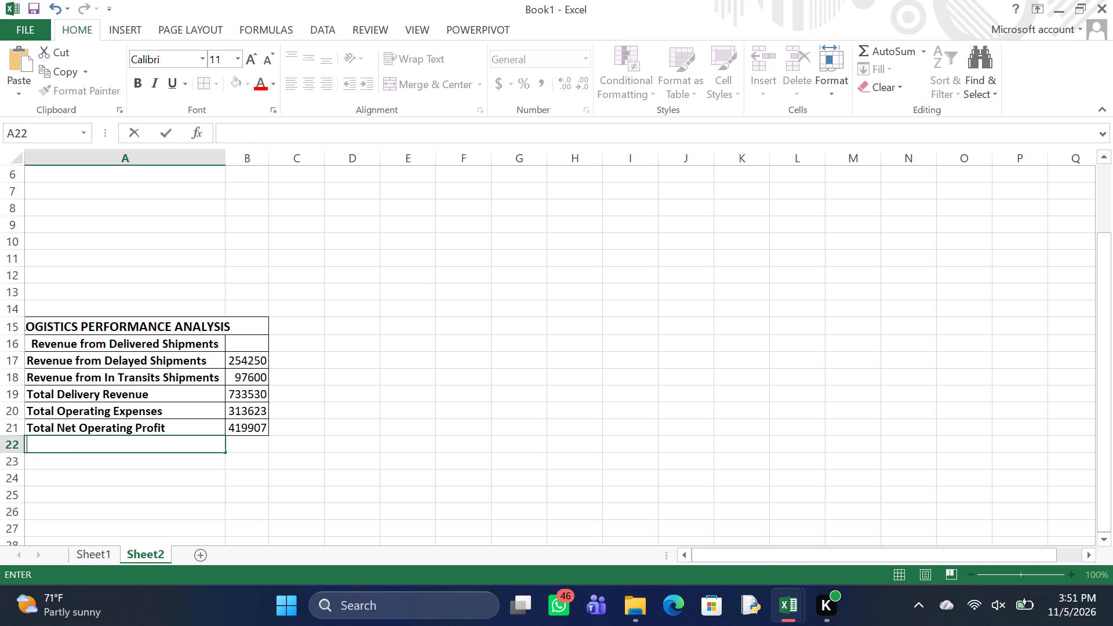
key("o")
type("verall")
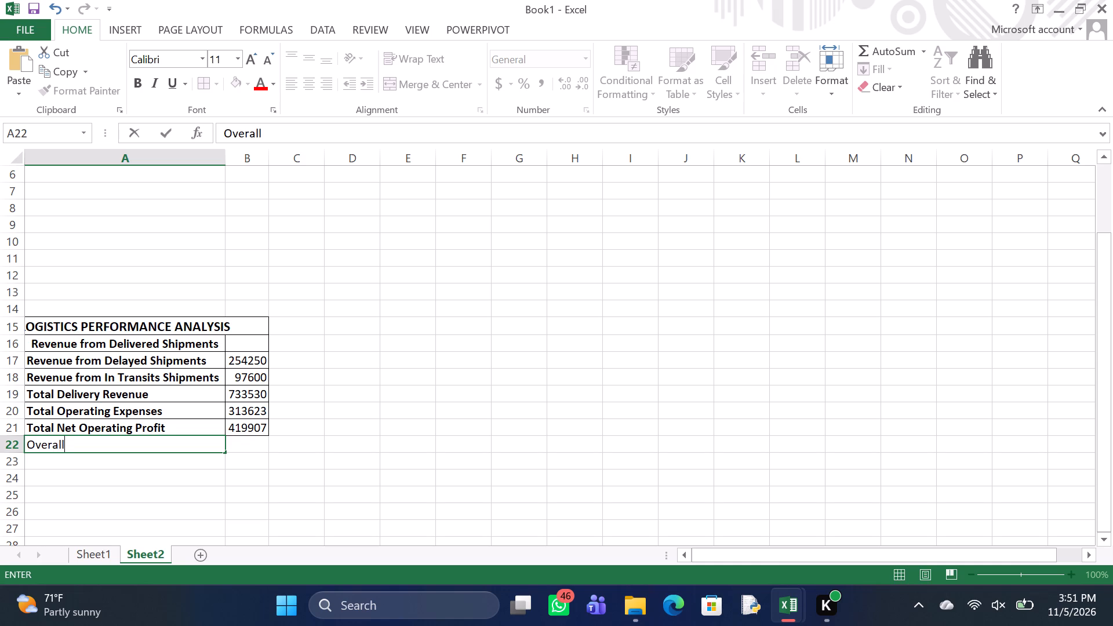
key("space")
key("o")
type("perating")
key("space")
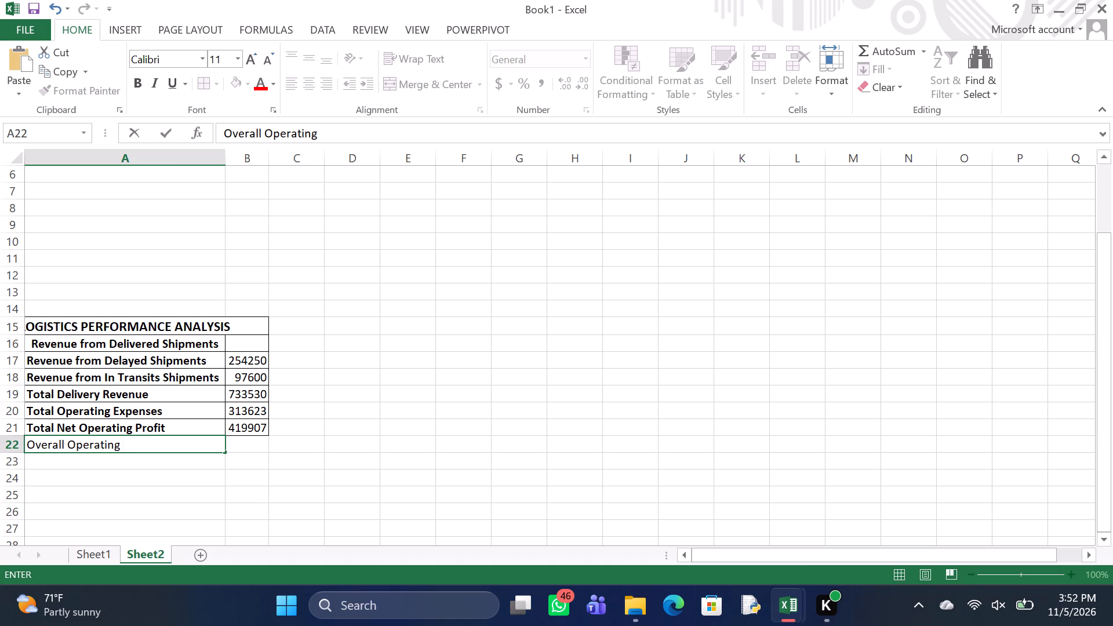
key("p")
type("rofit")
key("space")
key("m")
key("r")
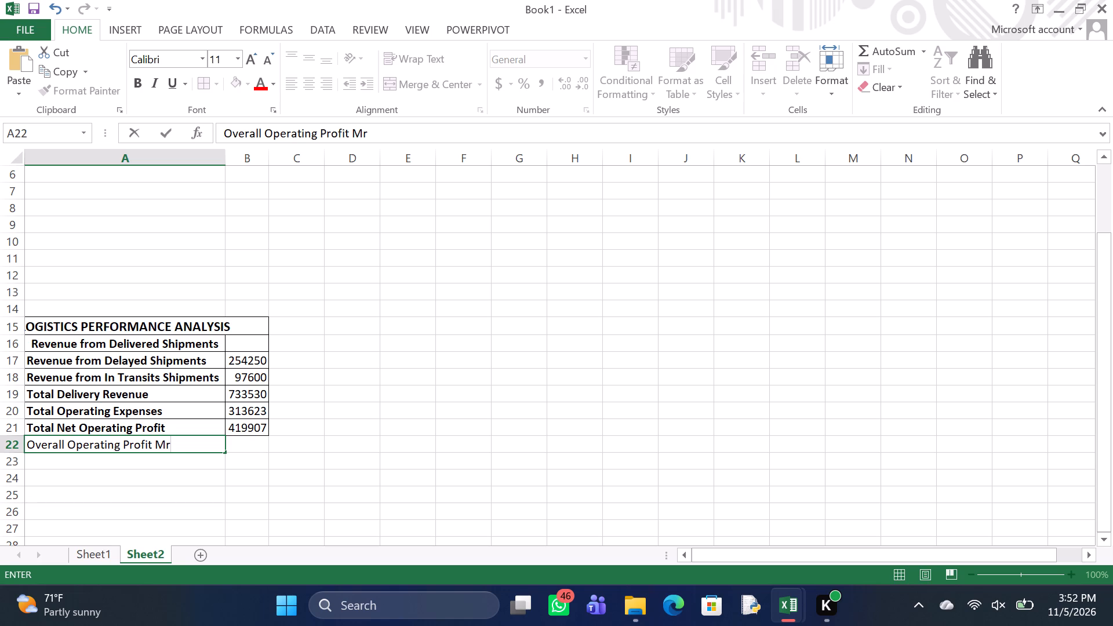
key("g")
key("BackSpace")
key("BackSpace")
type("arg")
type("in")
key("Return")
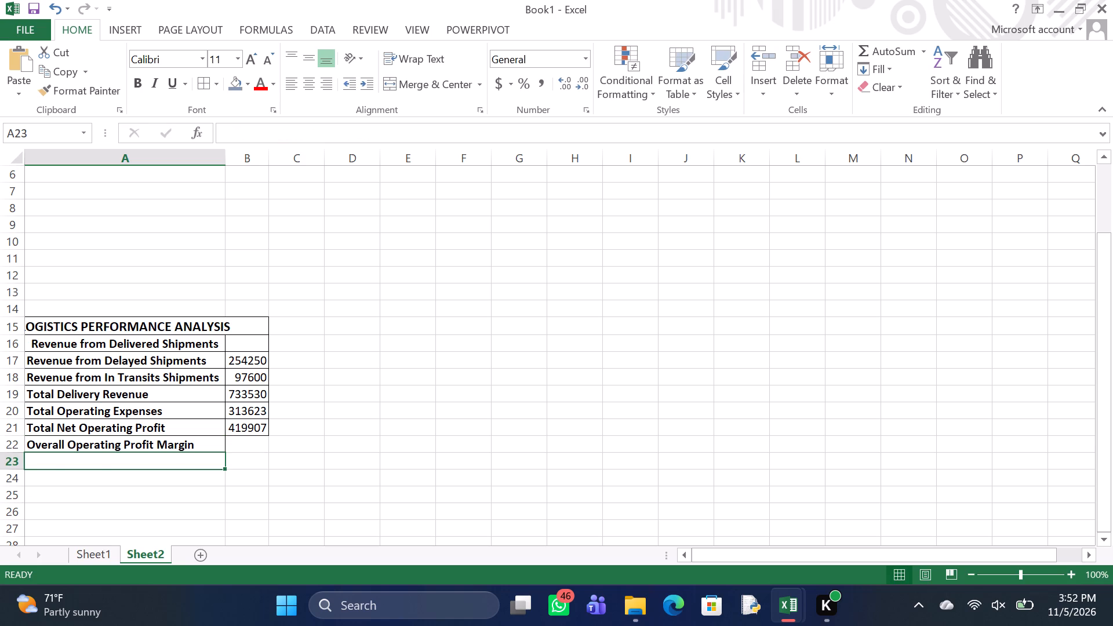
Calculate the overall operating profit margin in cell B22 with the formula =IFERROR(B21/B19,0).
left_click(258, 443)
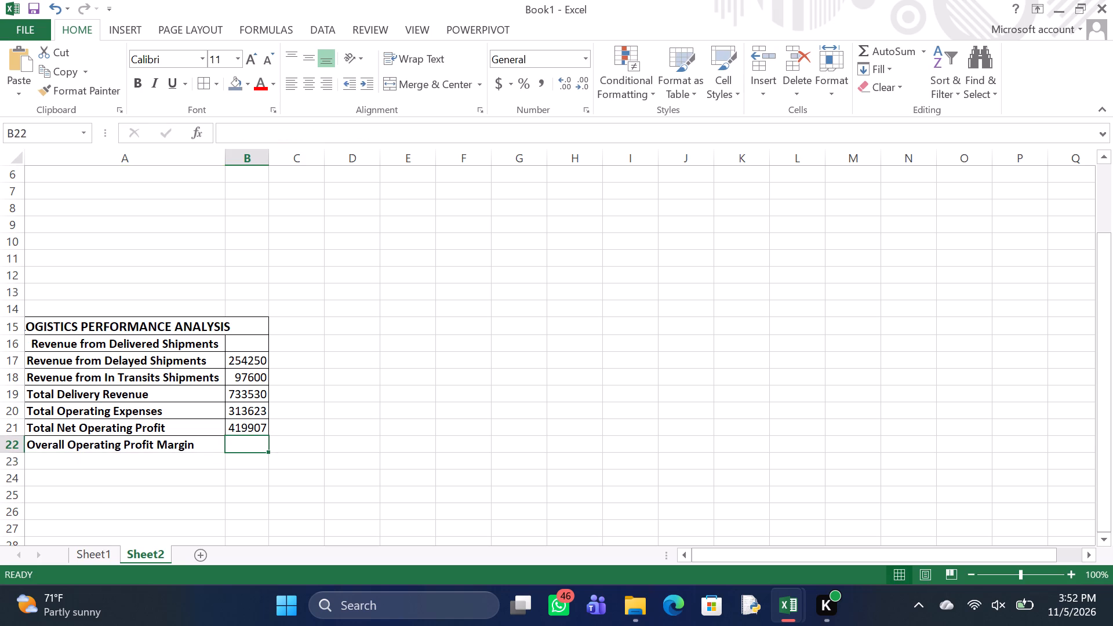
key("equal")
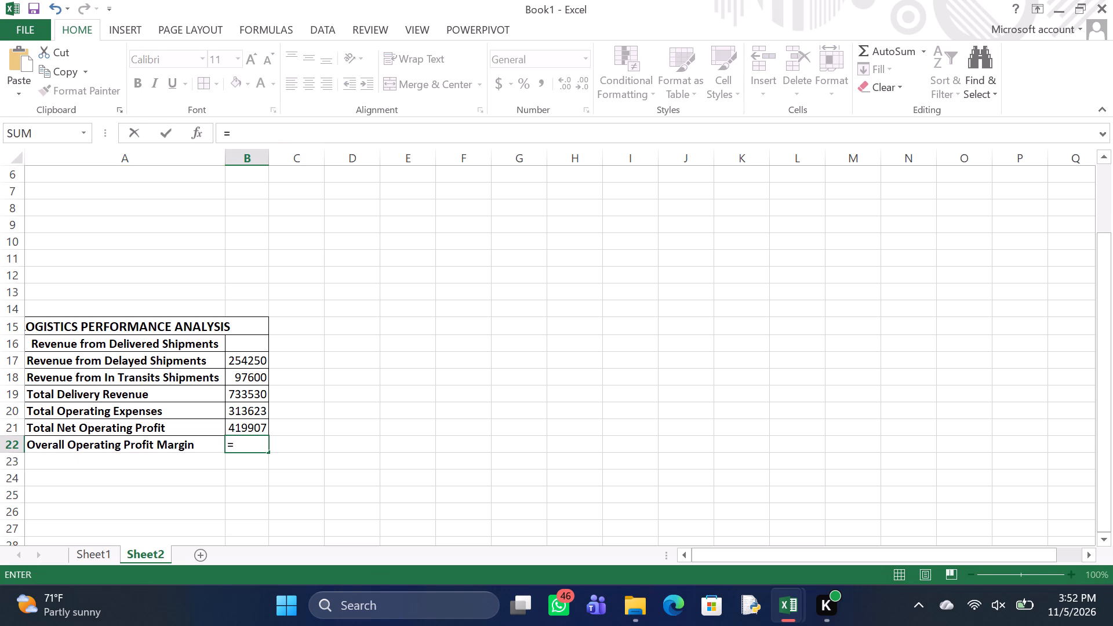
type("IFERR")
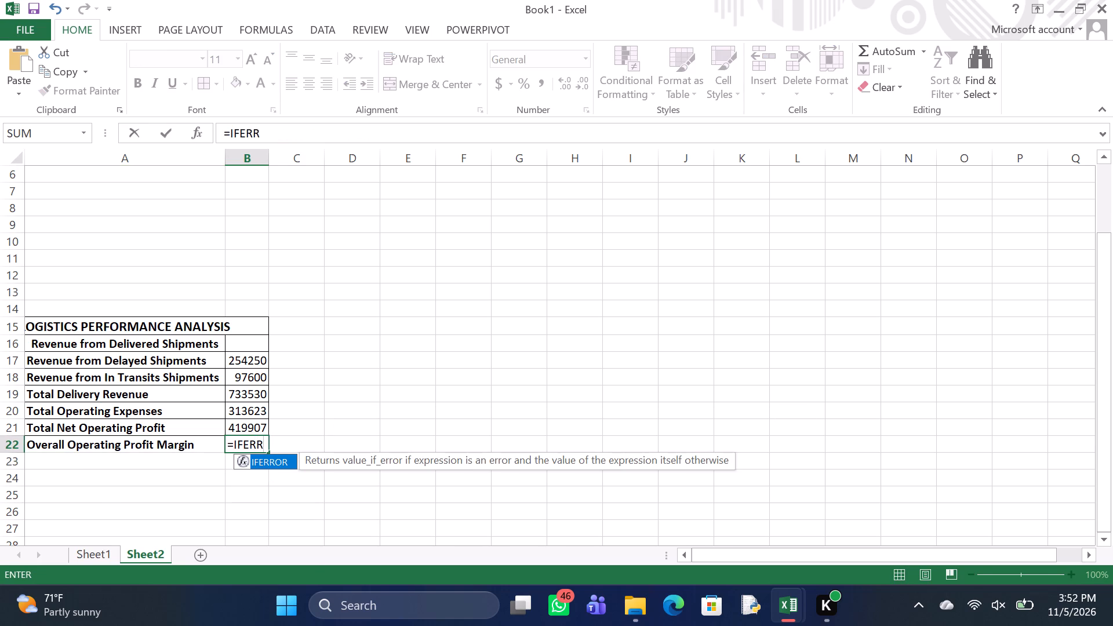
type("OR")
key("shift+parenleft")
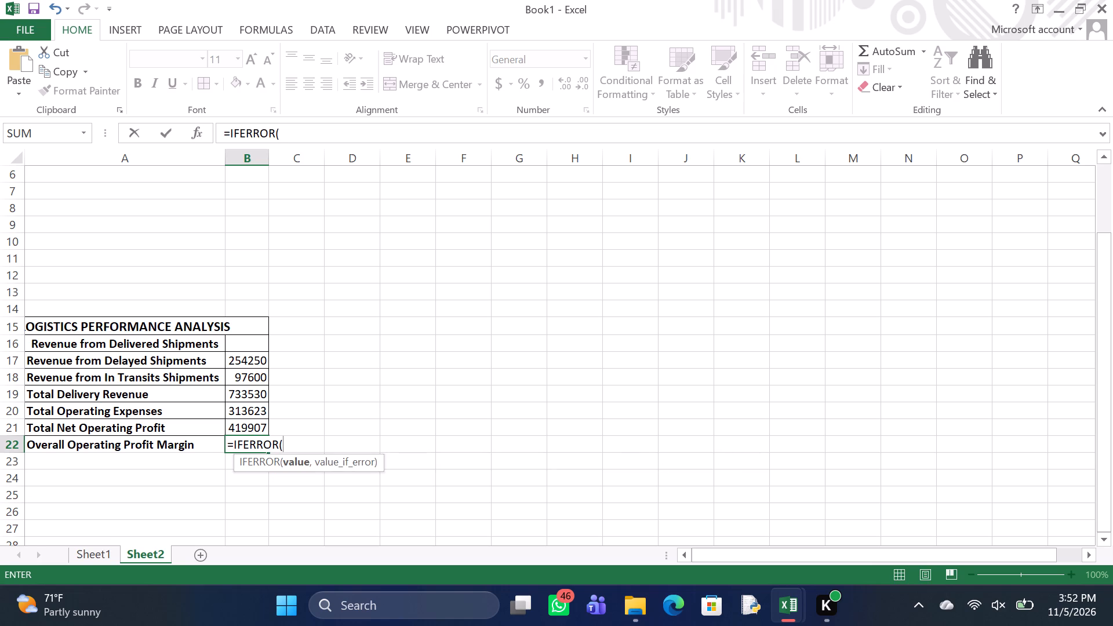
type("B21/B")
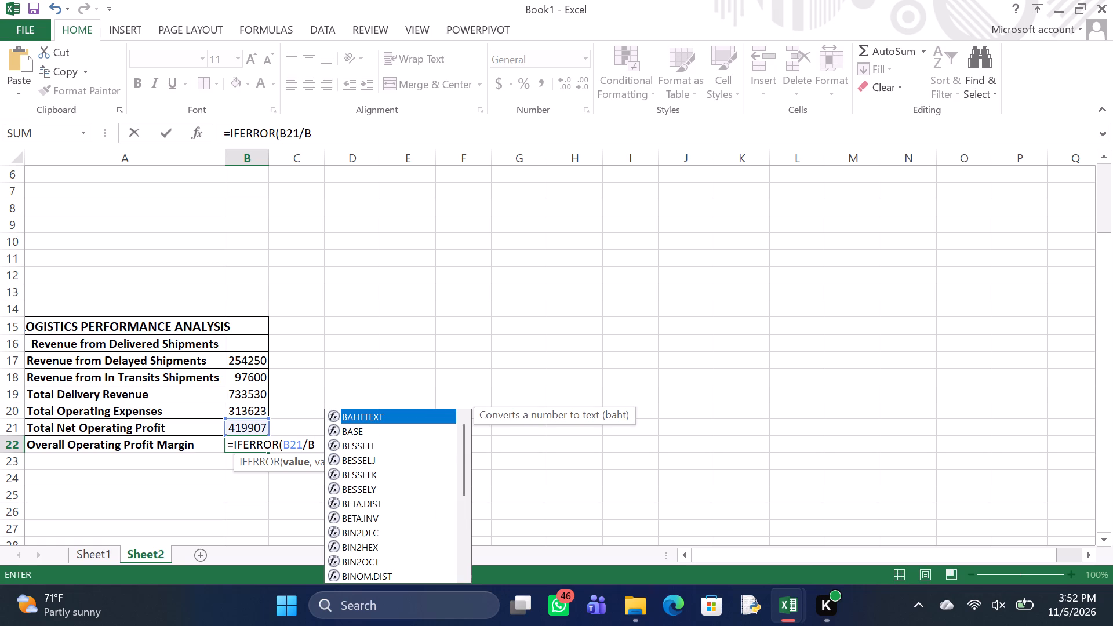
key("1")
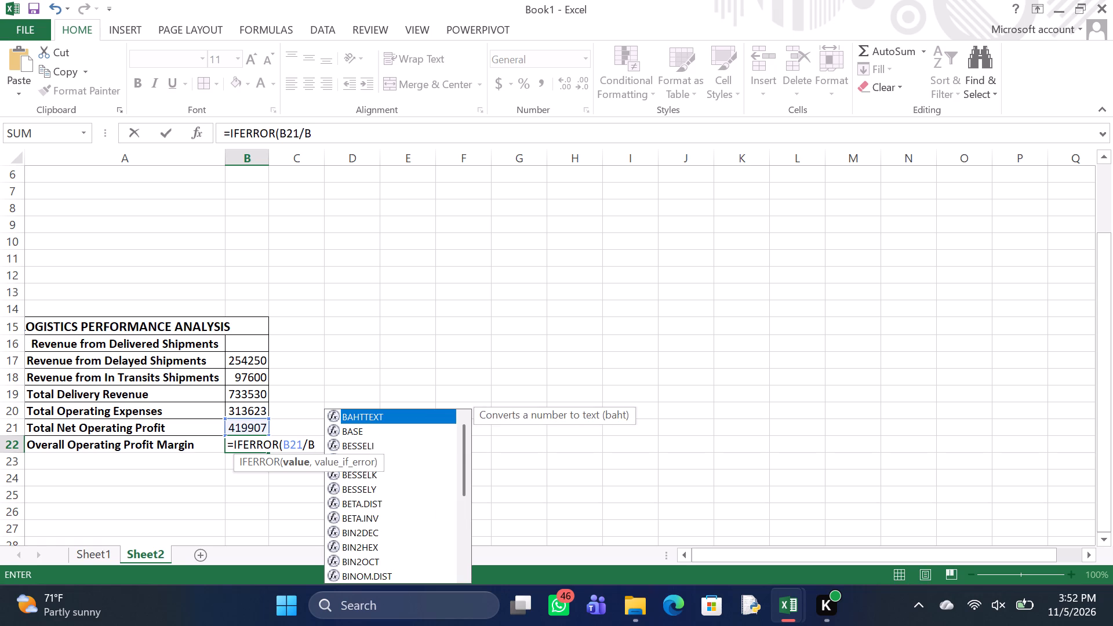
key("9")
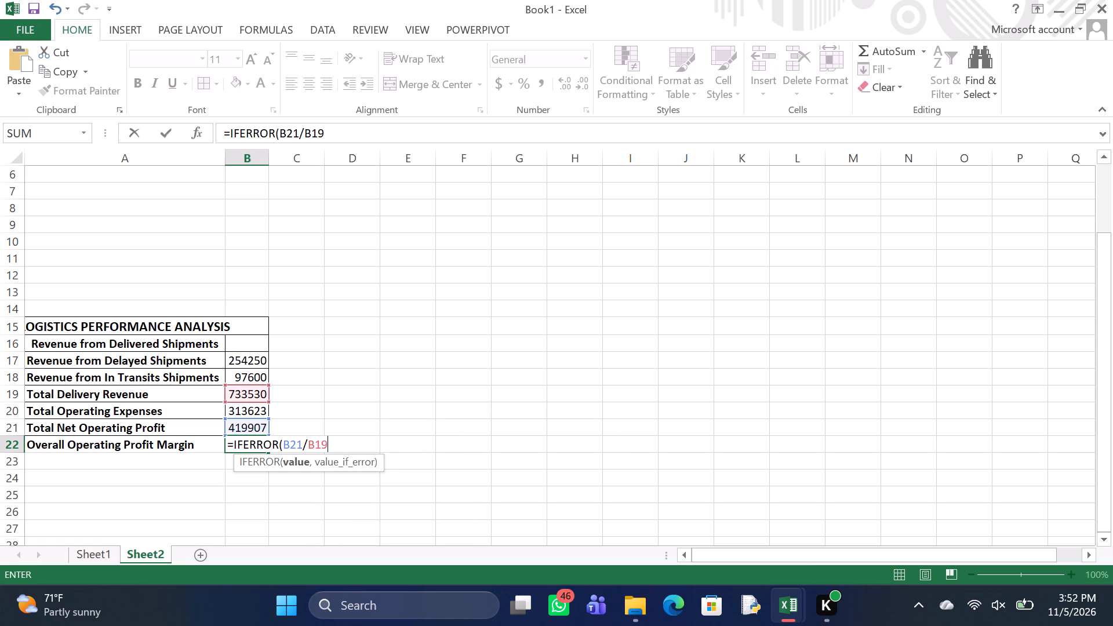
type(",0")
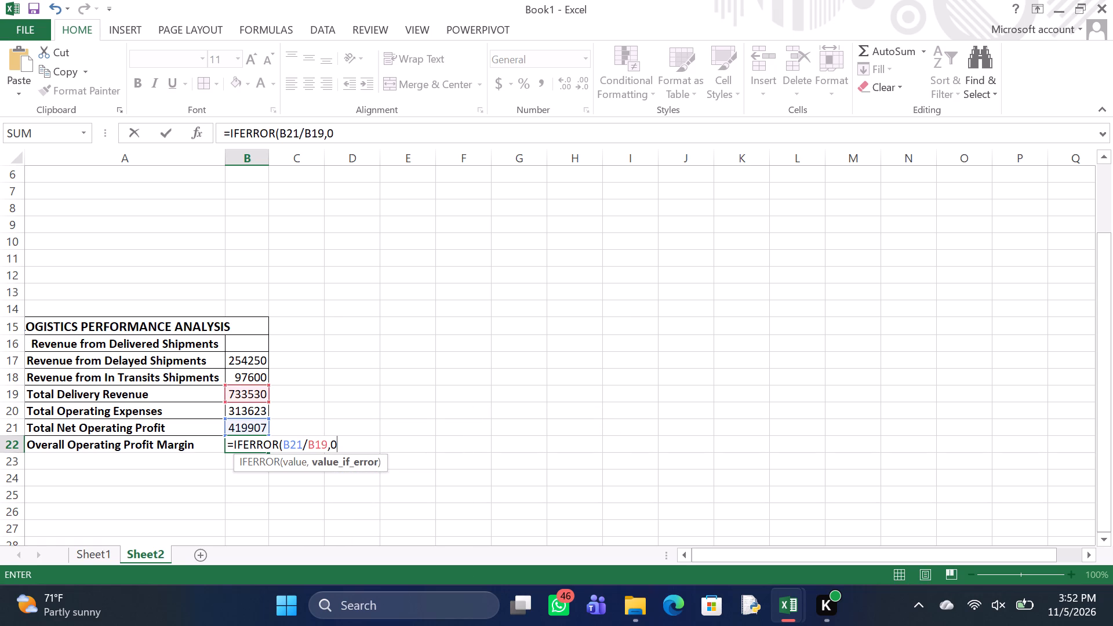
key("shift+parenright")
key("Return")
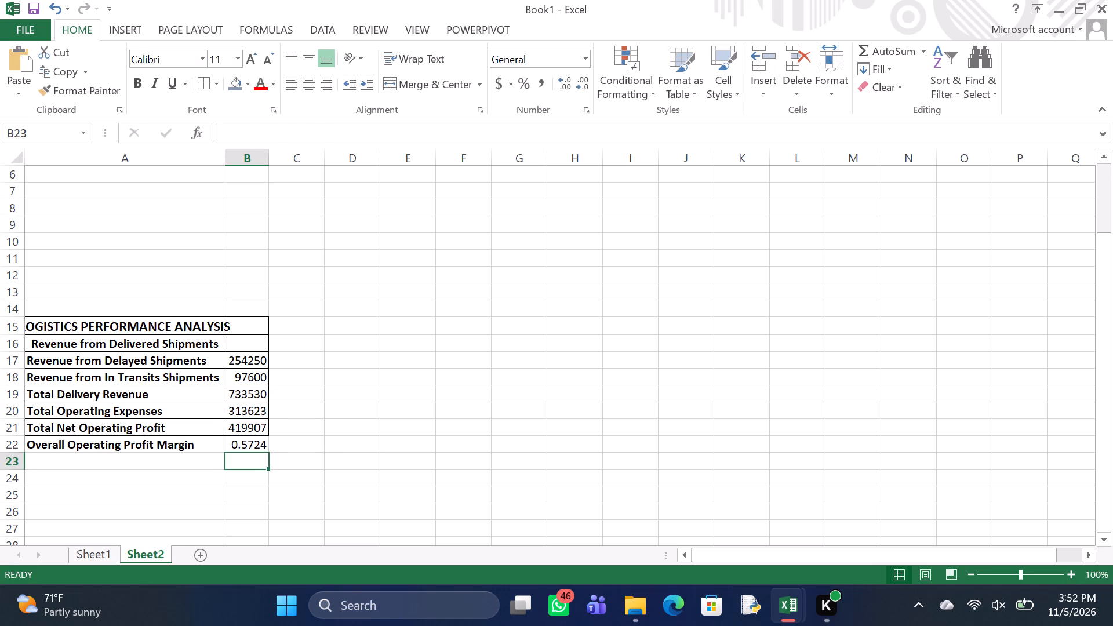
Format the overall operating profit margin in cell B22 as a percentage with two decimal places.
left_click(258, 443)
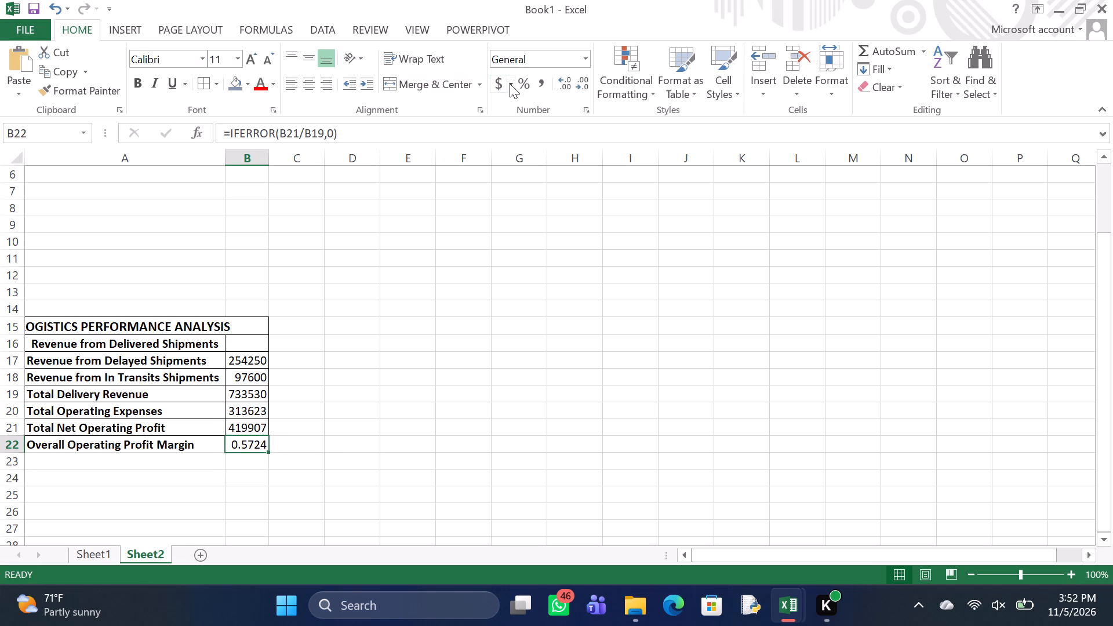
left_click(522, 83)
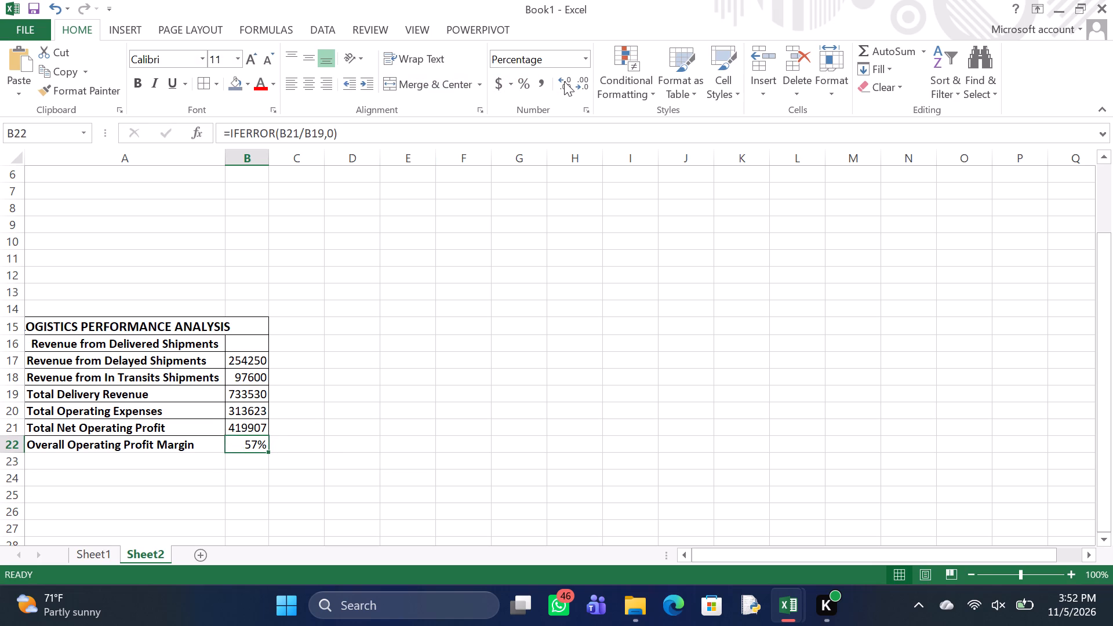
left_click(563, 81)
left_click(563, 81)
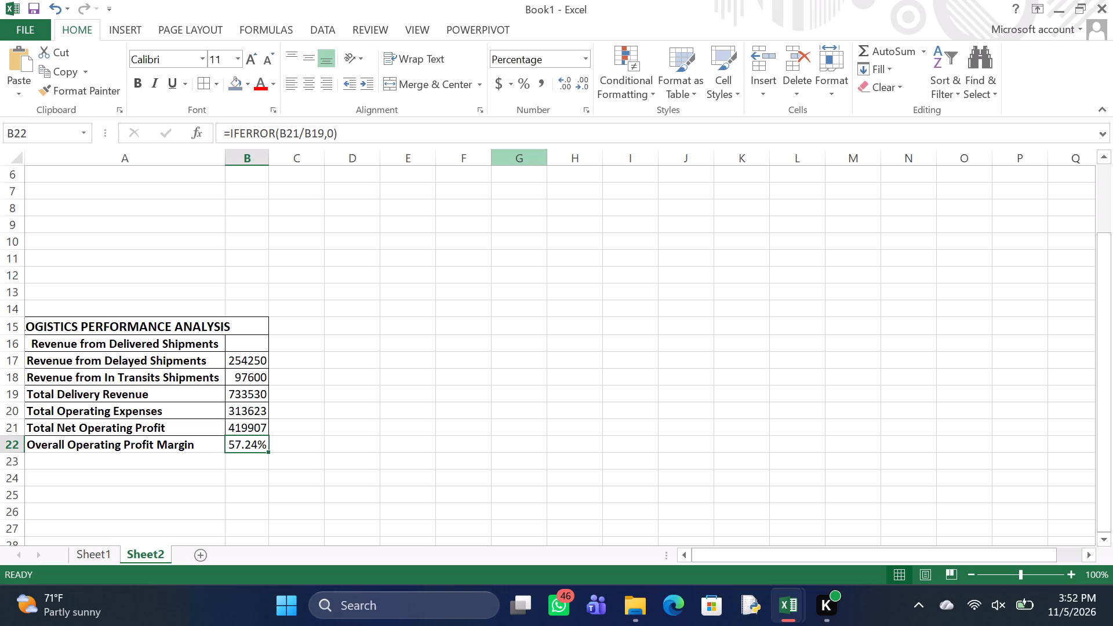
Apply all borders to the Overall Operating Profit Margin row, range A22:B22.
left_click_drag(240, 447, 187, 449)
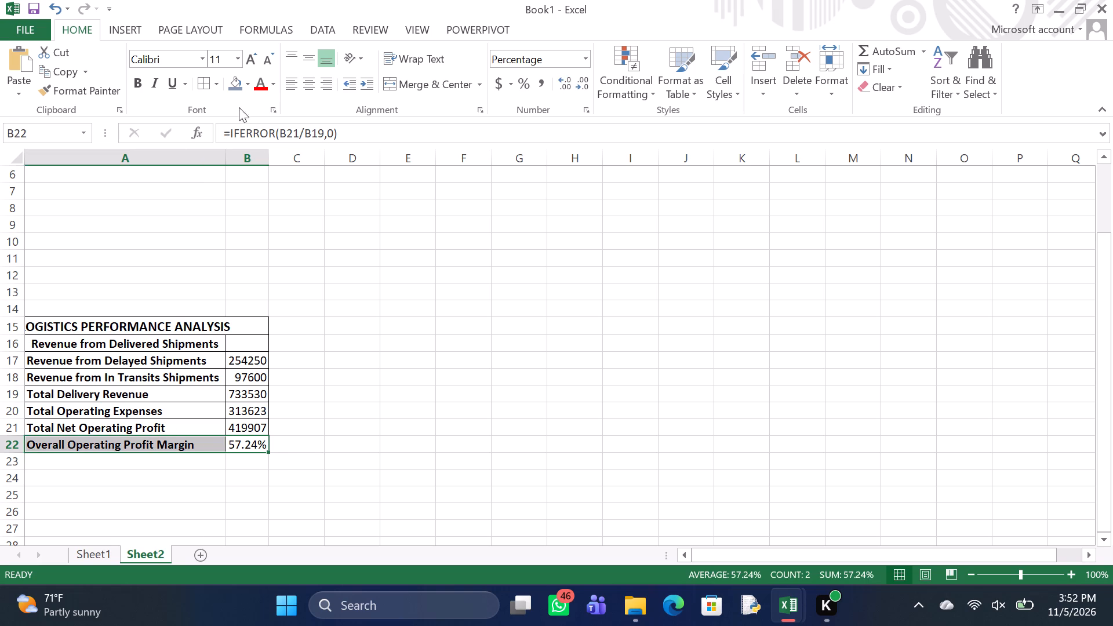
left_click(201, 84)
Enter the label On Time Delivery Rate in cell A23, below the overall operating profit margin row.
scroll(104, 460, "down", 2)
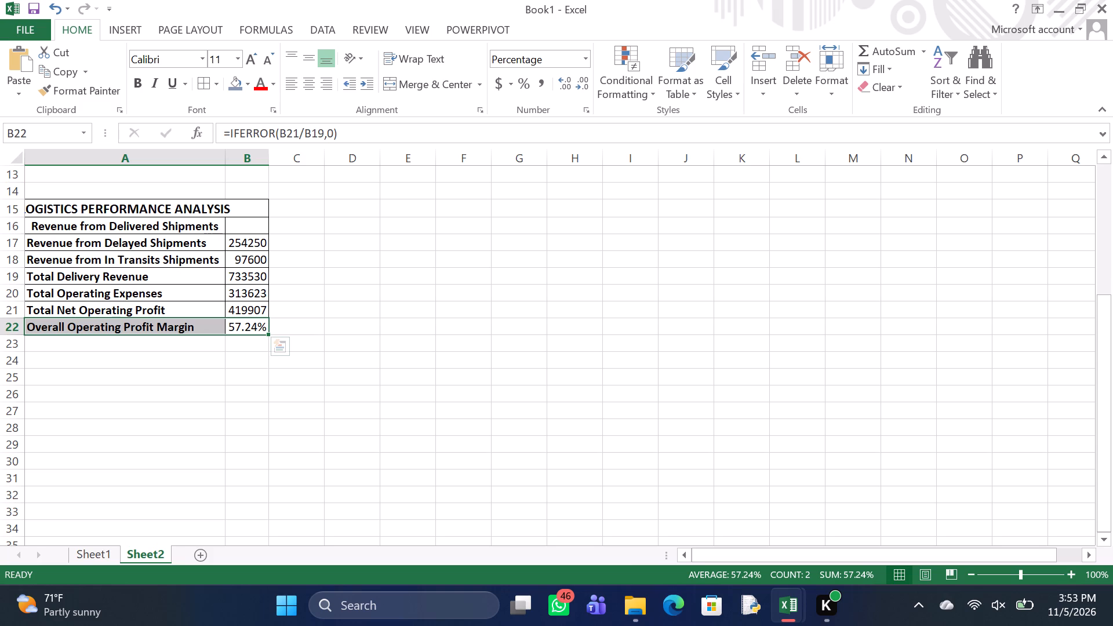
left_click(66, 341)
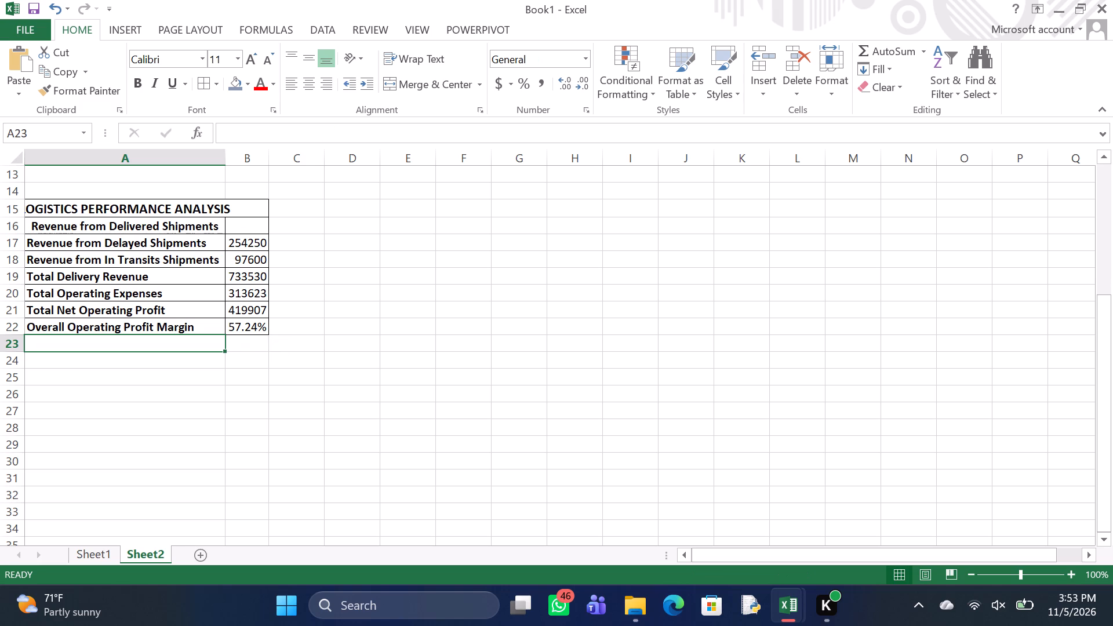
key("o")
type("n")
key("space")
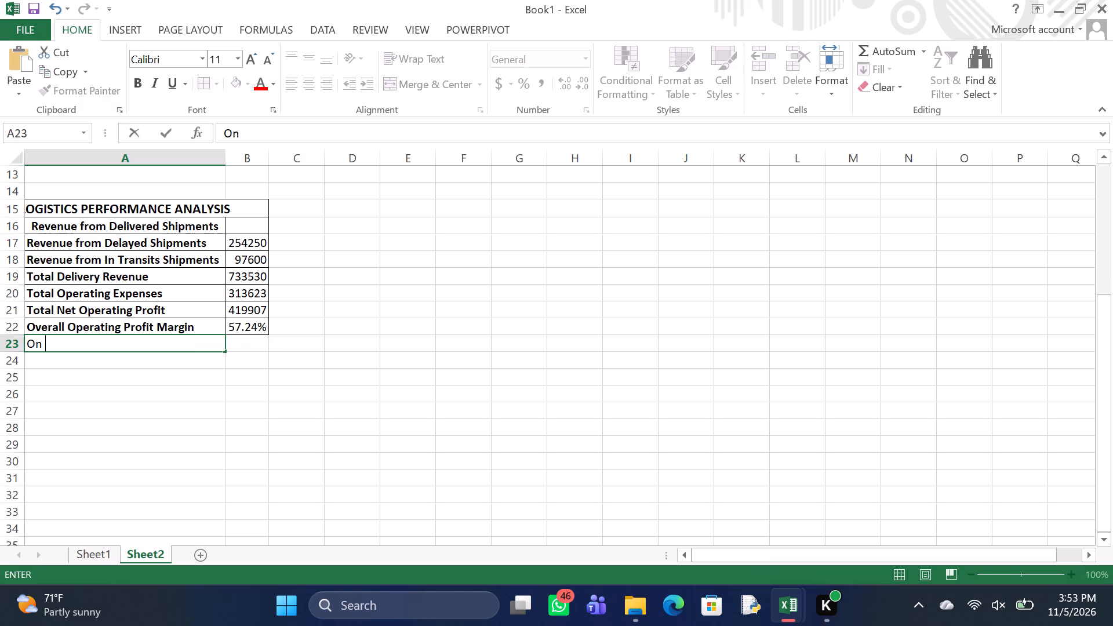
key("t")
type("ime")
key("space")
key("d")
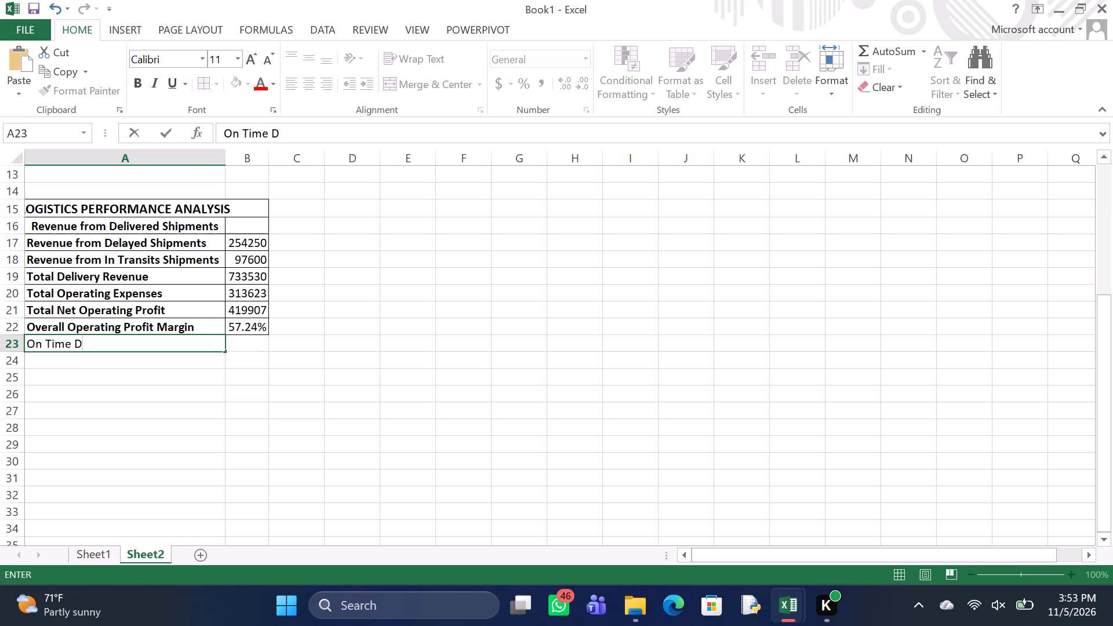
type("elivery")
key("space")
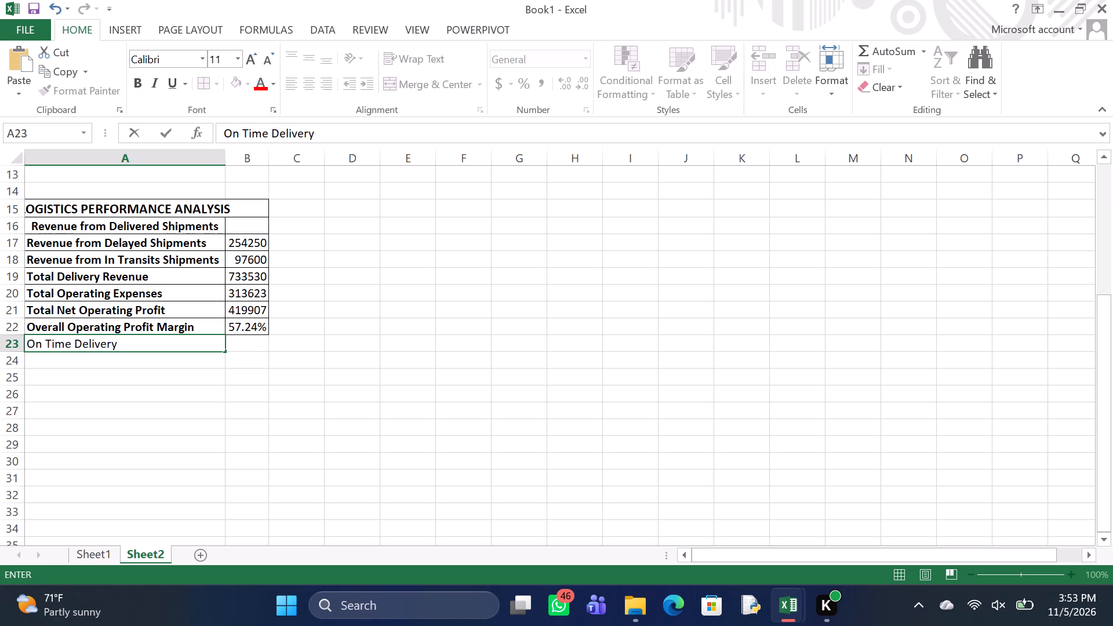
key("r")
type("ate")
key("Return")
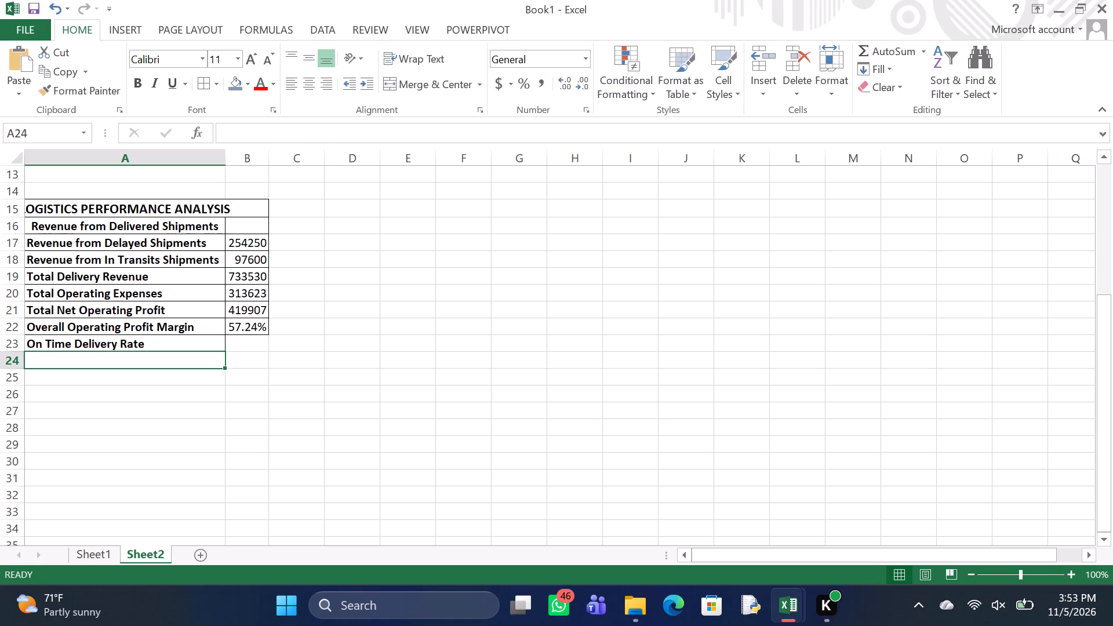
Begin the on-time delivery rate formula in cell B23 with the numerator =IFERROR(COUNTIF(Sheet1!M2:M101,"Delivered").
left_click(252, 343)
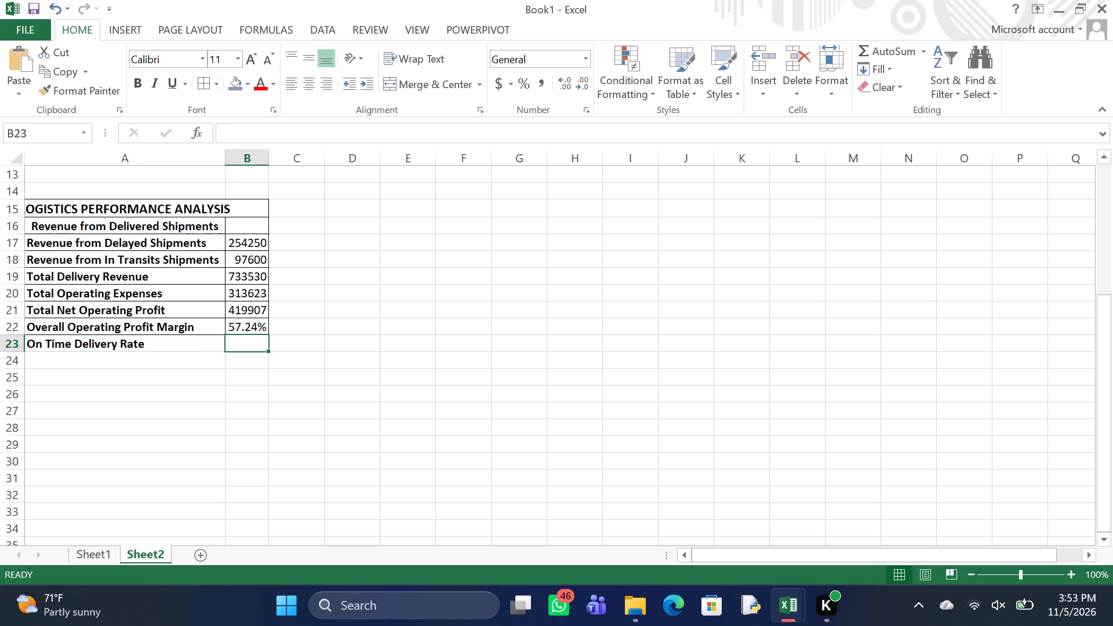
key("equal")
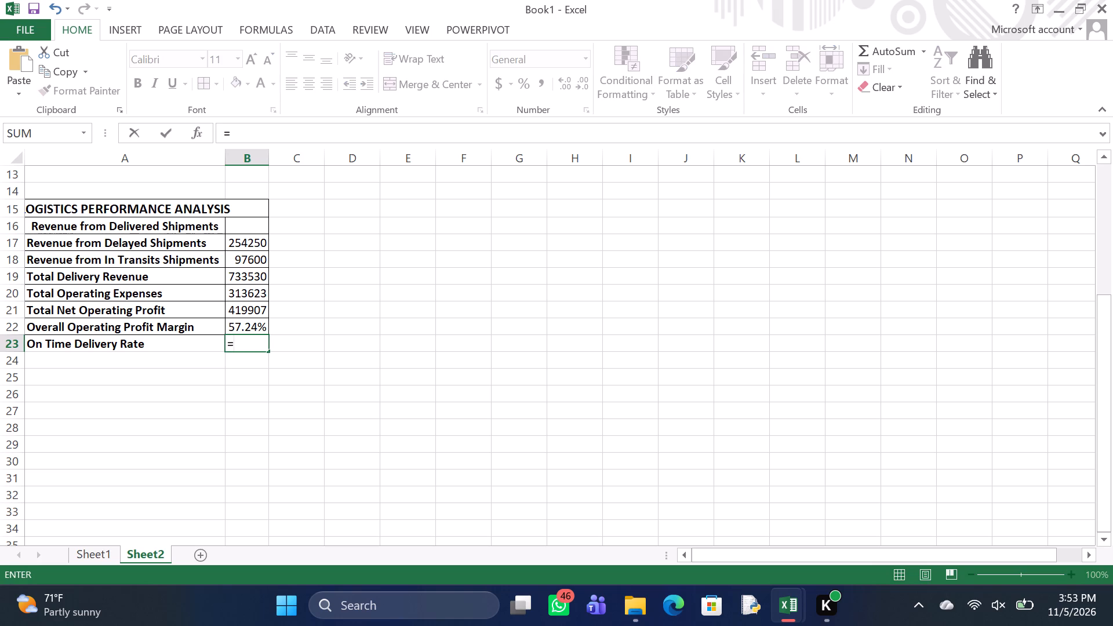
type("IFERROR")
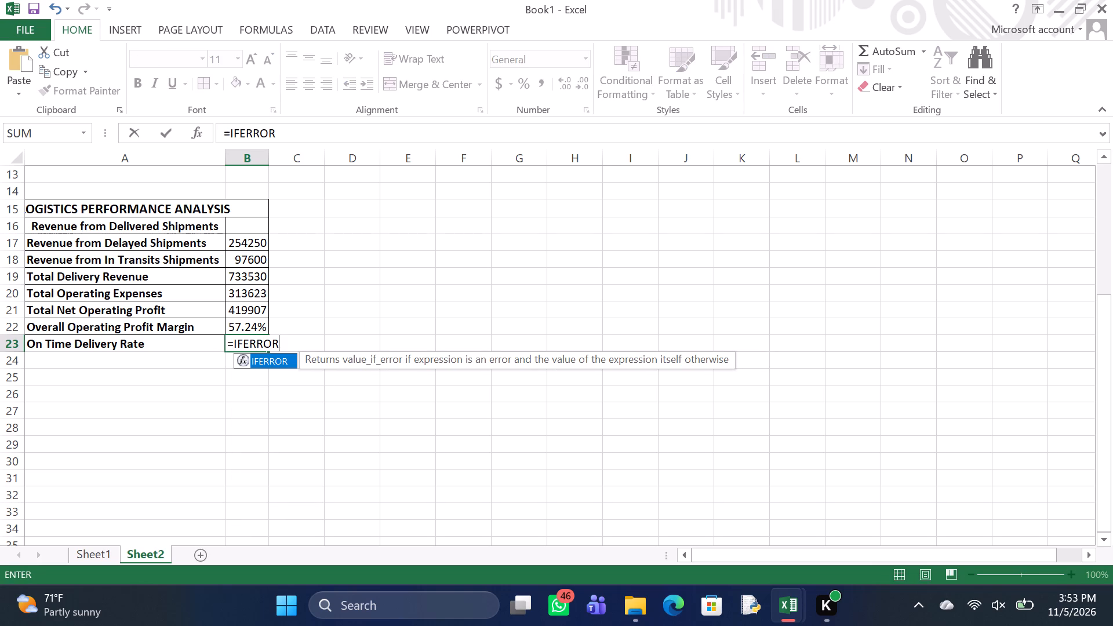
key("shift+parenleft")
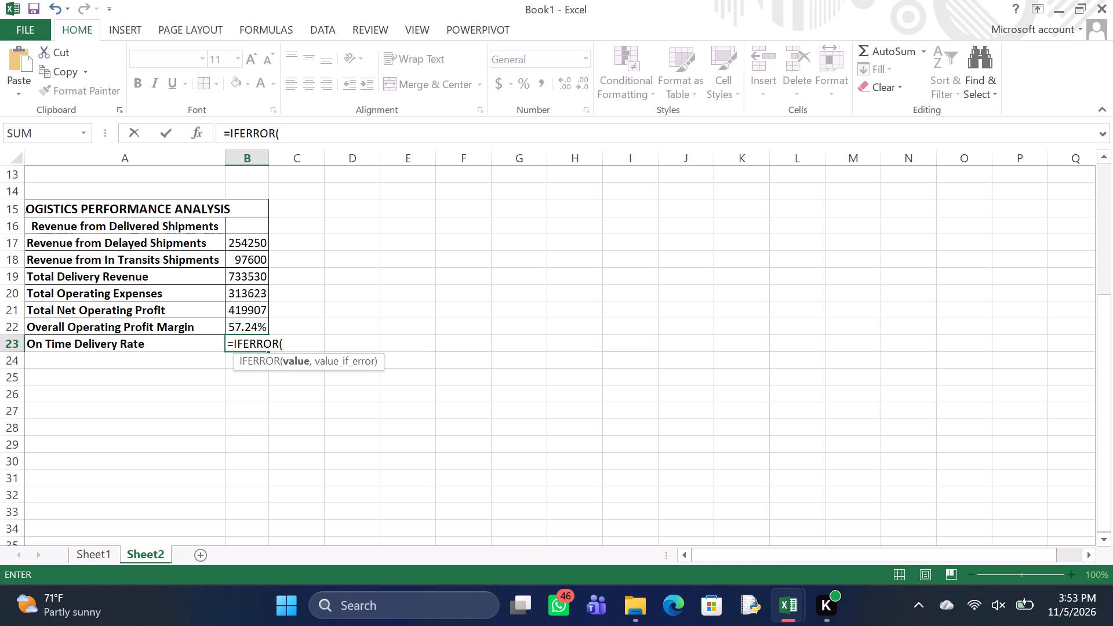
type("COUNTI")
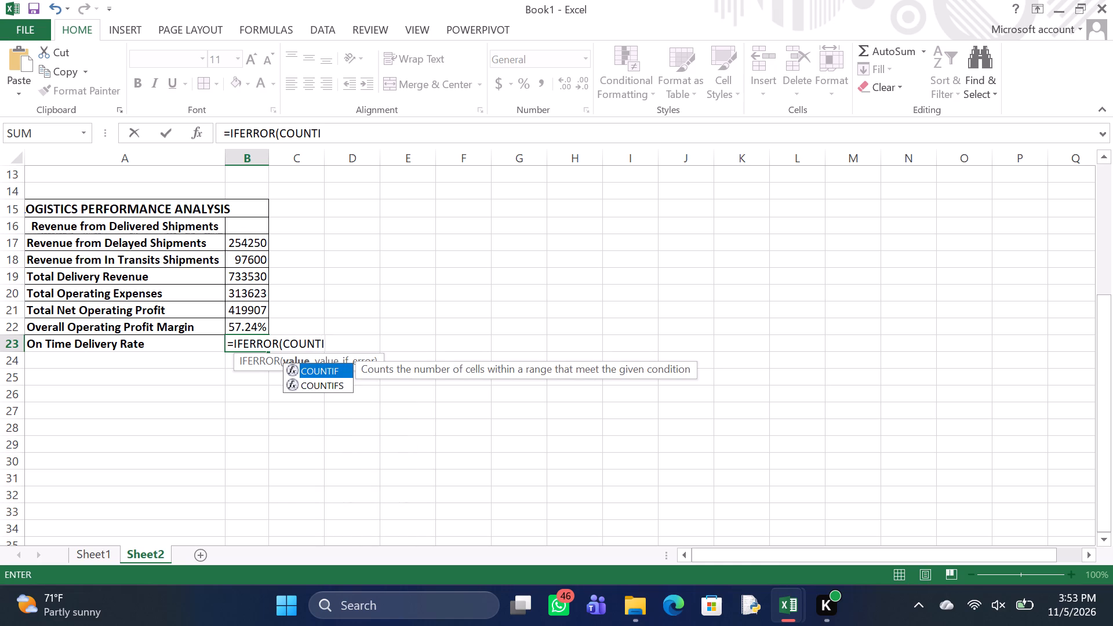
key("f")
key("shift+parenleft")
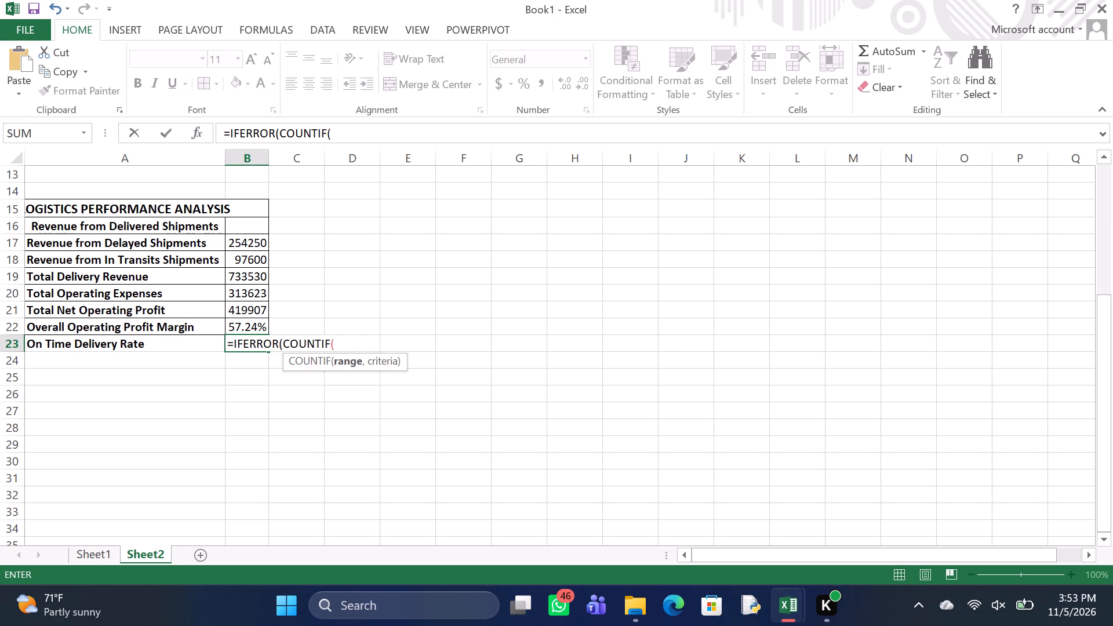
key("s")
key("h")
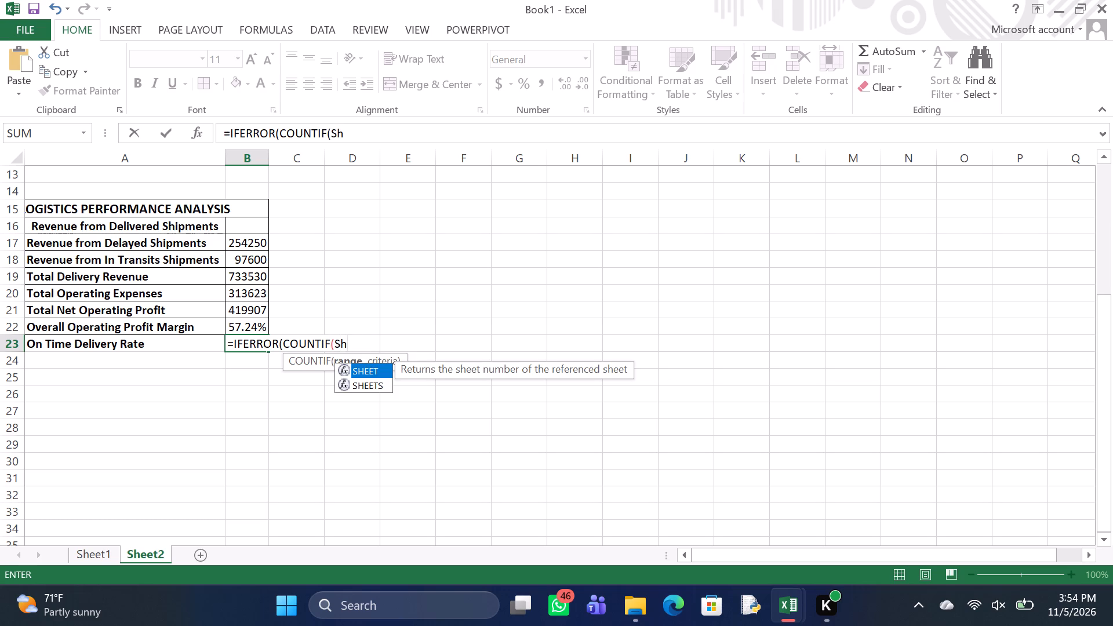
type("eet1")
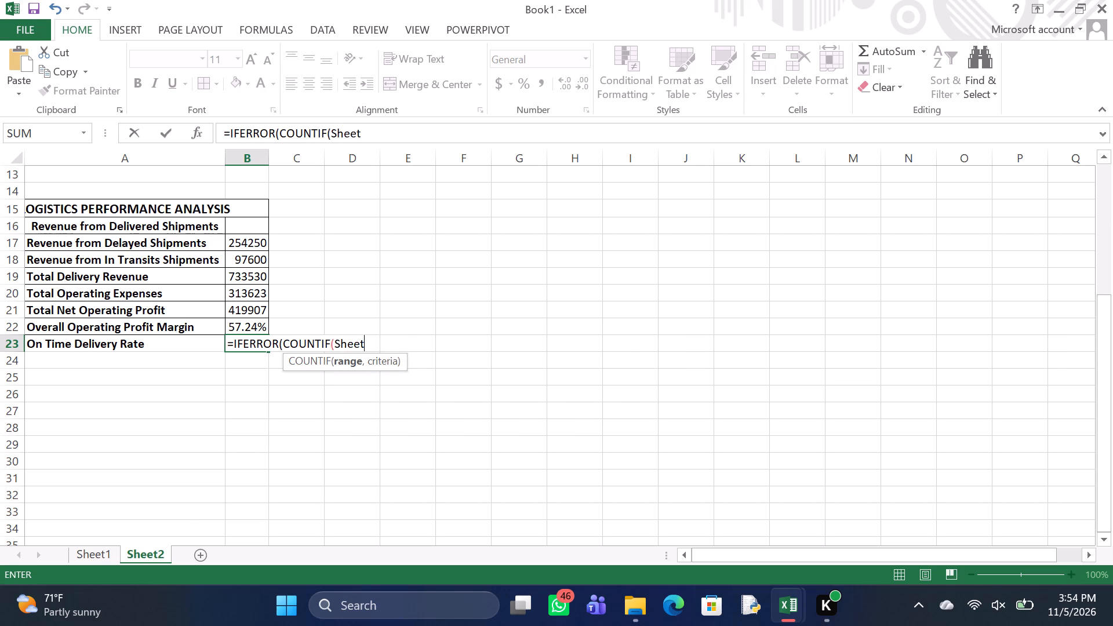
key("shift+exclam")
type("M2")
type(":M1")
type("01")
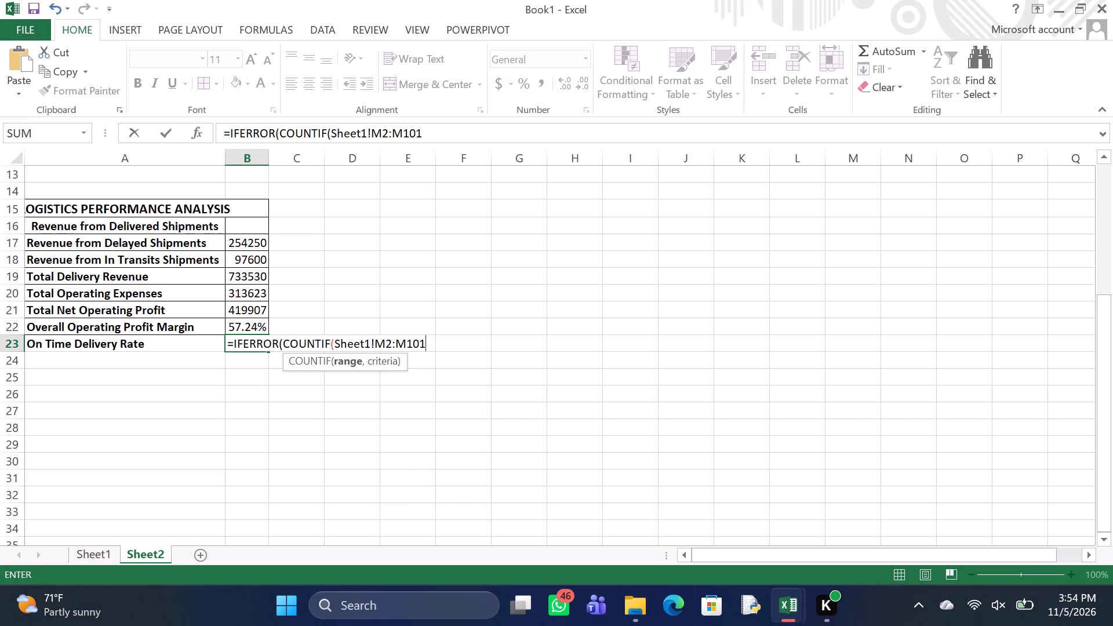
key("comma")
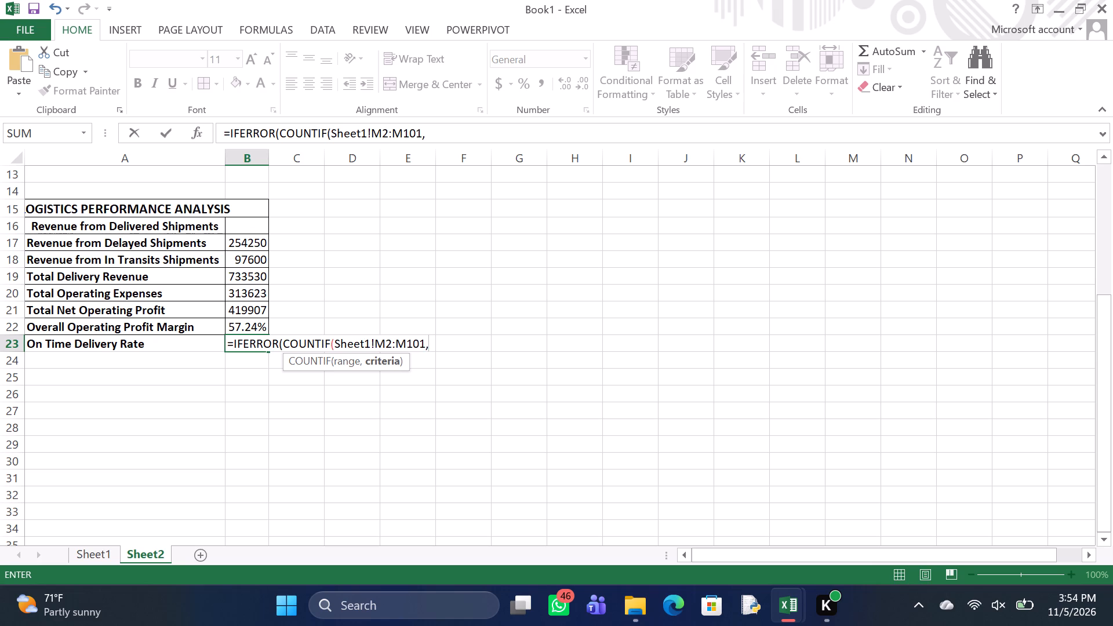
key("shift+quotedbl")
key("d")
type("eliverd")
key("BackSpace")
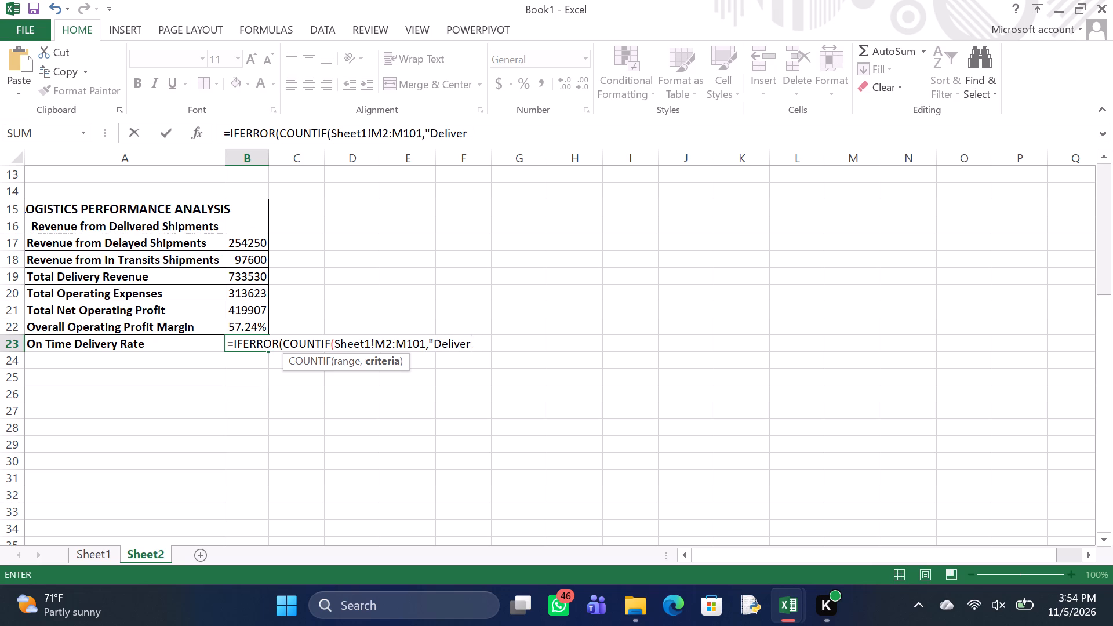
type("ed")
key("shift+quotedbl")
key("shift+parenright")
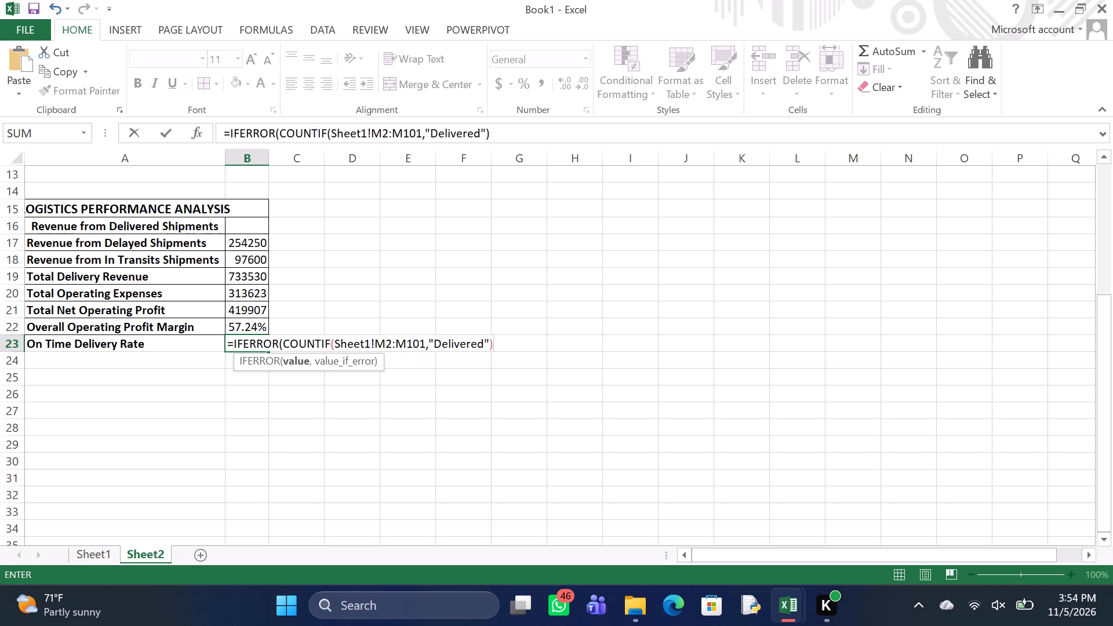
Continue the B23 formula by dividing by an opening bracketed count of delivered shipments, /(COUNTIF(Sheet1!M2:M101,"Delivered").
key("slash")
key("shift+parenleft")
key("c")
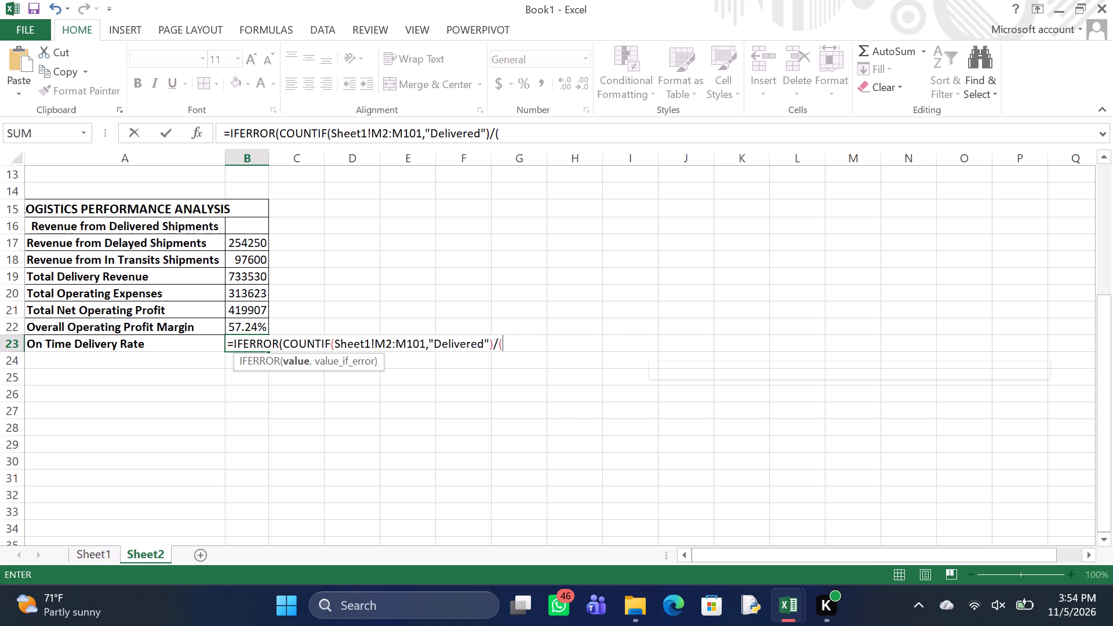
key("BackSpace")
key("c")
type("OUNTIF")
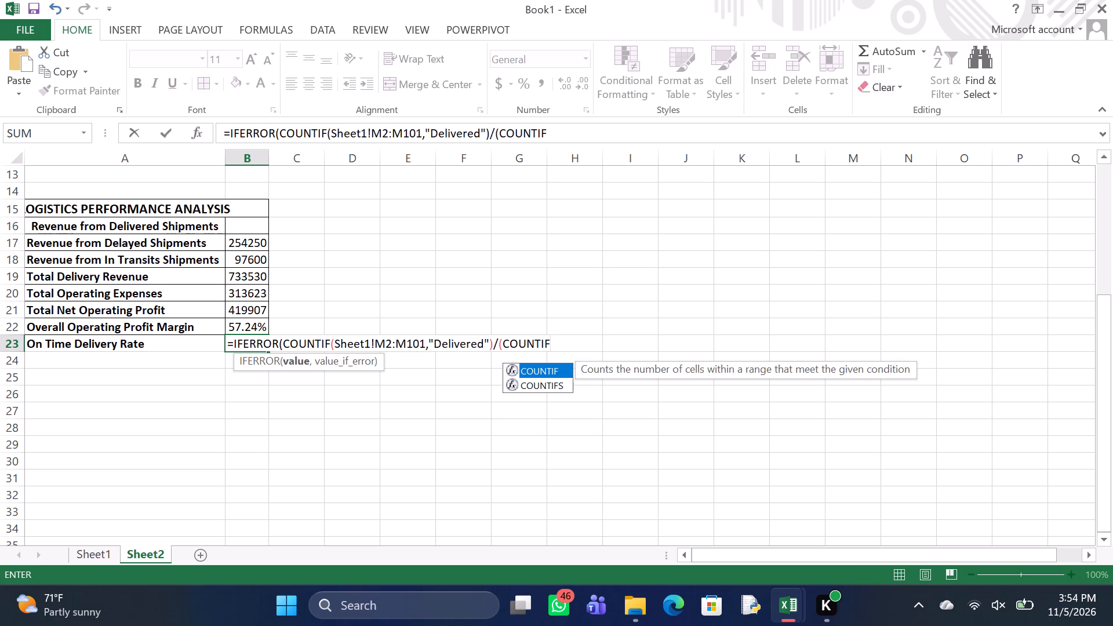
key("shift+parenleft")
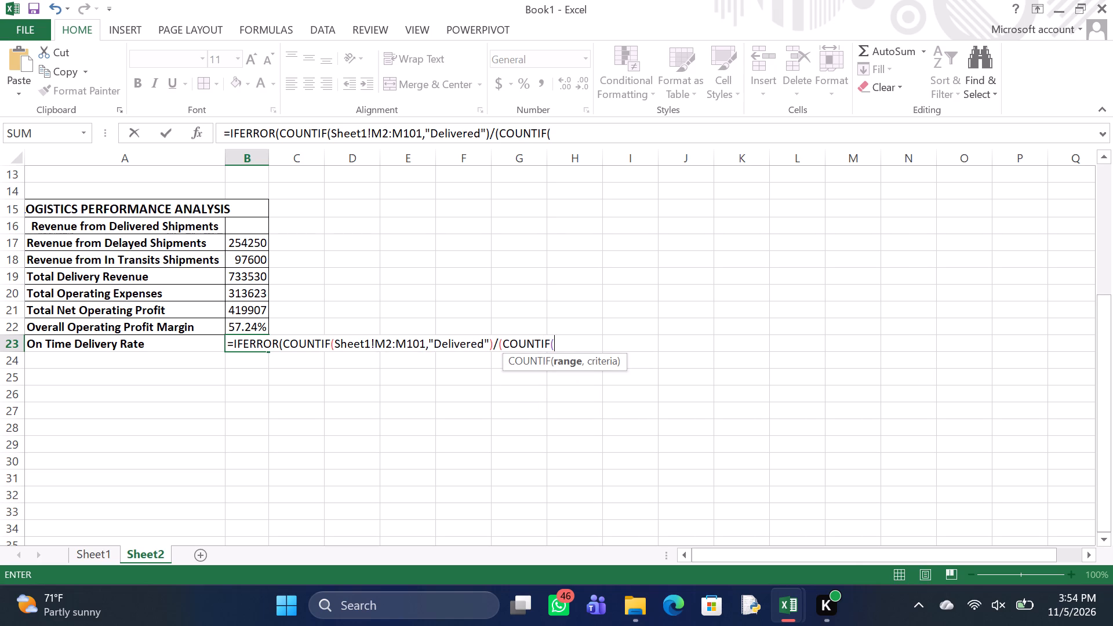
key("s")
type("heet1")
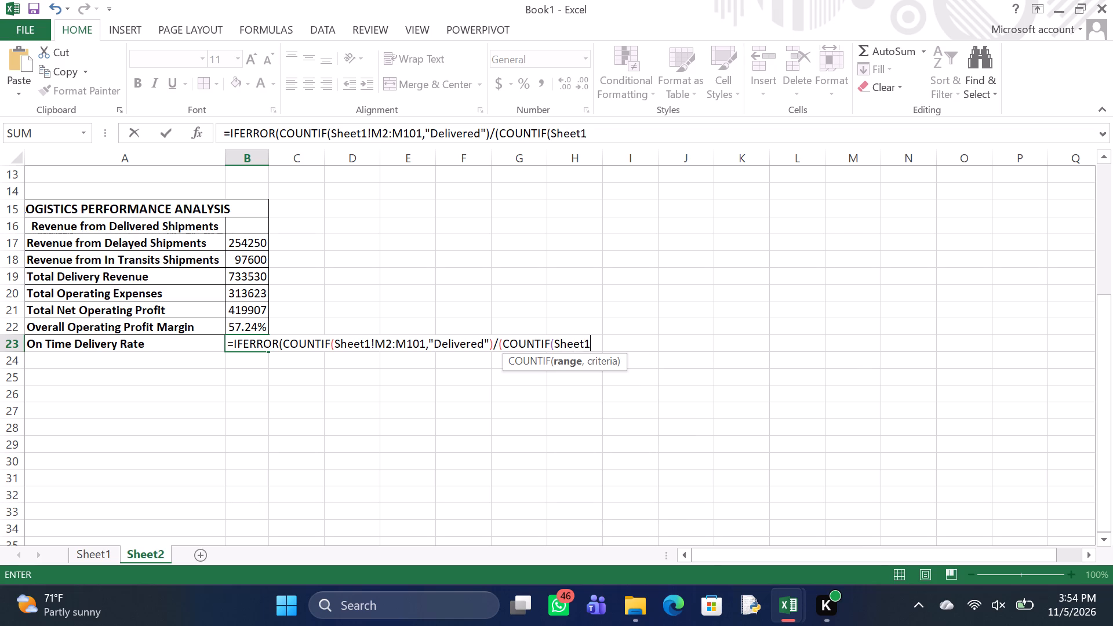
key("shift+exclam")
type("M2")
type(":M101")
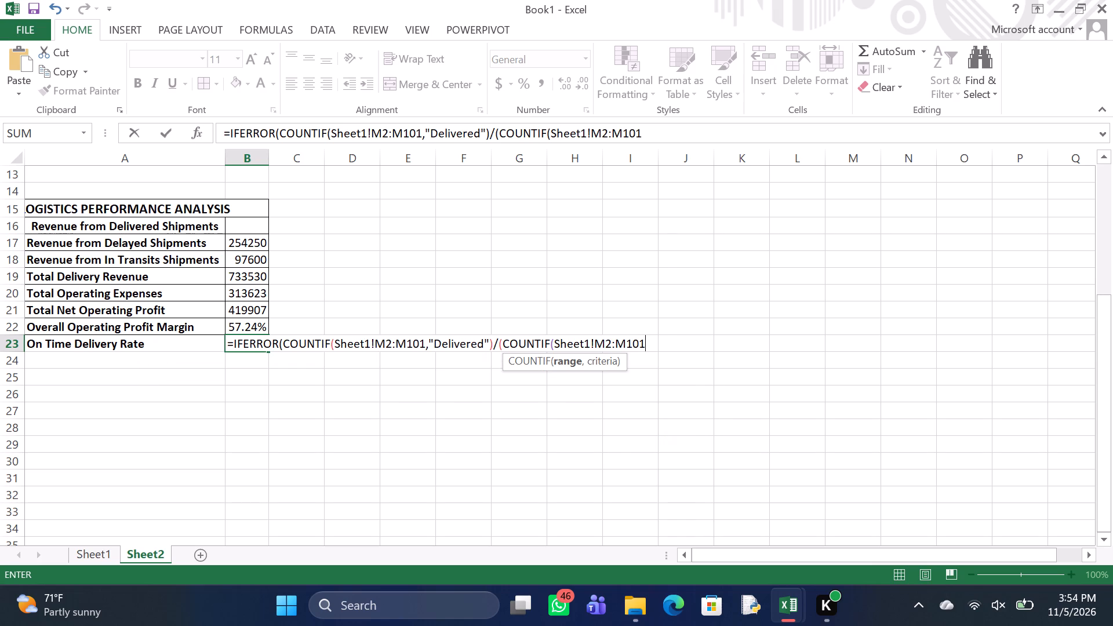
key("comma")
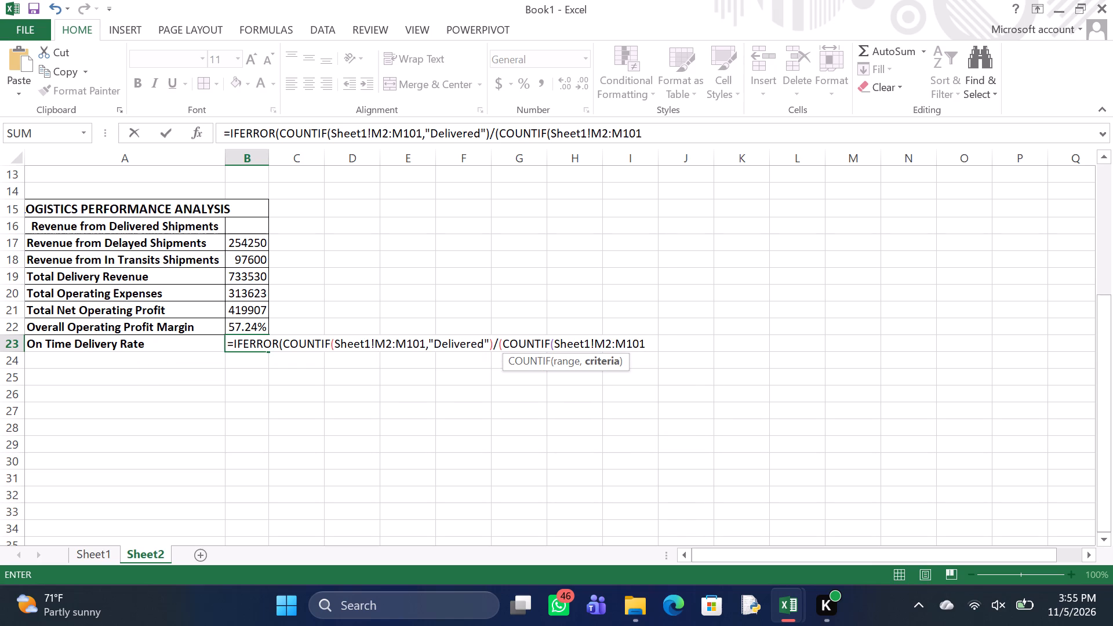
type("\"D")
key("r")
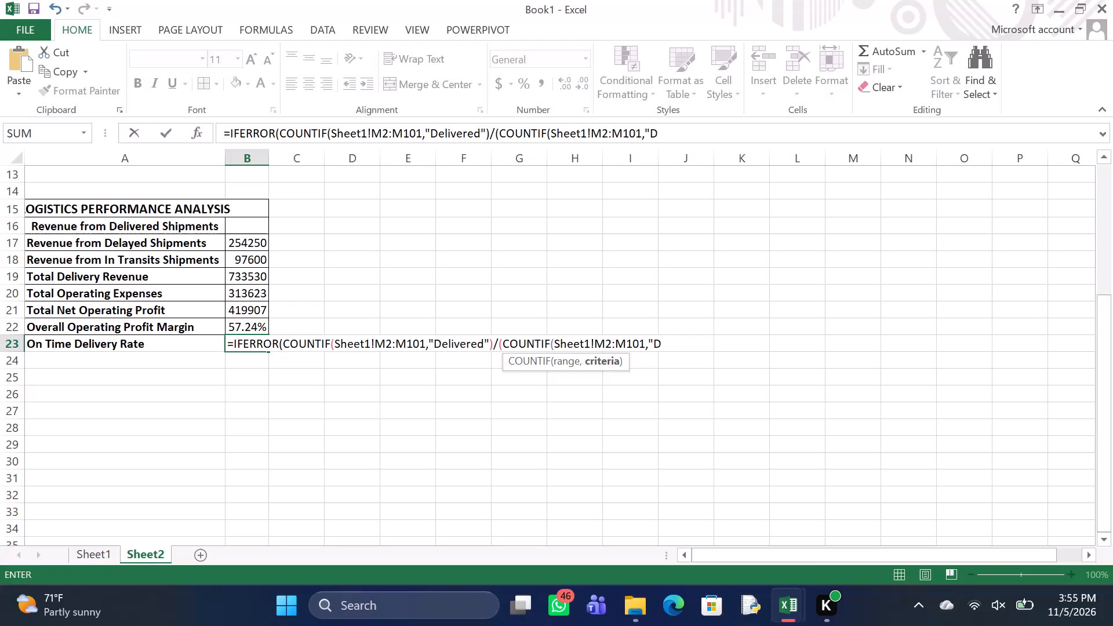
key("BackSpace")
type("elivered")
type("\",")
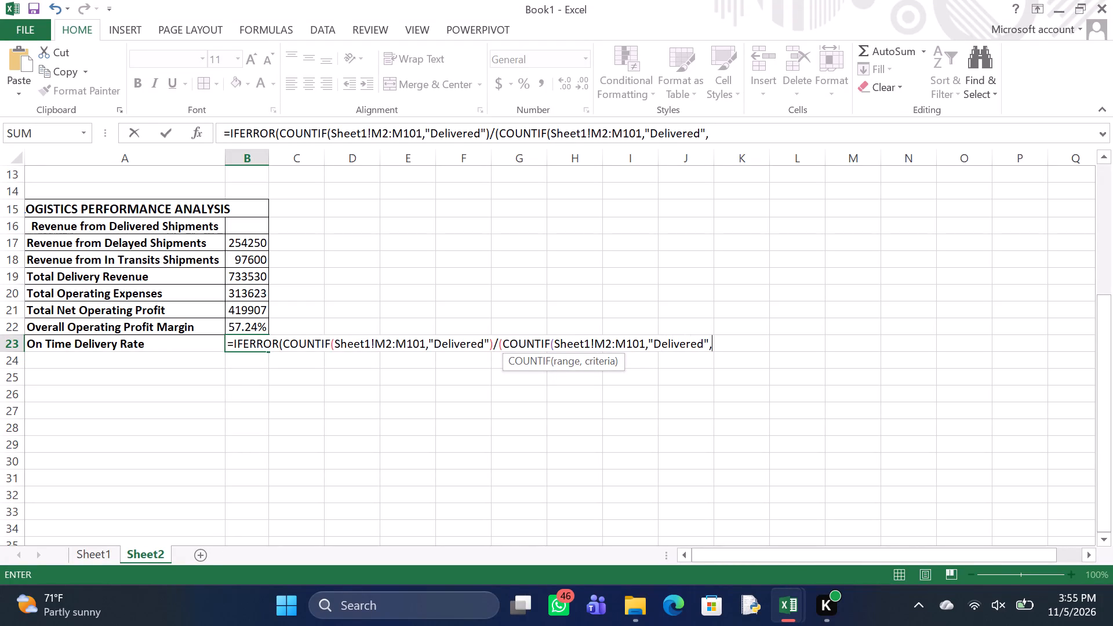
key("BackSpace")
key("shift+parenright")
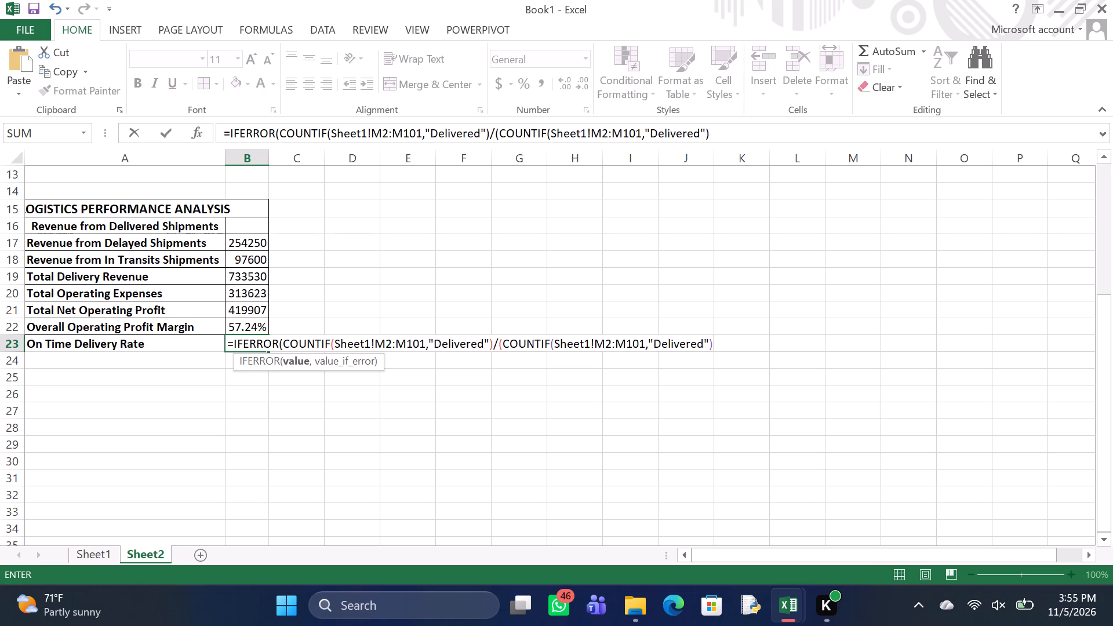
Extend the B23 formula's denominator with a second count over the shipment status range, +COUNTIF(Sheet1!M2:M101,.
key("shift+plus")
type("COUNF")
key("i")
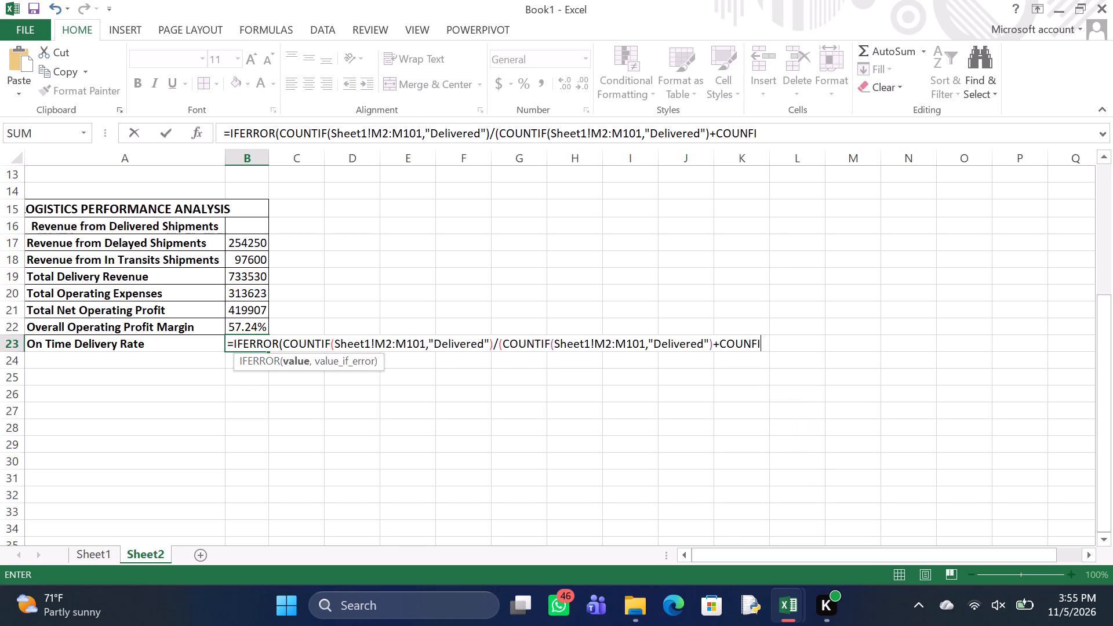
key("BackSpace")
key("BackSpace")
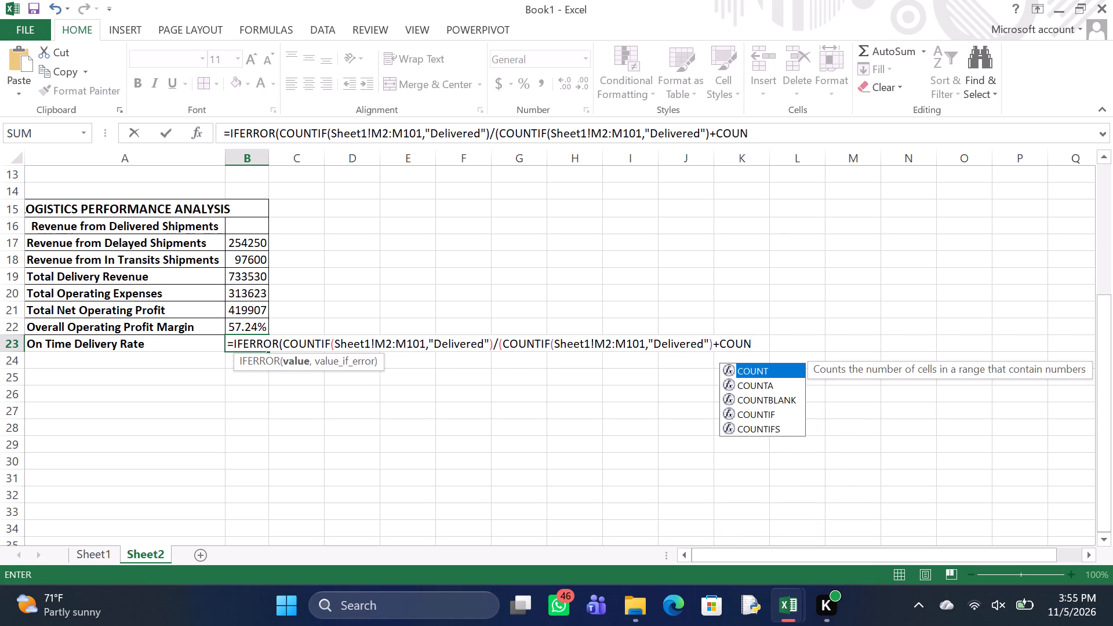
key("t")
key("i")
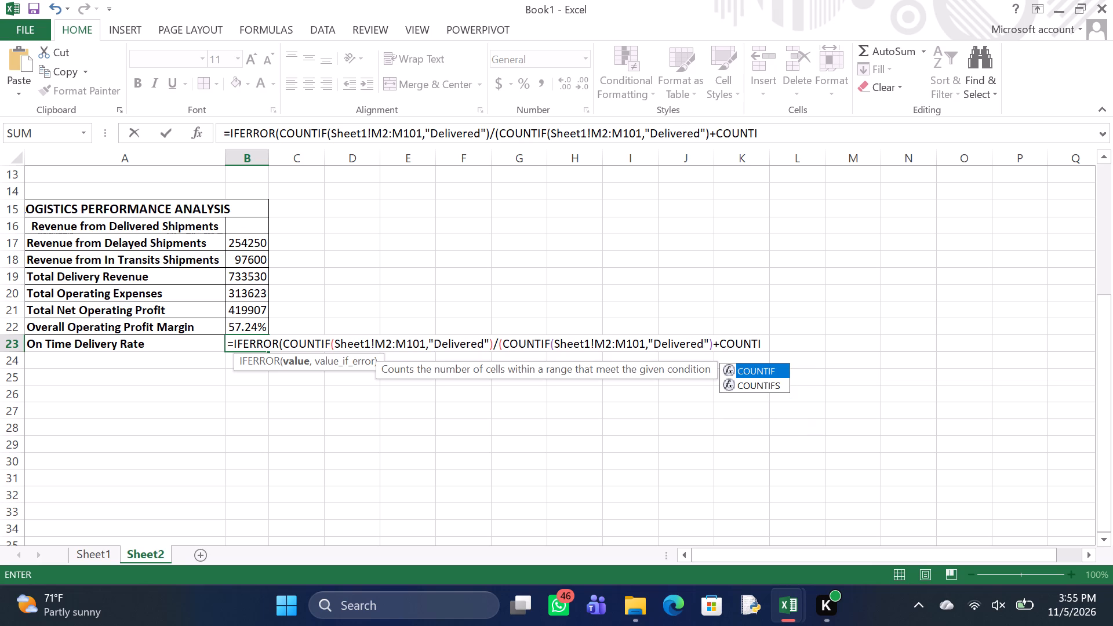
key("f")
type("(S")
key("k")
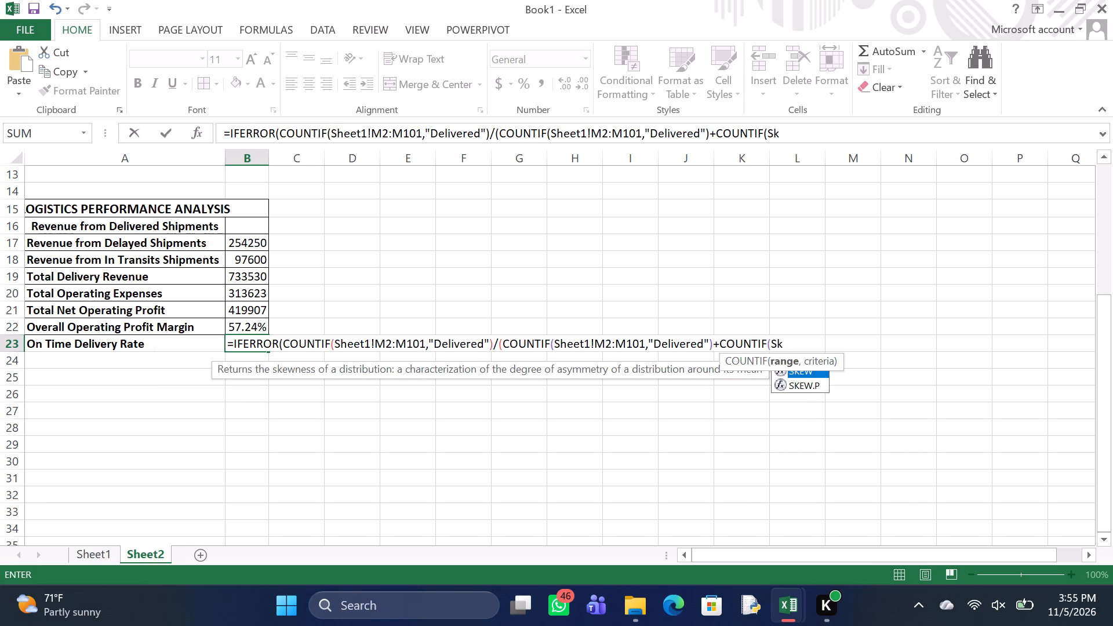
key("BackSpace")
type("heet1")
key("shift+exclam")
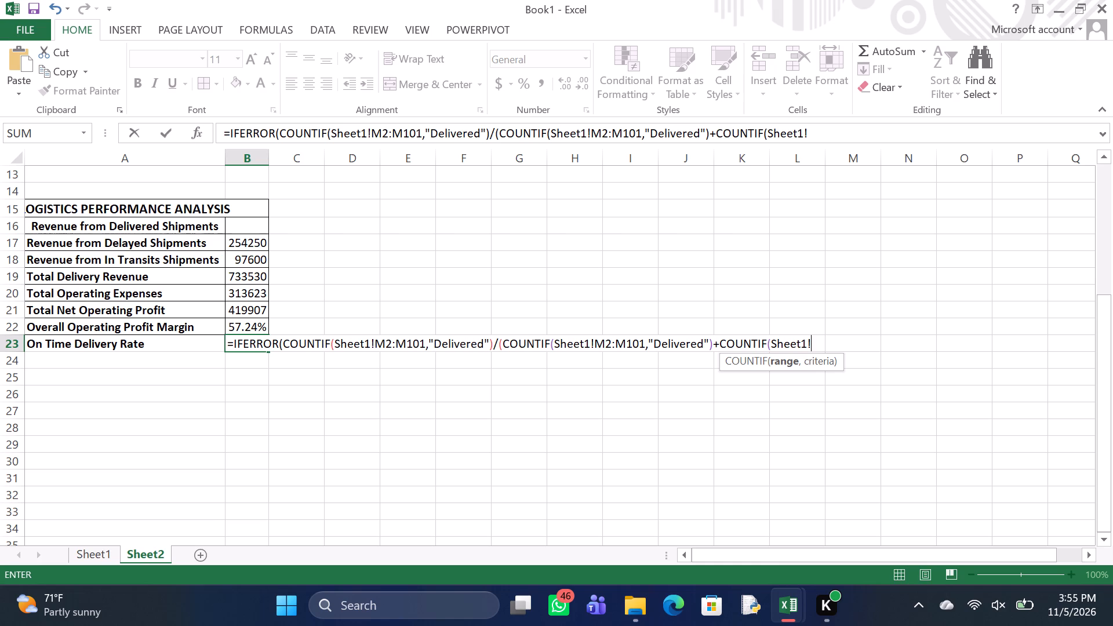
key("m")
key("2")
key("shift+colon")
key("m")
type("101")
key("comma")
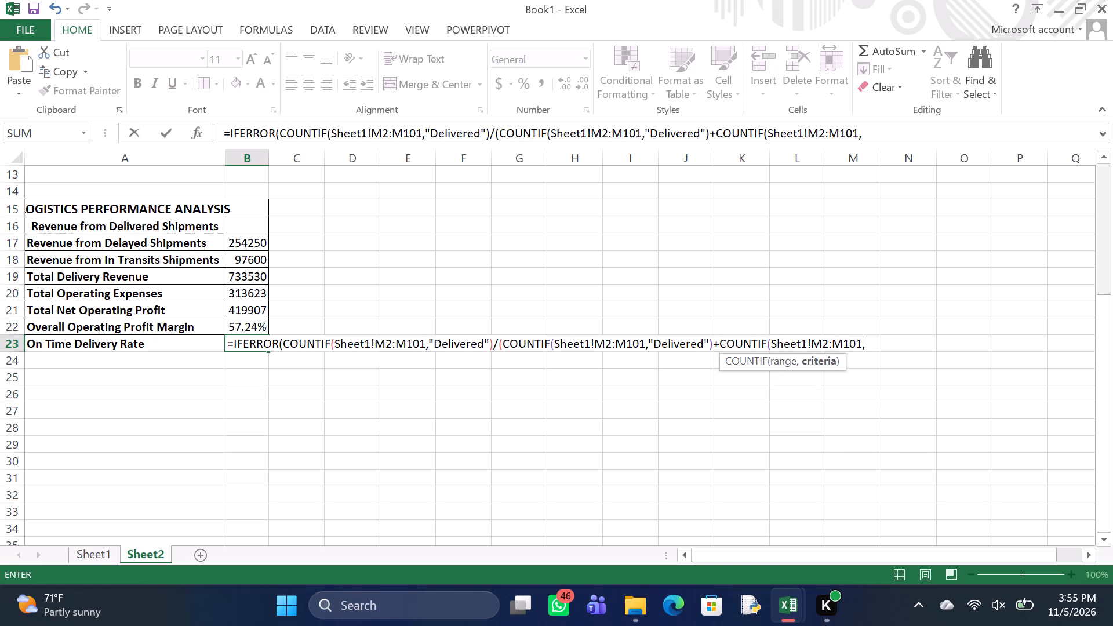
Complete the B23 on-time delivery rate formula with the criterion "Delayed", closing brackets and an IFERROR fallback of 0.
key("shift+quotedbl")
key("d")
type("elayr")
key("BackSpace")
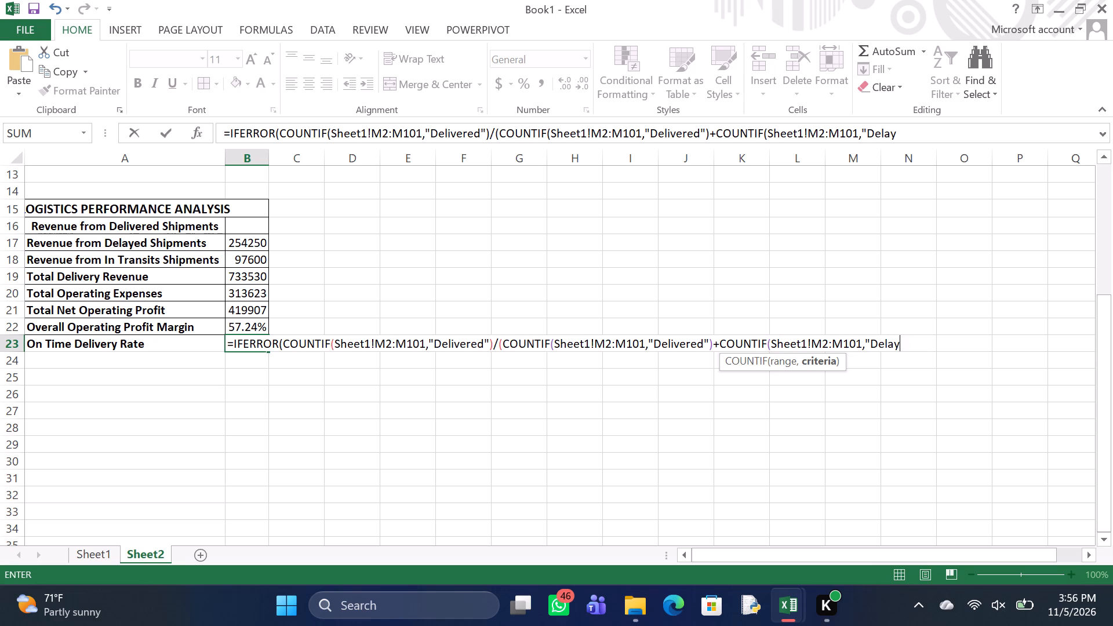
key("e")
key("d")
key("shift+quotedbl")
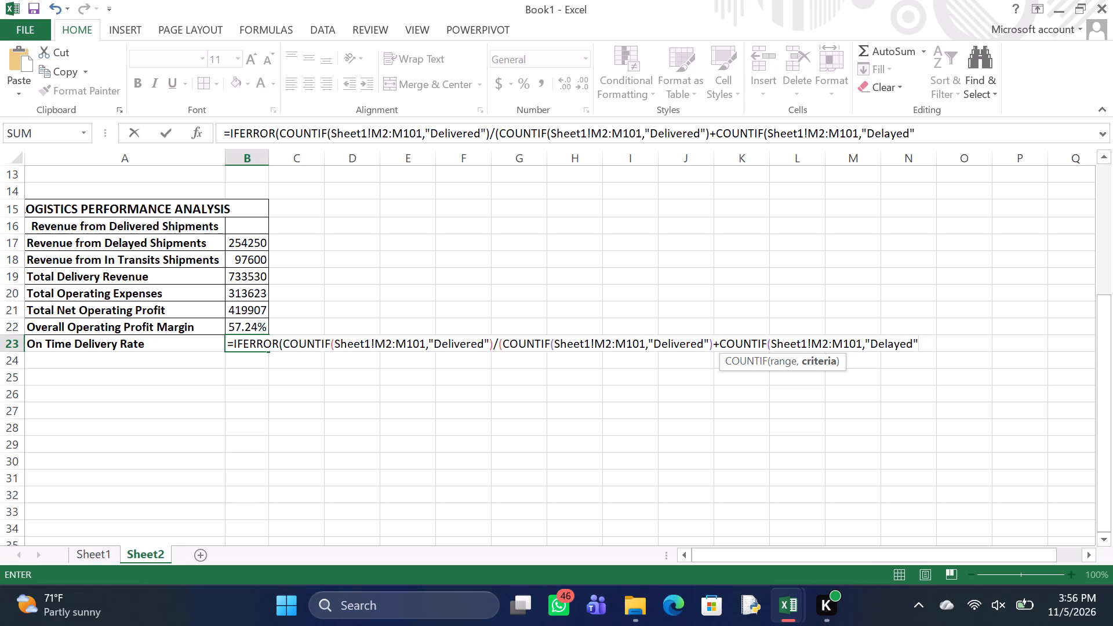
type("))")
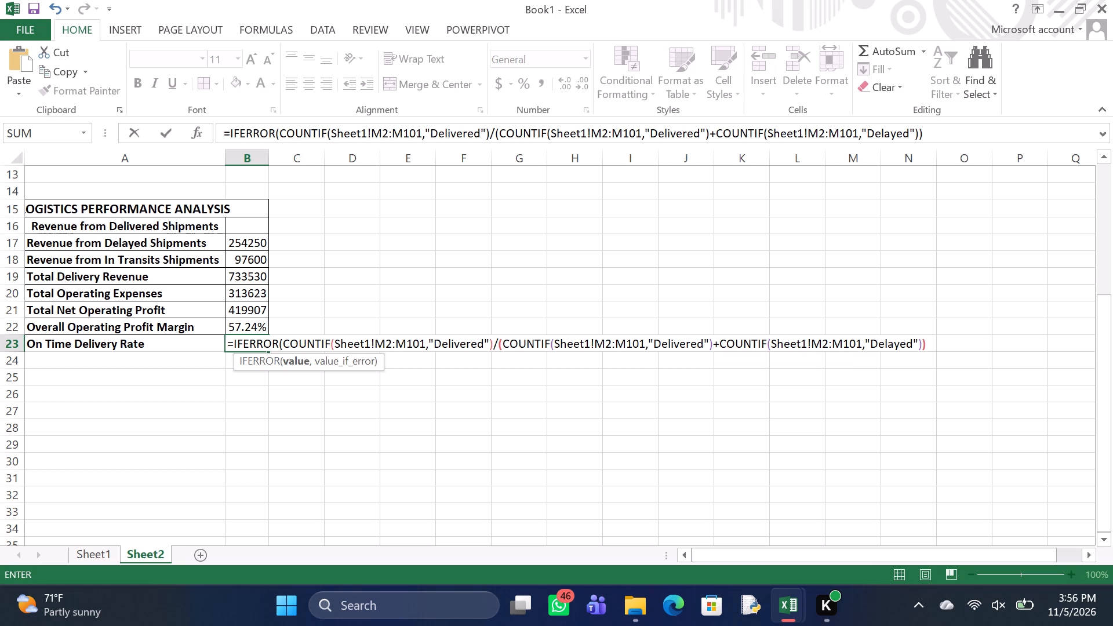
key("comma")
key("0")
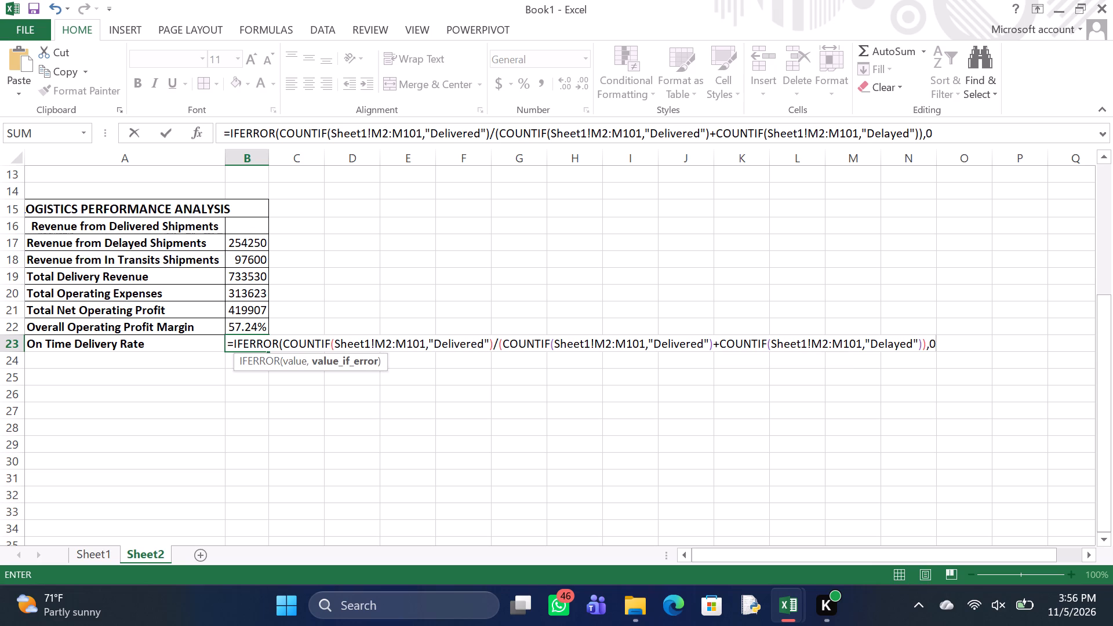
key("shift+parenright")
key("Return")
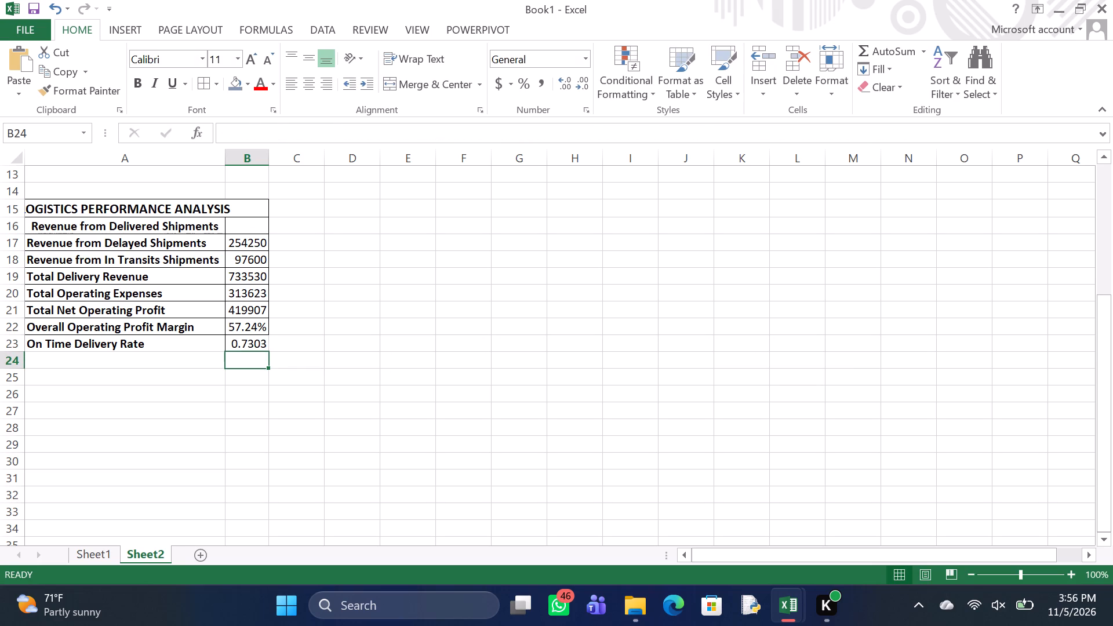
Format the on-time delivery rate in cell B23 as a percentage with two decimal places.
left_click(252, 343)
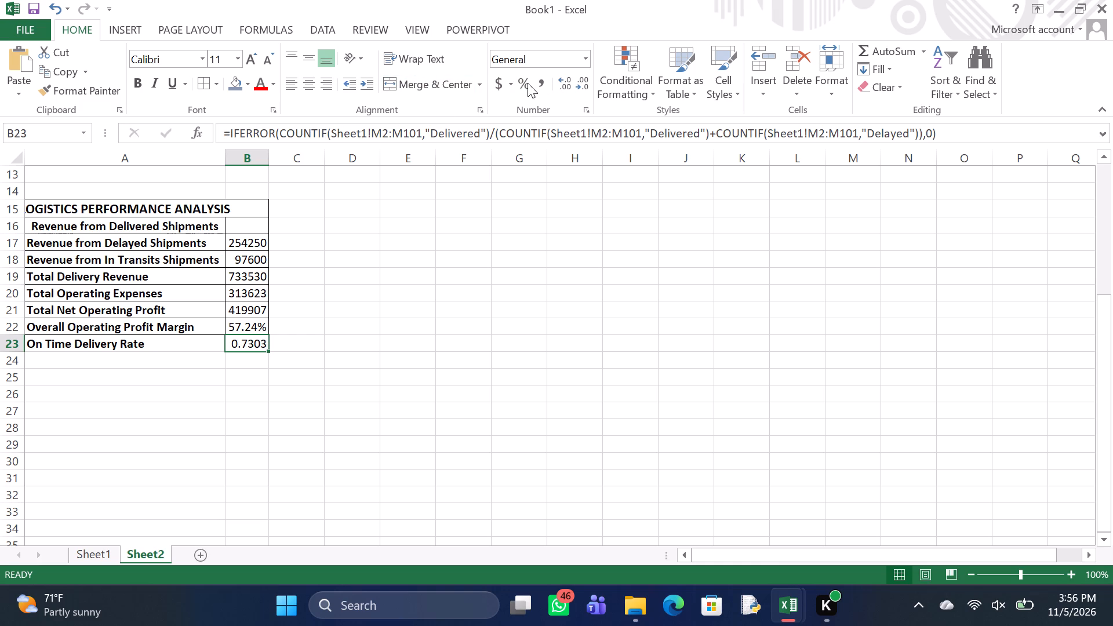
left_click(521, 83)
left_click(566, 83)
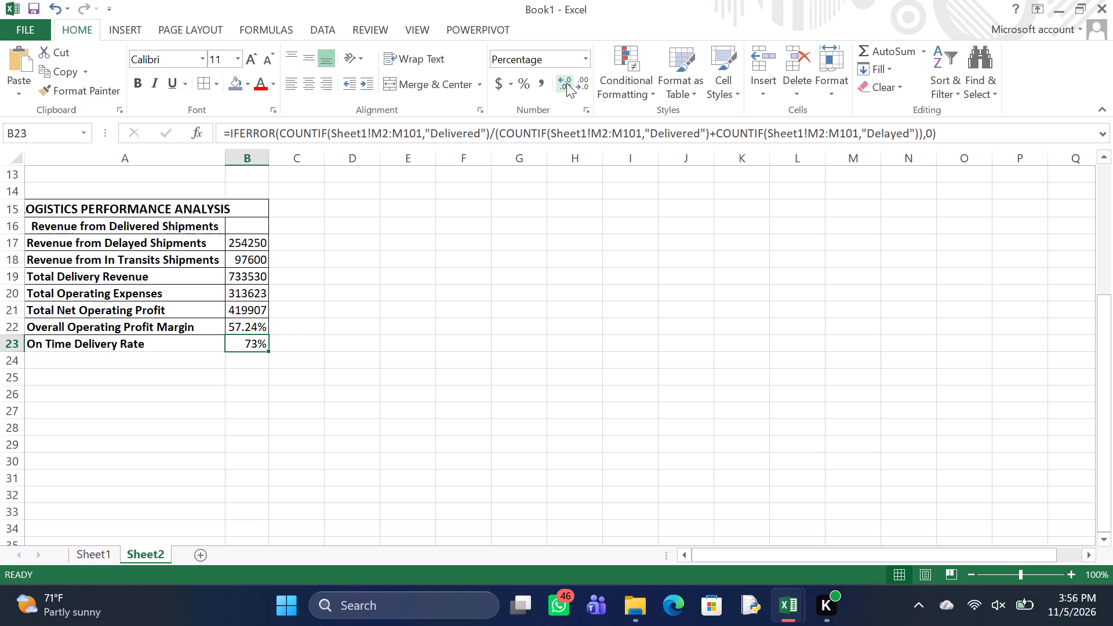
left_click(566, 83)
Apply all borders to the On Time Delivery Rate row, range A23:B23.
left_click_drag(243, 348, 205, 343)
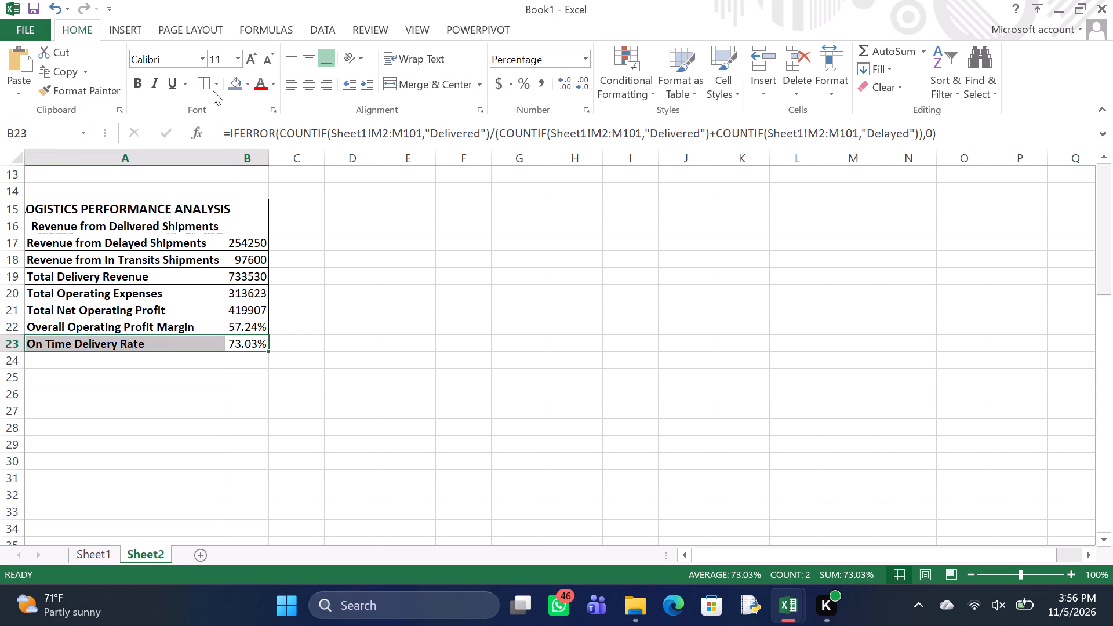
left_click(204, 84)
Enter the label Shipment Cancellation Rate in cell A24, below the on-time delivery rate row.
left_click(39, 365)
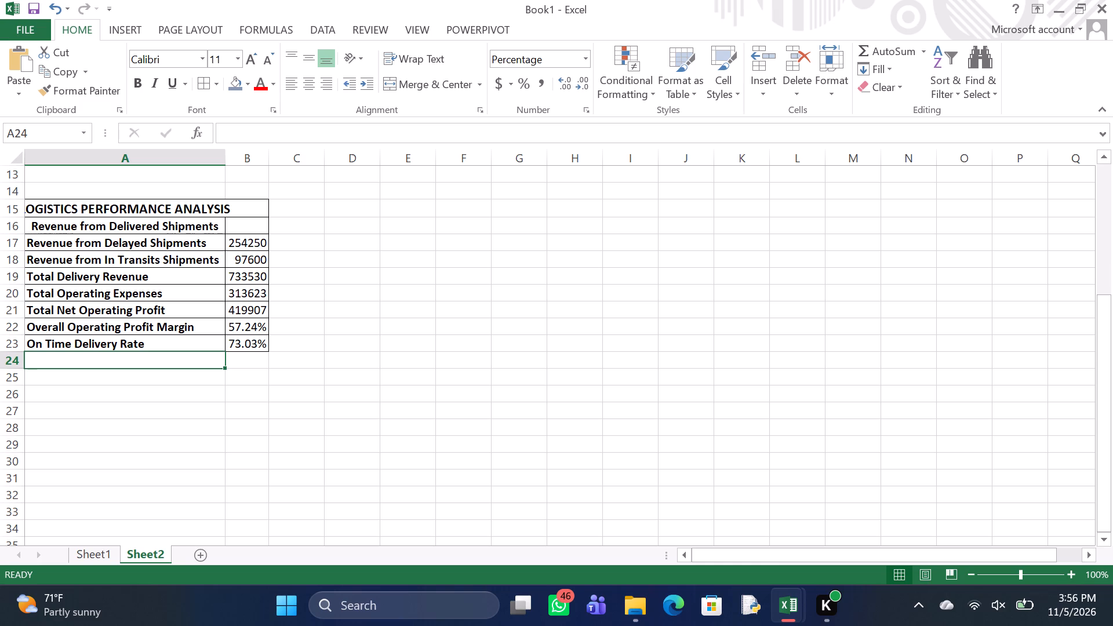
key("s")
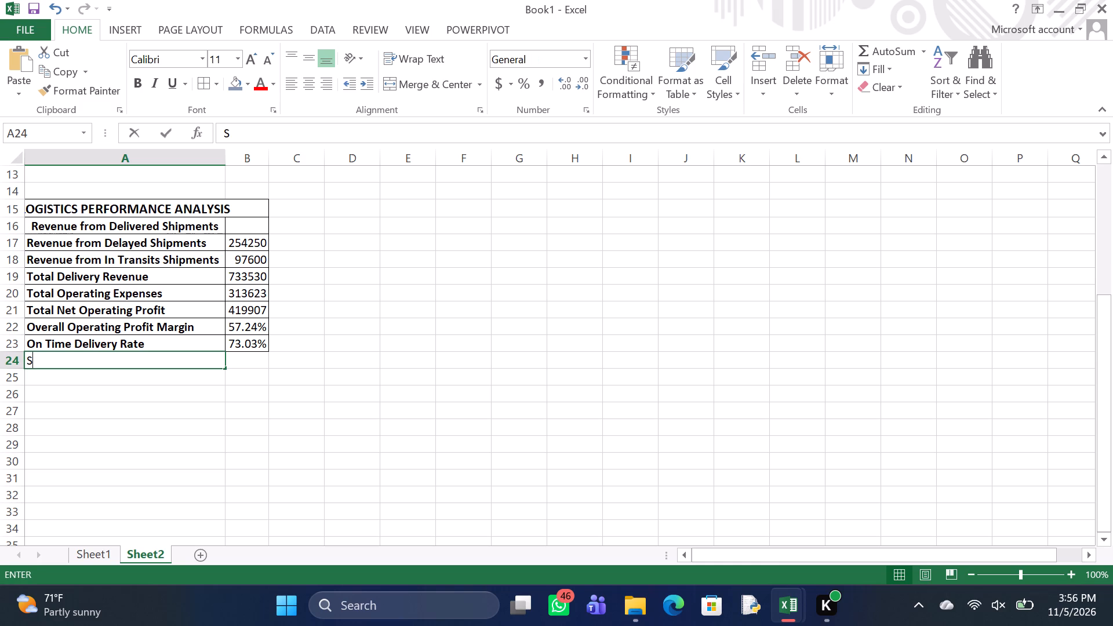
type("hipment")
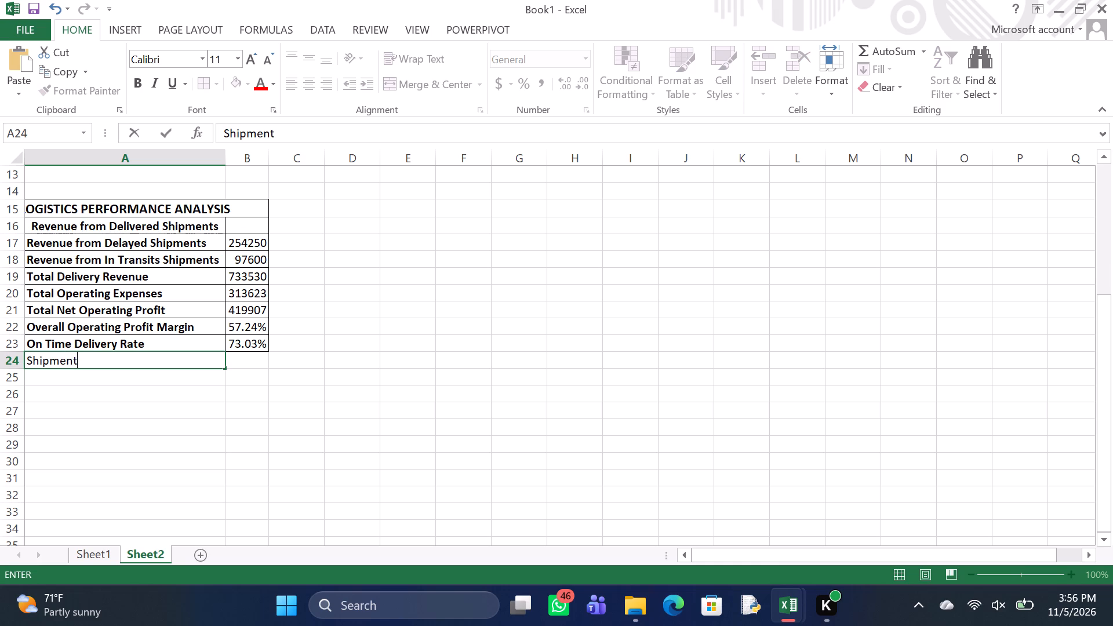
key("space")
key("c")
type("anc")
key("e")
key("l")
type("lation")
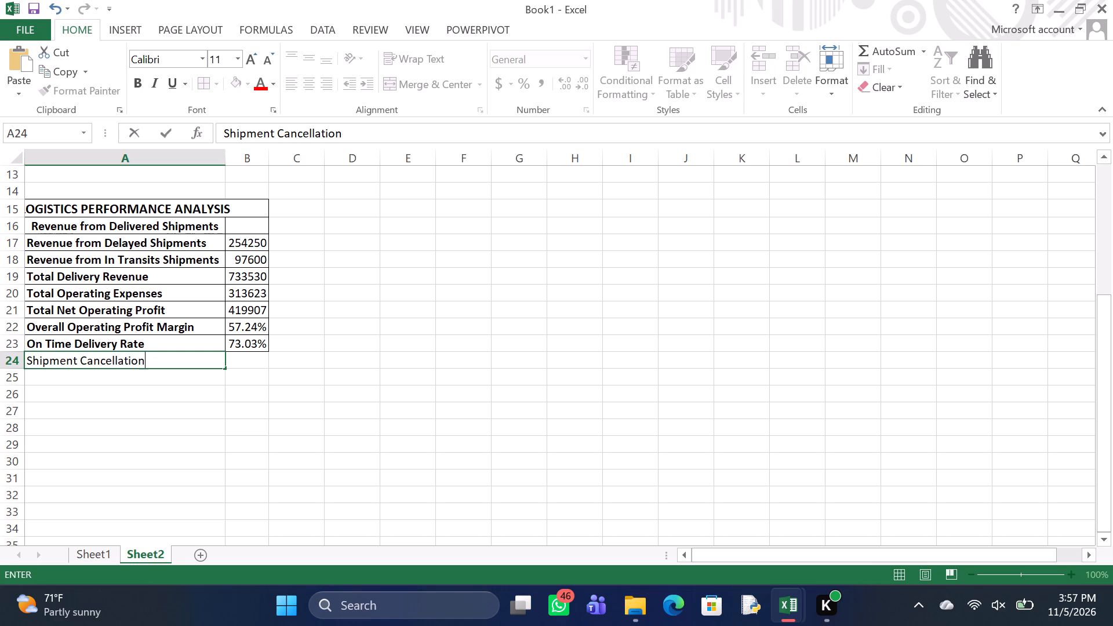
key("space")
key("r")
type("ate")
key("Return")
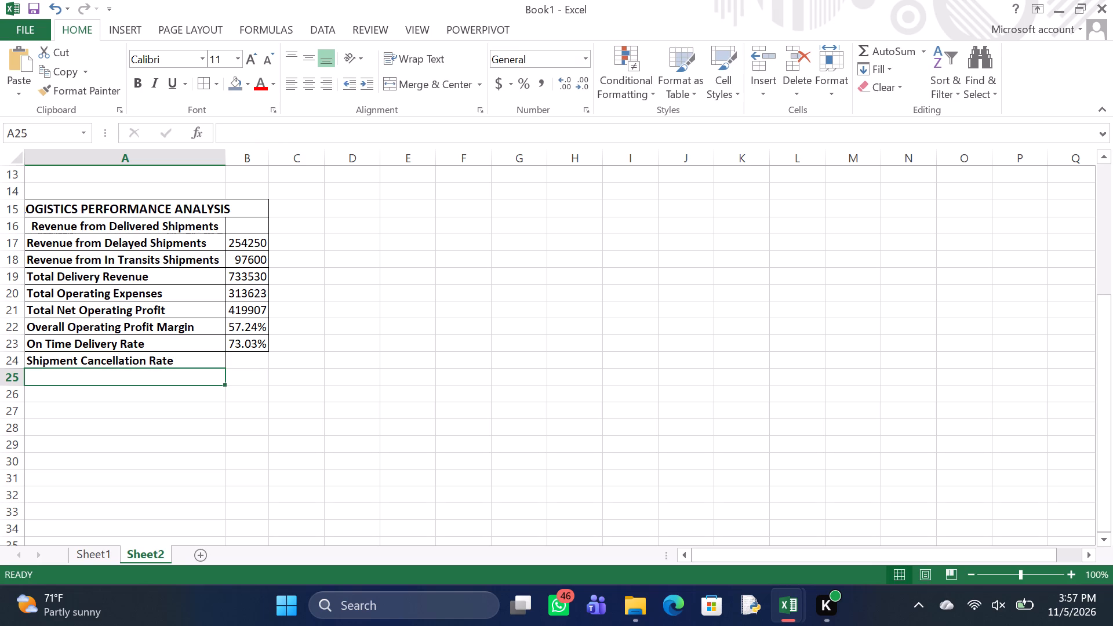
Begin the shipment cancellation rate formula in cell B24 with IFERROR wrapping a COUNTIF function.
left_click(249, 362)
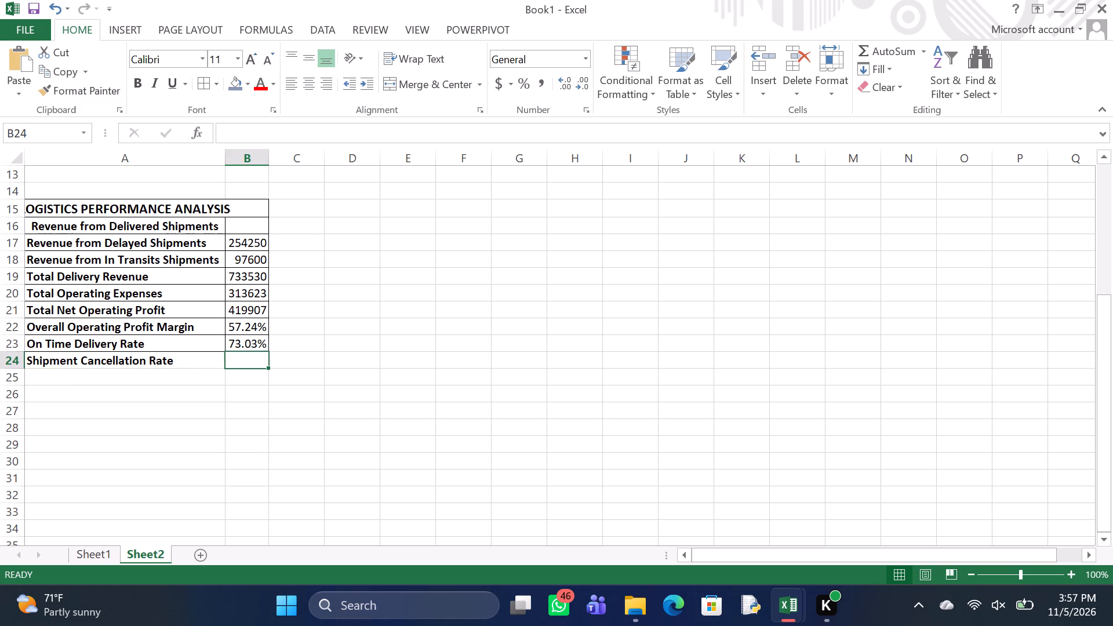
key("equal")
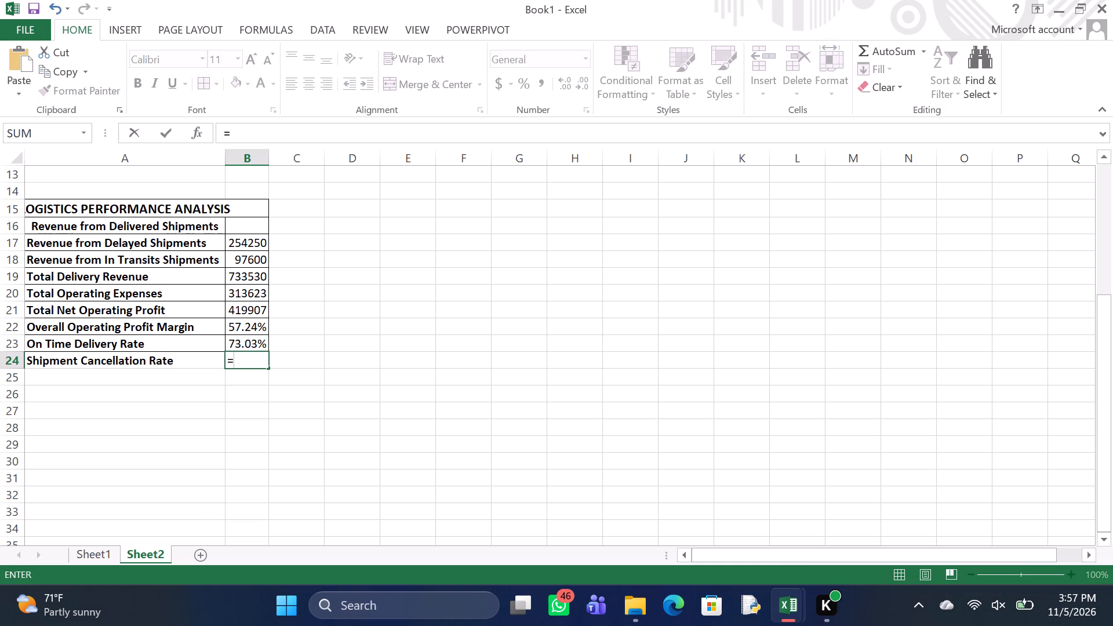
type("IFERR")
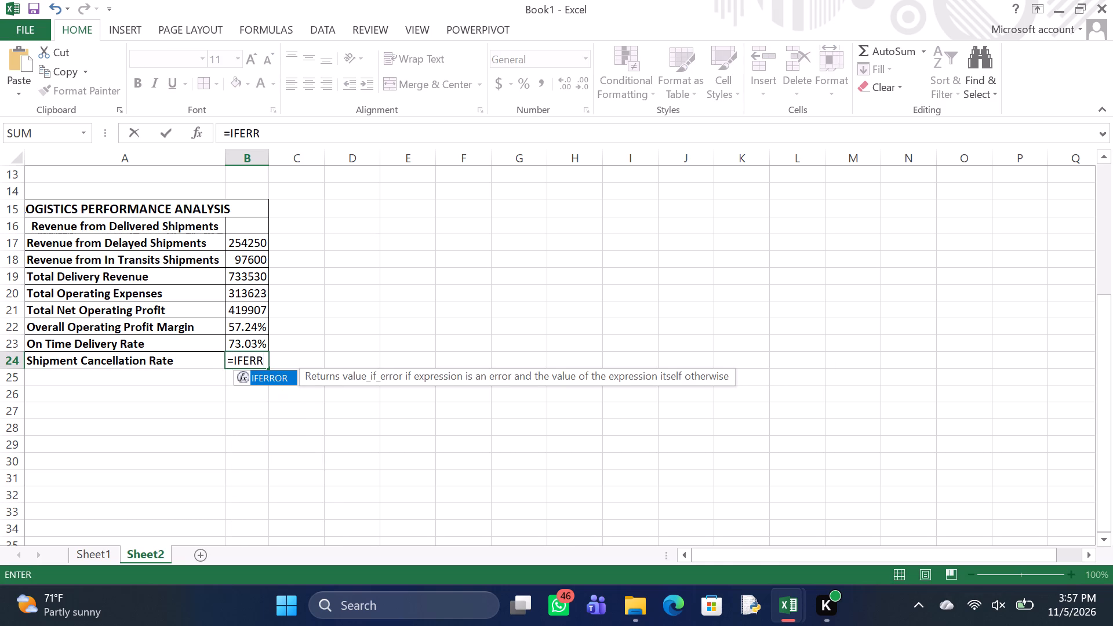
key("r")
key("BackSpace")
type("OR")
key("shift+parenleft")
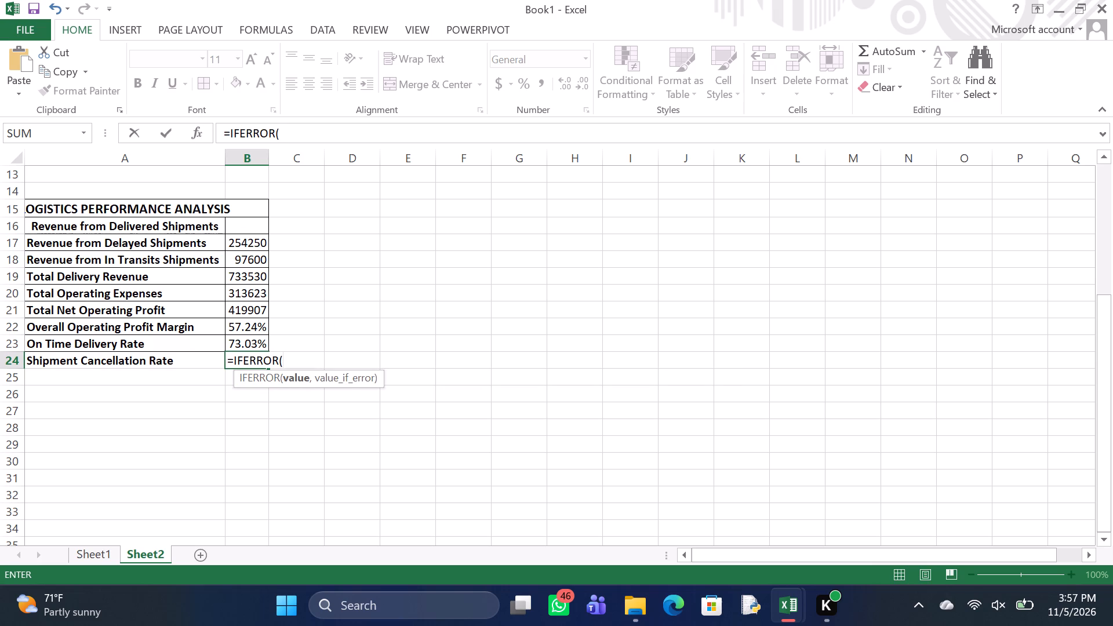
key("c")
key("0")
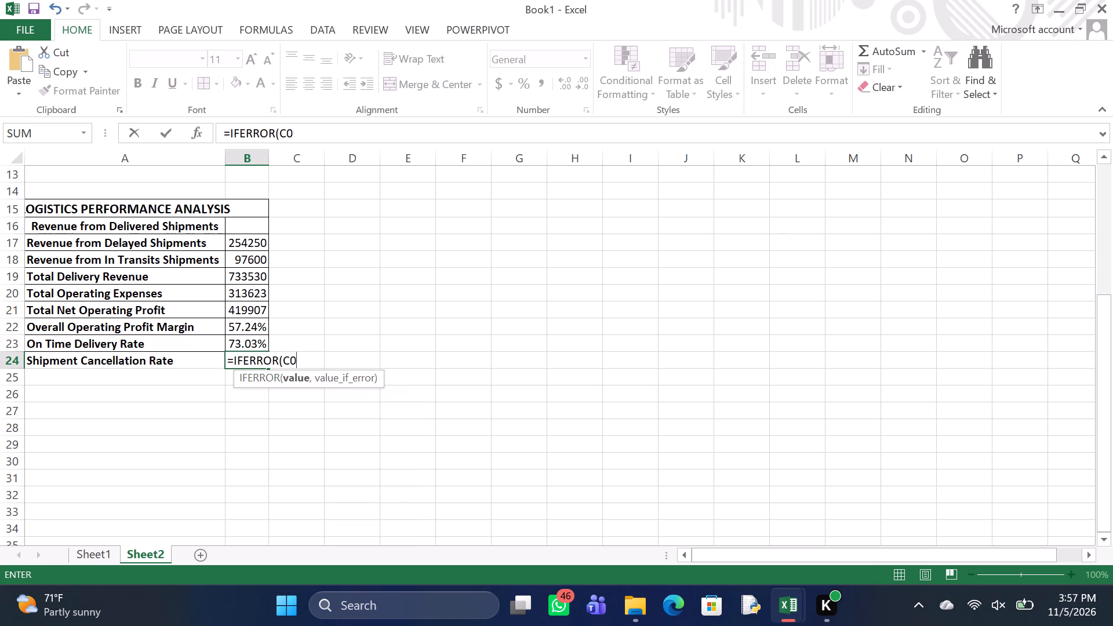
key("o")
key("BackSpace")
key("BackSpace")
key("o")
type("UNTIF")
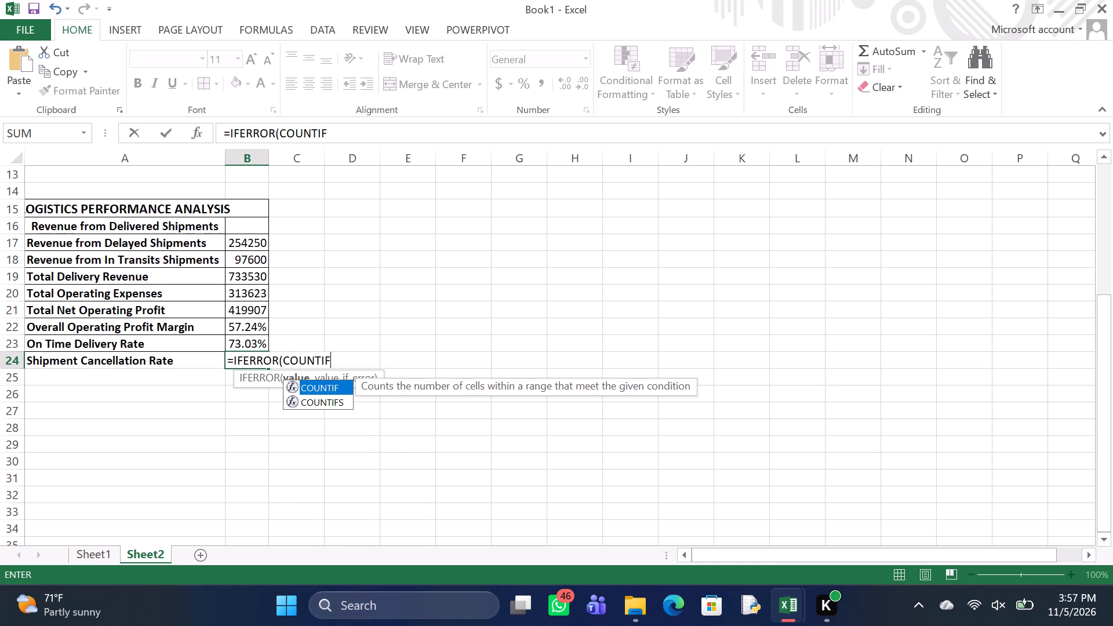
Give the COUNTIF in B24 the range Sheet1!M2:M101 and the criterion "Cancelled", and close its bracket.
type("(S")
type("hee")
type("t1!")
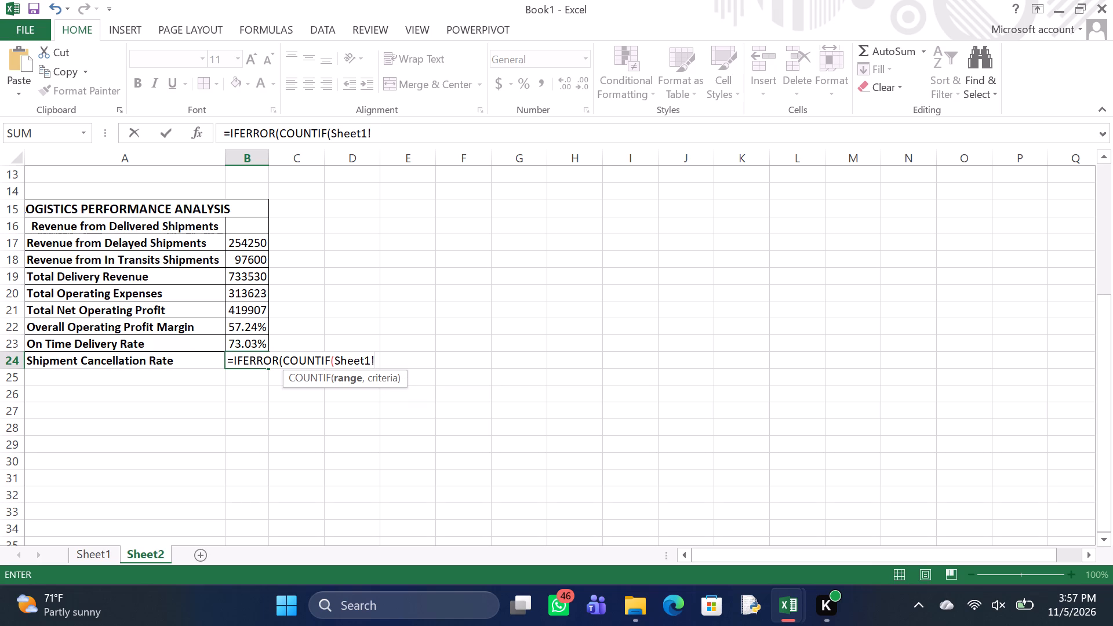
type("M2")
type(":M101")
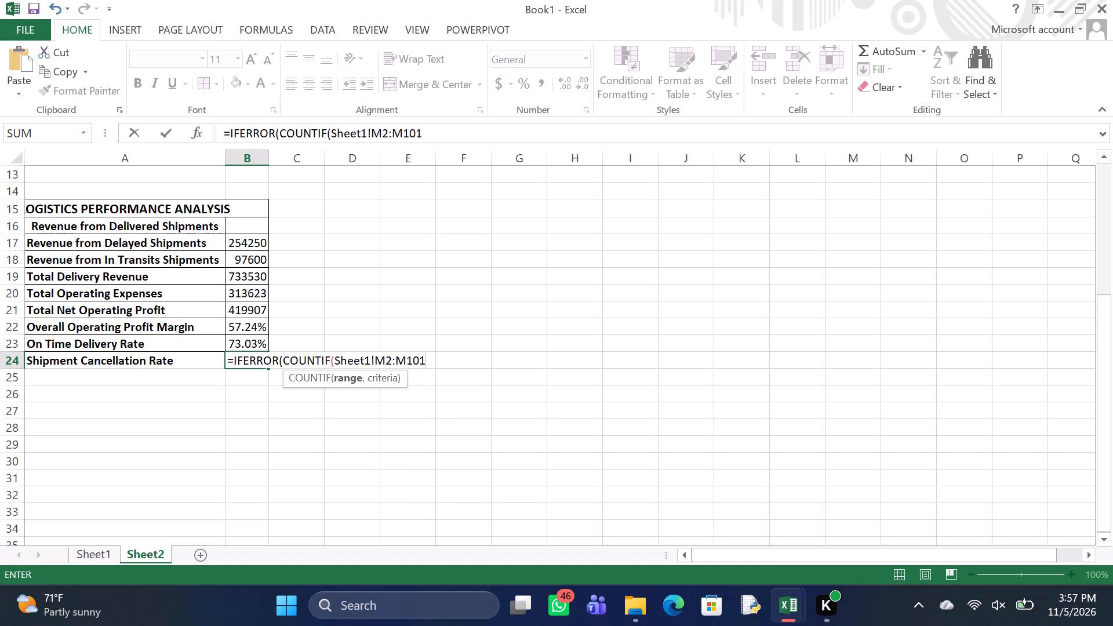
key("comma")
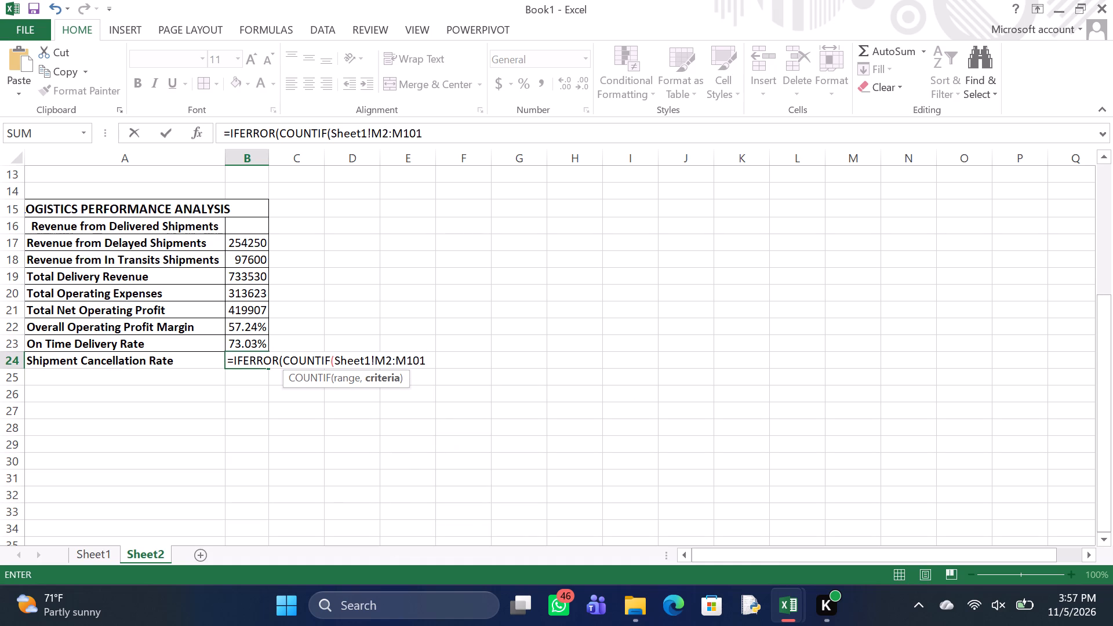
key("shift+quotedbl")
key("c")
key("a")
key("n")
type("celle")
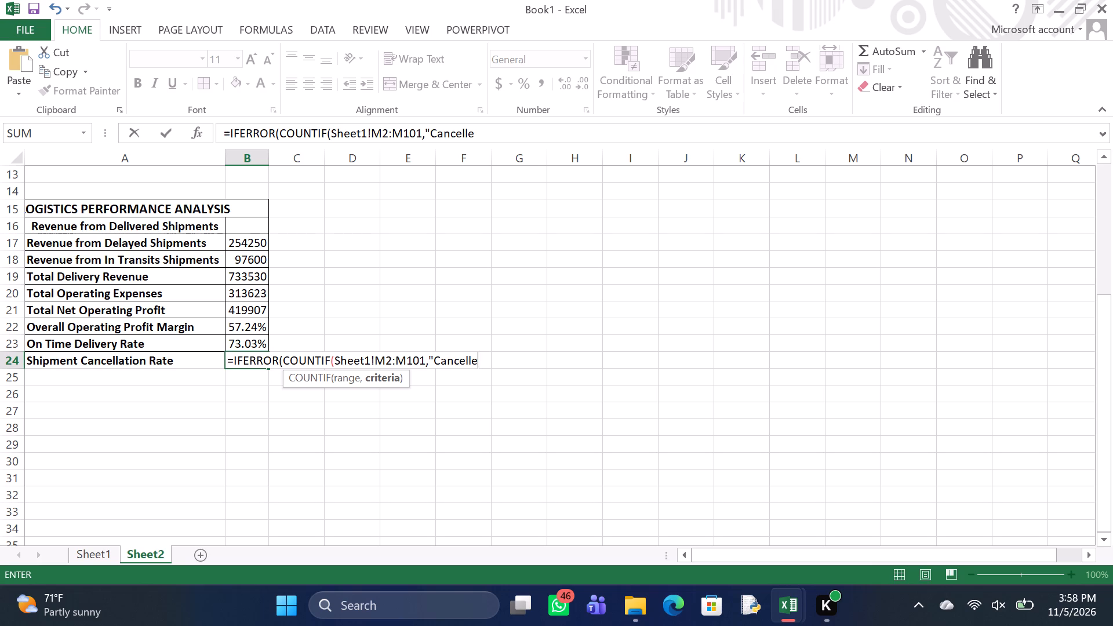
key("d")
key("shift+quotedbl")
key("shift+parenright")
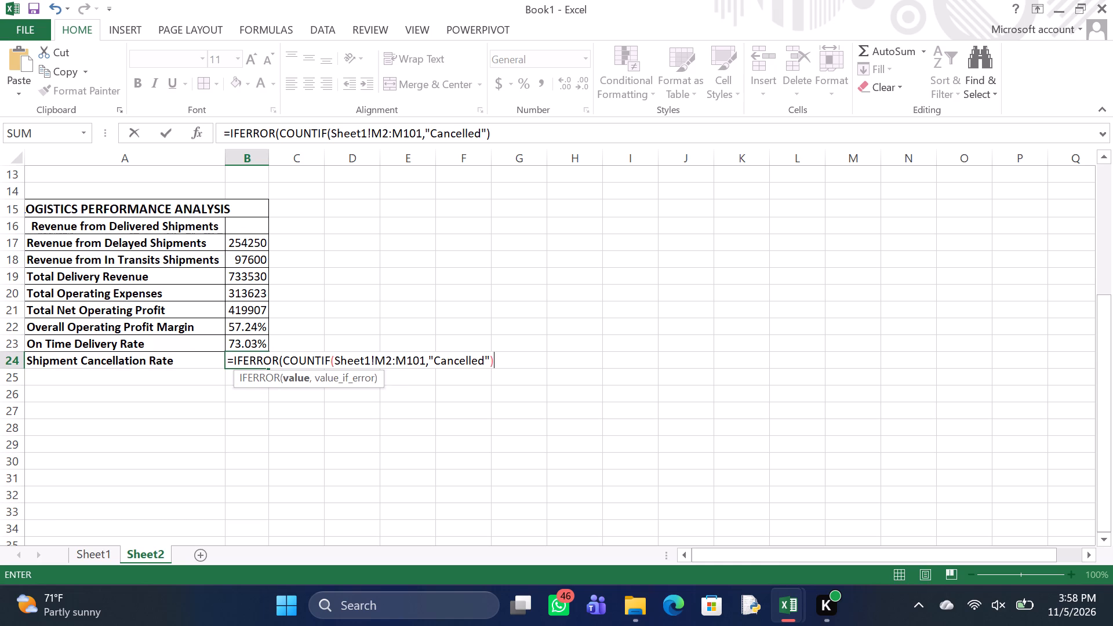
Complete the B24 formula by dividing by COUNTA of Sheet1!A2:A101, with an IFERROR fallback of 0.
key("slash")
key("c")
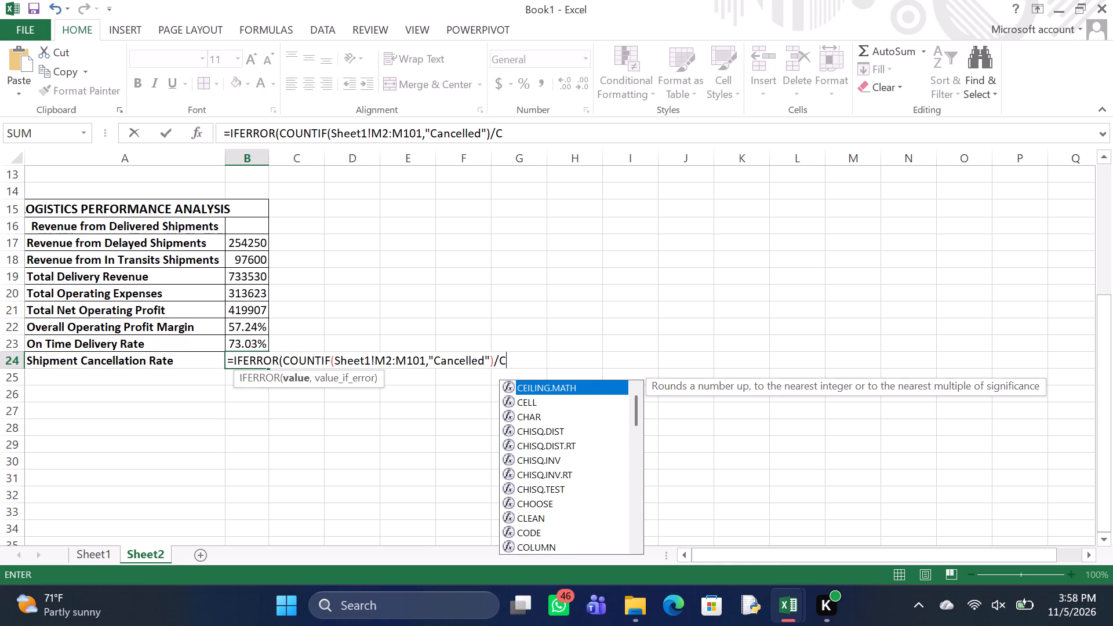
type("OUNT")
type("IF")
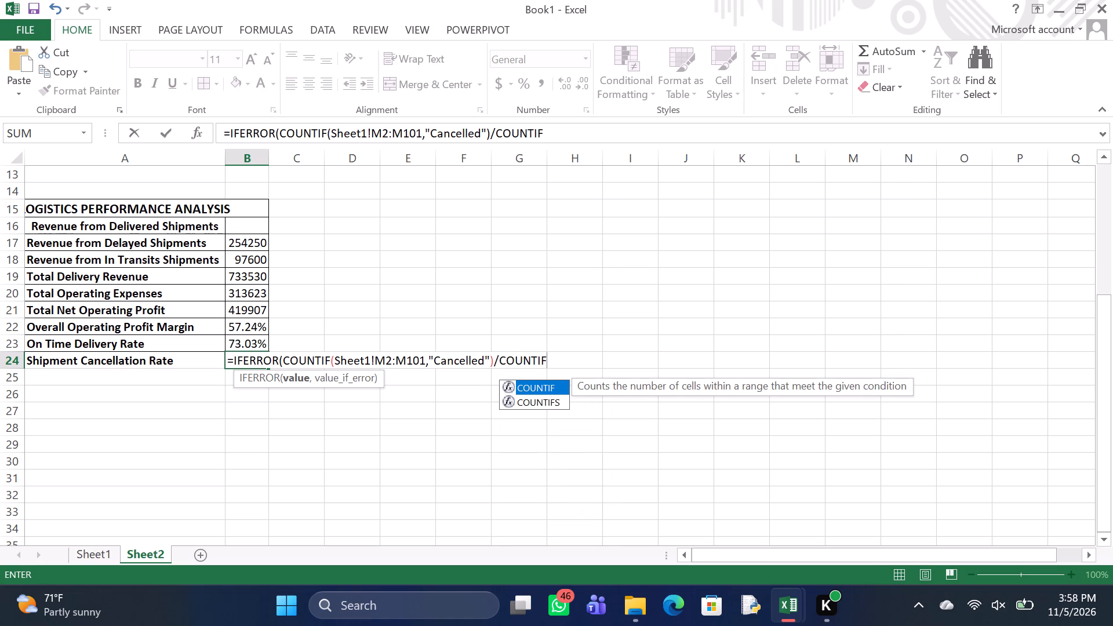
key("BackSpace")
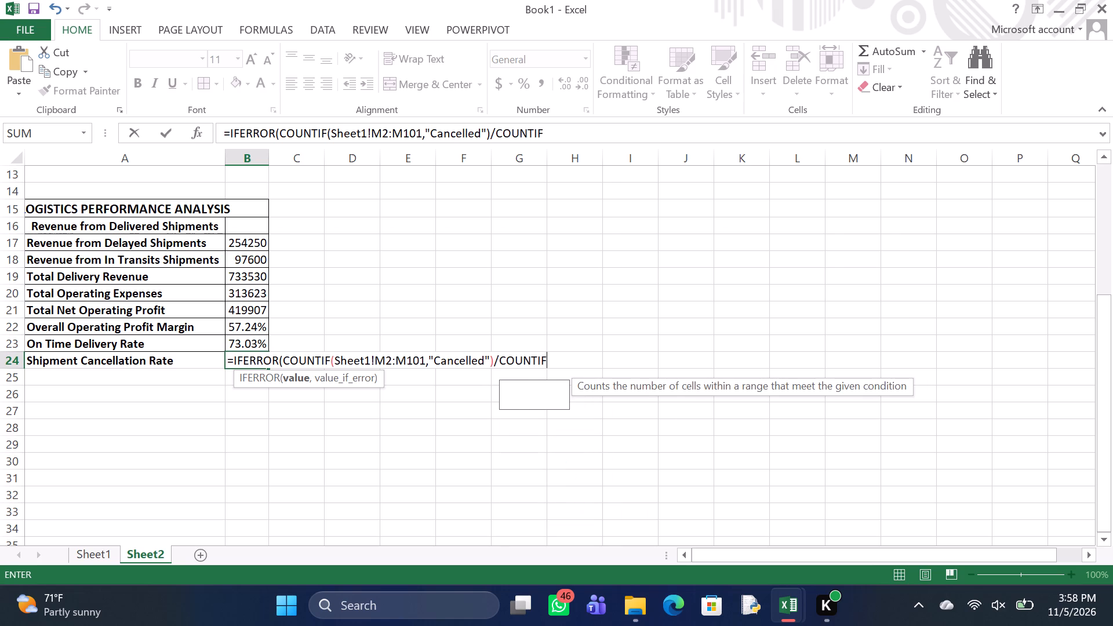
key("BackSpace")
key("a")
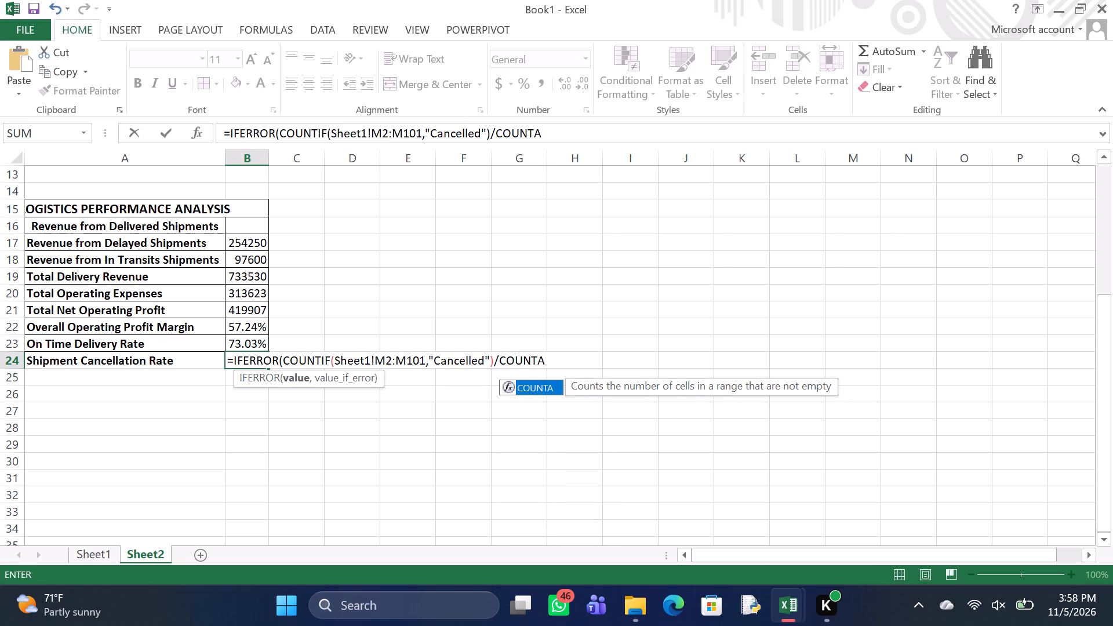
key("shift+parenleft")
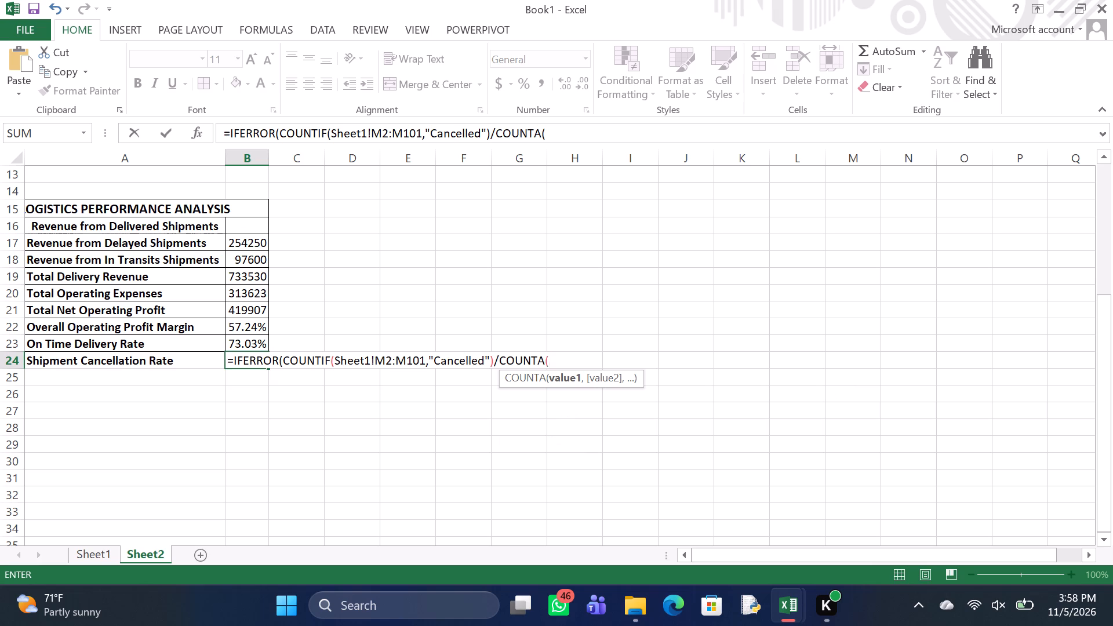
key("s")
key("h")
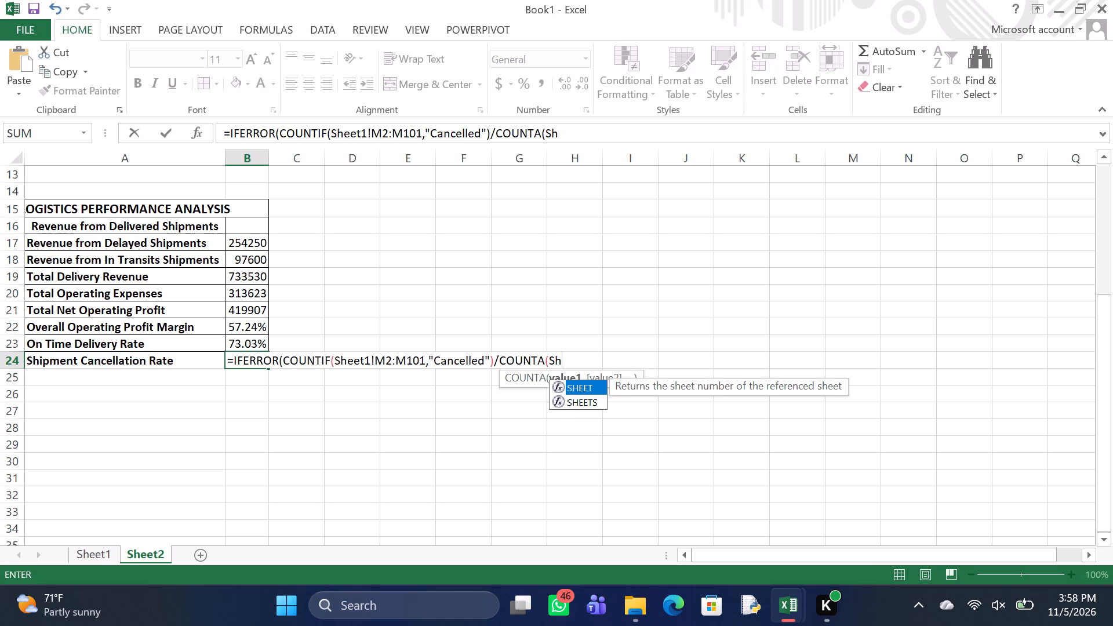
type("ee")
type("t1!")
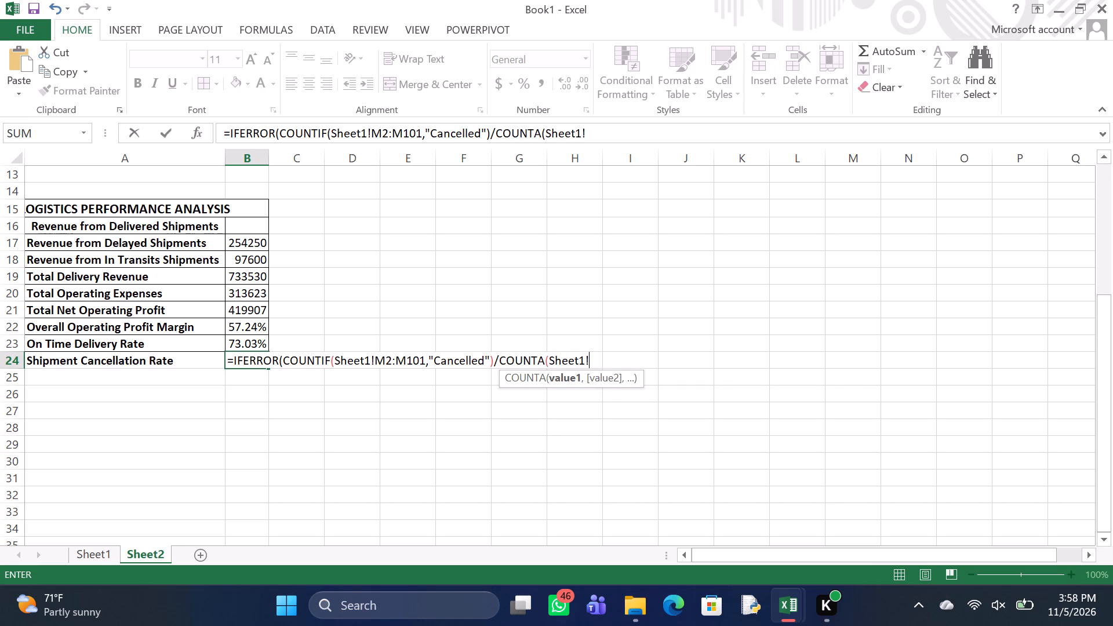
key("a")
key("2")
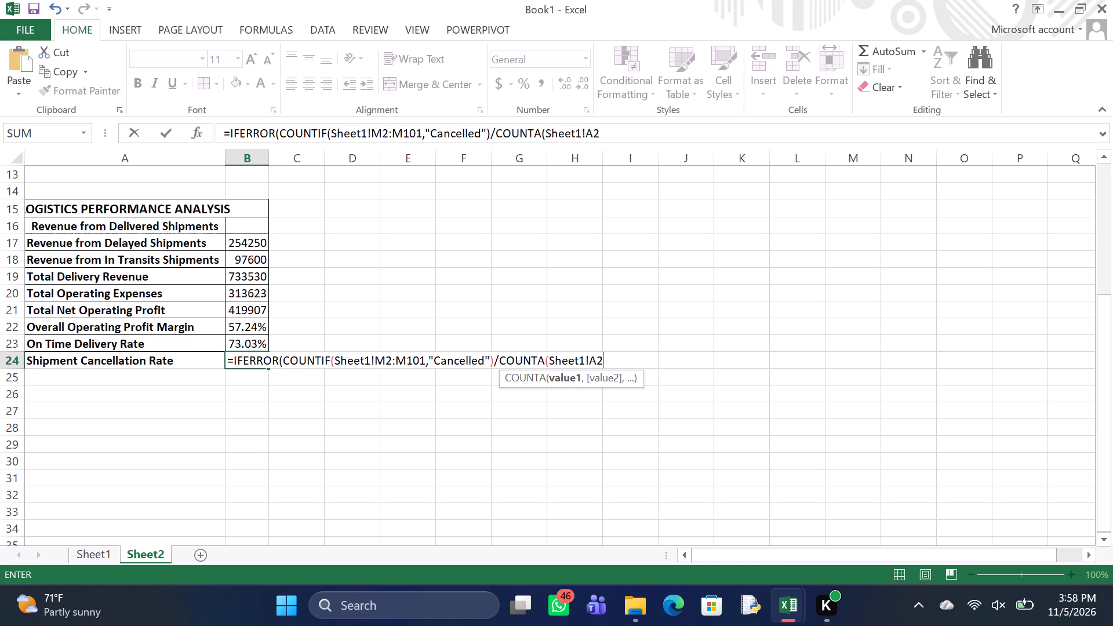
type(":A101")
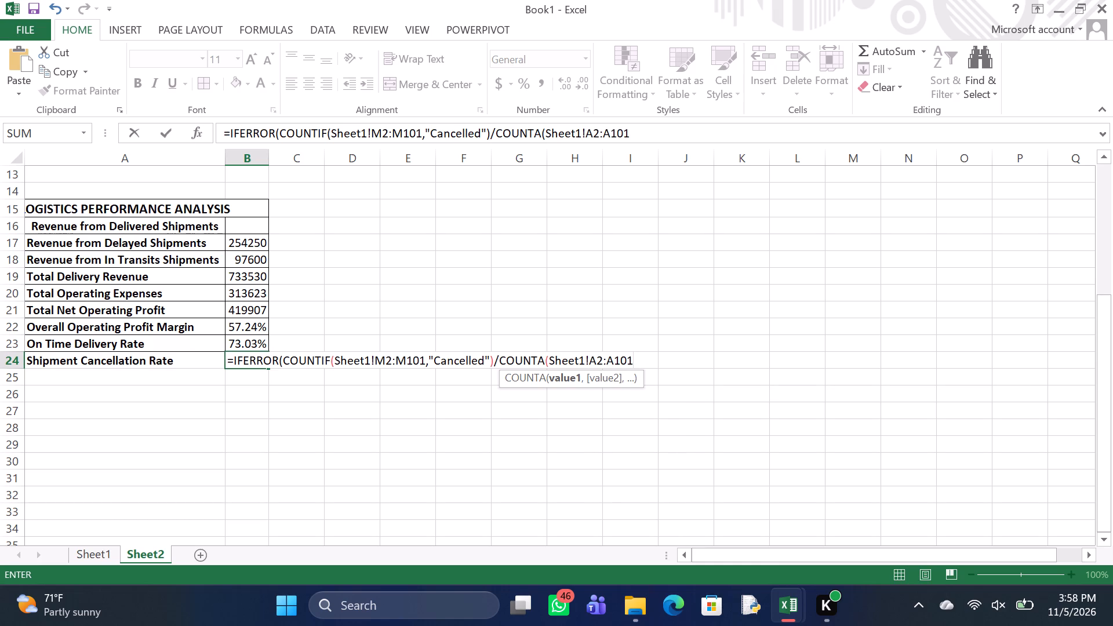
type("),0")
key("shift+parenright")
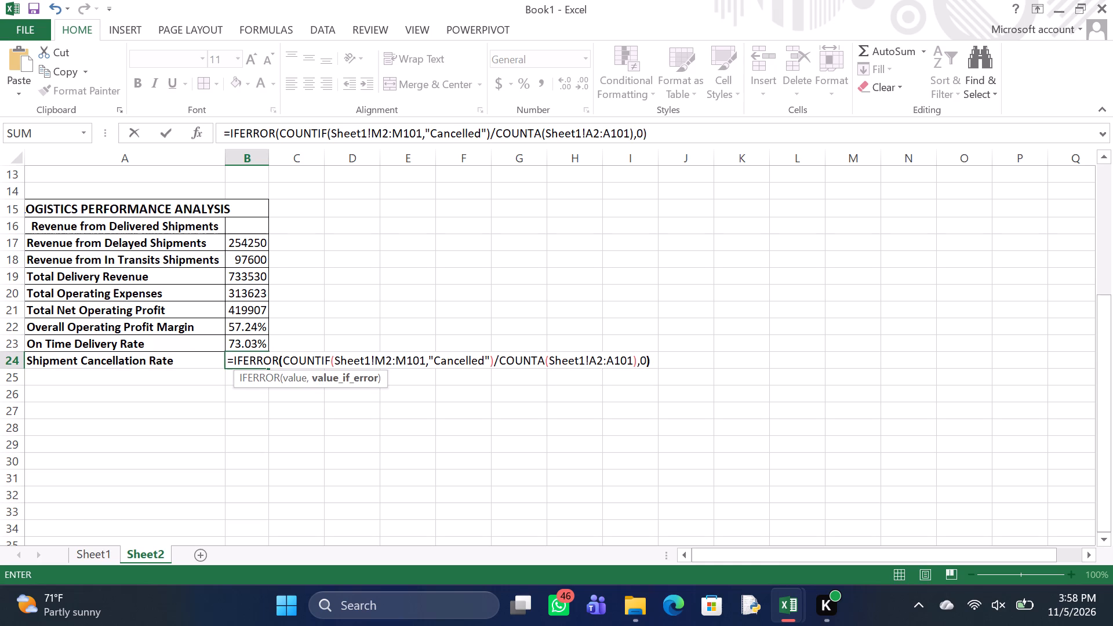
key("Return")
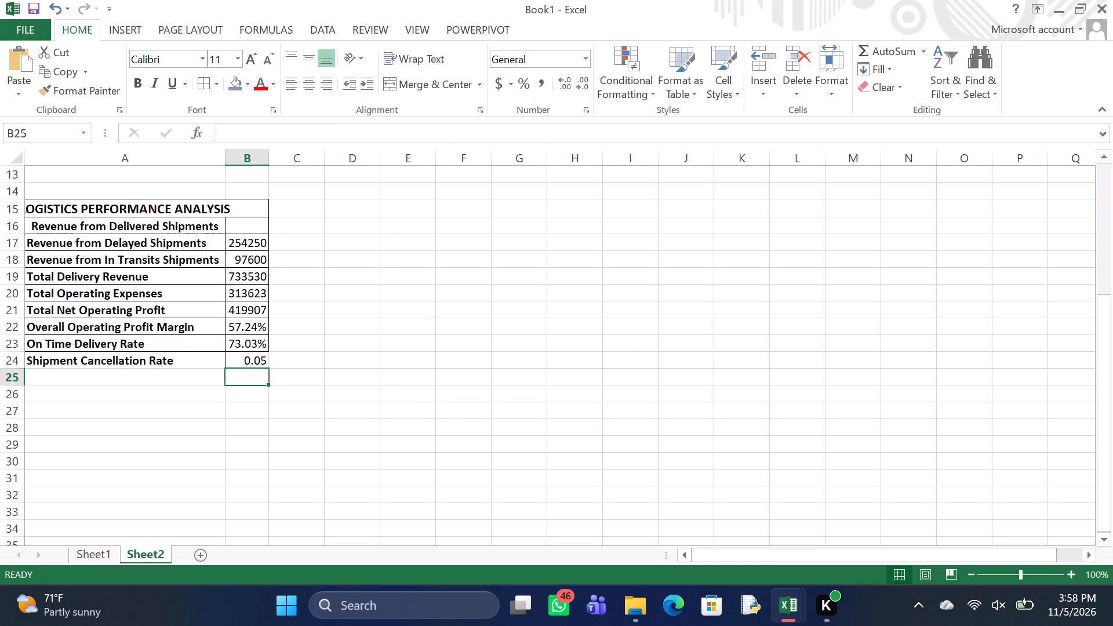
Format the shipment cancellation rate in cell B24 as a percentage with two decimal places.
left_click(249, 361)
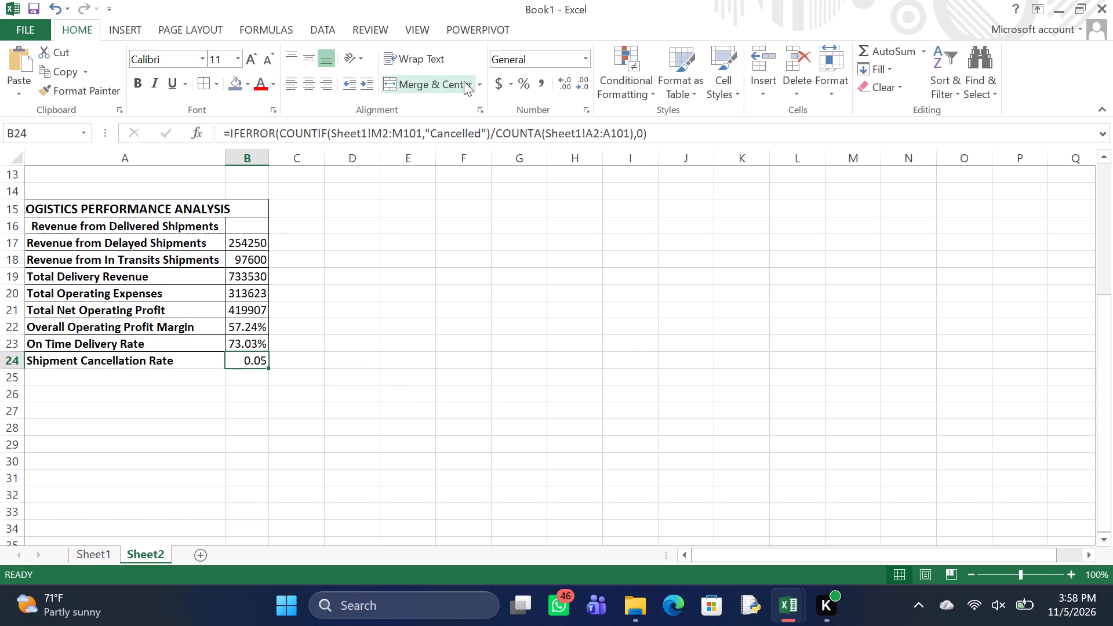
left_click(522, 82)
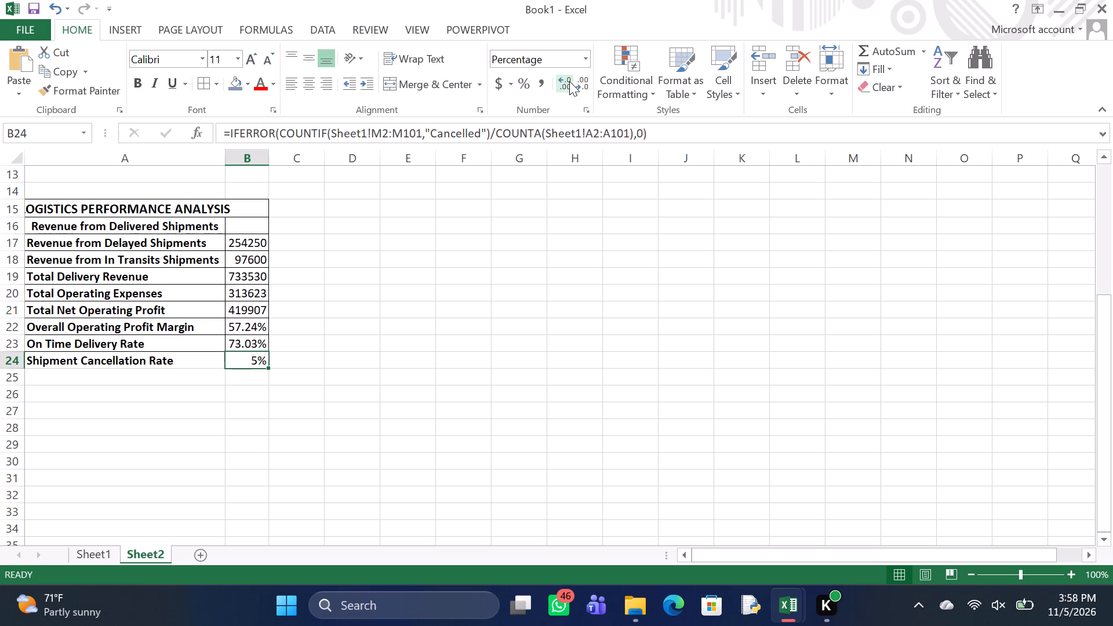
left_click(566, 88)
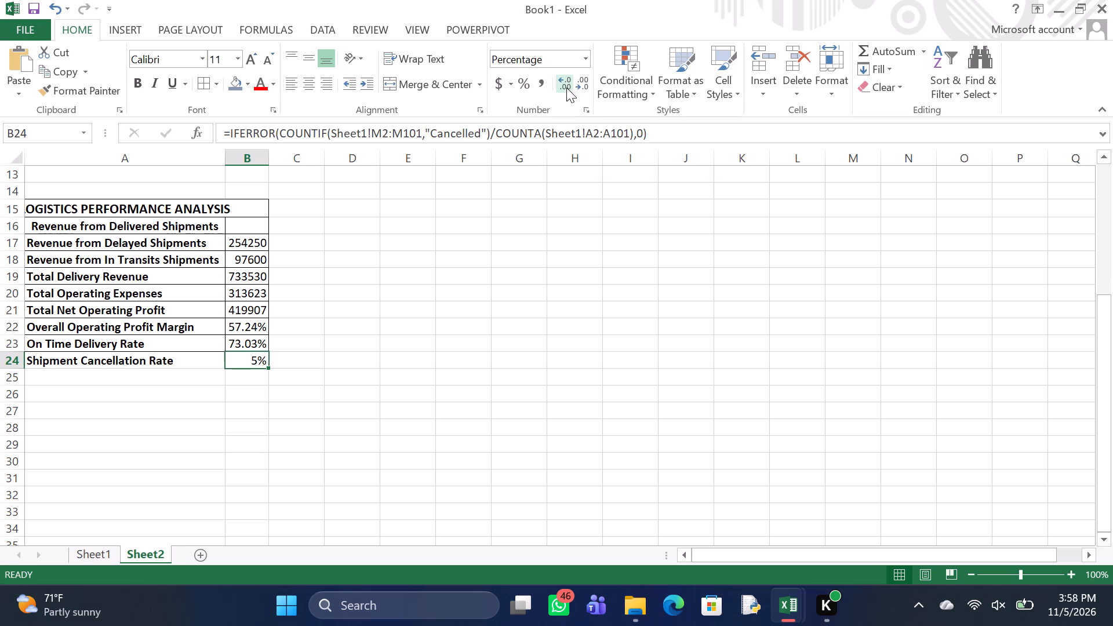
left_click(566, 88)
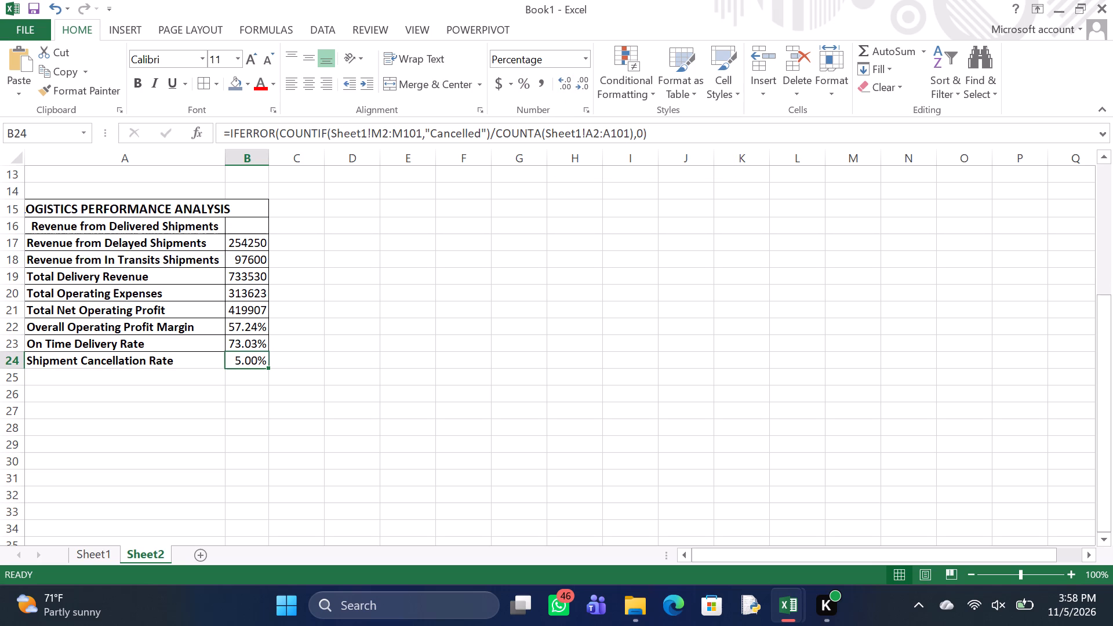
scroll(421, 292, "down", 1)
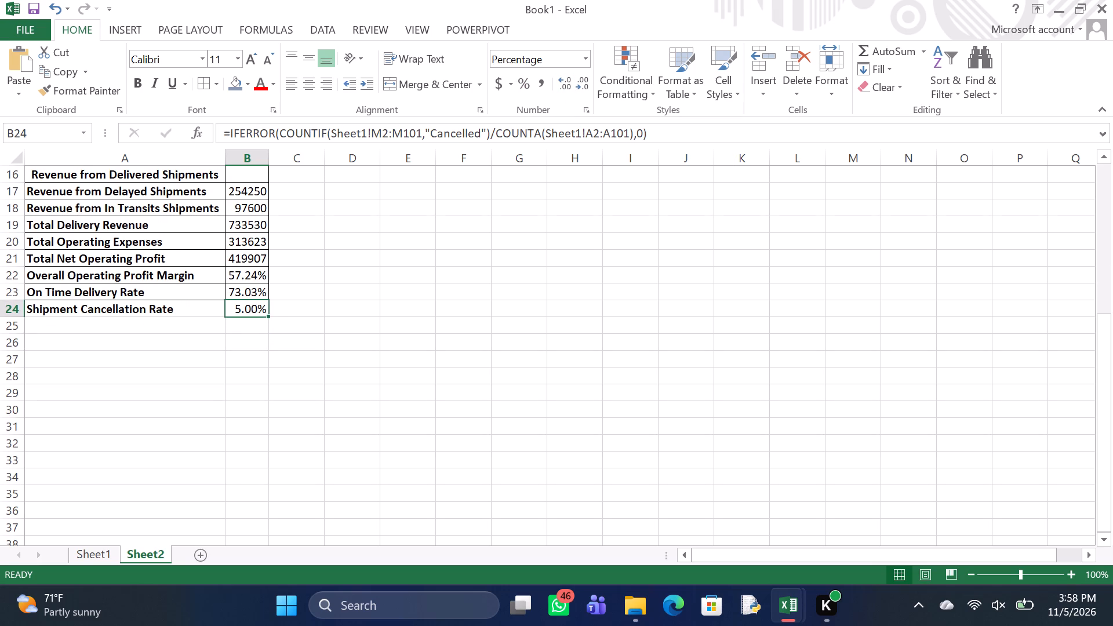
Enter the label "Average Delay Hours" in cell A25, below Shipment Cancellation Rate.
left_click(133, 325)
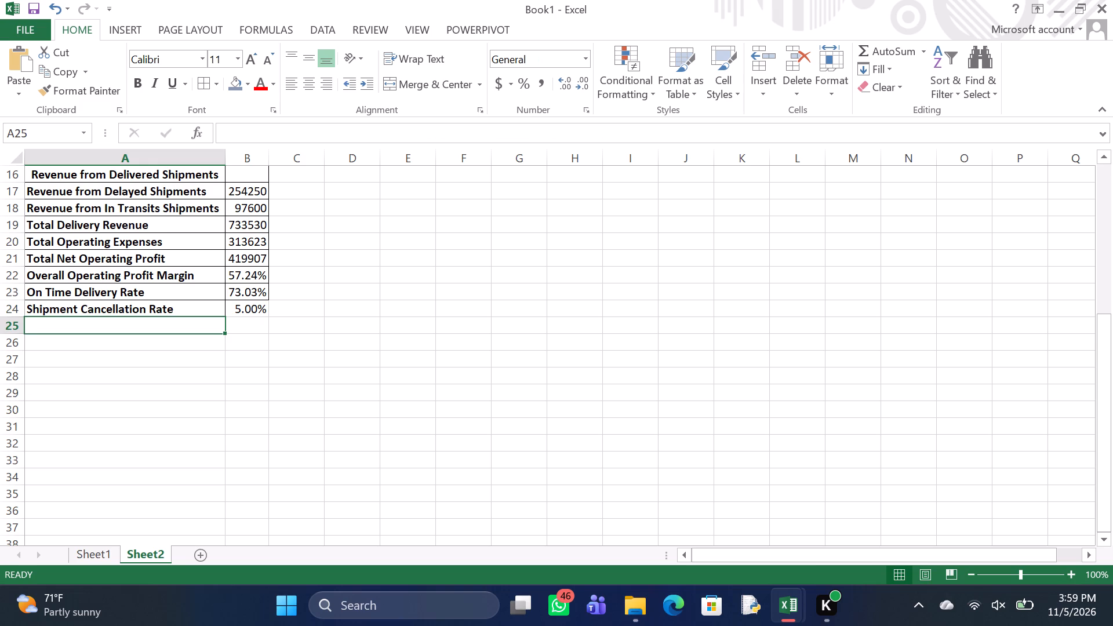
scroll(133, 325, "up", 1)
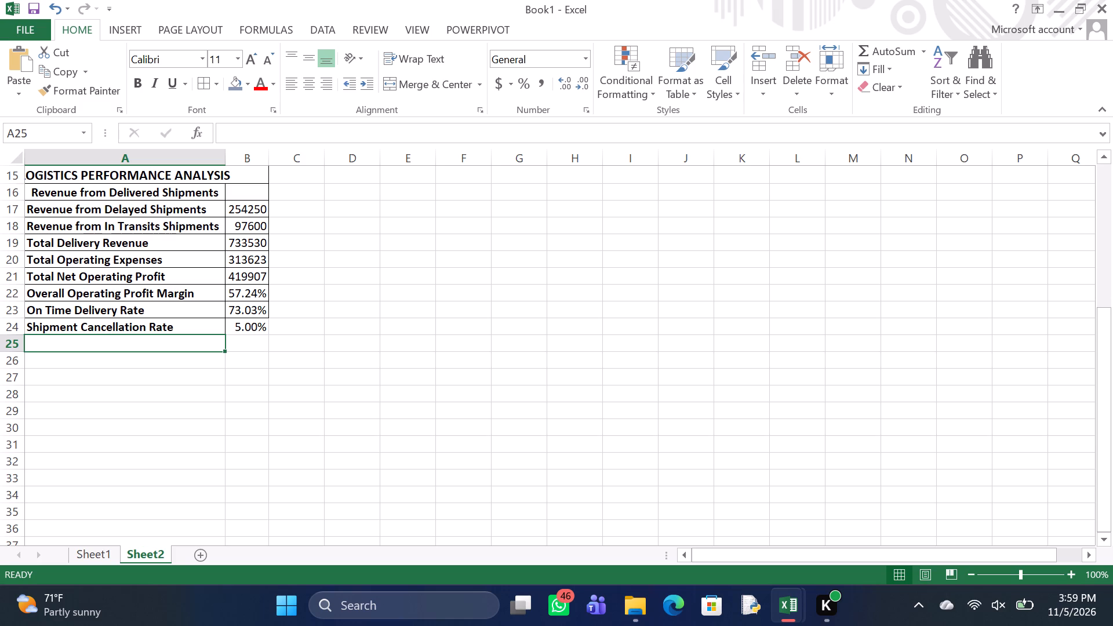
key("v")
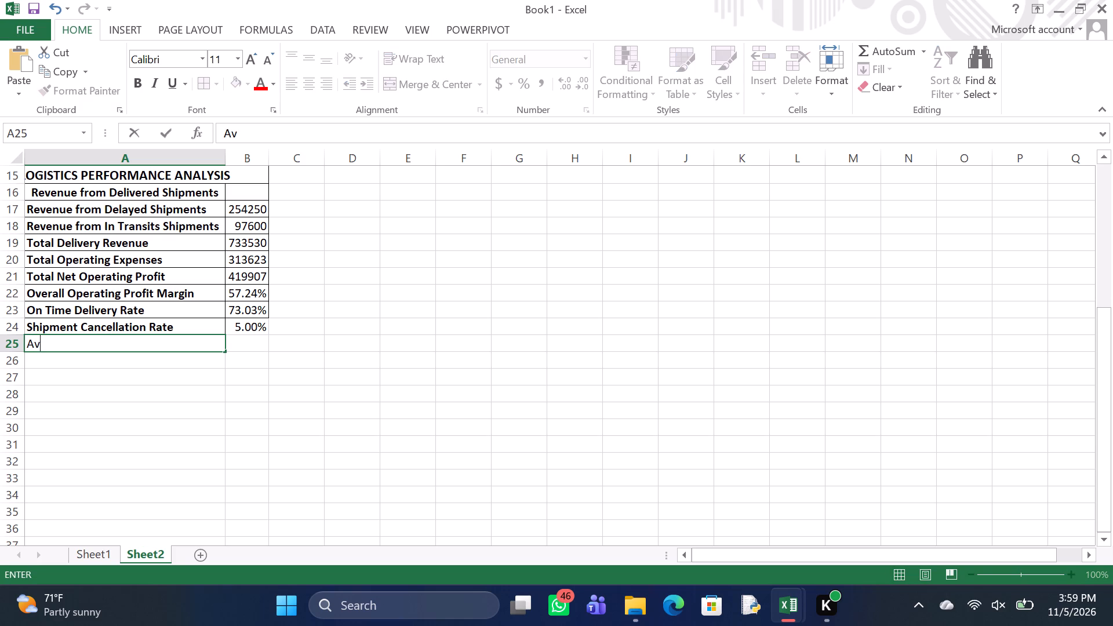
type("erage")
key("space")
key("d")
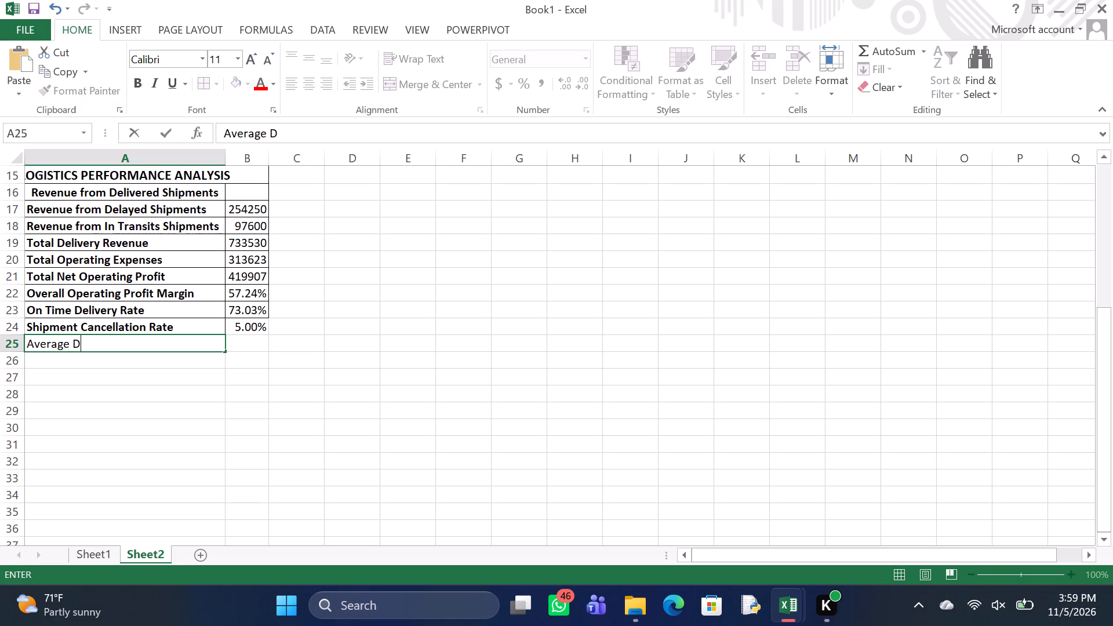
key("e")
type("lay")
key("space")
key("h")
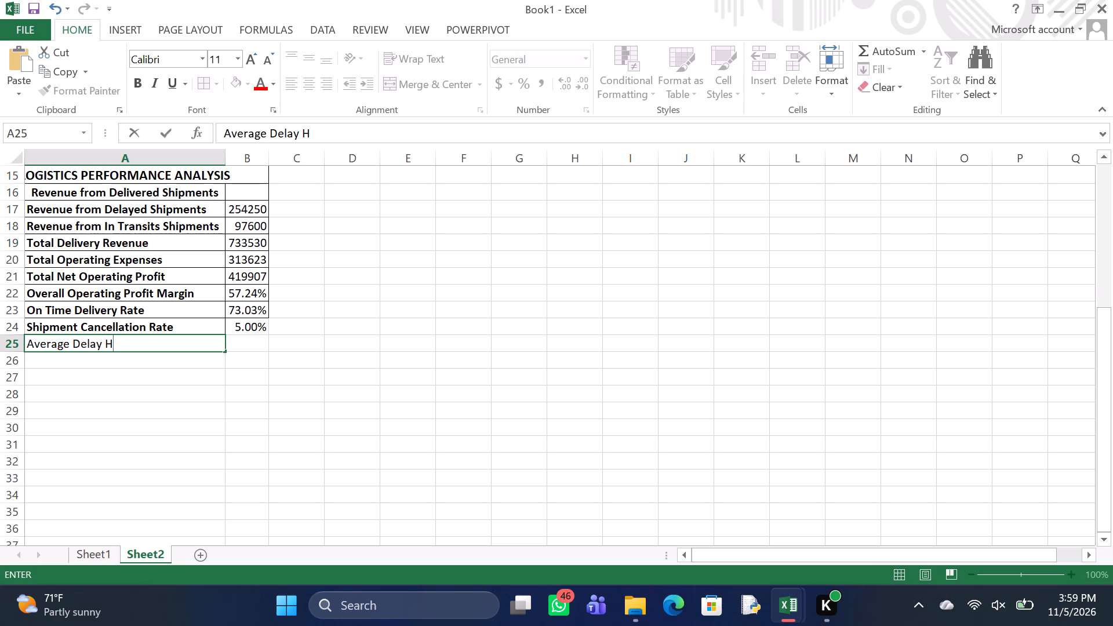
type("ours")
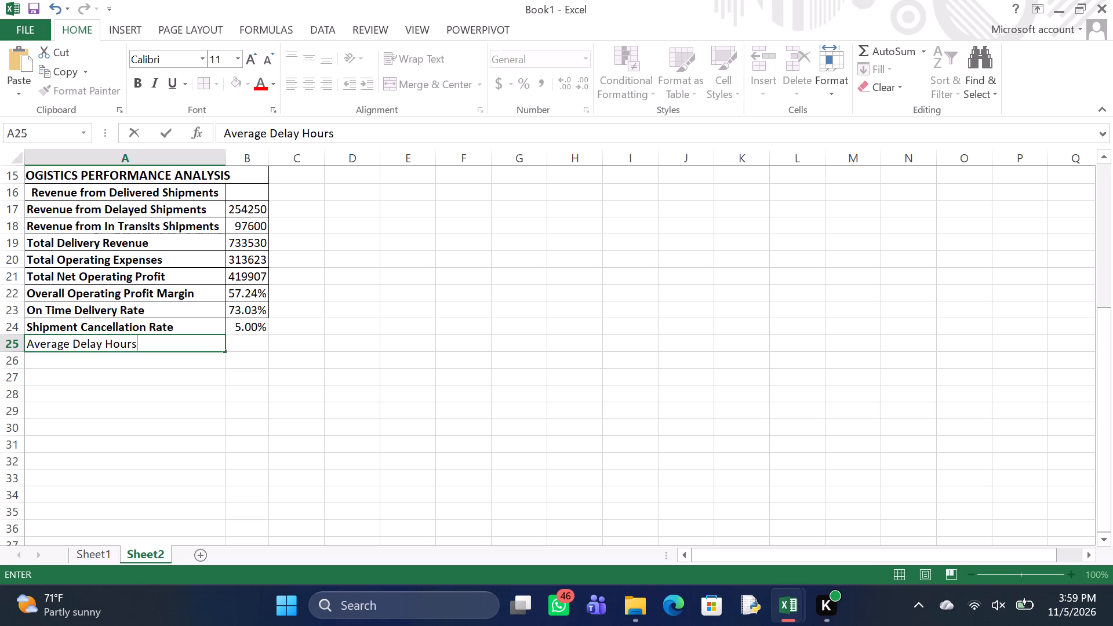
key("Return")
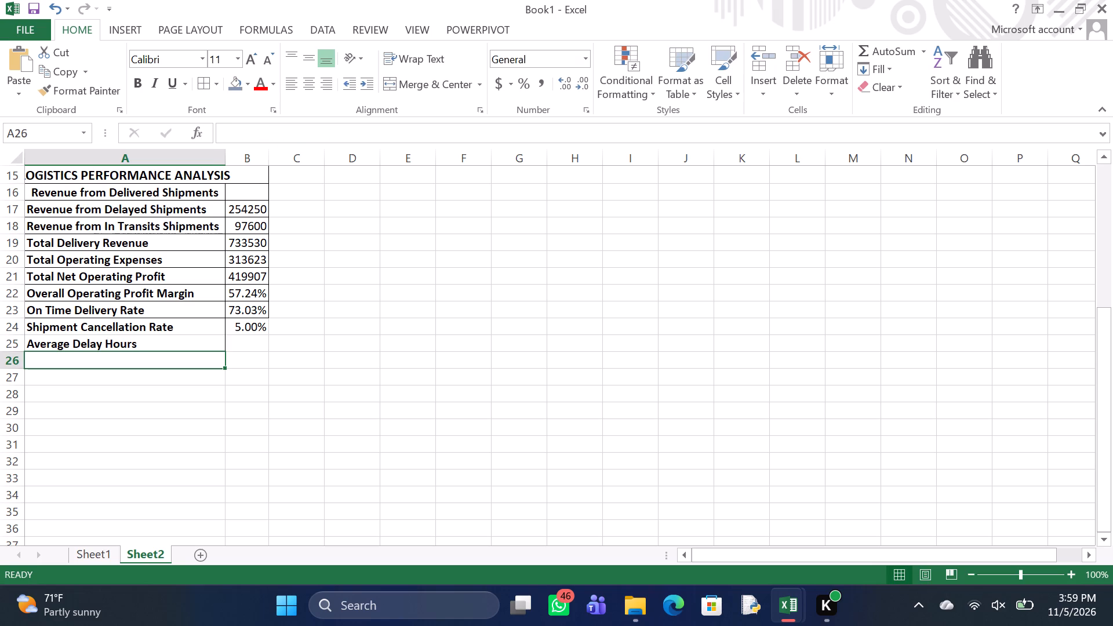
Begin the average delay hours formula in cell B25 with IFERROR wrapping an AVERAGEIF function.
left_click(253, 345)
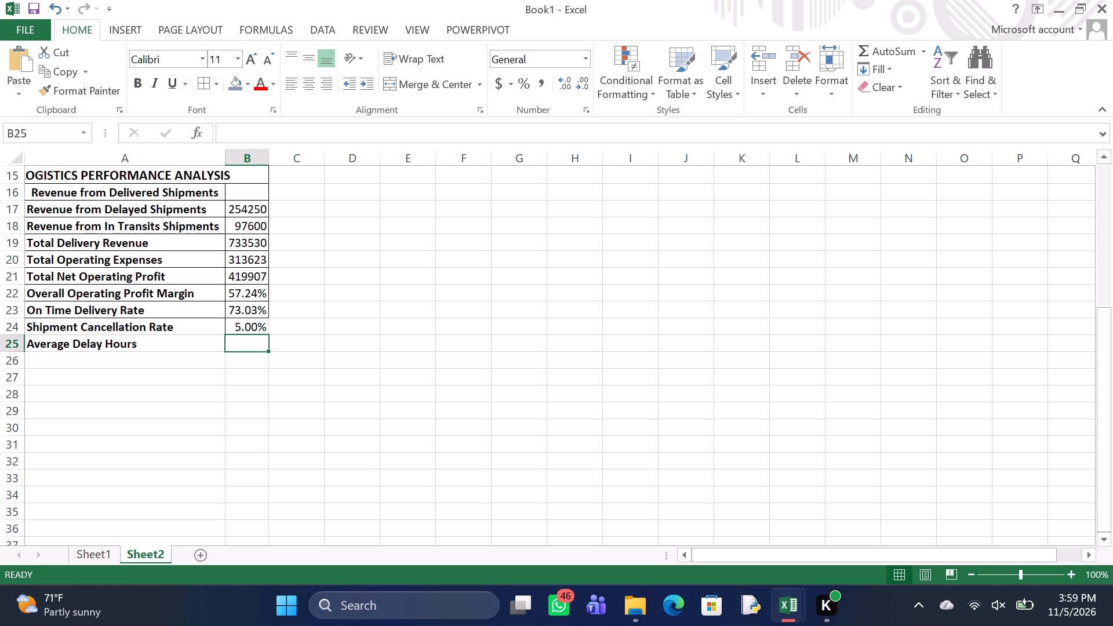
key("equal")
type("IFERROR")
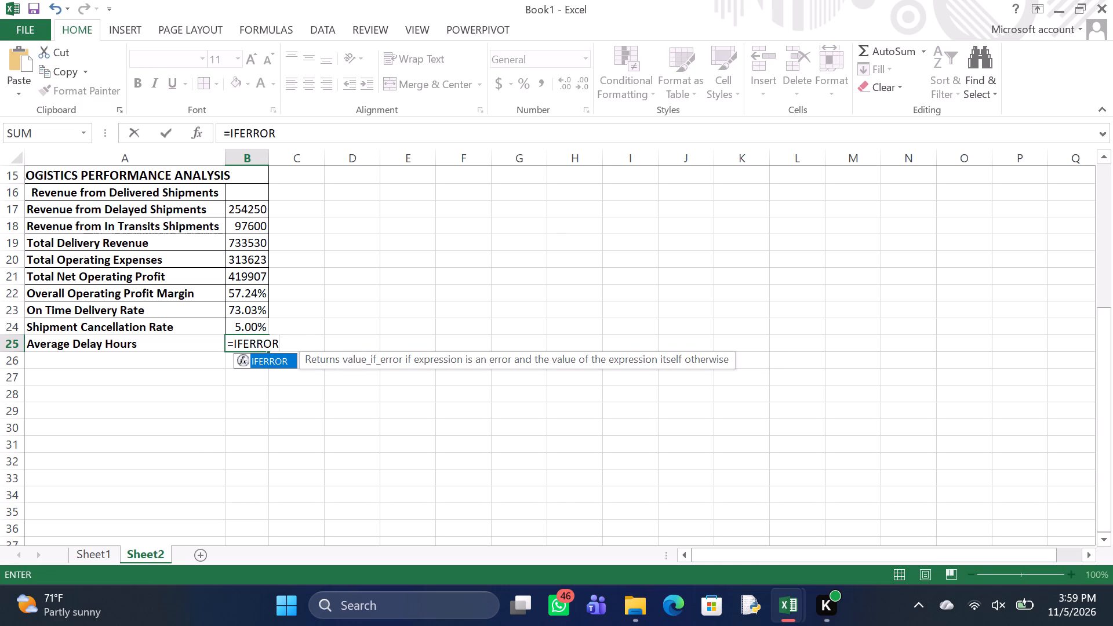
key("shift+parenleft")
key("a")
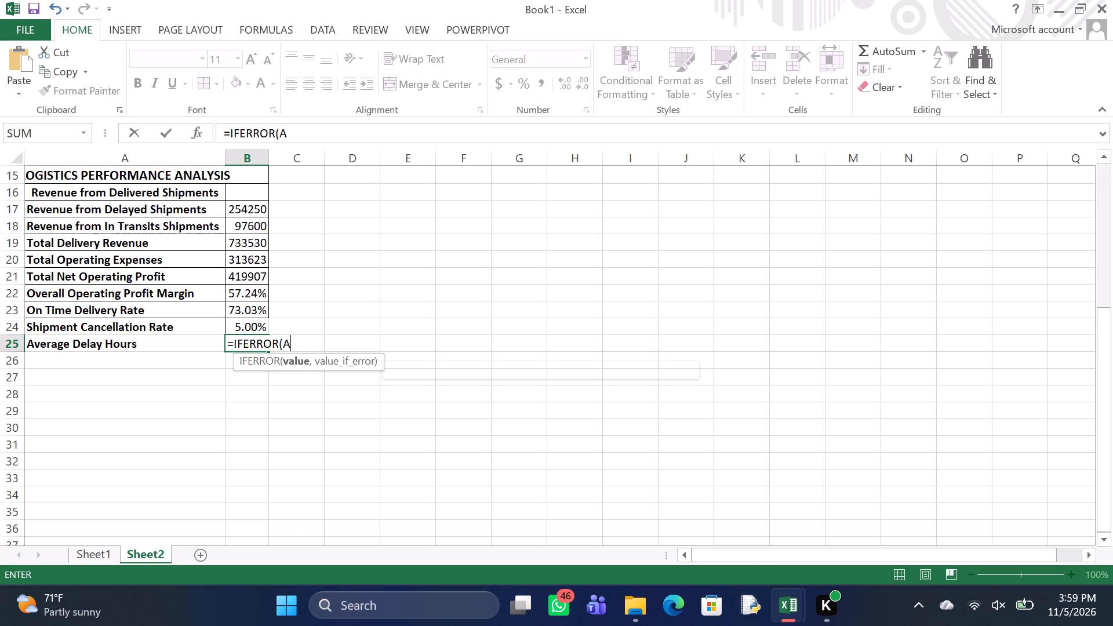
type("VERAGE")
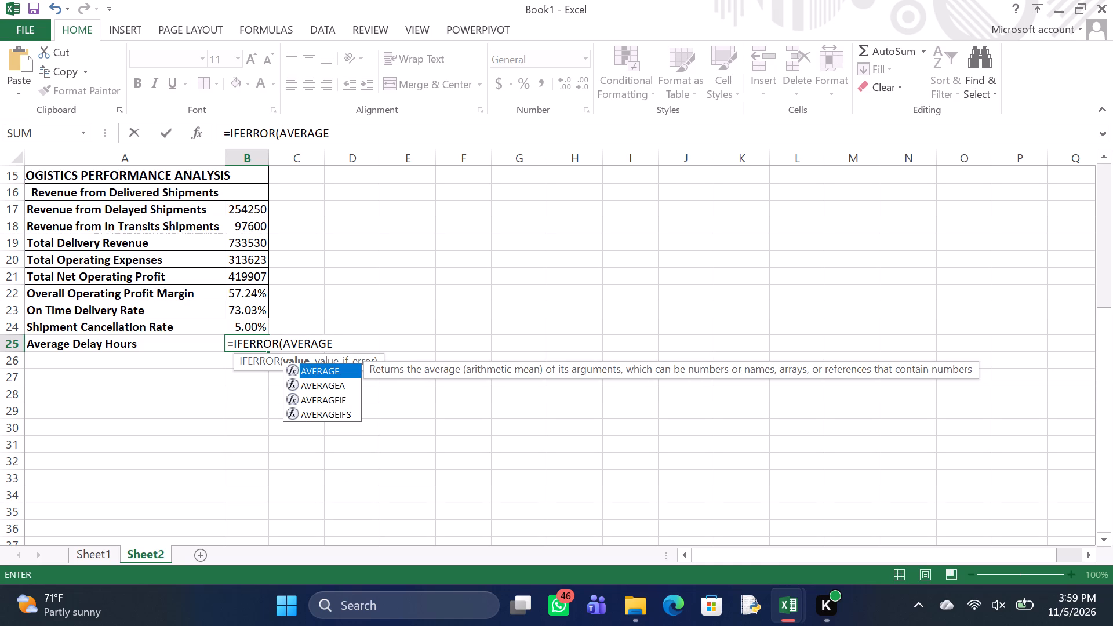
type("IF")
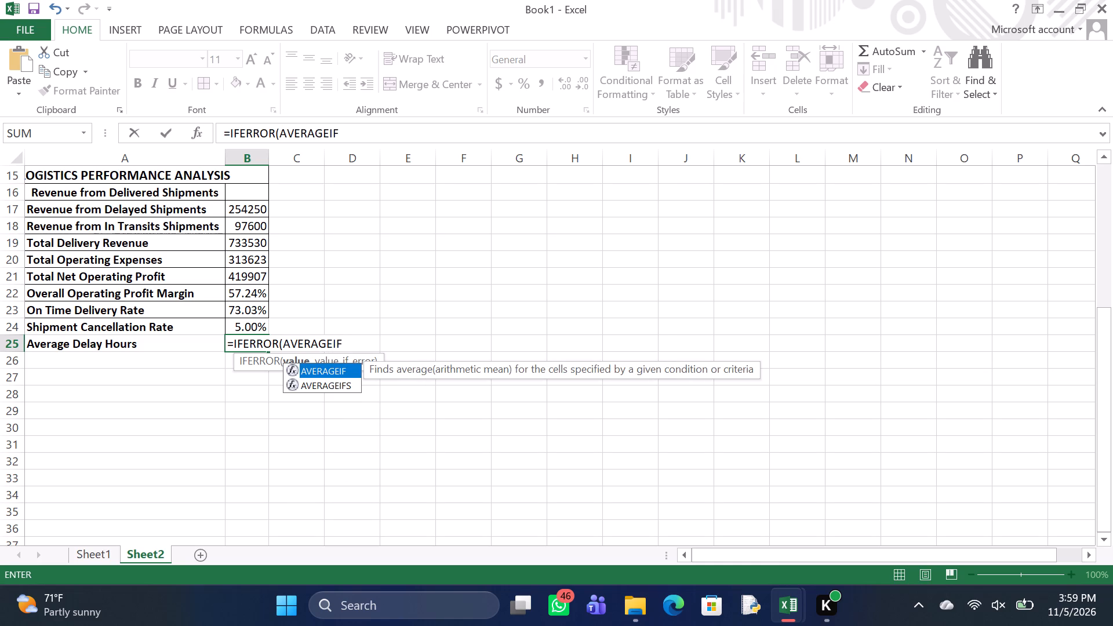
Give the AVERAGEIF in B25 the range Sheet1!M2:M101 and the criterion "Delayed".
type("(S")
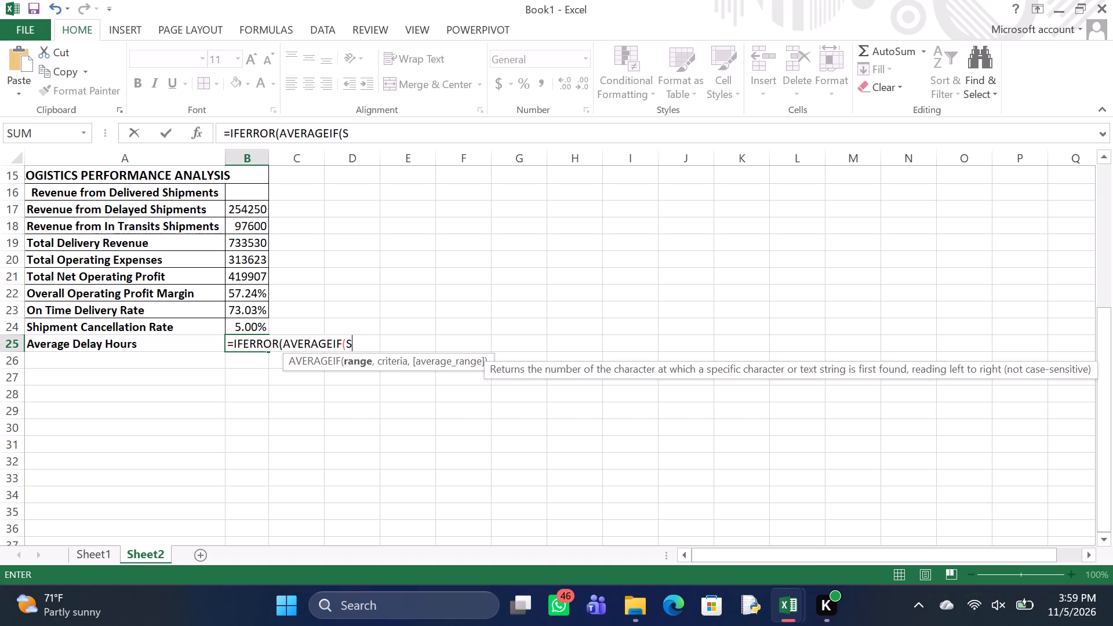
type("heet1!")
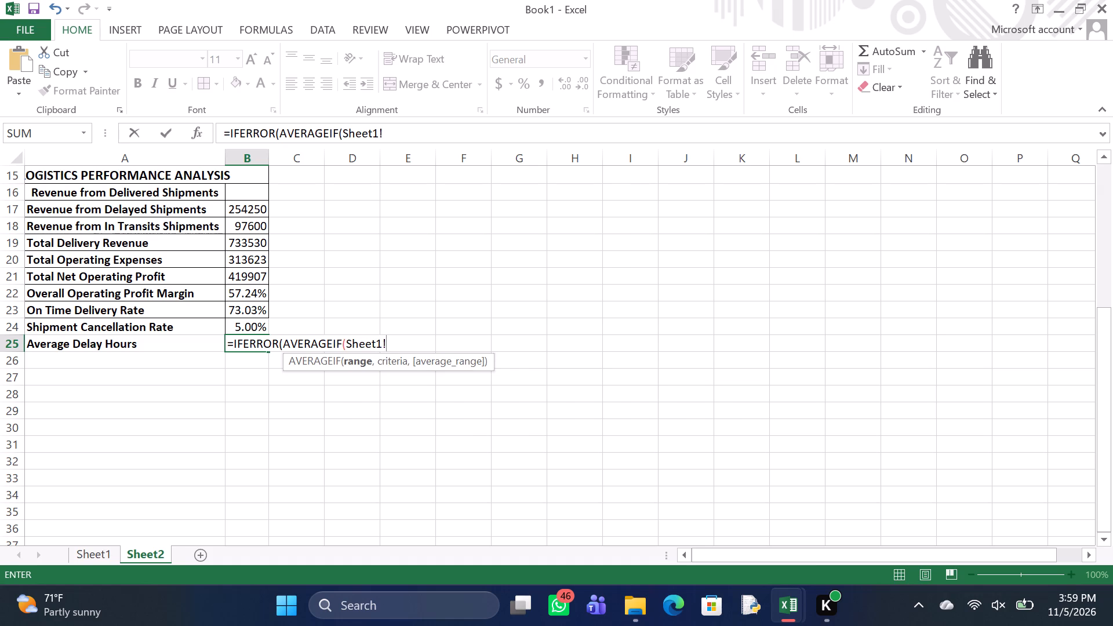
type("M2")
type(":1")
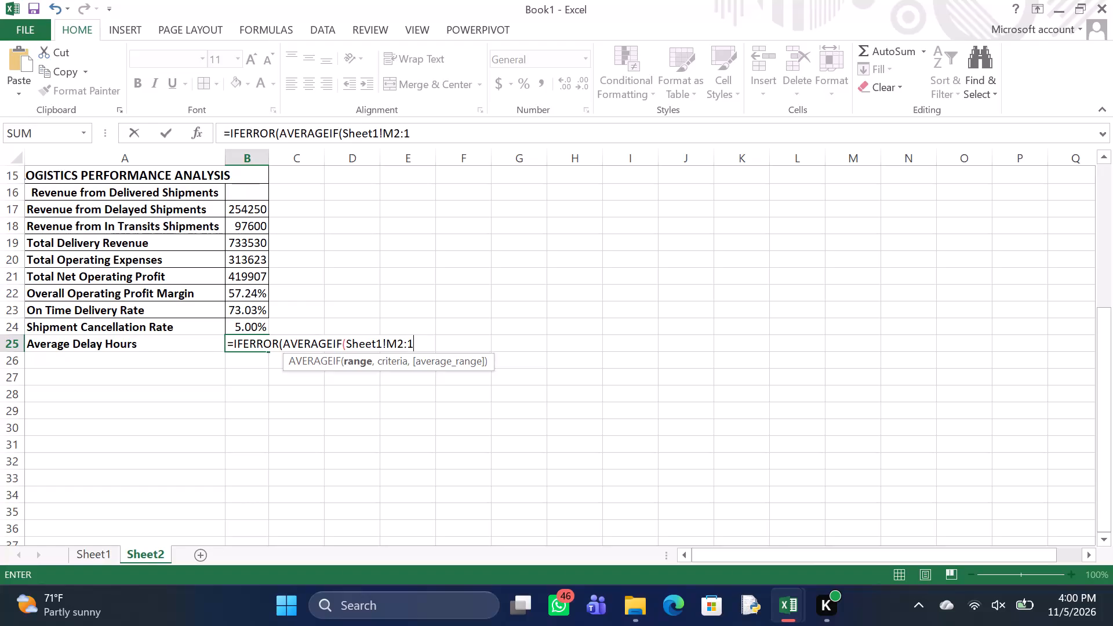
key("BackSpace")
type("M101")
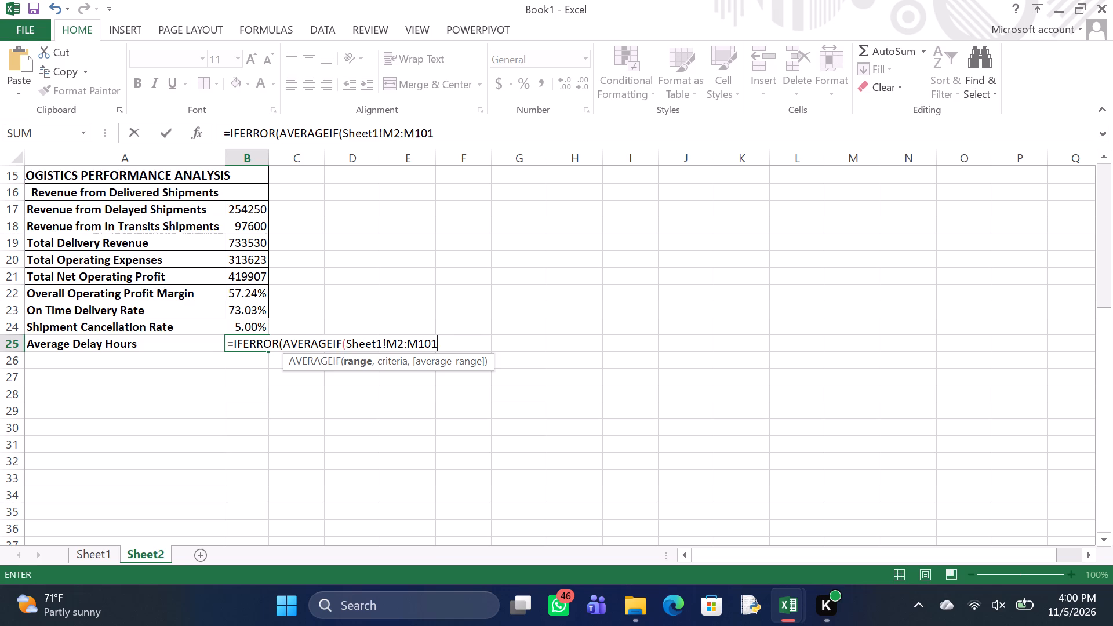
key("comma")
key("shift+quotedbl")
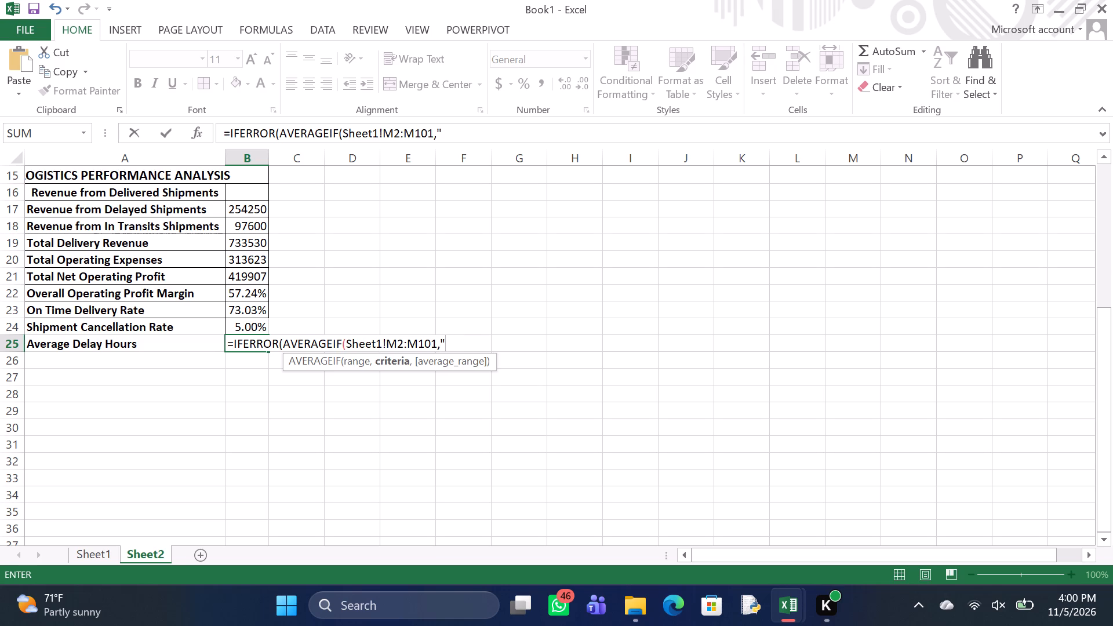
key("d")
key("e")
key("l")
type("ayed")
key("shift+quotedbl")
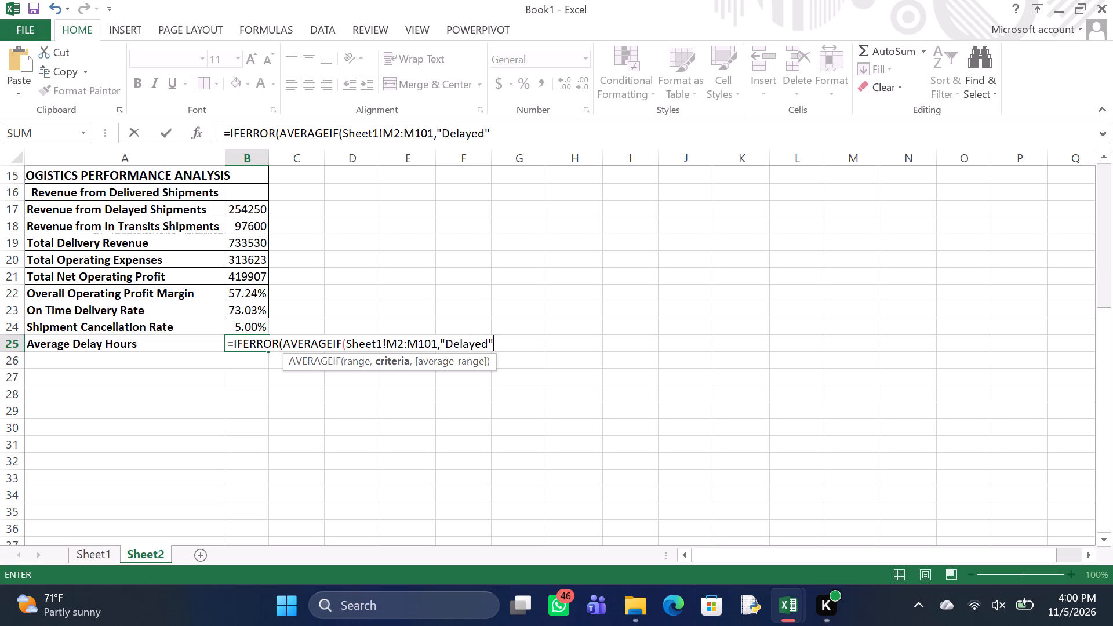
Complete the B25 formula with the average range Sheet1!N2:N101 and an IFERROR fallback of 0.
key("comma")
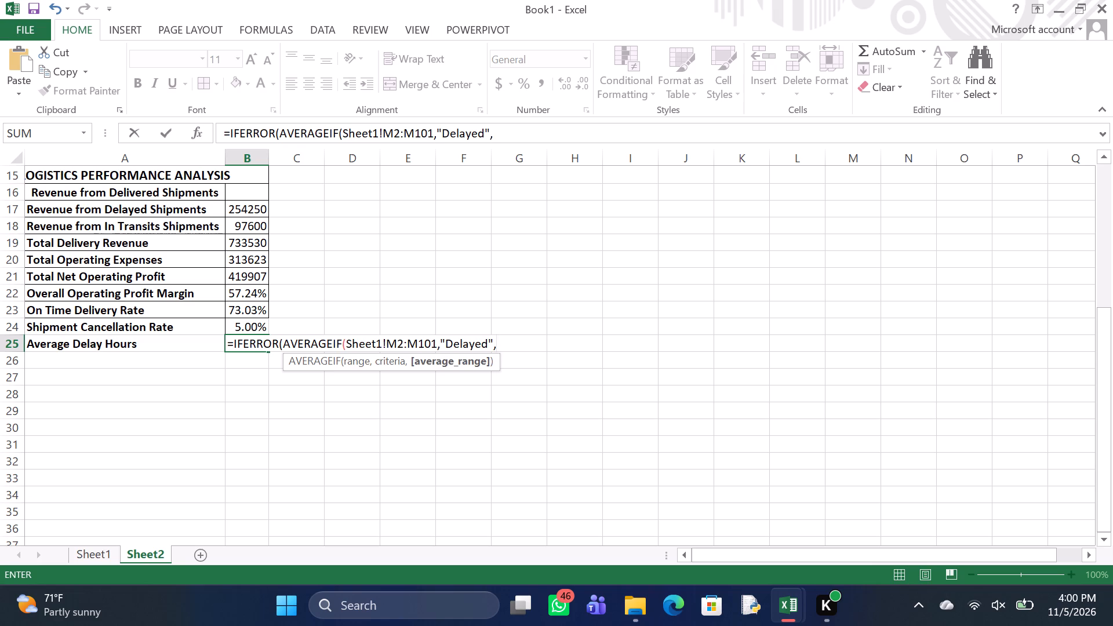
key("s")
type("heet1")
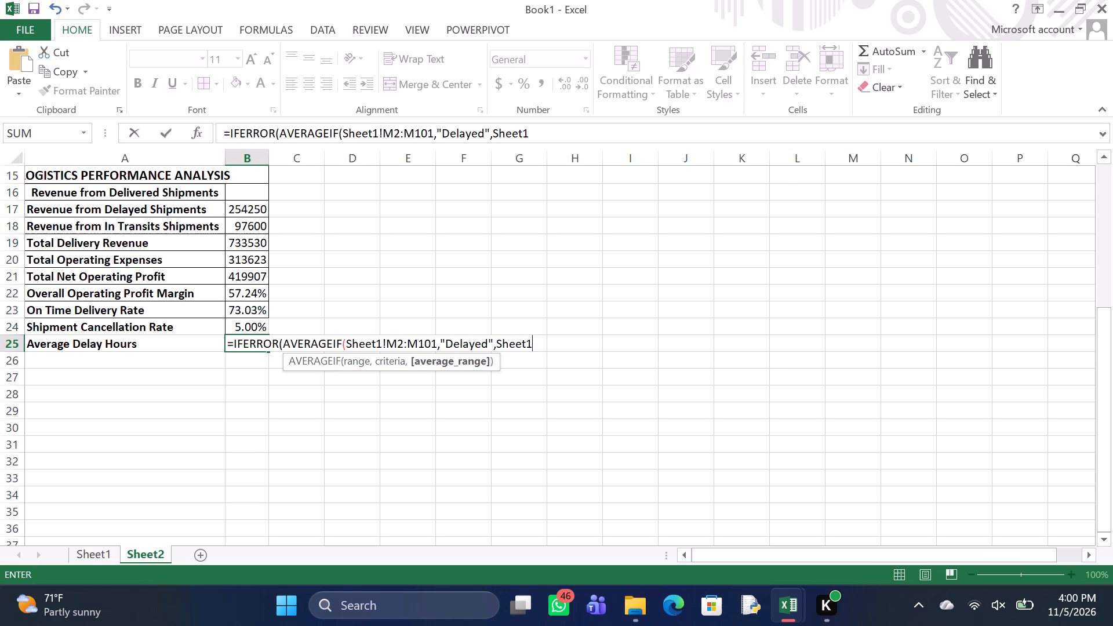
key("shift+exclam")
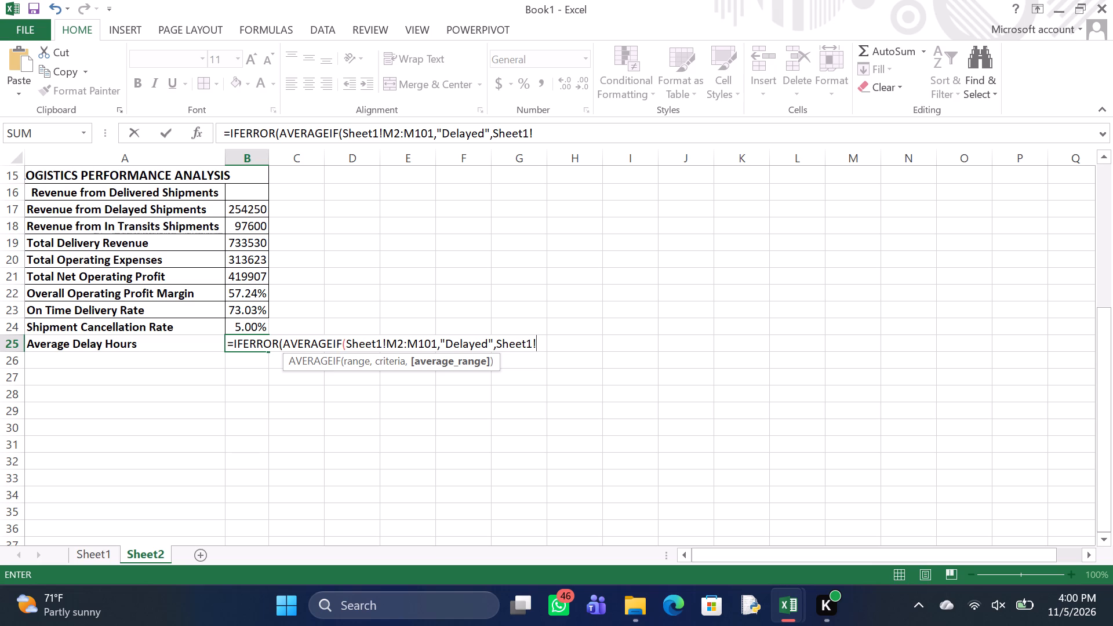
type("N2")
type(":N101")
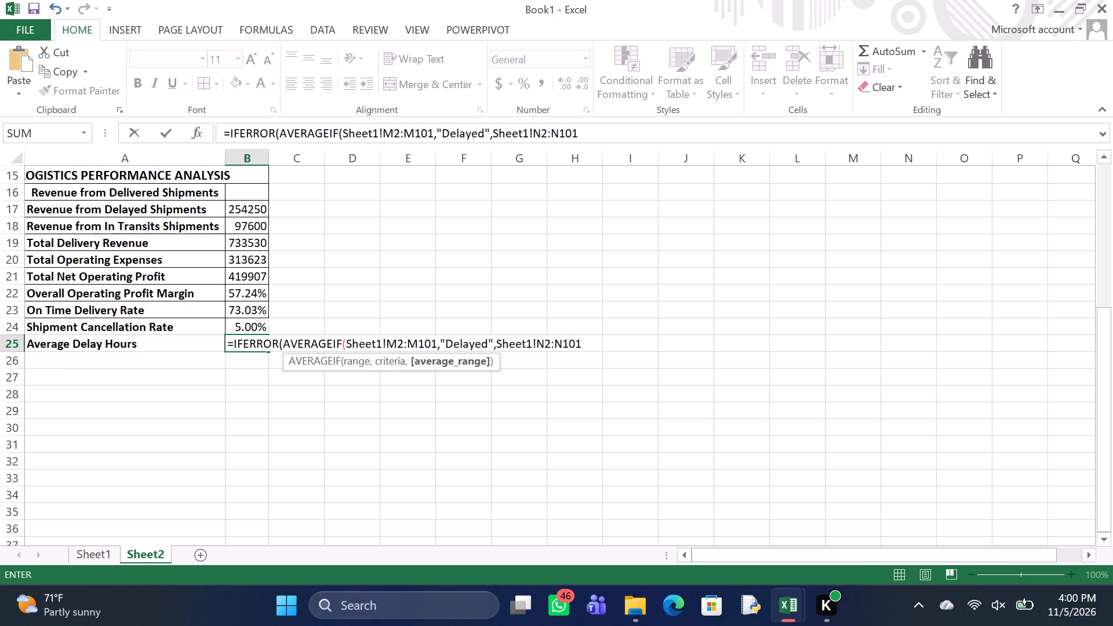
type("),")
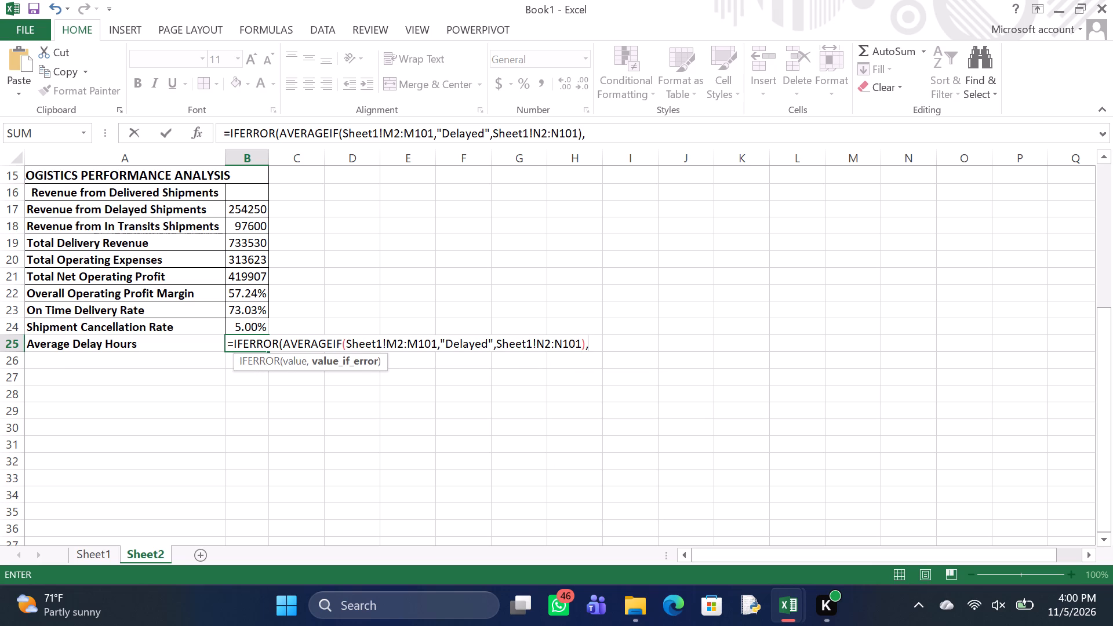
key("0")
key("shift+parenright")
key("Return")
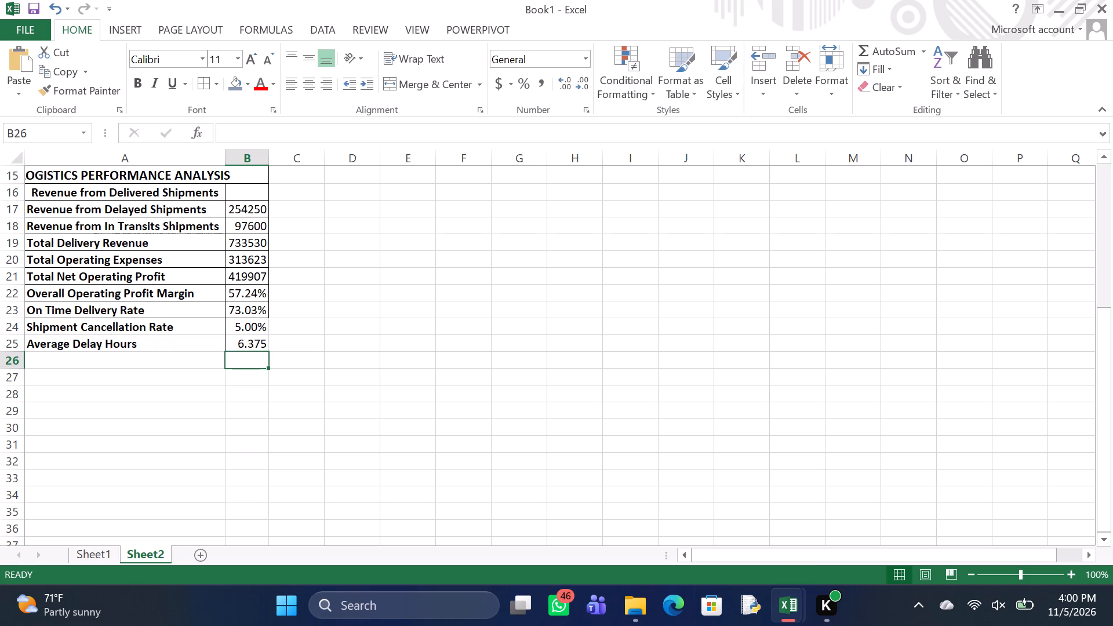
Apply all borders to the cancellation rate and delay hours rows, cells A24:B25.
left_click_drag(121, 330, 228, 345)
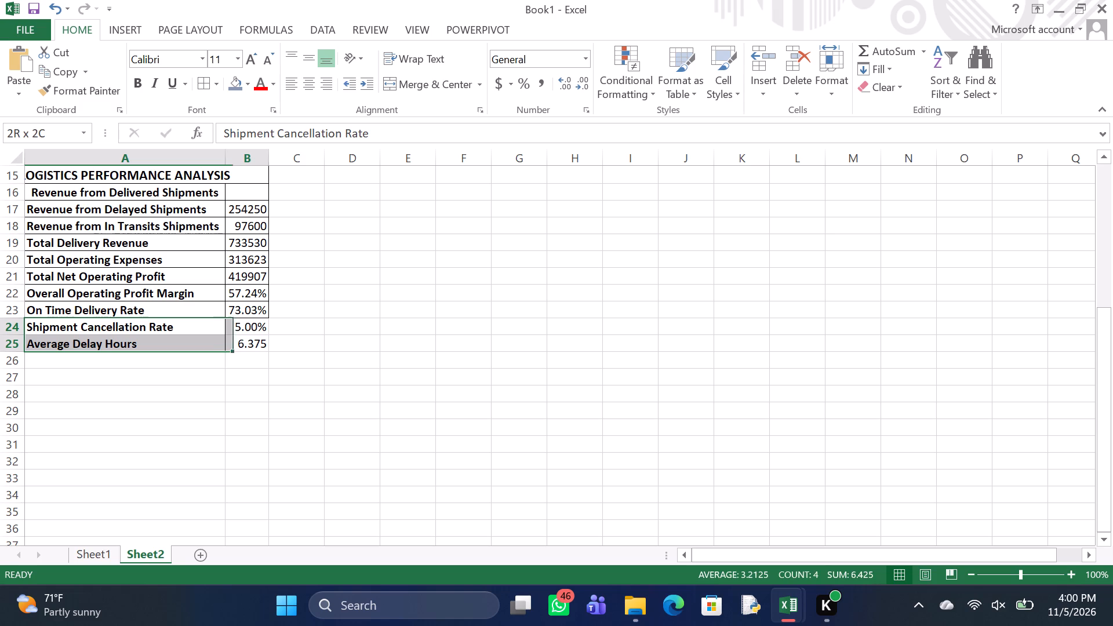
left_click_drag(228, 345, 238, 345)
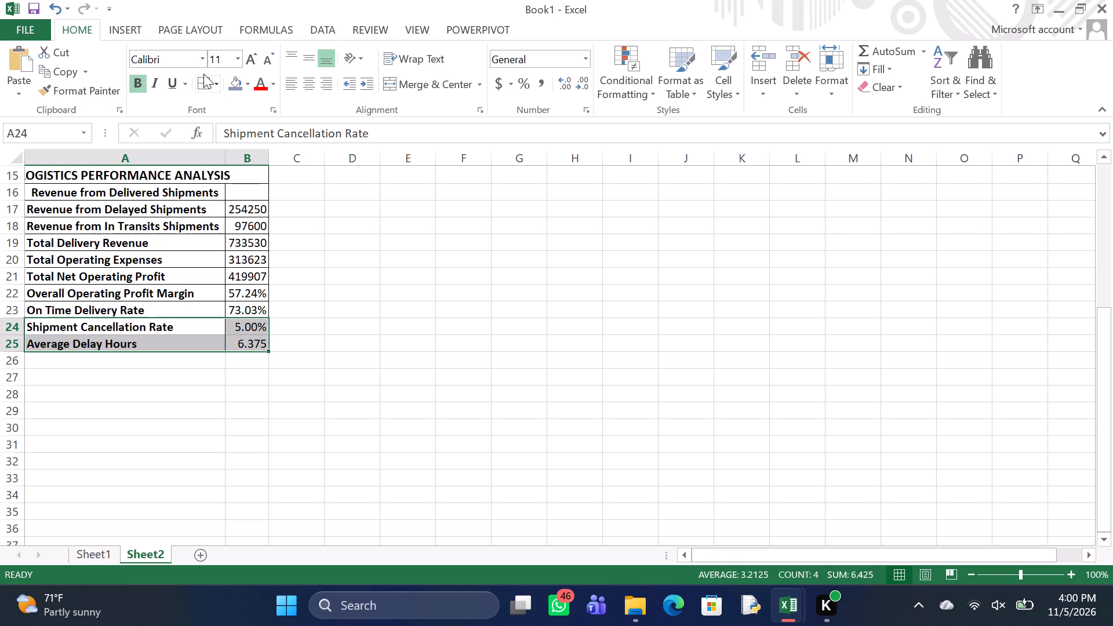
left_click(203, 80)
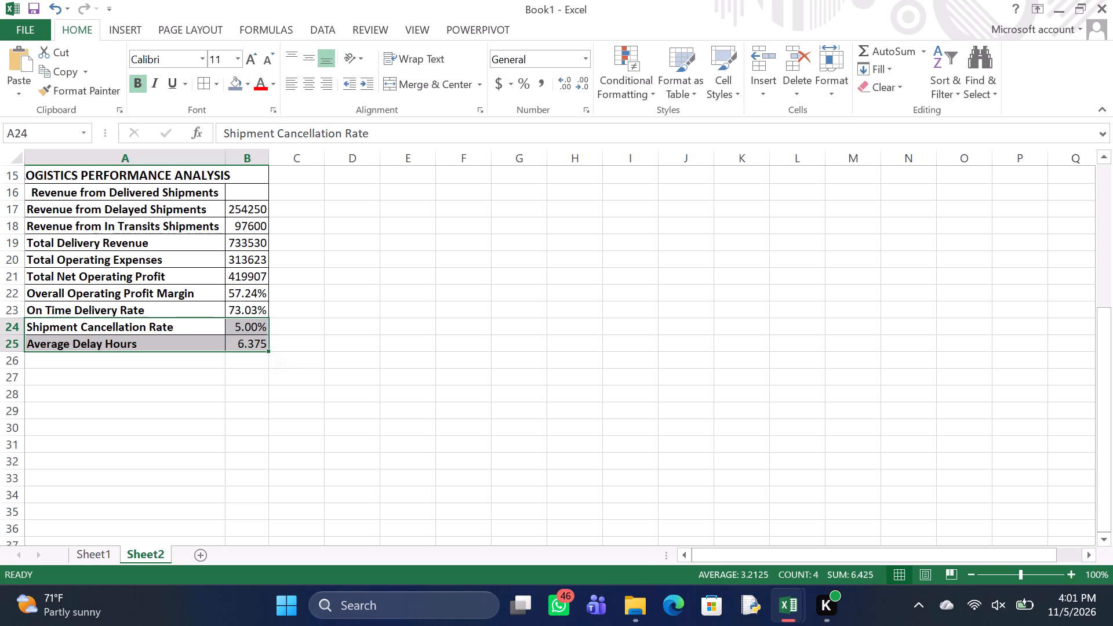
Enter the label "Average Customer Rating" in cell A26, below Average Delay Hours.
left_click(56, 364)
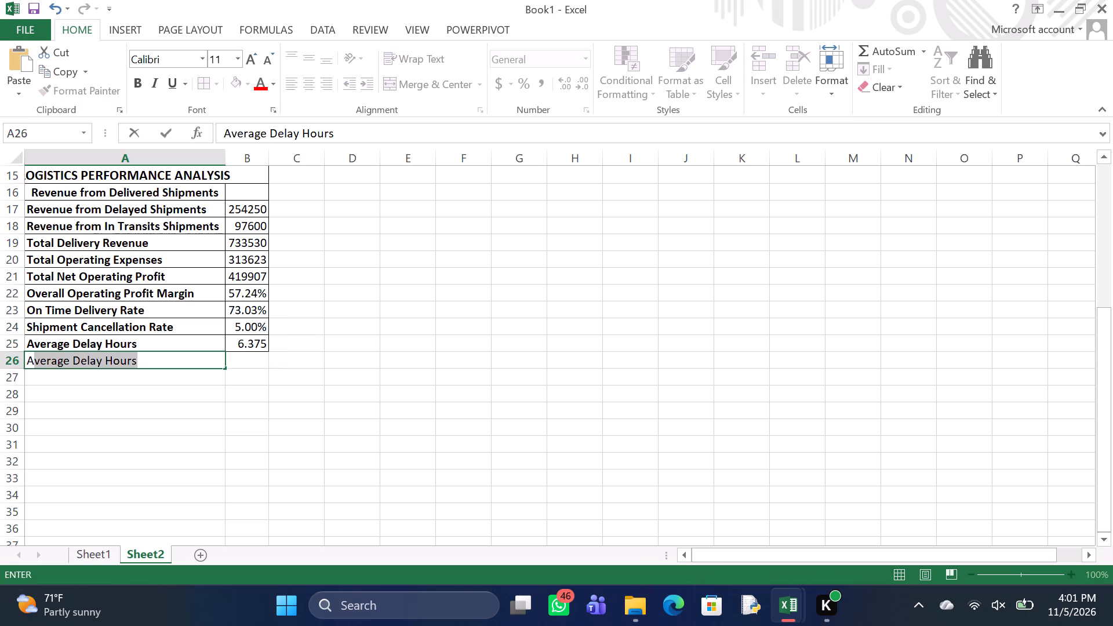
key("v")
type("erage")
key("space")
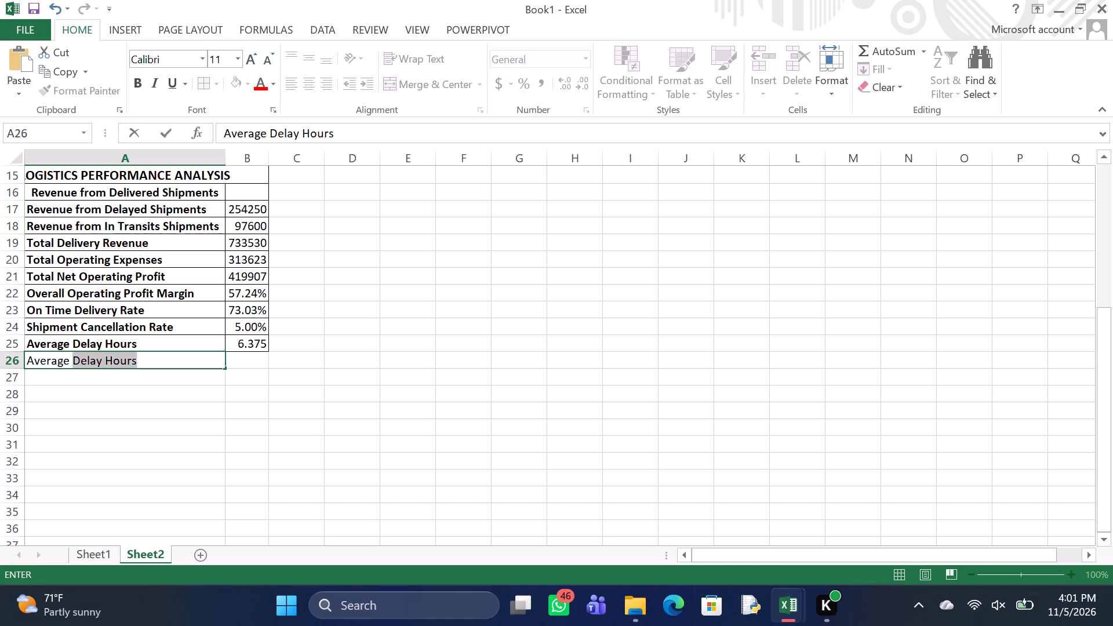
key("c")
type("ustomer")
key("space")
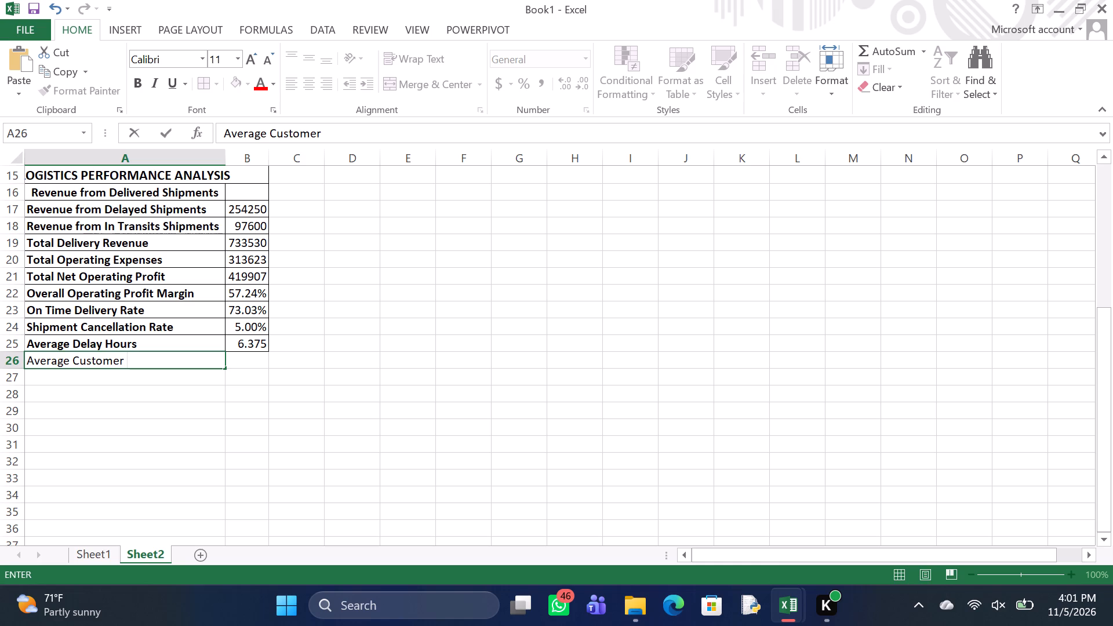
key("r")
type("atim")
key("BackSpace")
type("ng")
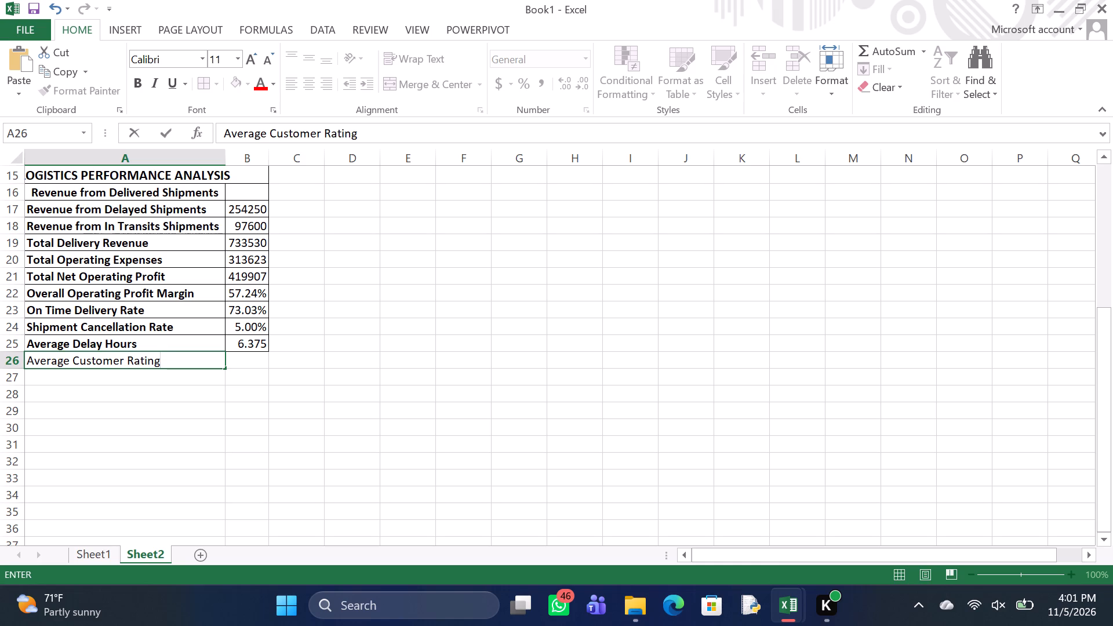
key("Return")
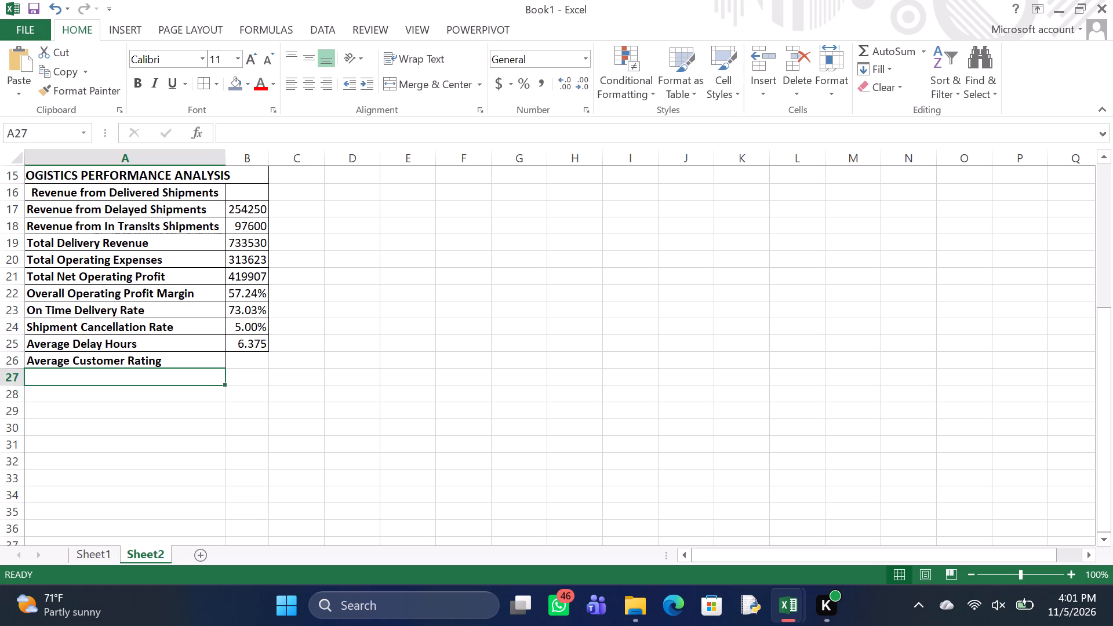
Begin the average customer rating formula in cell B26 with IFERROR wrapping an AVERAGE function.
left_click(246, 356)
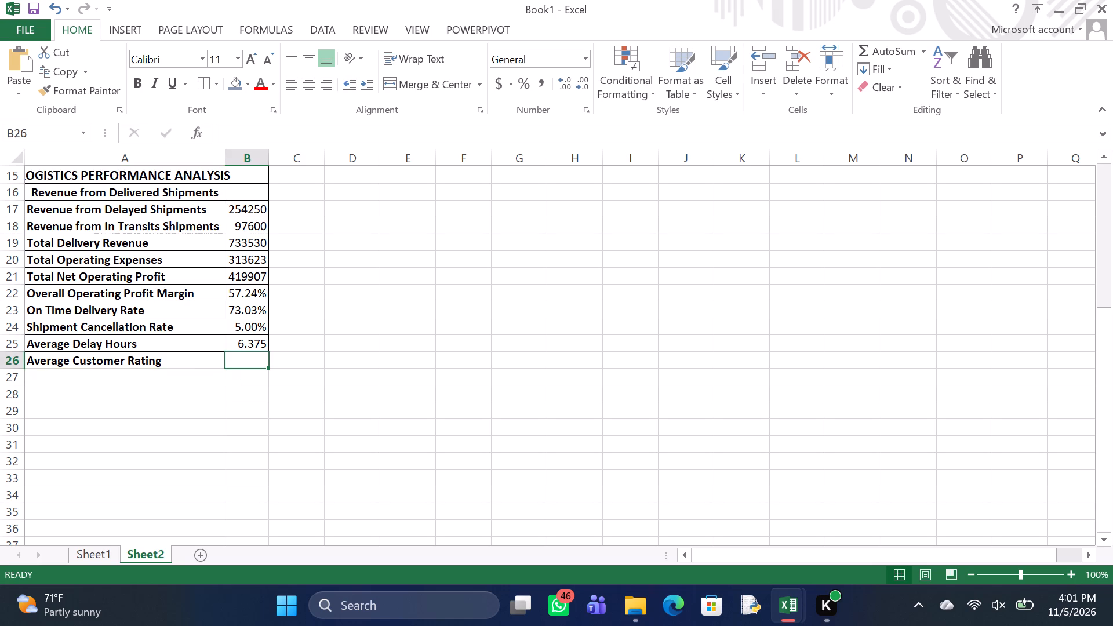
key("equal")
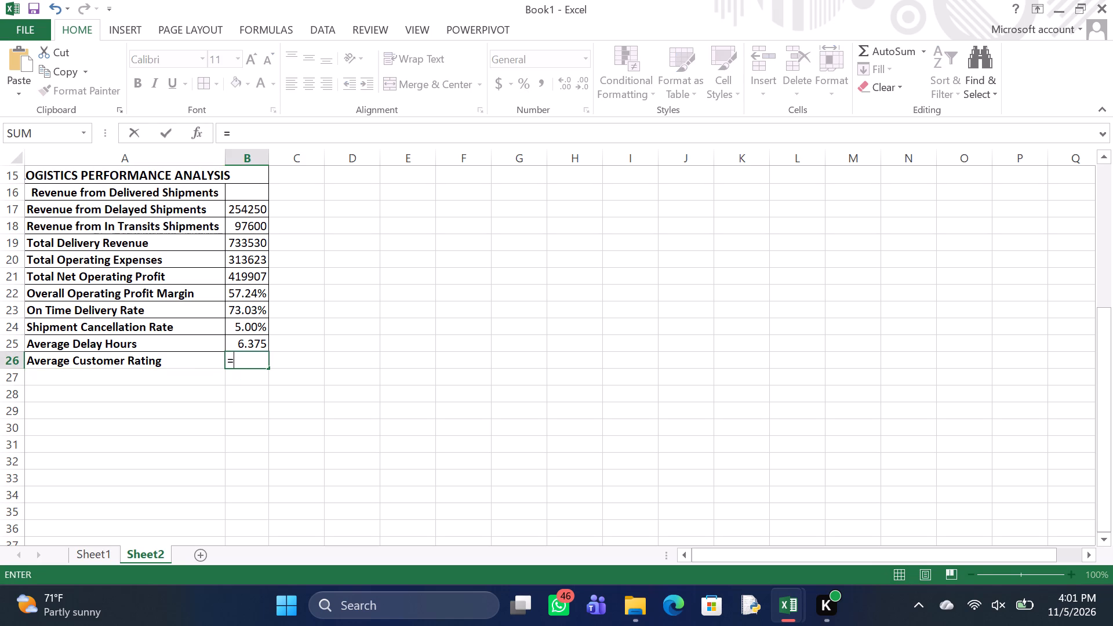
key("i")
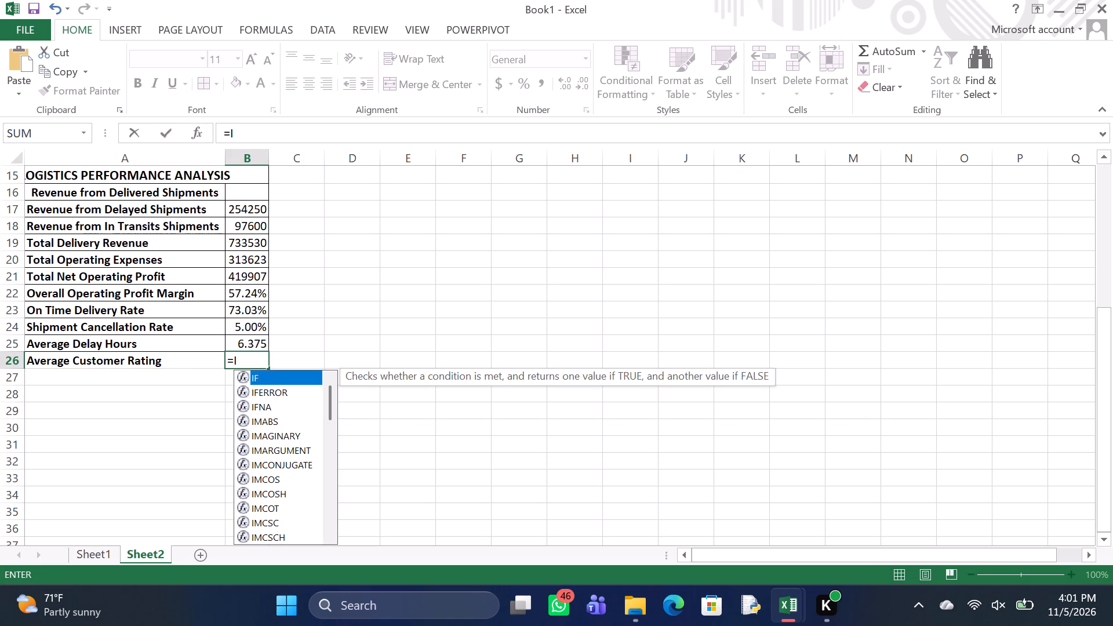
type("FERROR")
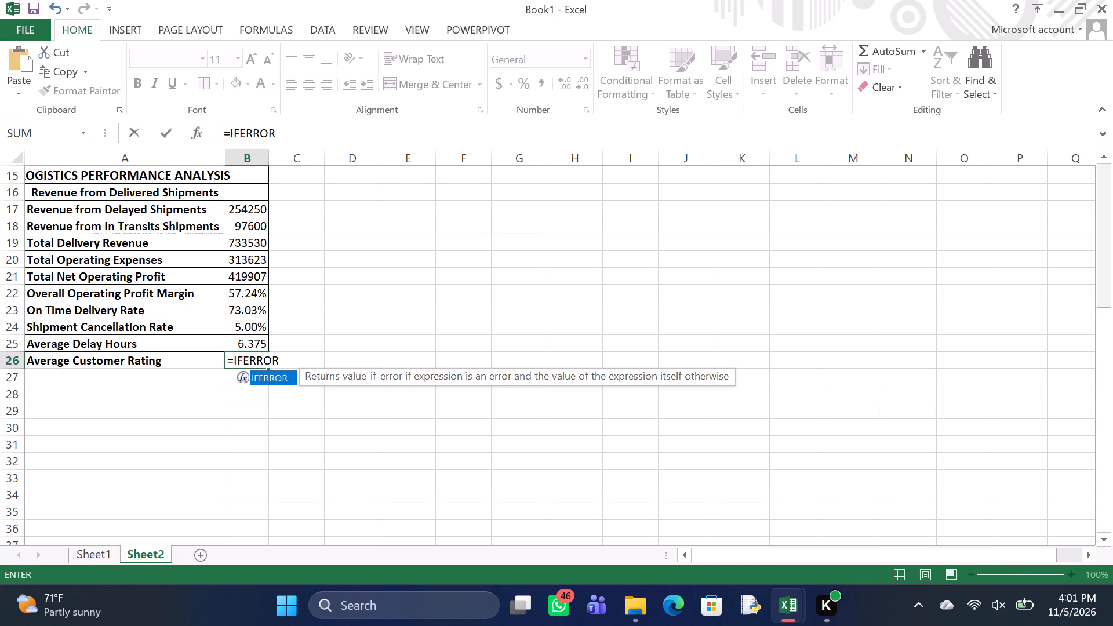
key("shift+parenleft")
type("AVERAGE")
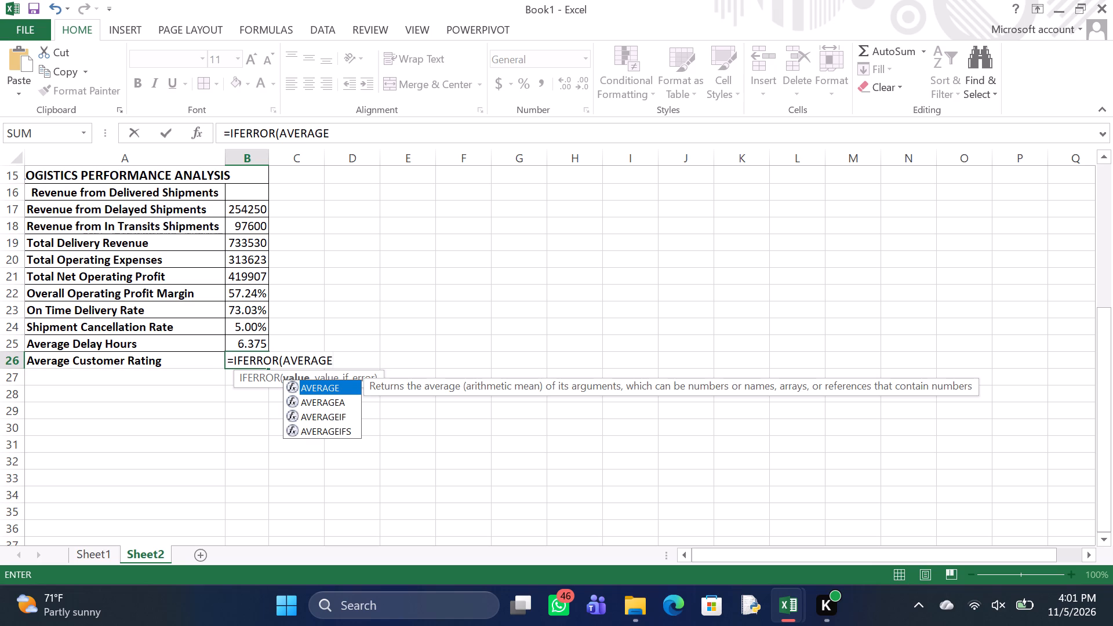
key("9")
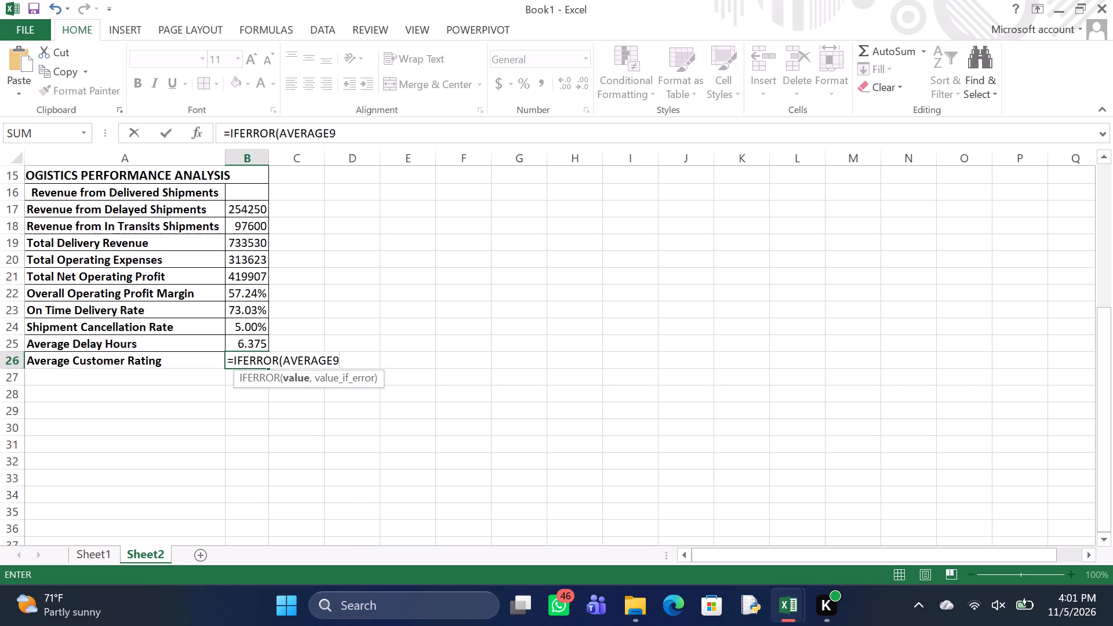
key("BackSpace")
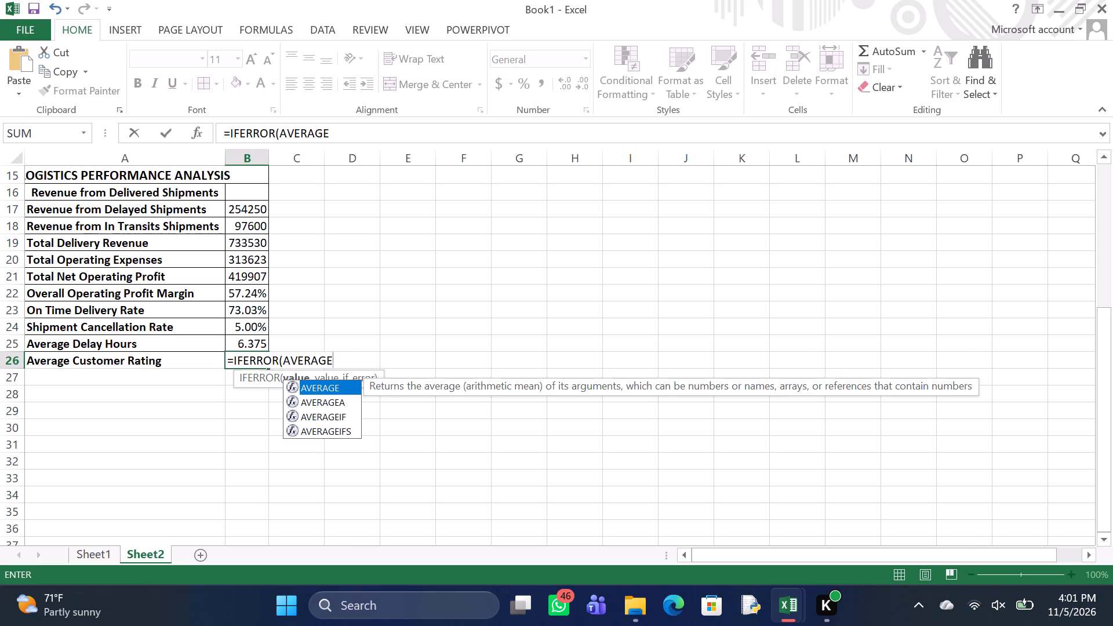
key("shift+parenleft")
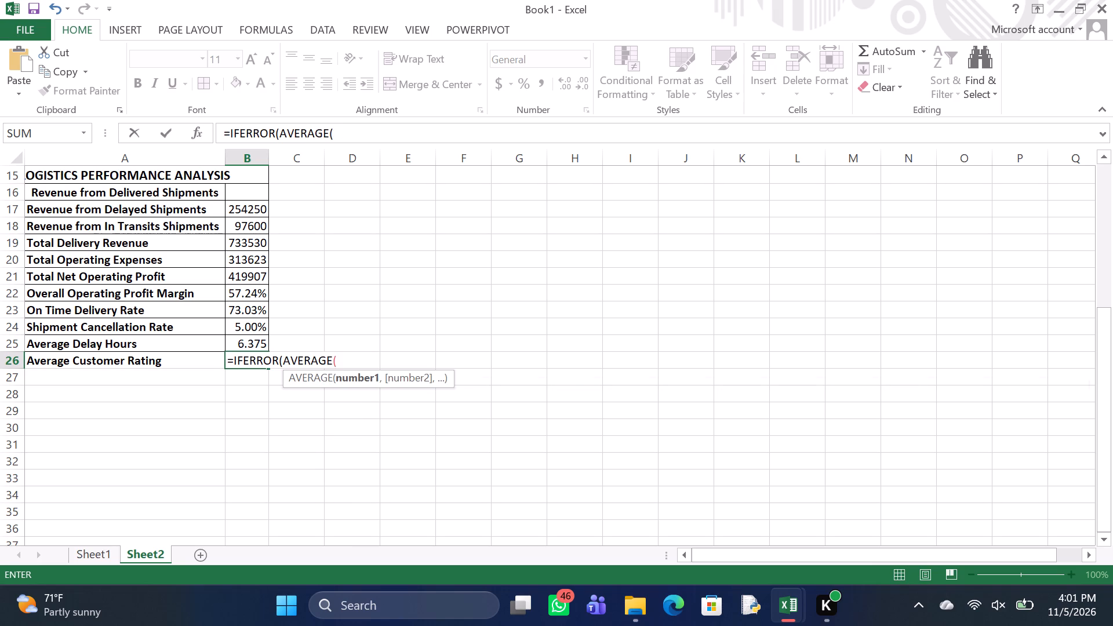
Complete the B26 formula with the average range Sheet1!O2:O101 and an IFERROR fallback of 0.
key("s")
type("hee")
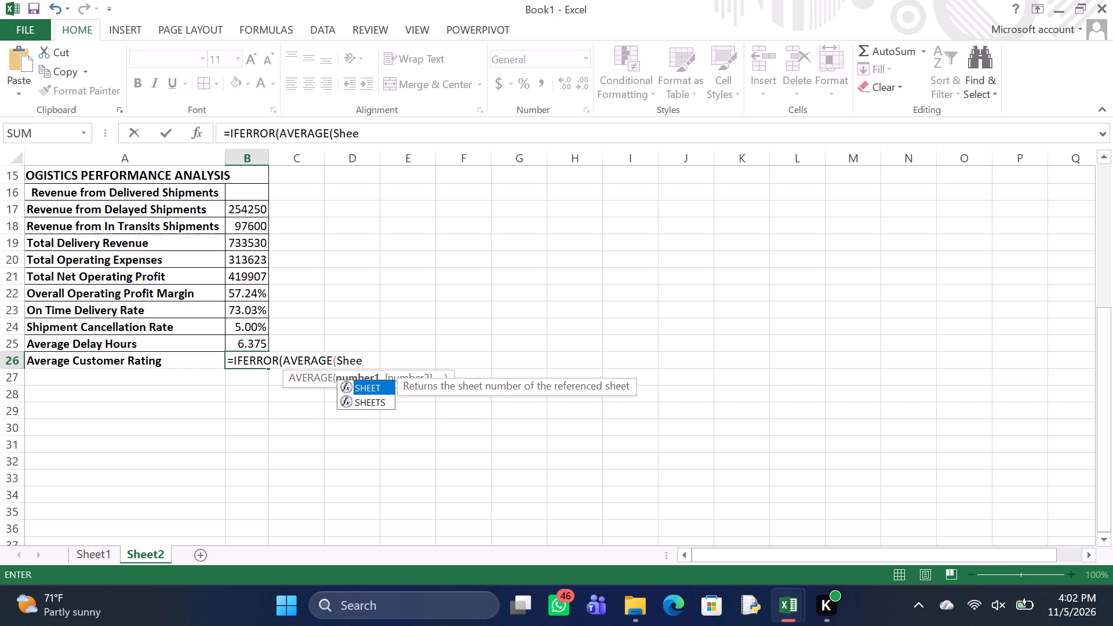
type("t1")
key("shift+exclam")
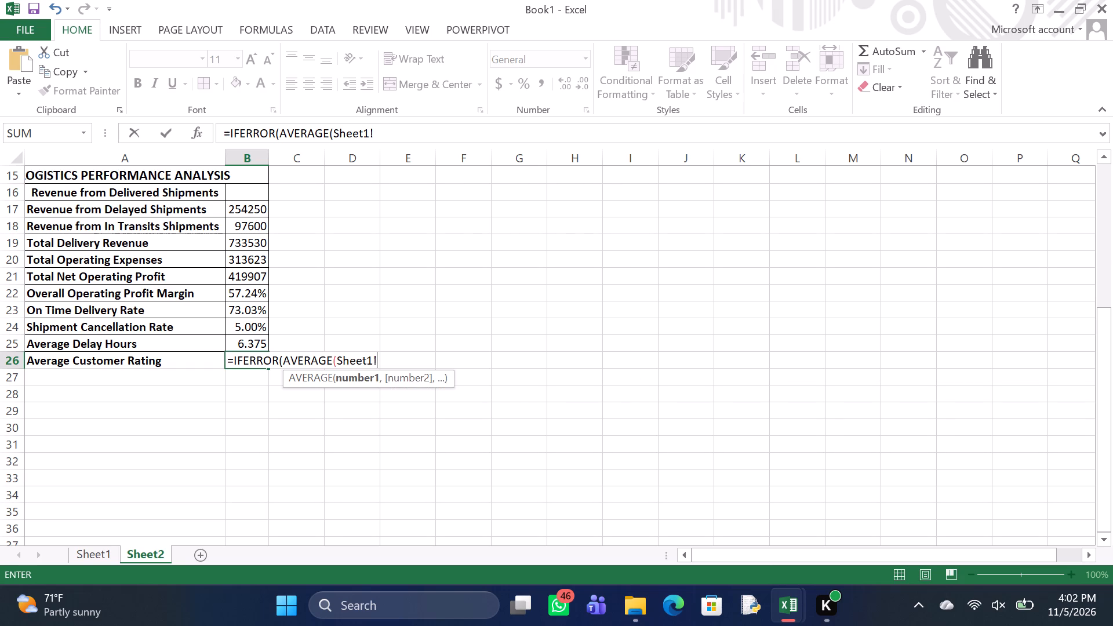
type("O2")
key("shift+colon")
type("O101")
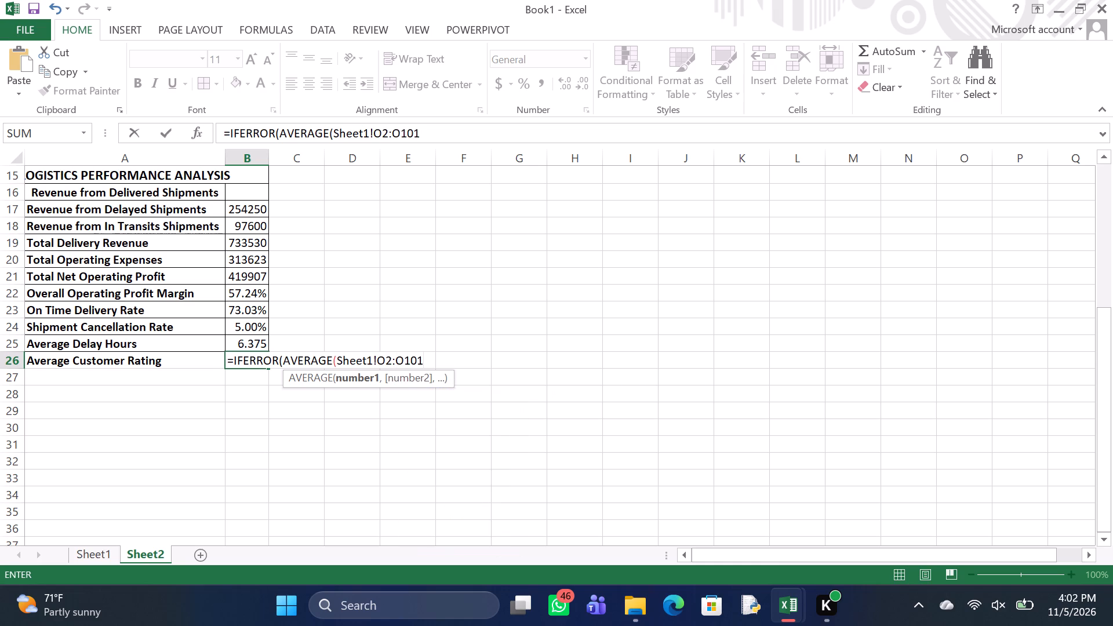
type("),")
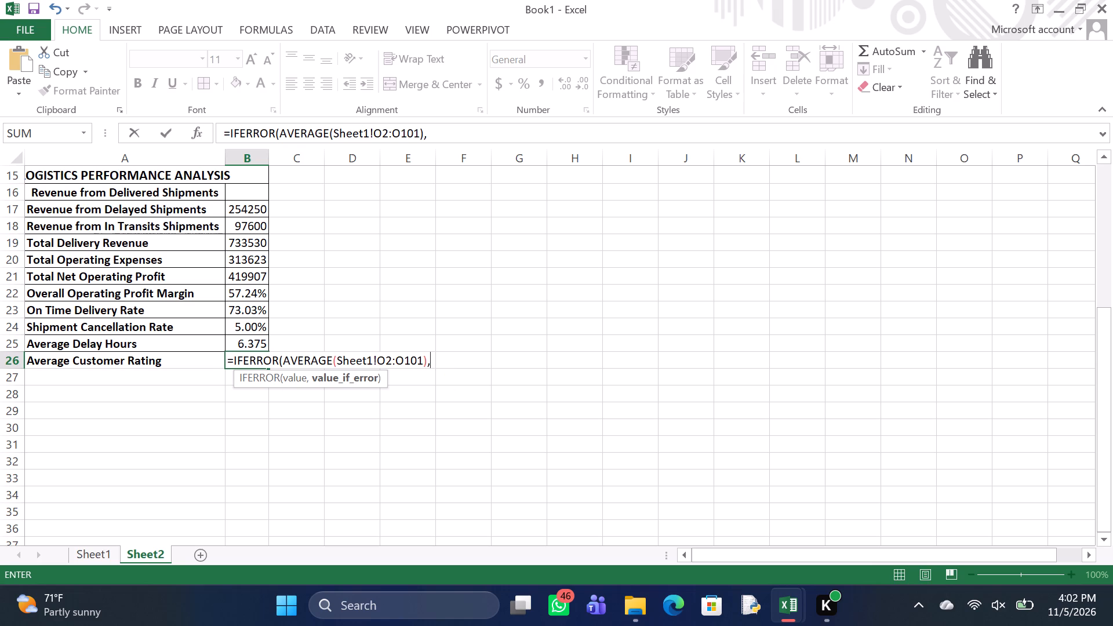
key("0")
key("shift+parenright")
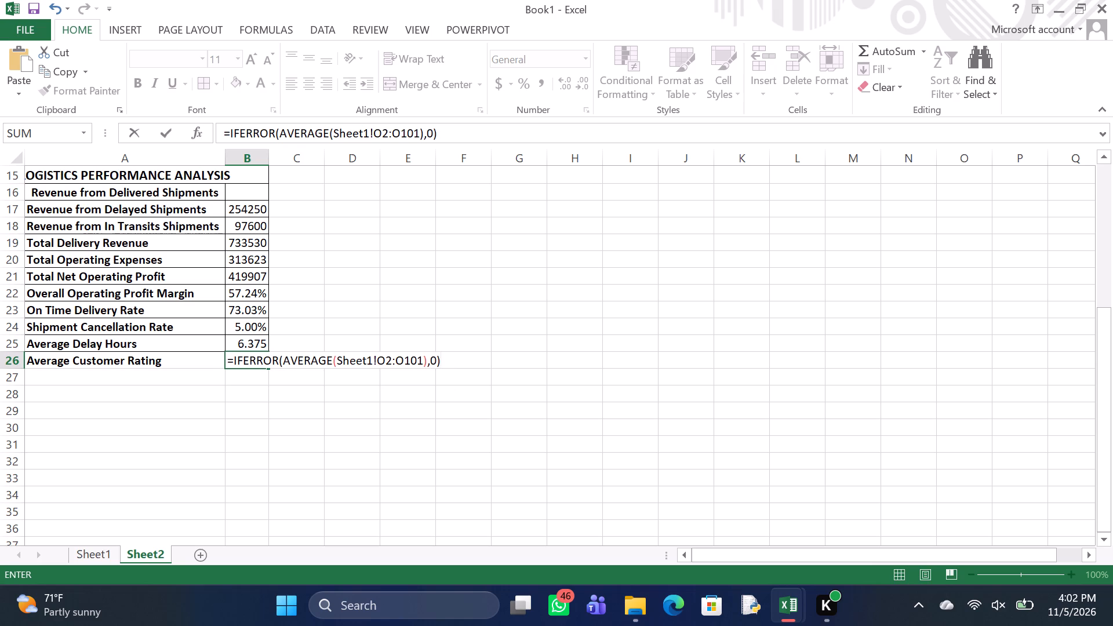
key("Return")
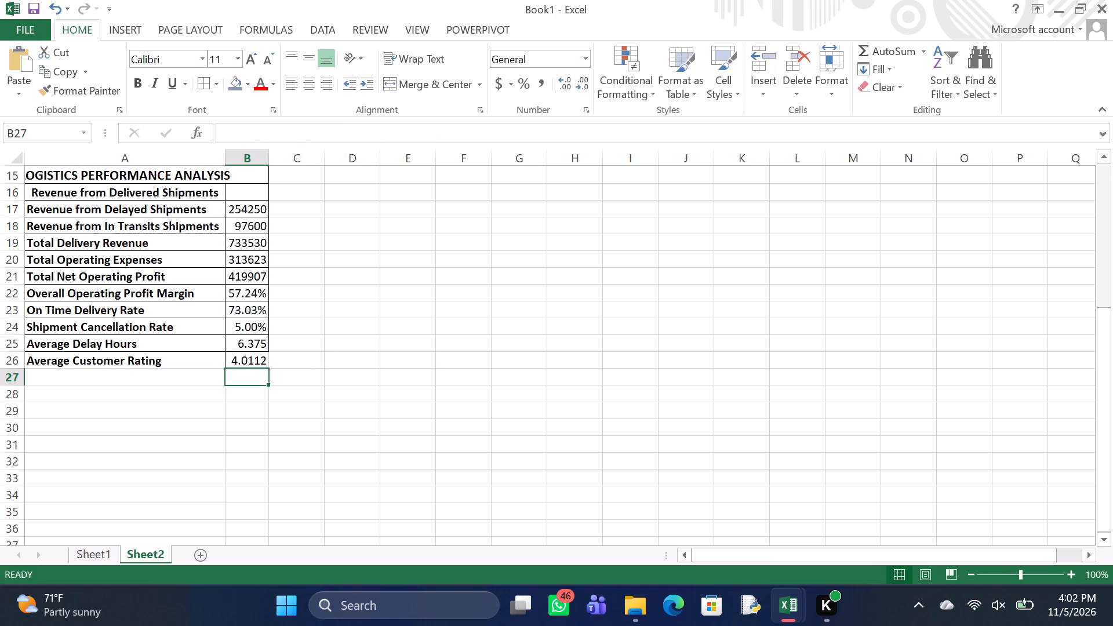
Apply all borders to the Average Customer Rating row, cells A26:B26.
left_click(162, 358)
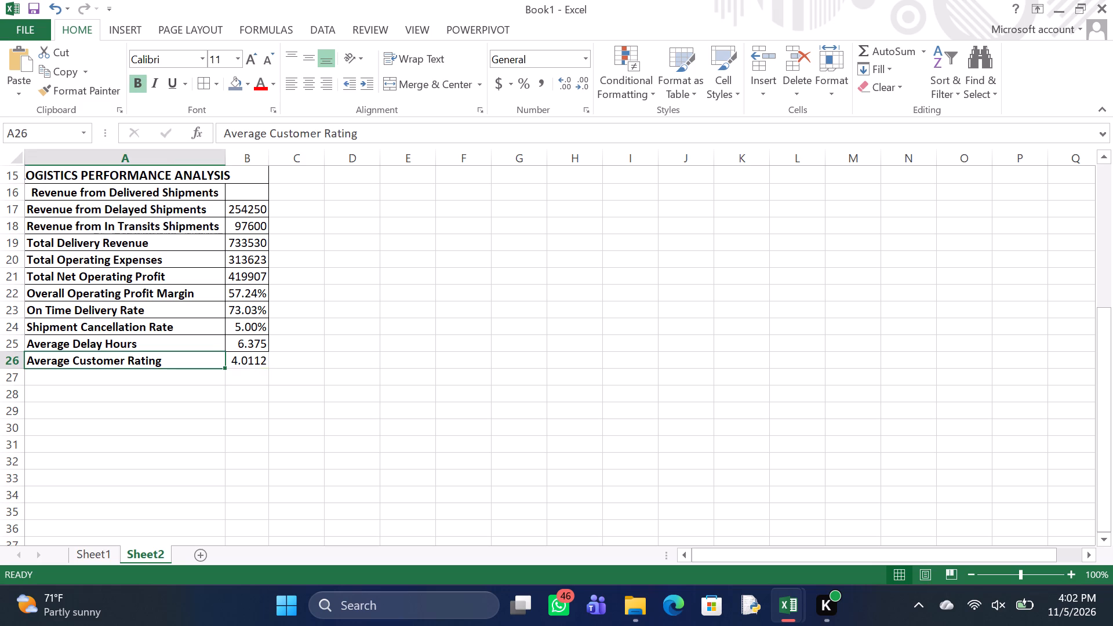
left_click_drag(248, 360, 225, 366)
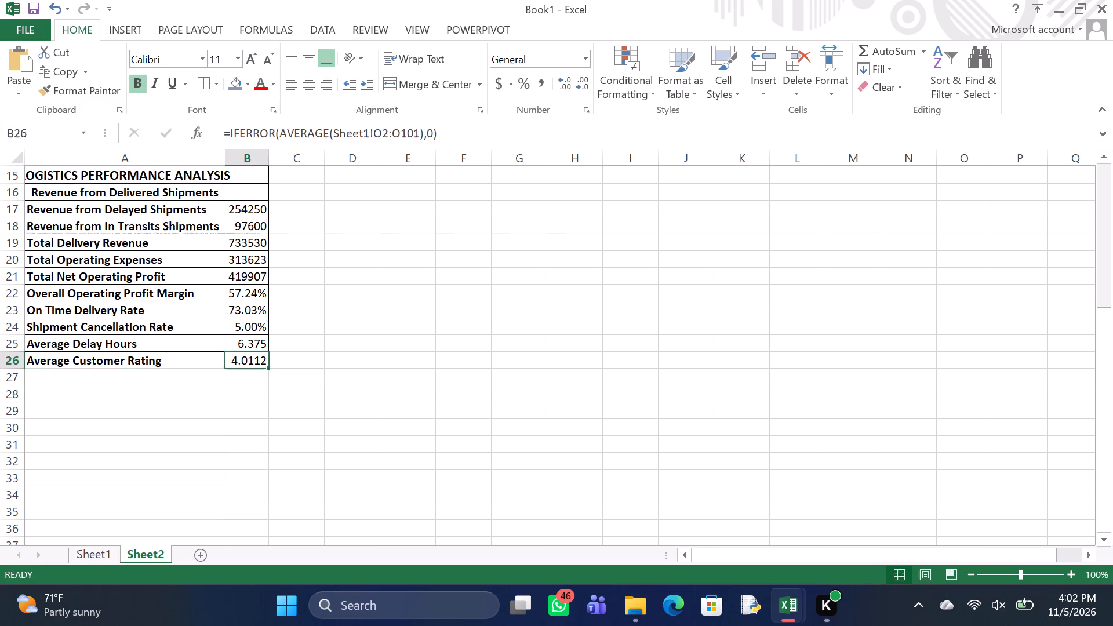
left_click_drag(225, 366, 207, 369)
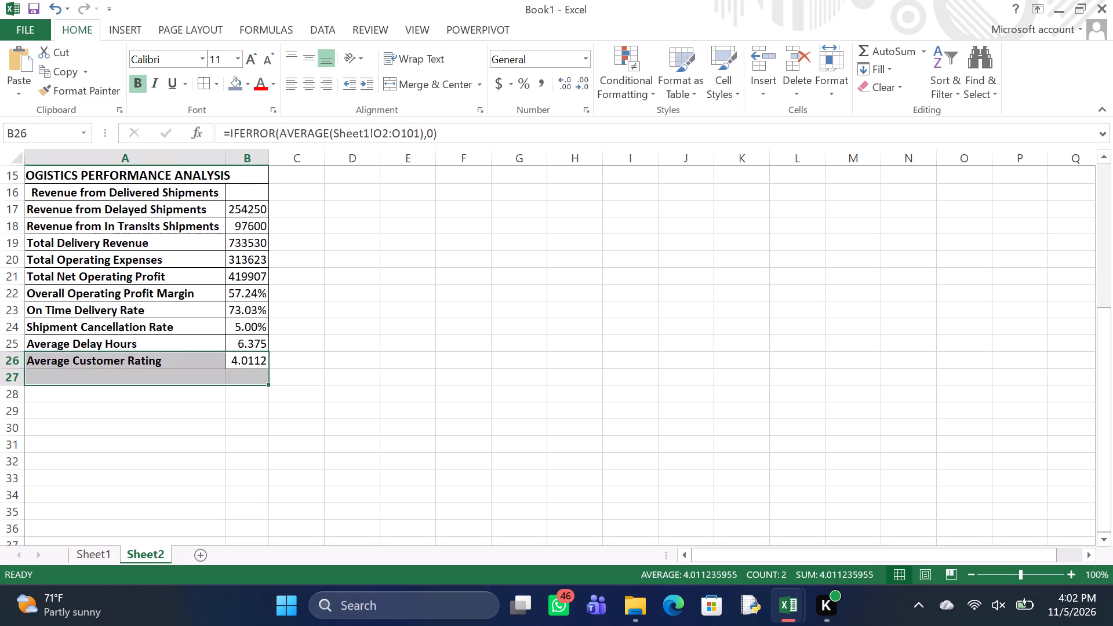
left_click_drag(248, 356, 222, 359)
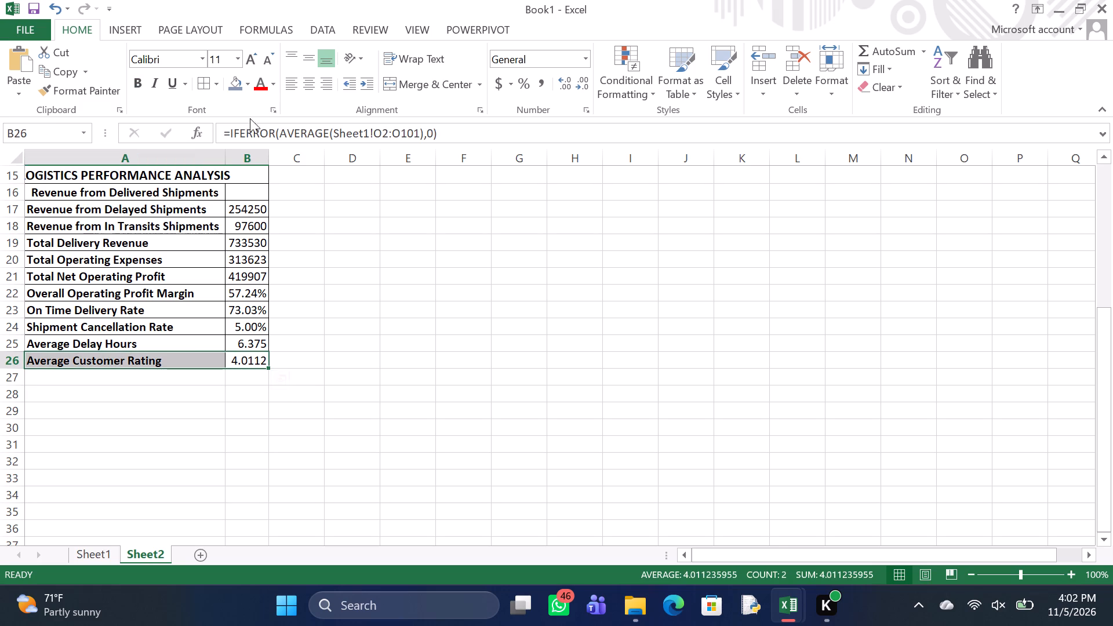
left_click(205, 88)
Enter the label "Average Operating Cost per KM" in cell A27, below Average Customer Rating.
left_click(97, 379)
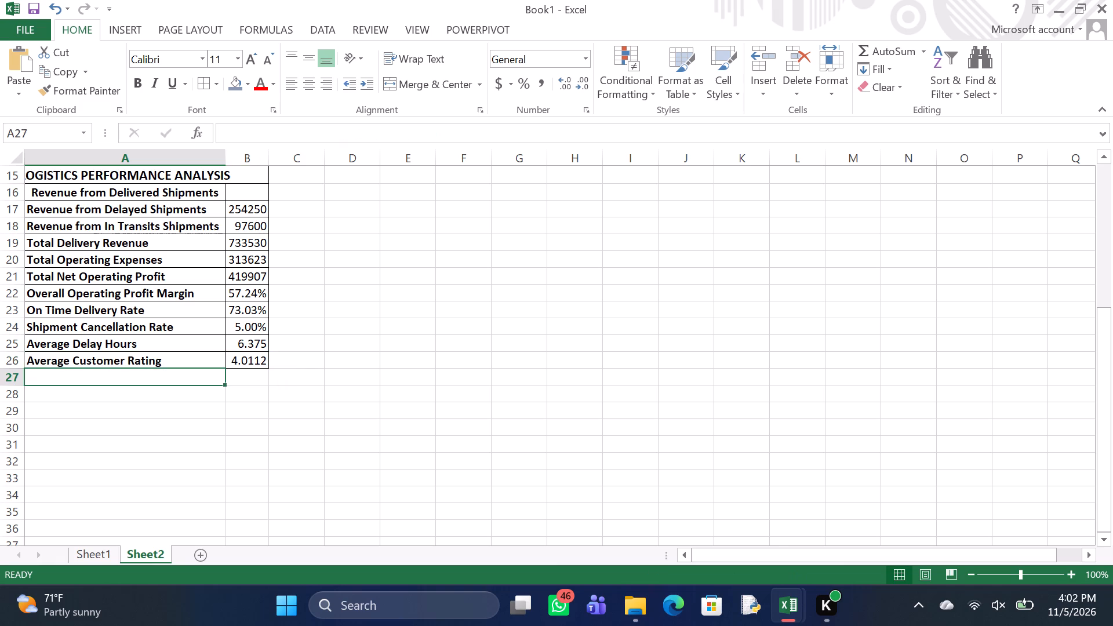
key("a")
type("verage")
key("space")
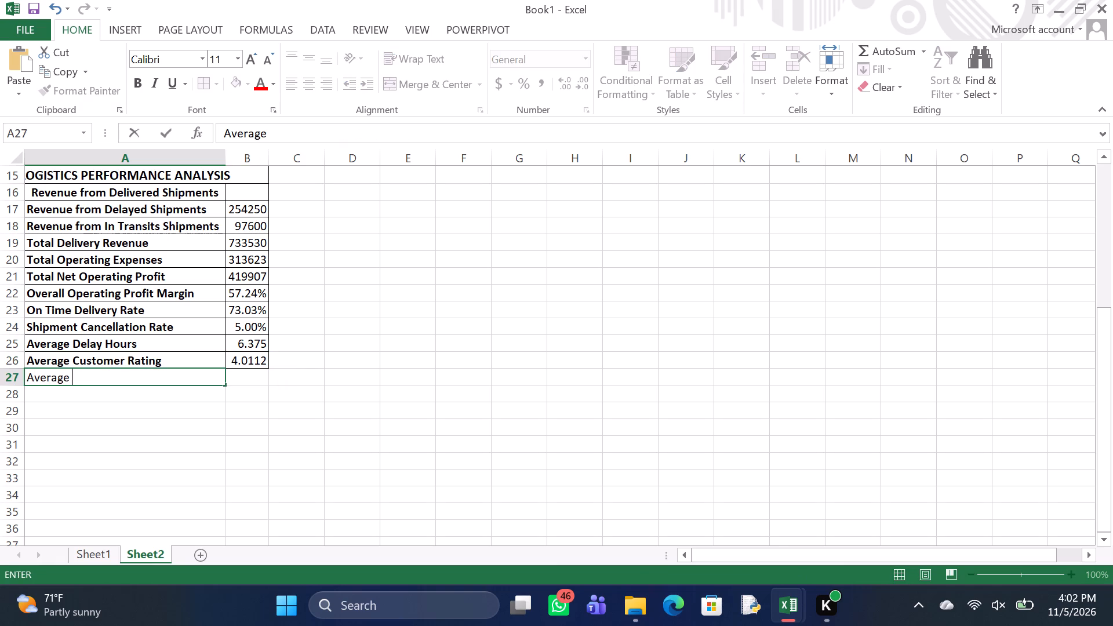
key("o")
type("pe")
type("rat")
type("ing")
key("space")
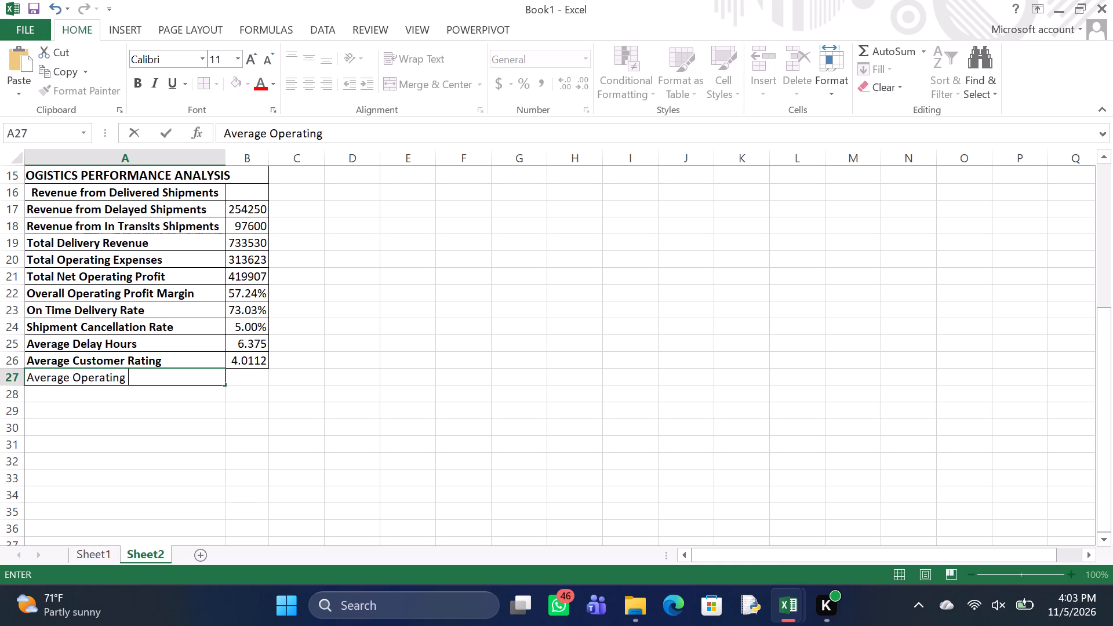
key("c")
type("ost per")
key("space")
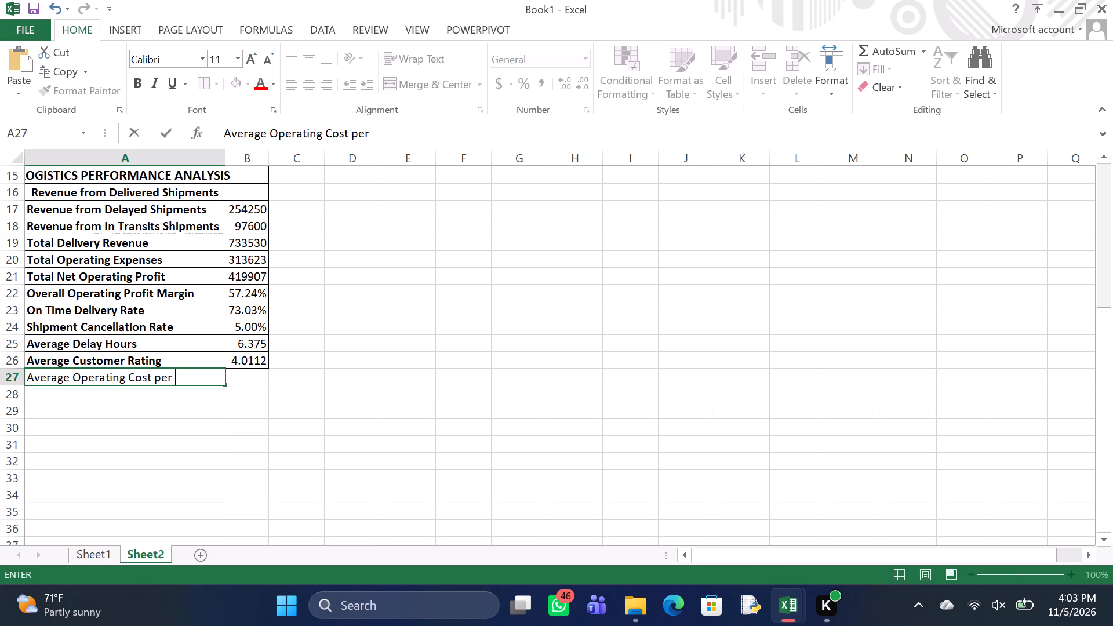
type("KM")
key("Return")
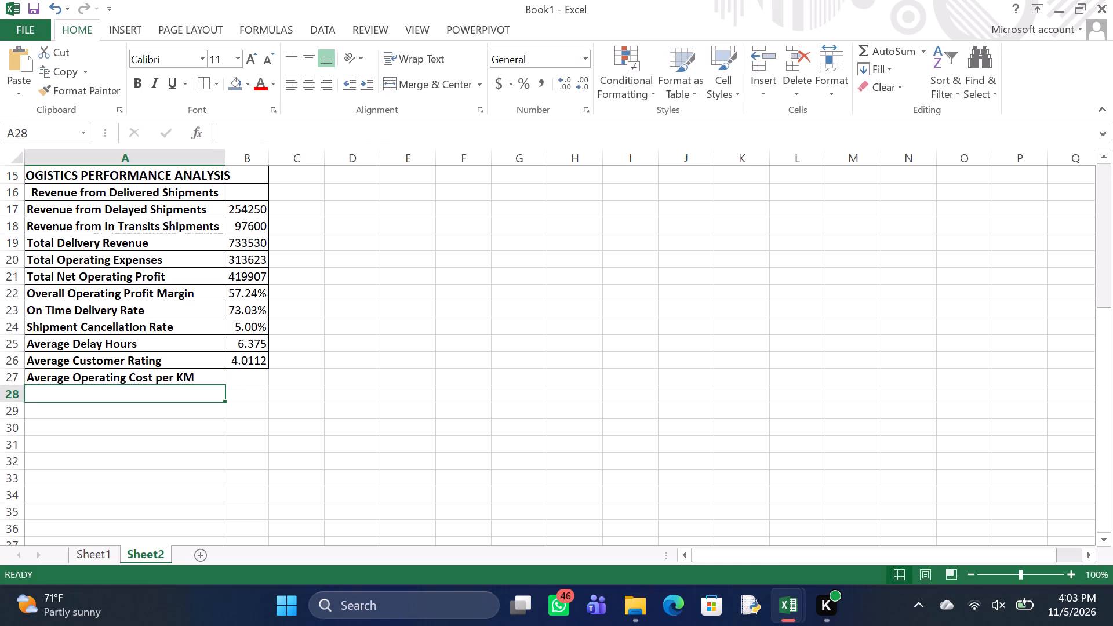
Begin the cost per KM formula in cell B27 with IFERROR wrapping a SUM of Sheet1!S2:S101.
left_click(257, 379)
key("equal")
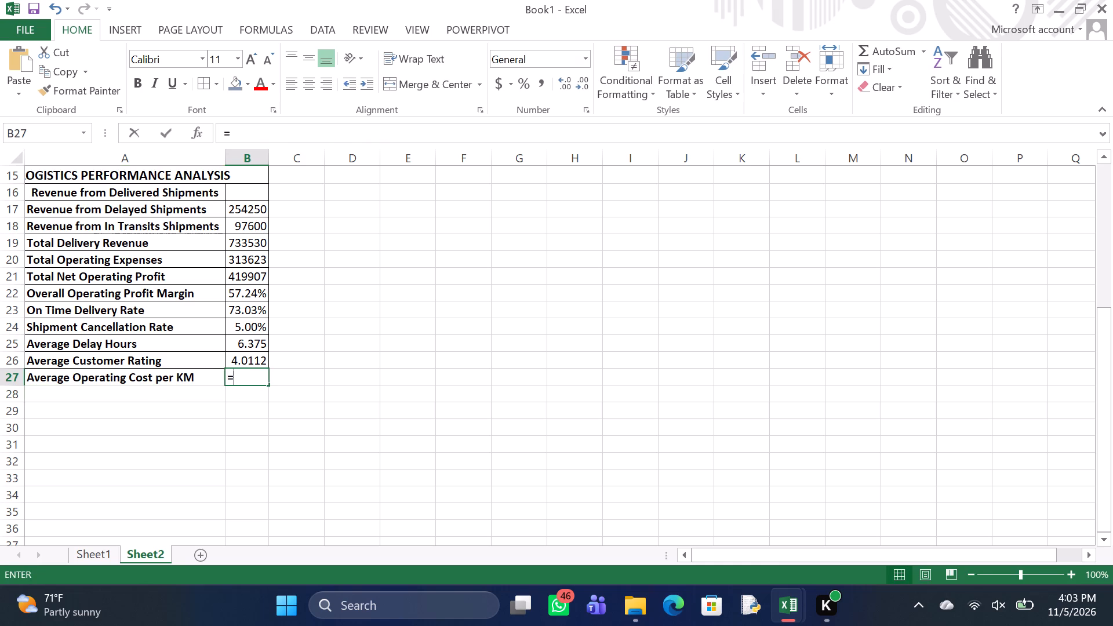
type("IFERROR")
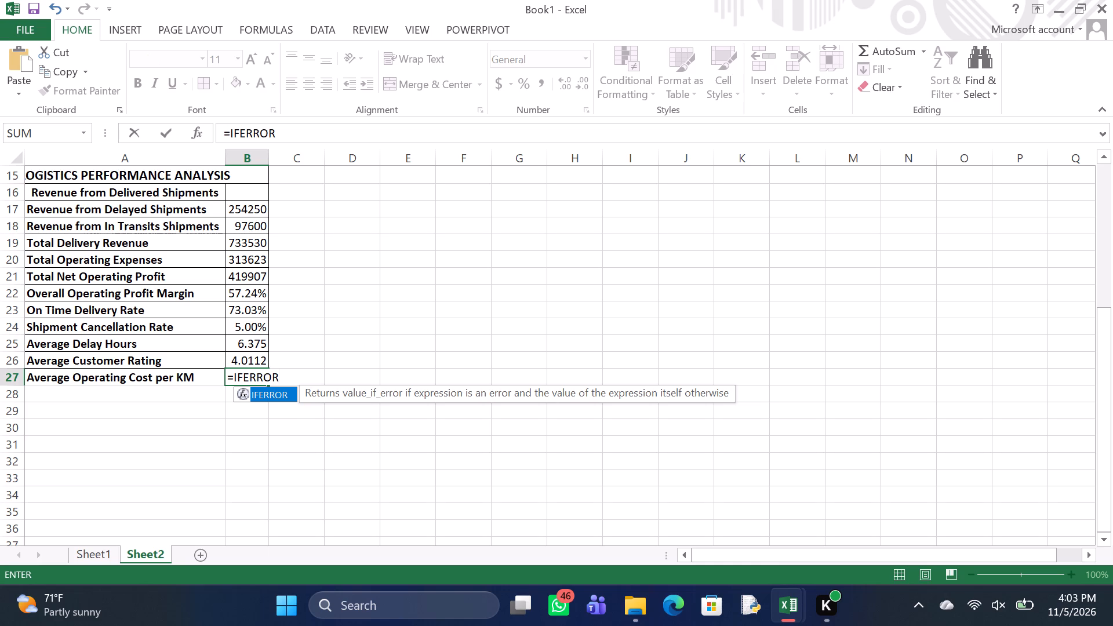
key("shift+parenleft")
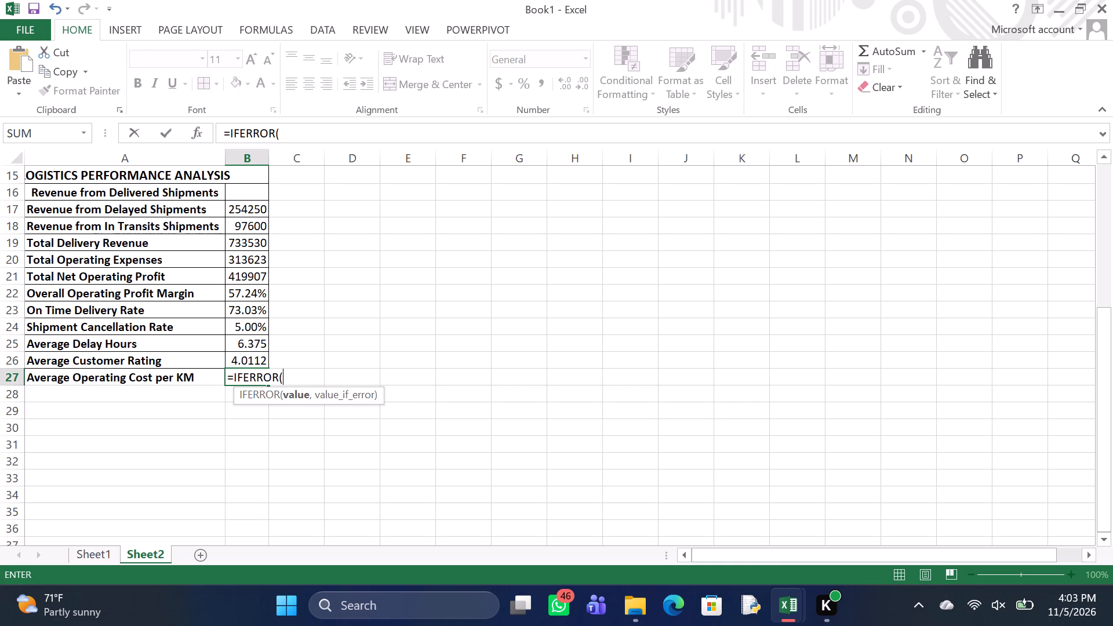
type("SUM")
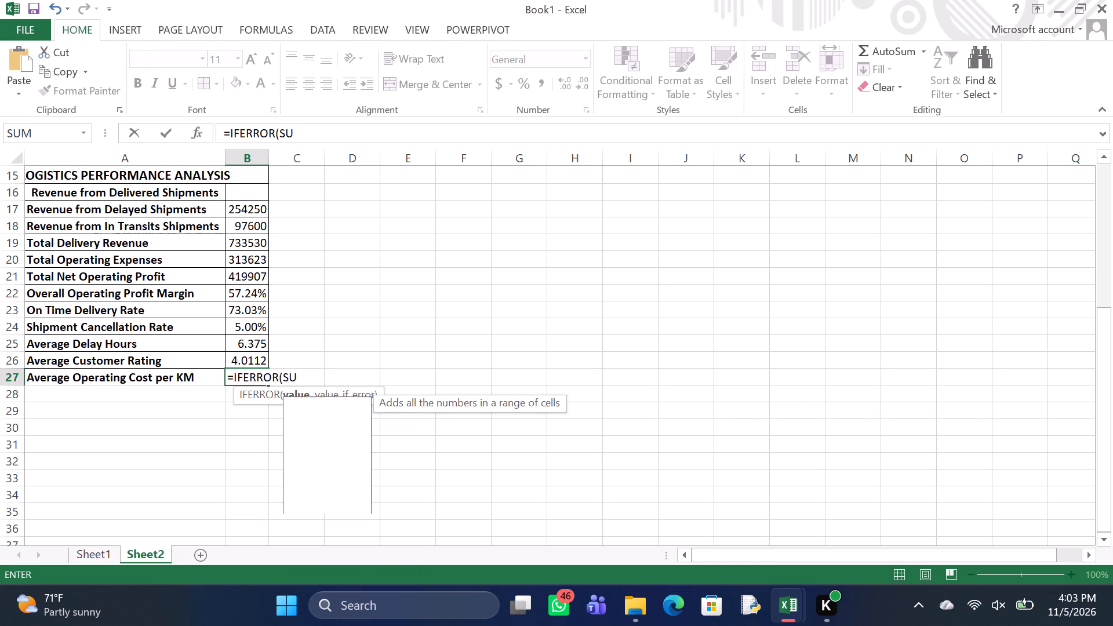
type("(S")
type("heet1")
key("shift+exclam")
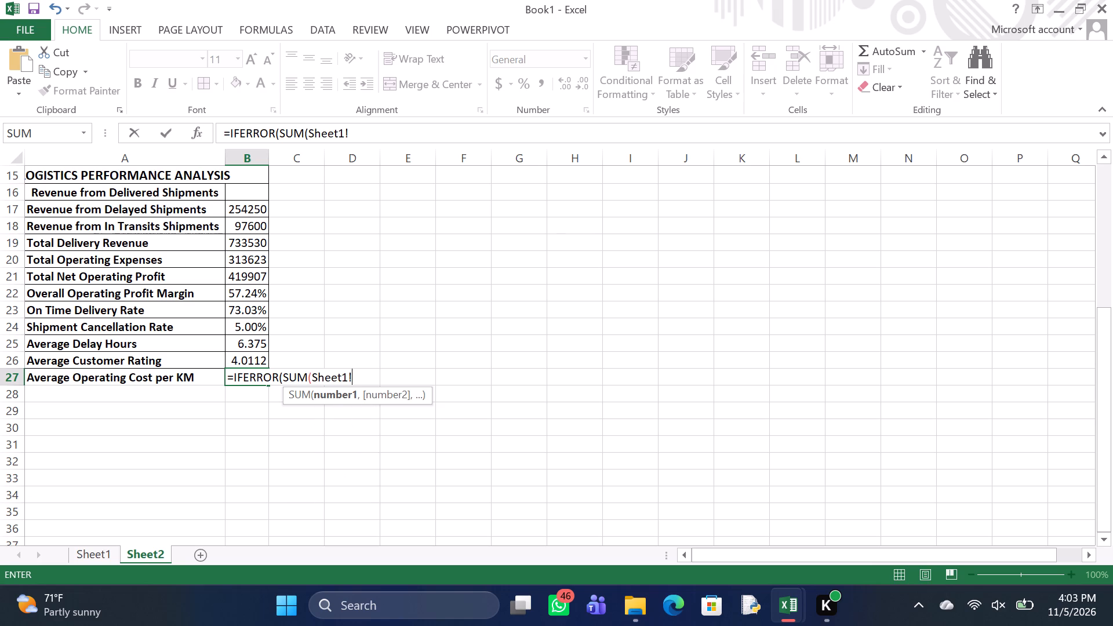
type("S2")
key("shift+colon")
key("s")
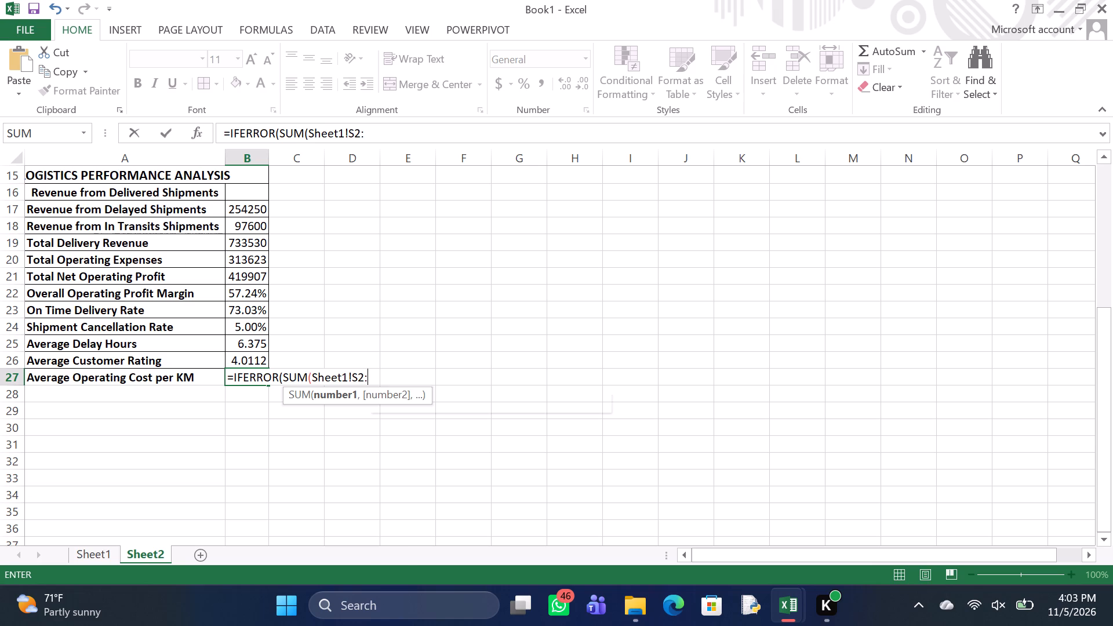
type("10")
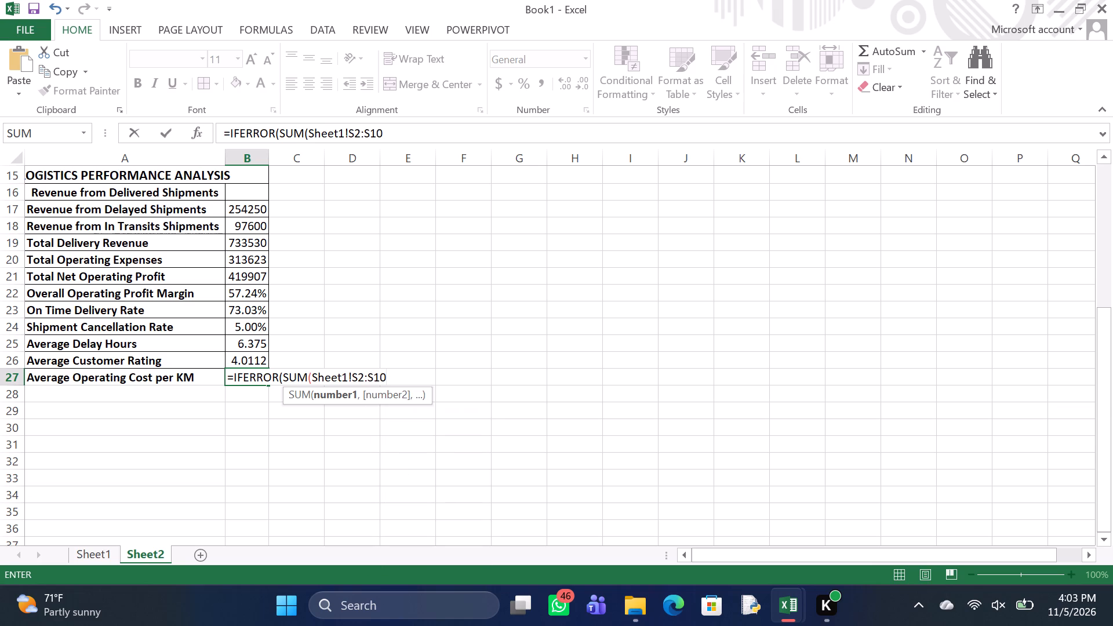
key("1")
key("shift+parenright")
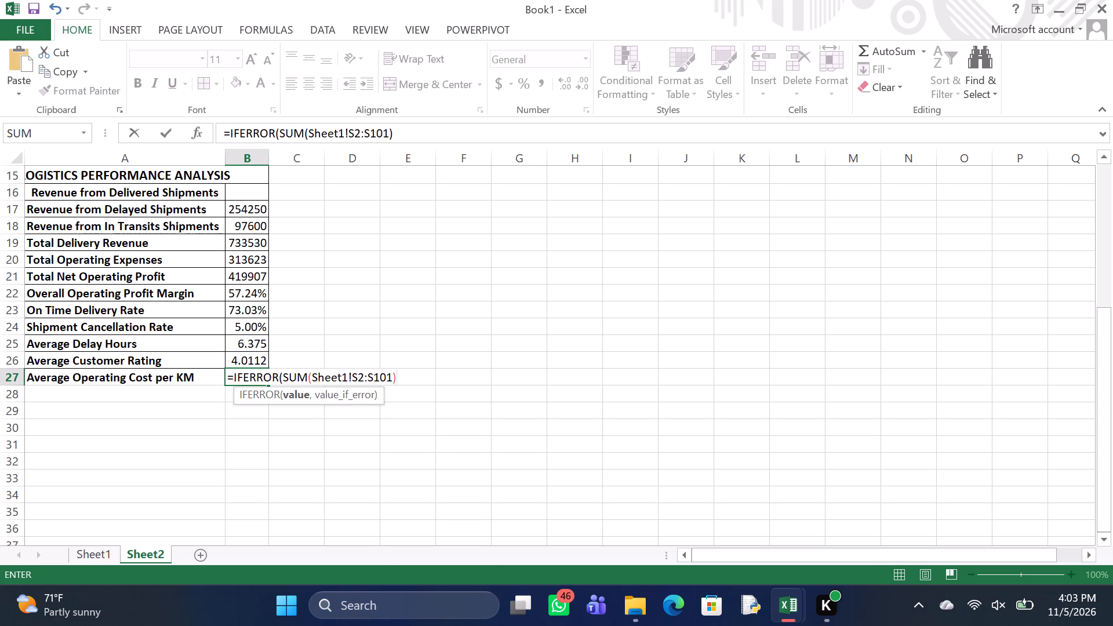
Complete the B27 formula by dividing by the SUM of Sheet1!I2:I101, with an IFERROR fallback of 0.
key("slash")
key("s")
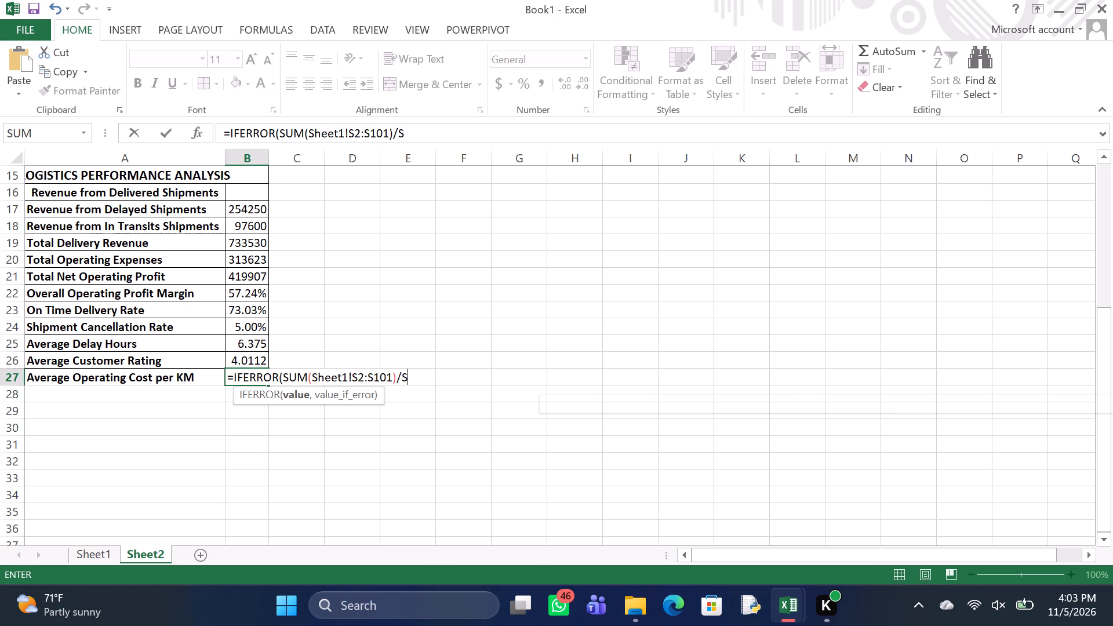
type("UM")
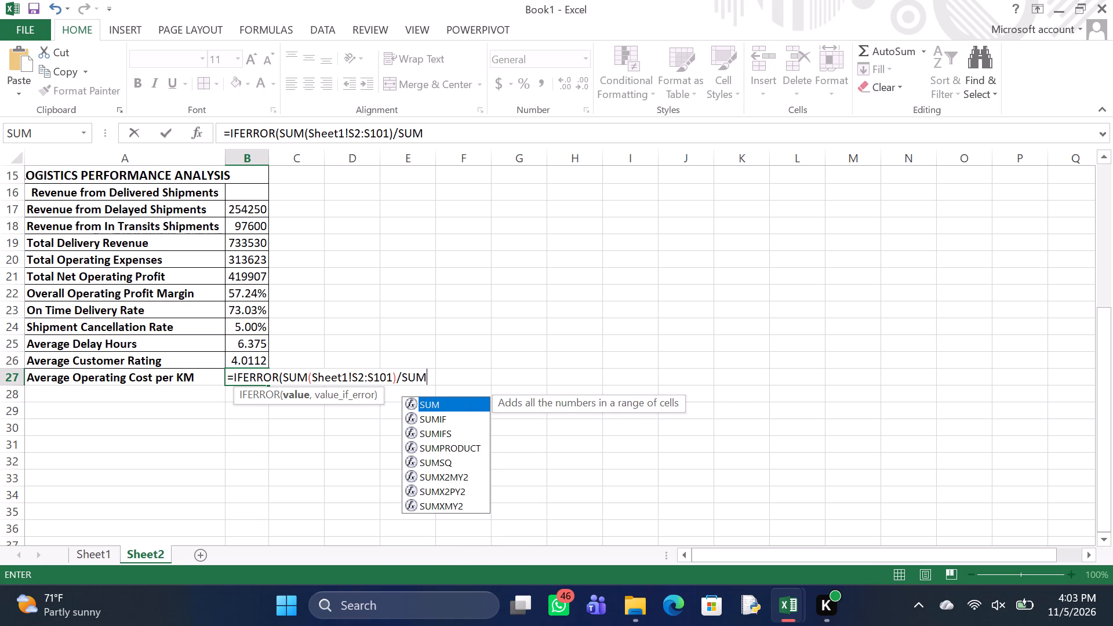
key("shift+parenleft")
key("s")
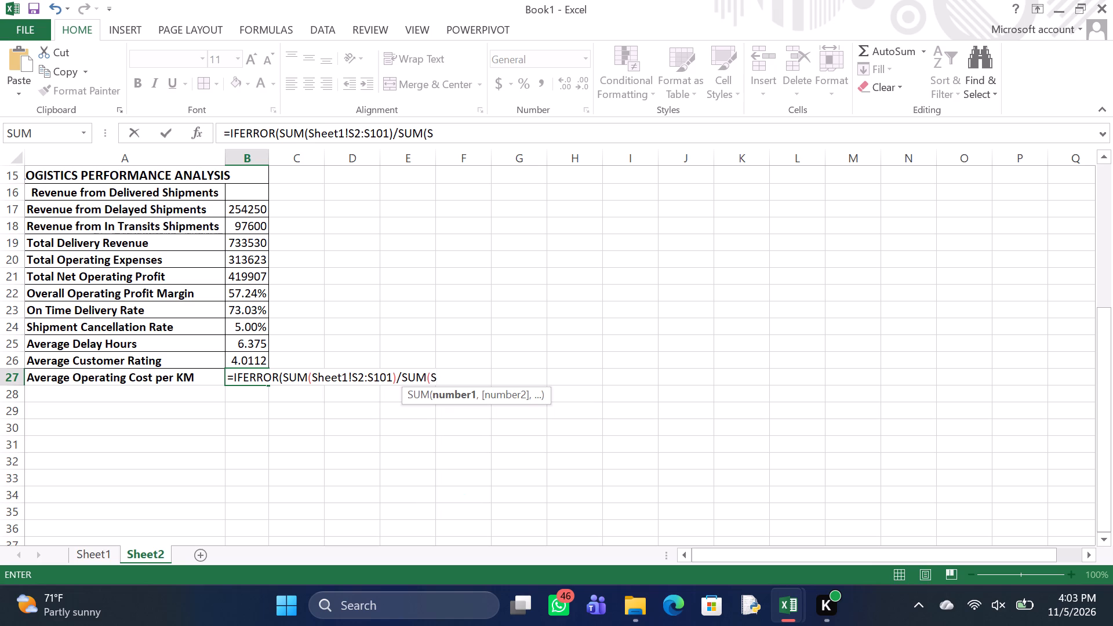
type("heet1!")
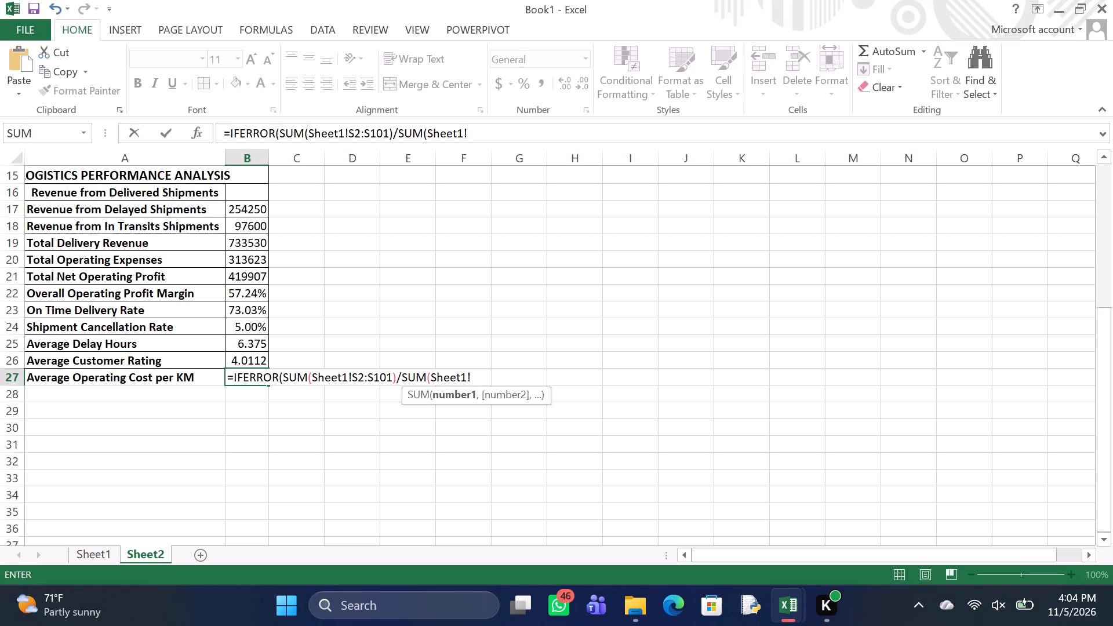
type("I2")
key("shift+colon")
key("i")
type("101")
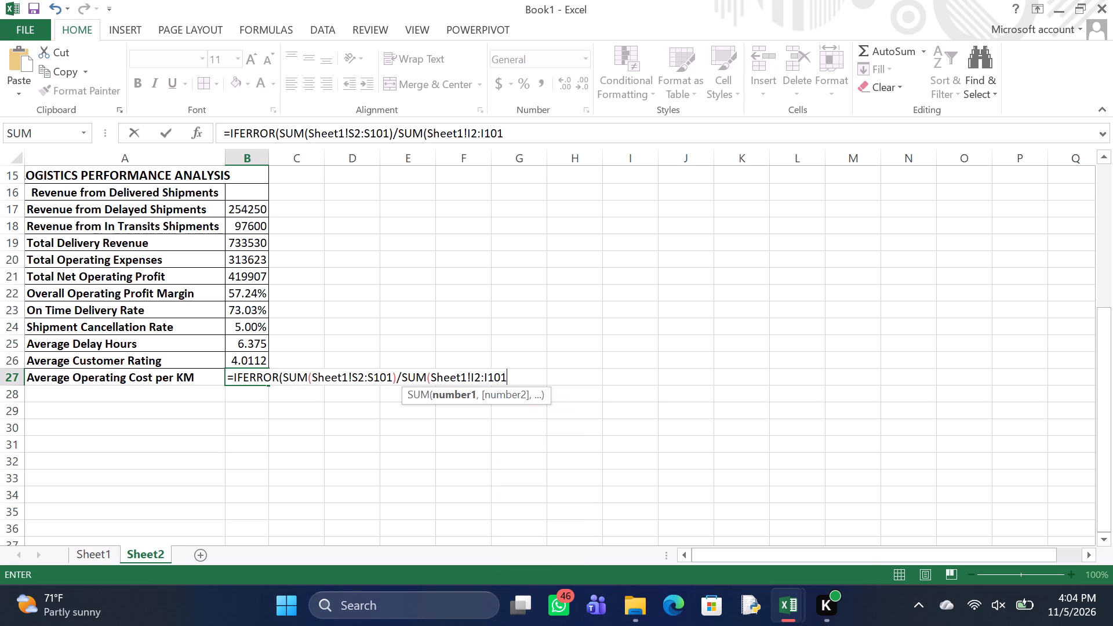
key("shift+parenright")
key("comma")
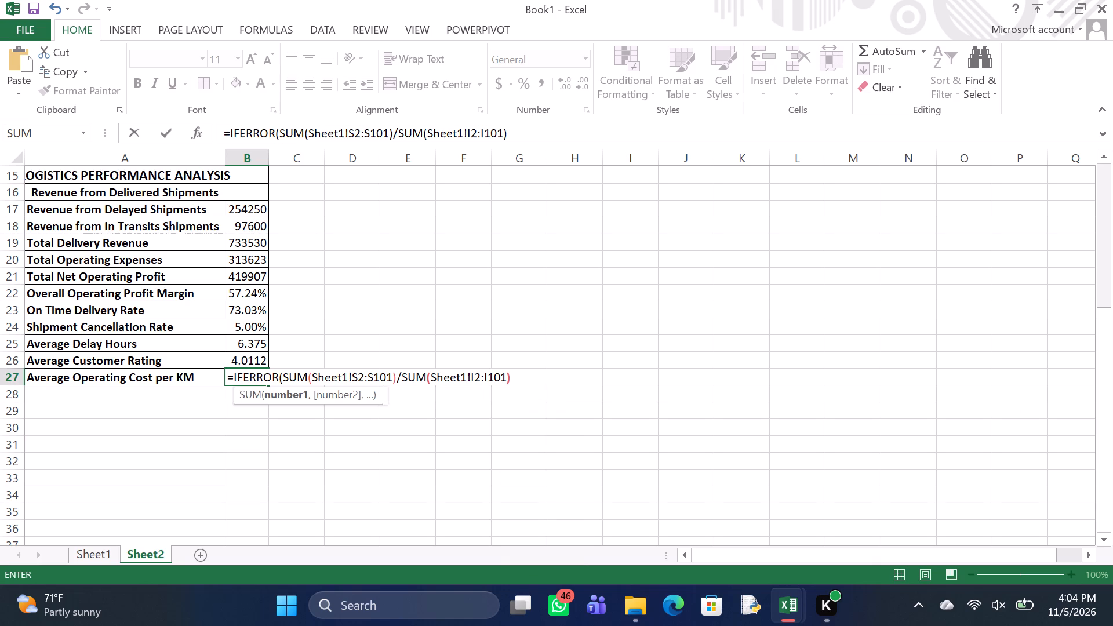
key("0")
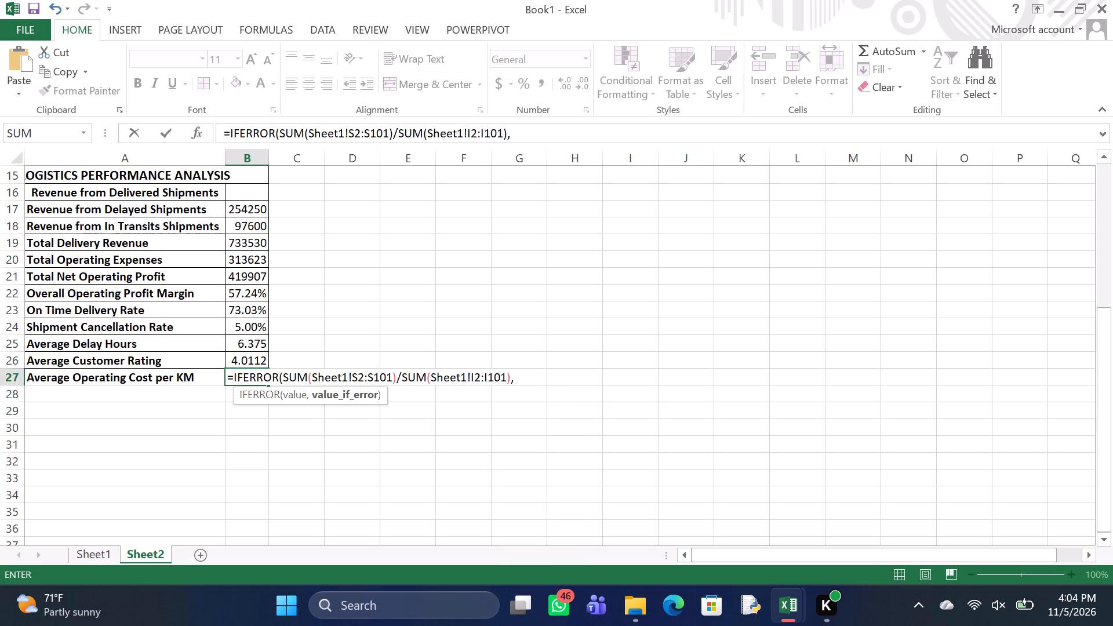
key("shift+parenright")
key("Return")
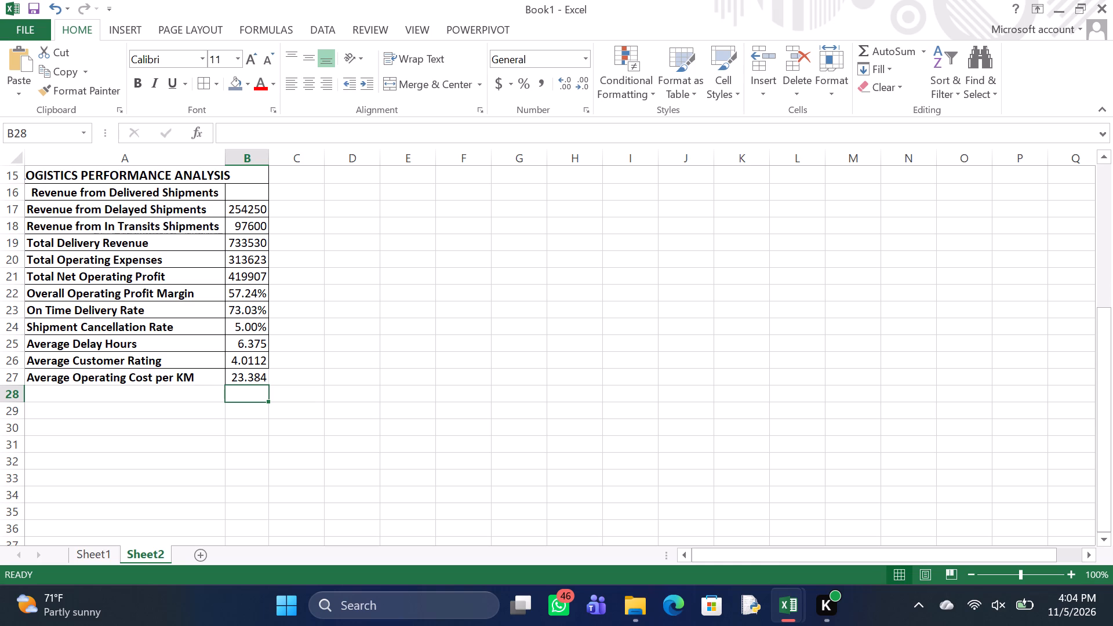
Apply all borders to the Average Operating Cost per KM row, cells A27:B27.
left_click_drag(193, 376, 243, 373)
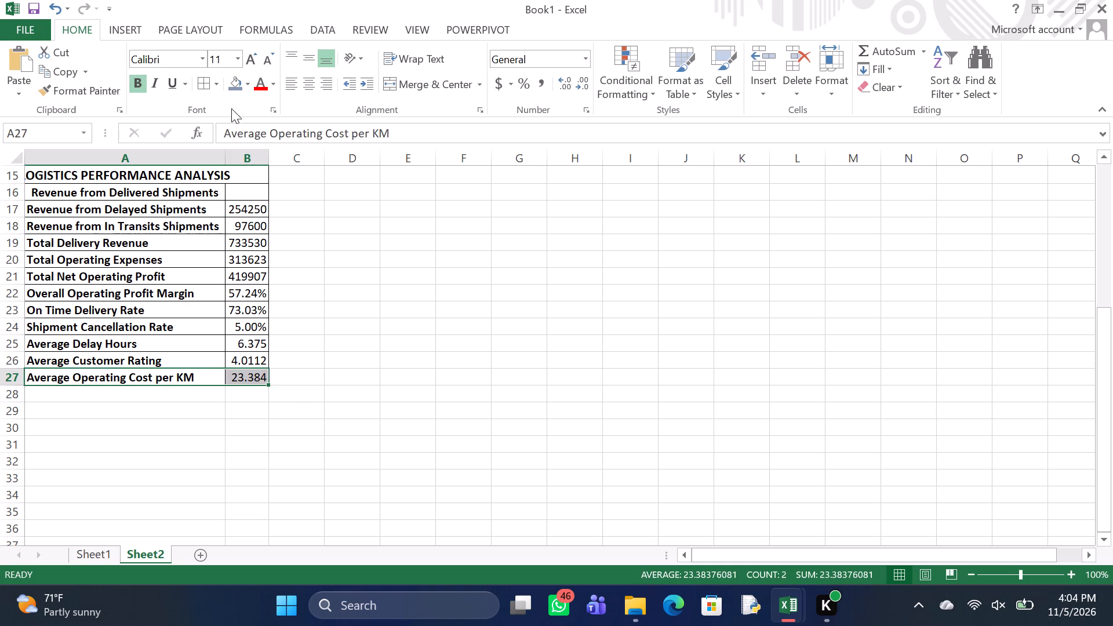
left_click(199, 89)
Enter the label "High Risk Shipment Rate" in cell A28, below Average Operating Cost per KM.
left_click(111, 391)
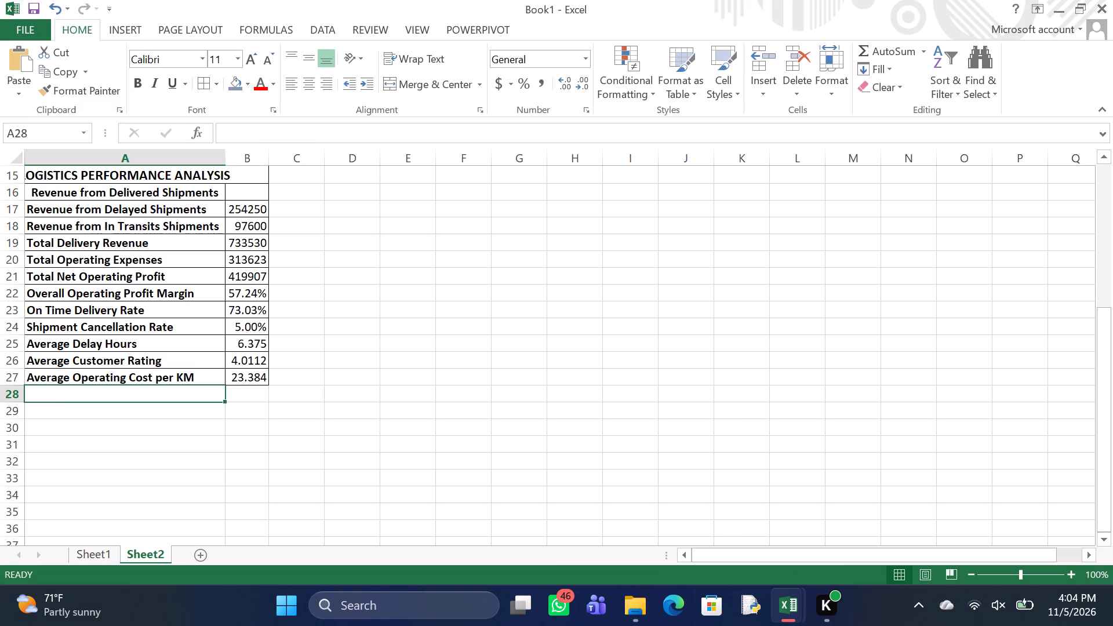
key("h")
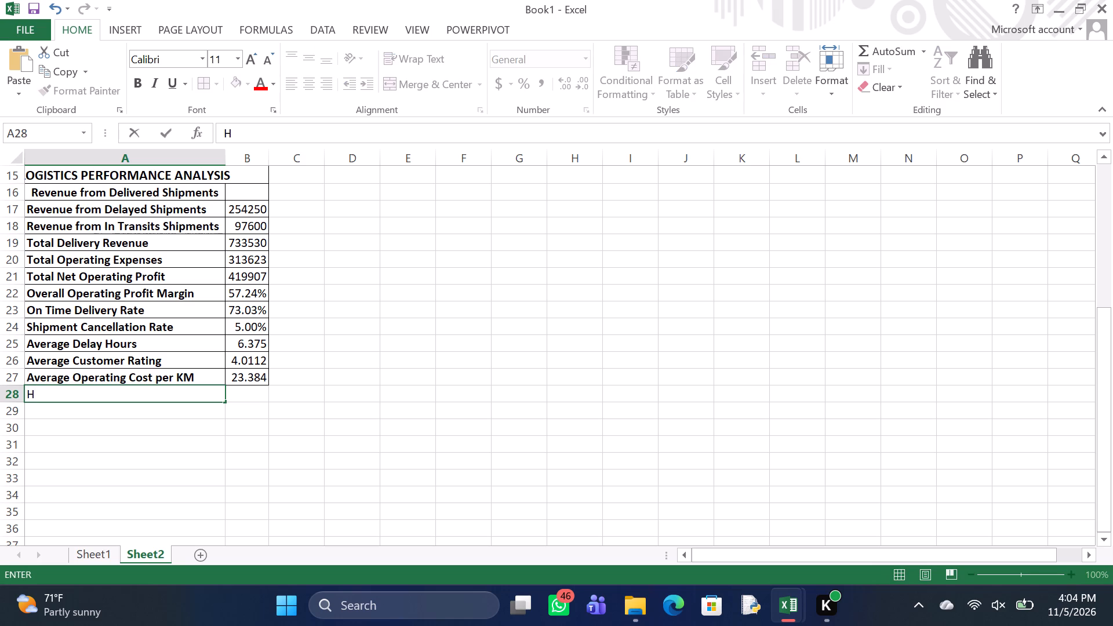
type("igh")
key("space")
key("r")
type("isk")
key("space")
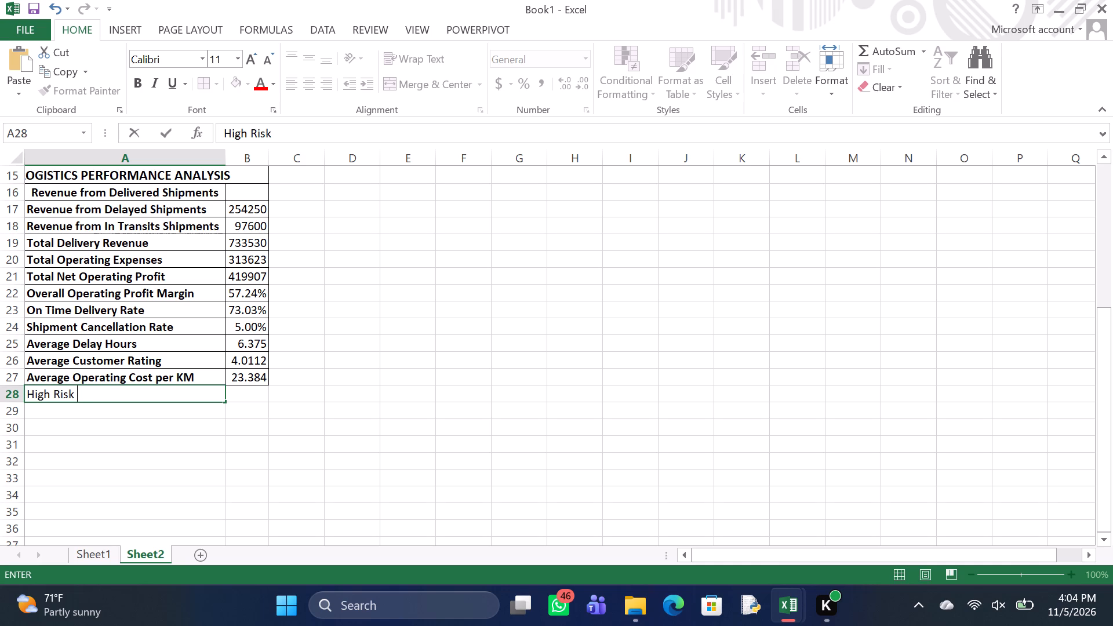
key("s")
type("hipment")
key("space")
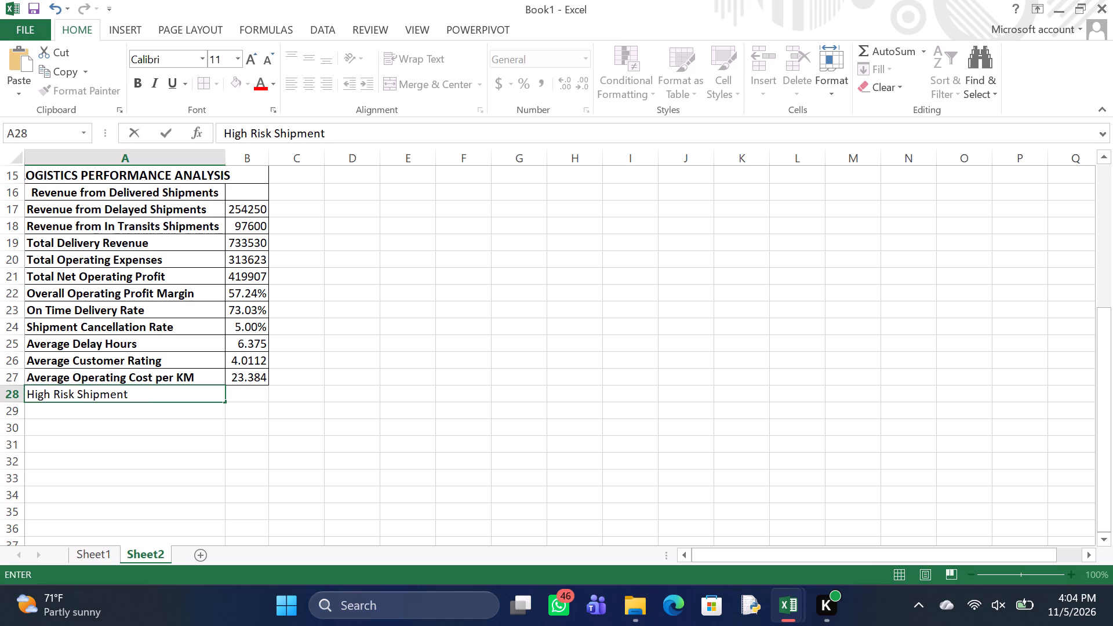
key("r")
key("a")
type("te")
key("Return")
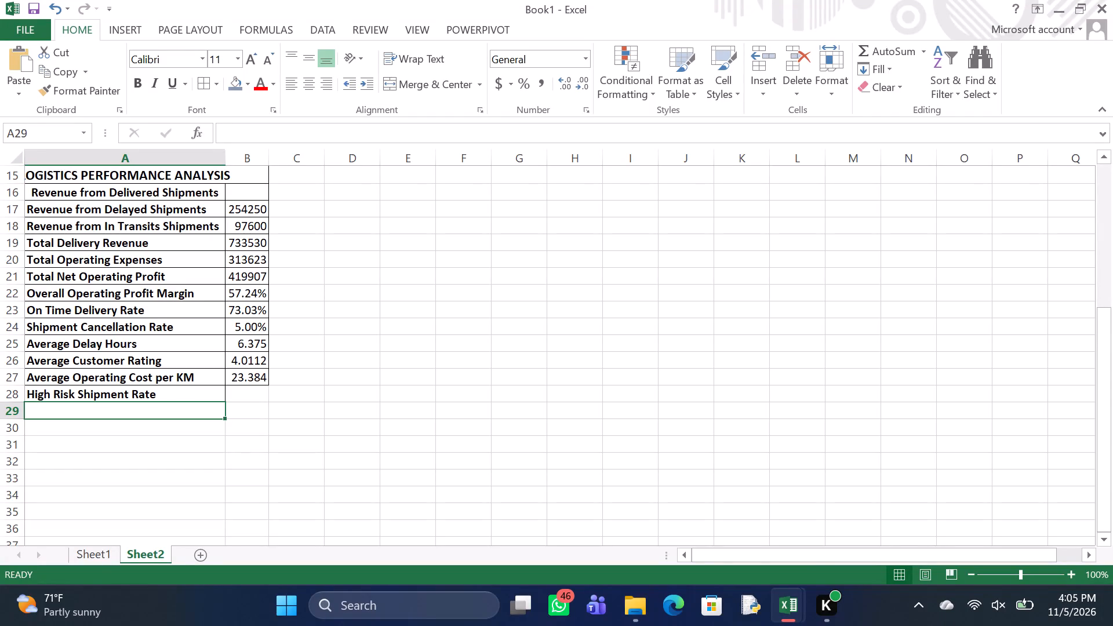
Begin the high-risk rate formula in cell B28 with IFERROR wrapping a COUNTIF of Sheet1!Z2:Z101 for "High".
left_click(236, 397)
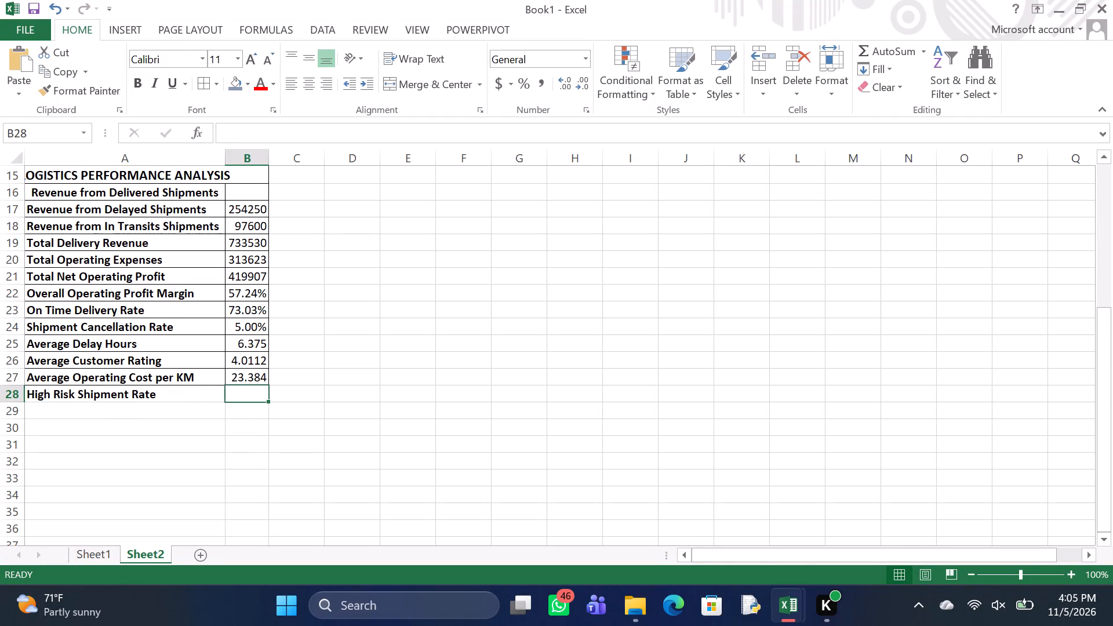
key("equal")
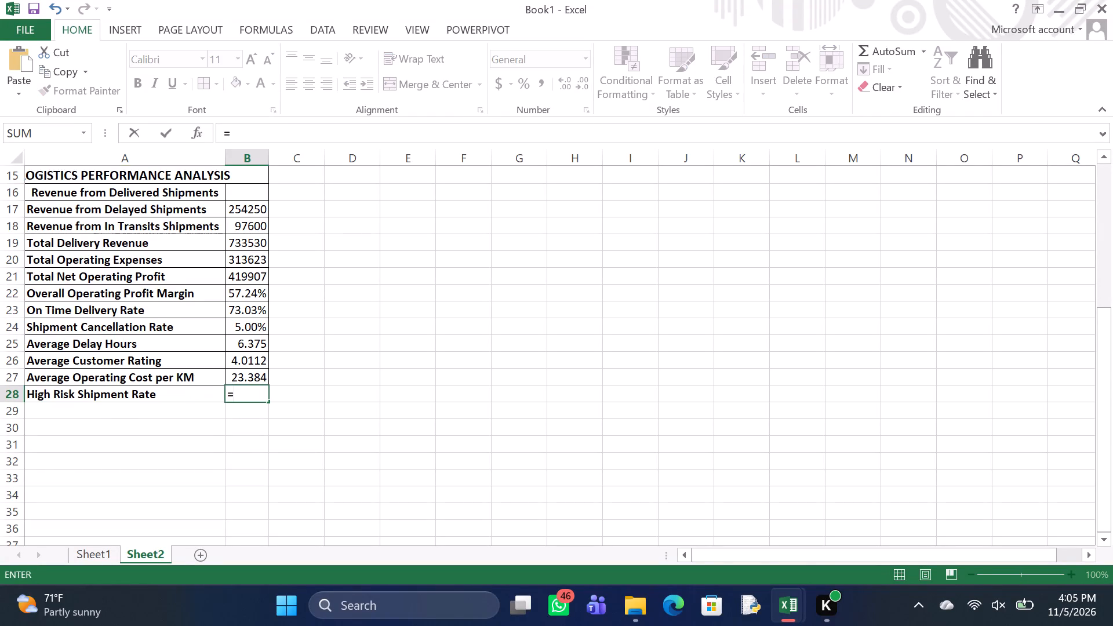
type("IFERR")
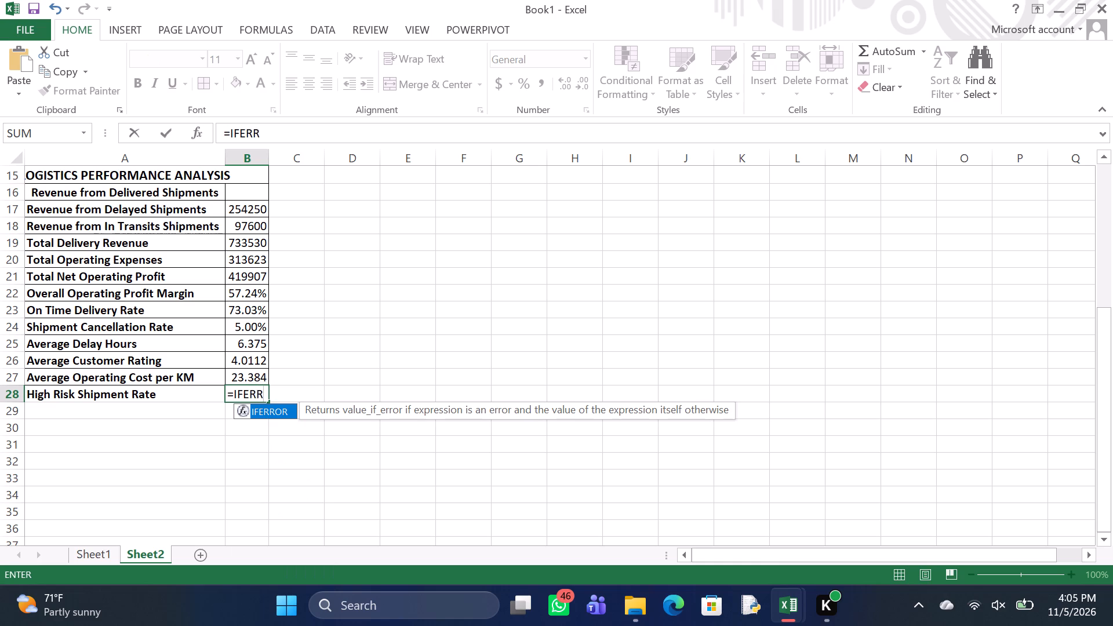
type("OR")
key("shift+parenleft")
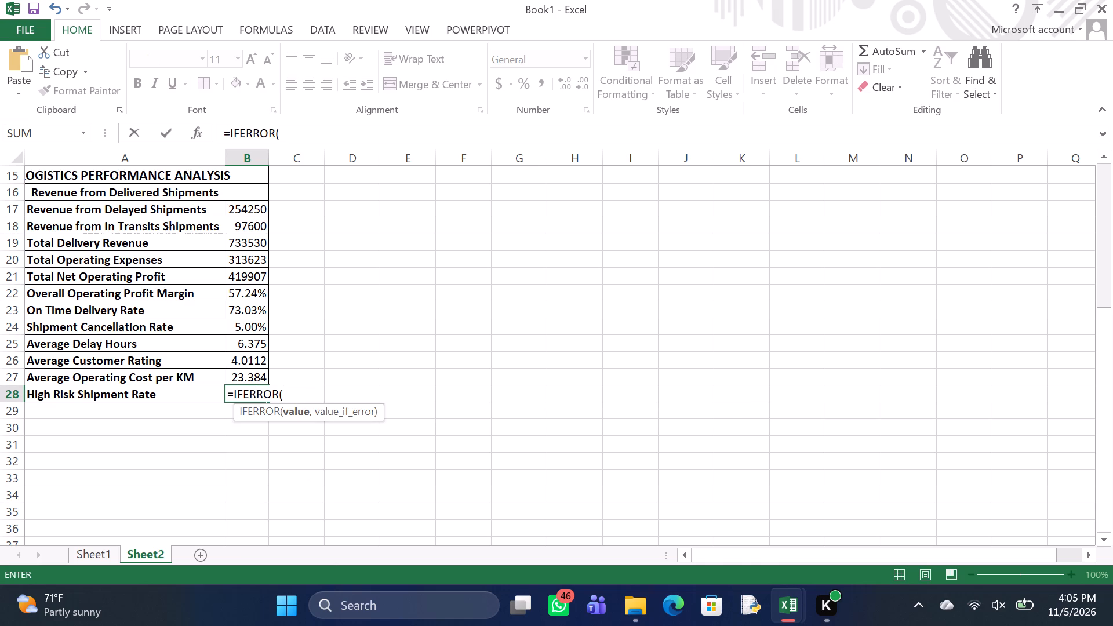
type("COUNTIF")
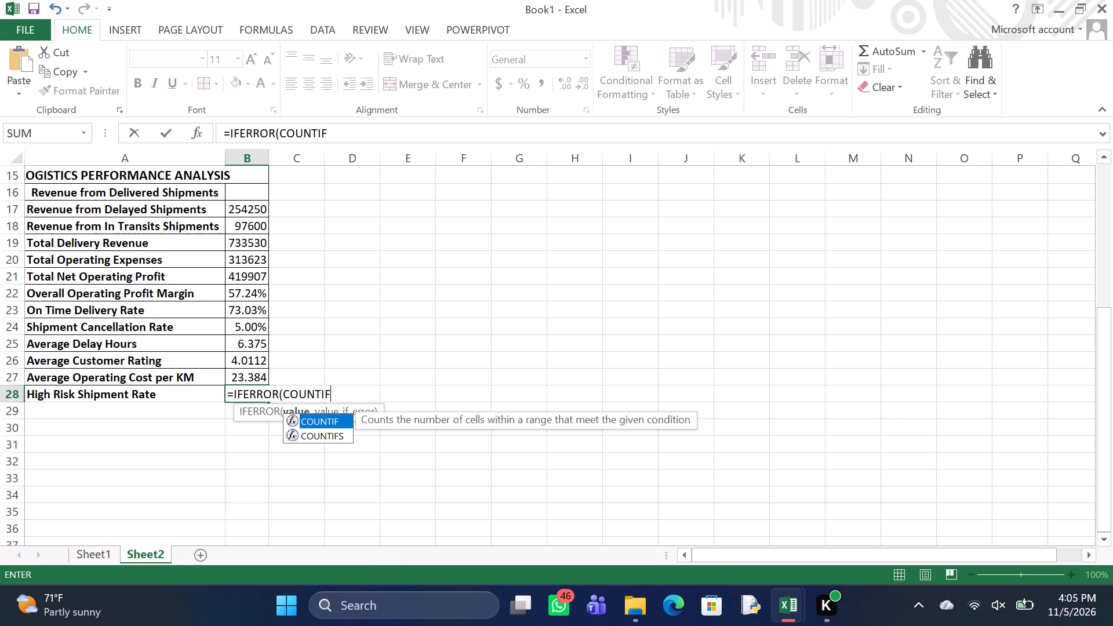
key("shift+parenleft")
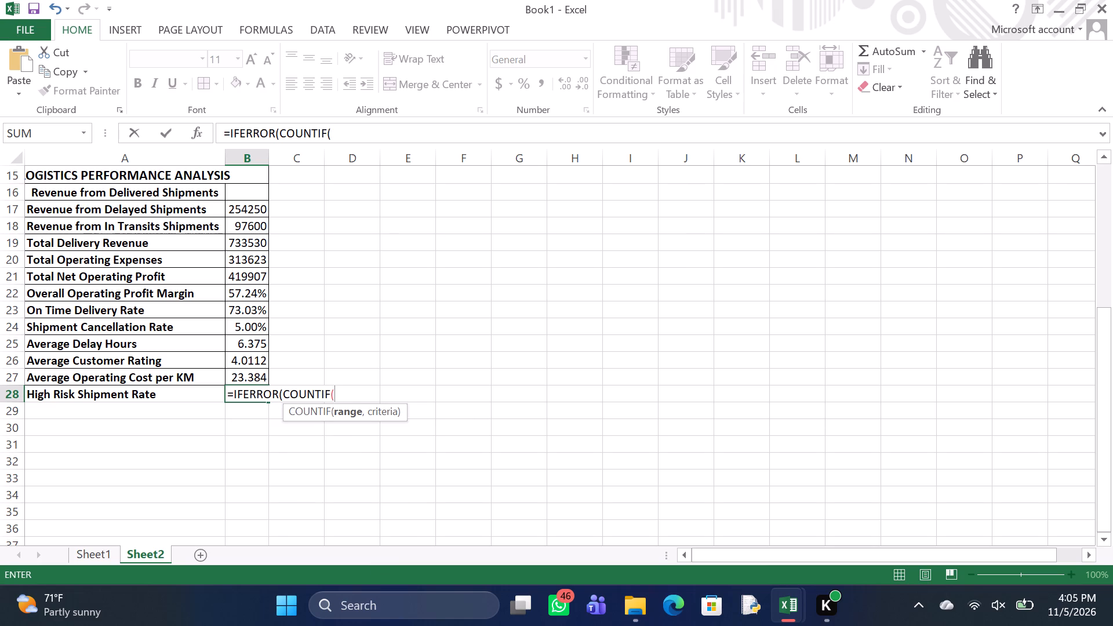
key("s")
type("heet1")
key("shift+exclam")
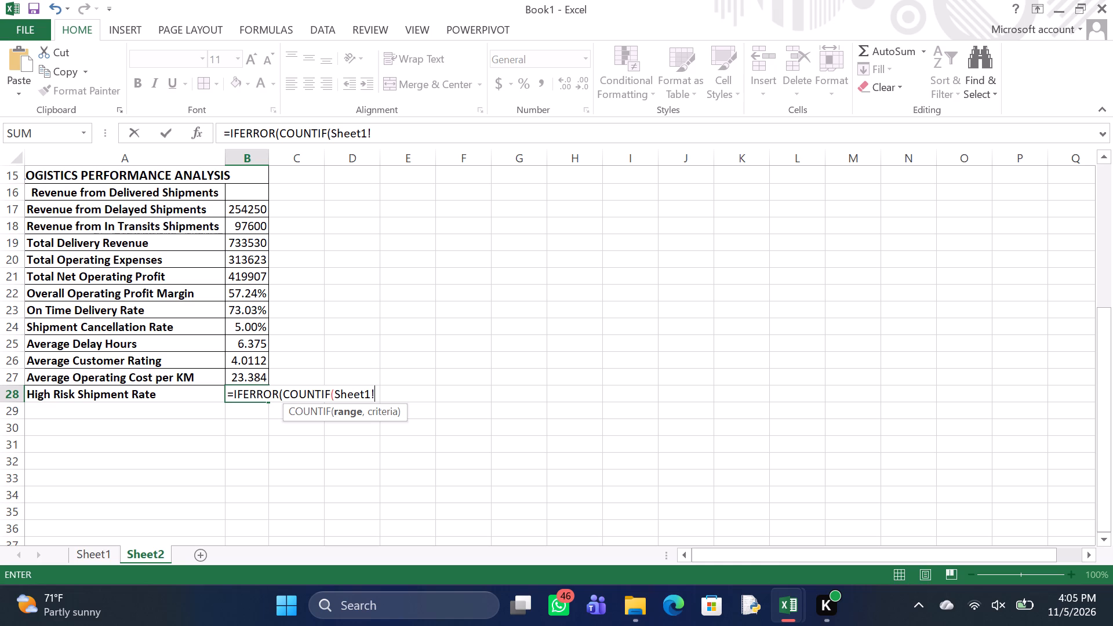
type("Z2")
type(":Z101")
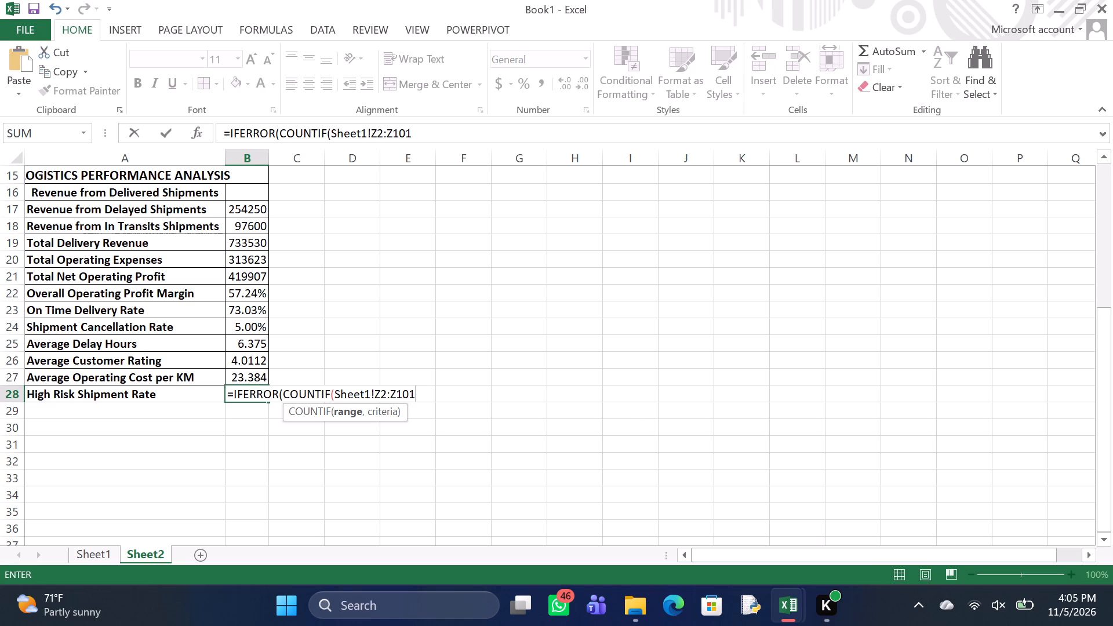
key("comma")
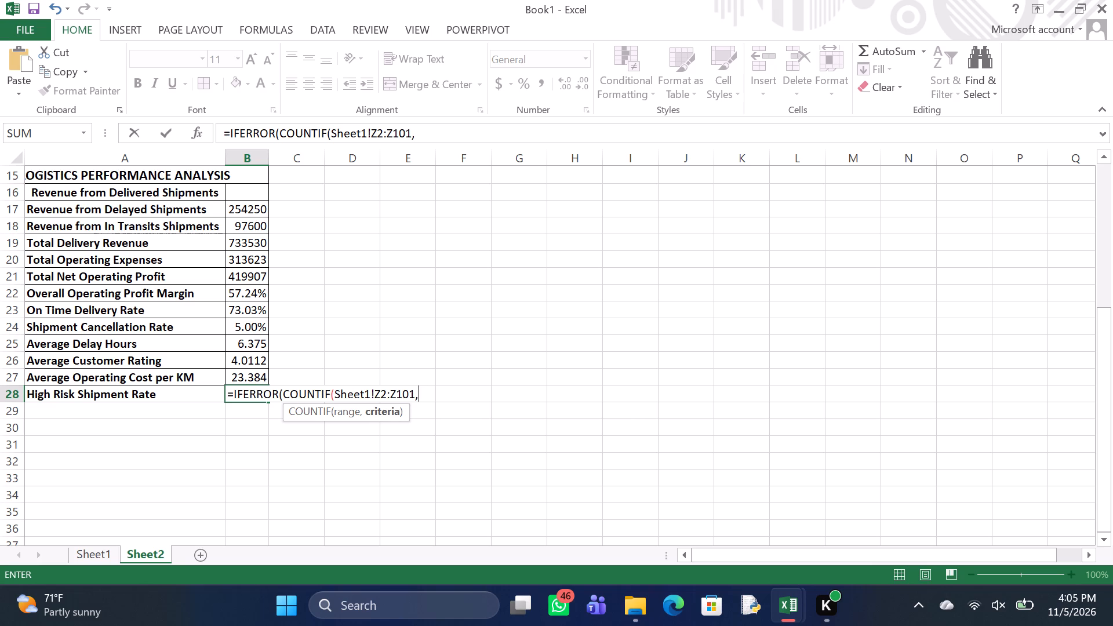
key("shift+quotedbl")
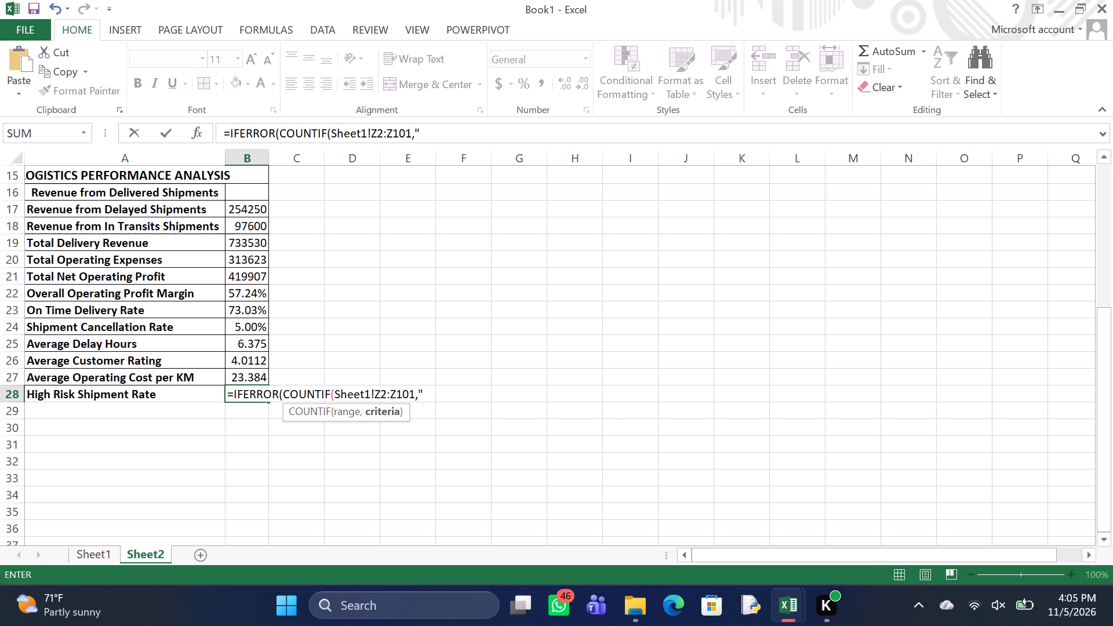
key("h")
type("igh")
key("shift+quotedbl")
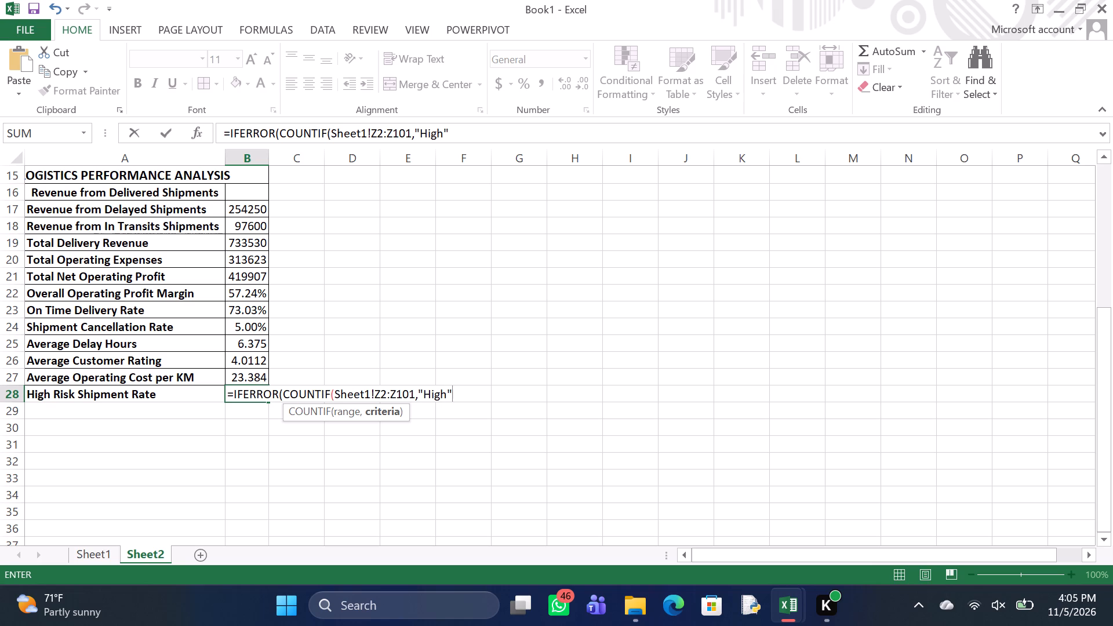
key("shift+parenright")
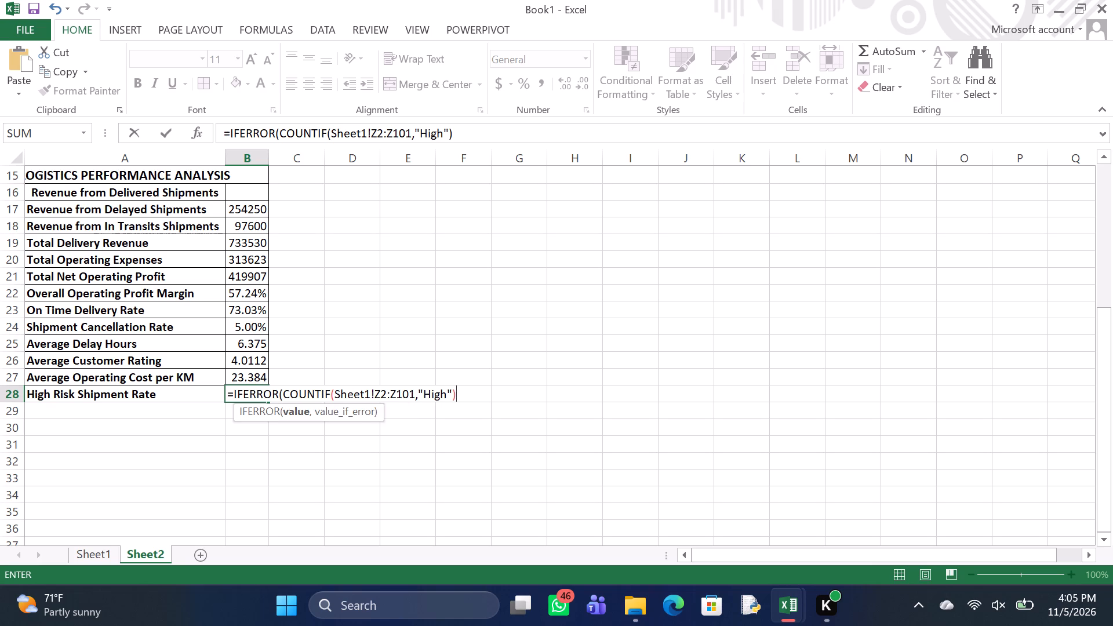
Complete the B28 formula by dividing by the COUNTA of Sheet1!A2:A101, with an IFERROR fallback of 0.
key("slash")
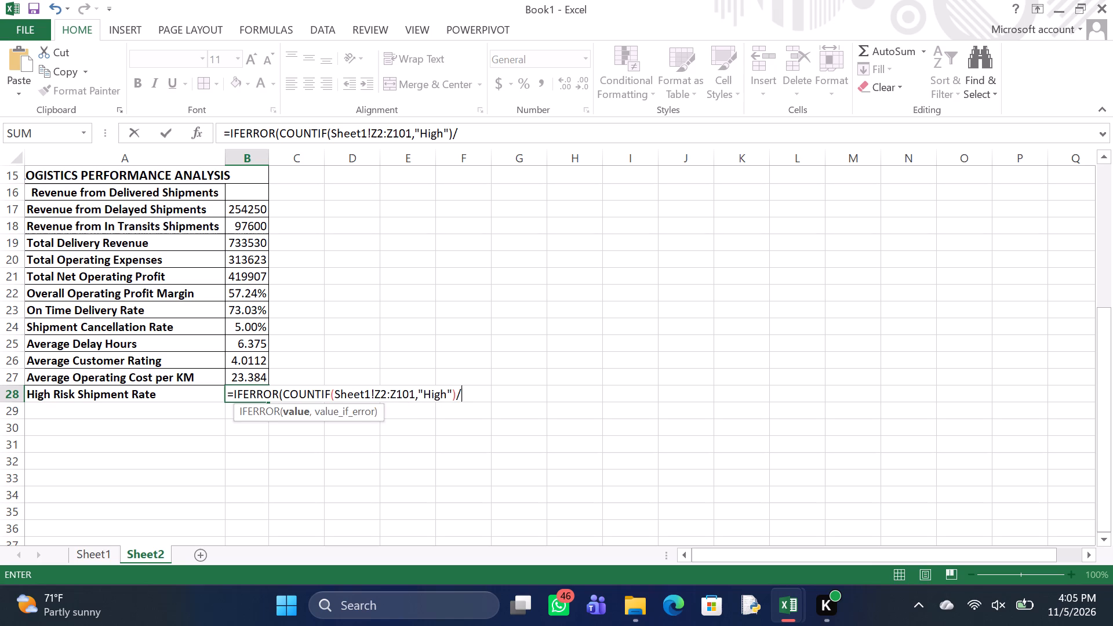
type("COUNTA")
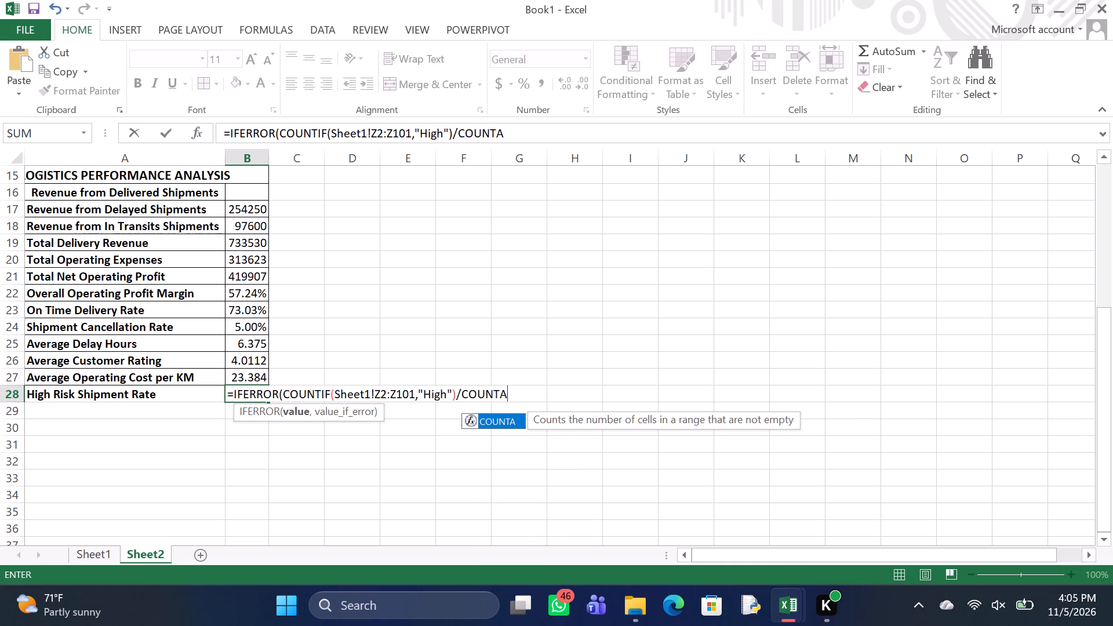
key("shift+parenleft")
key("s")
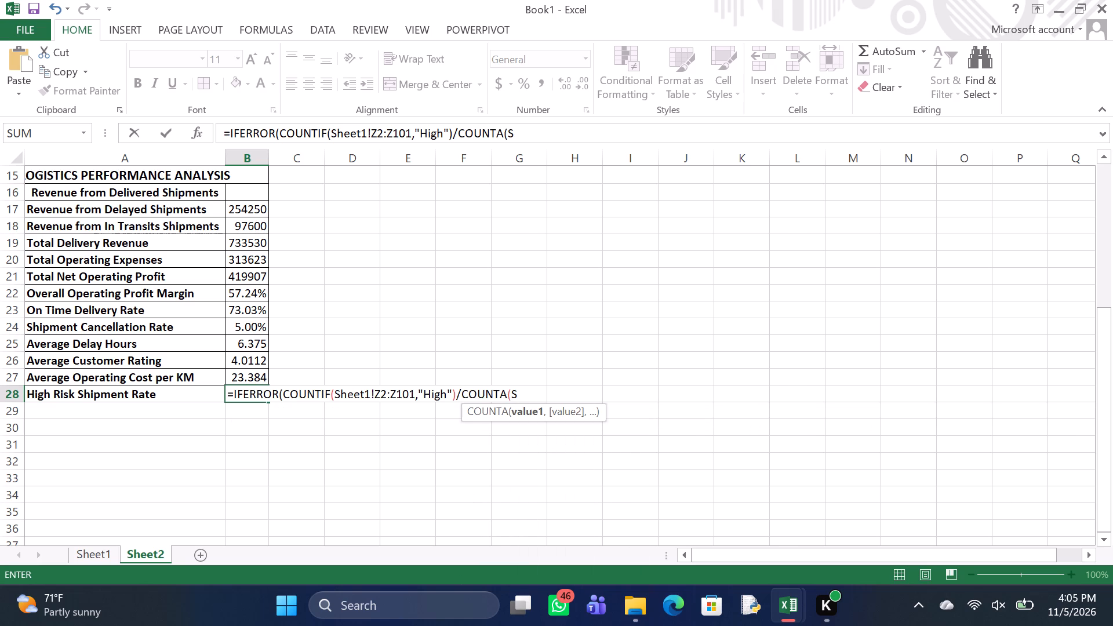
type("heet")
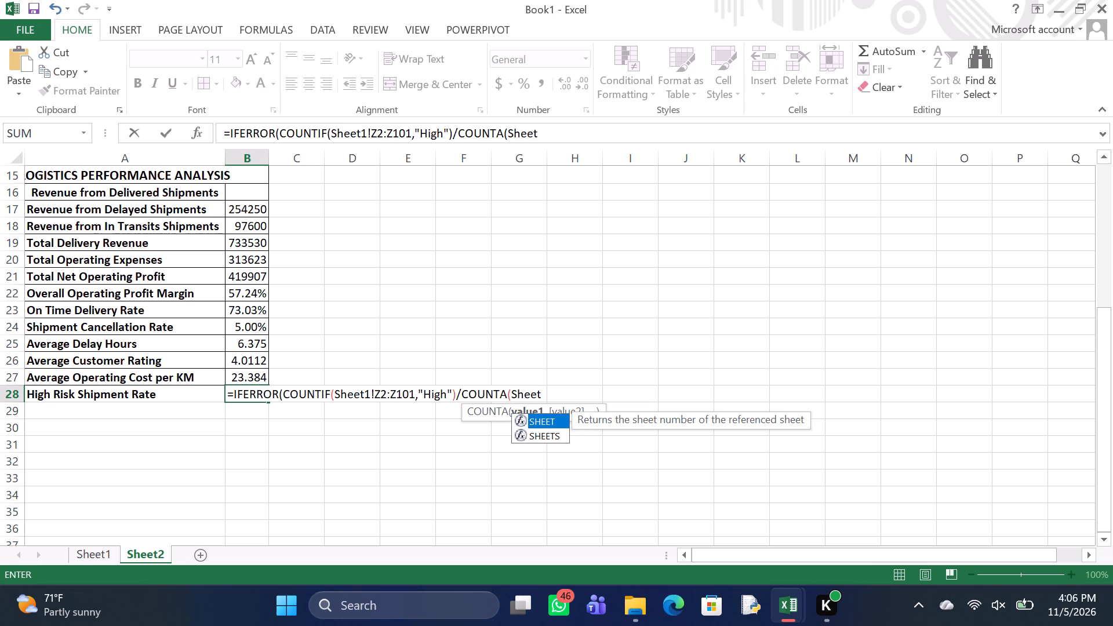
key("1")
key("shift+exclam")
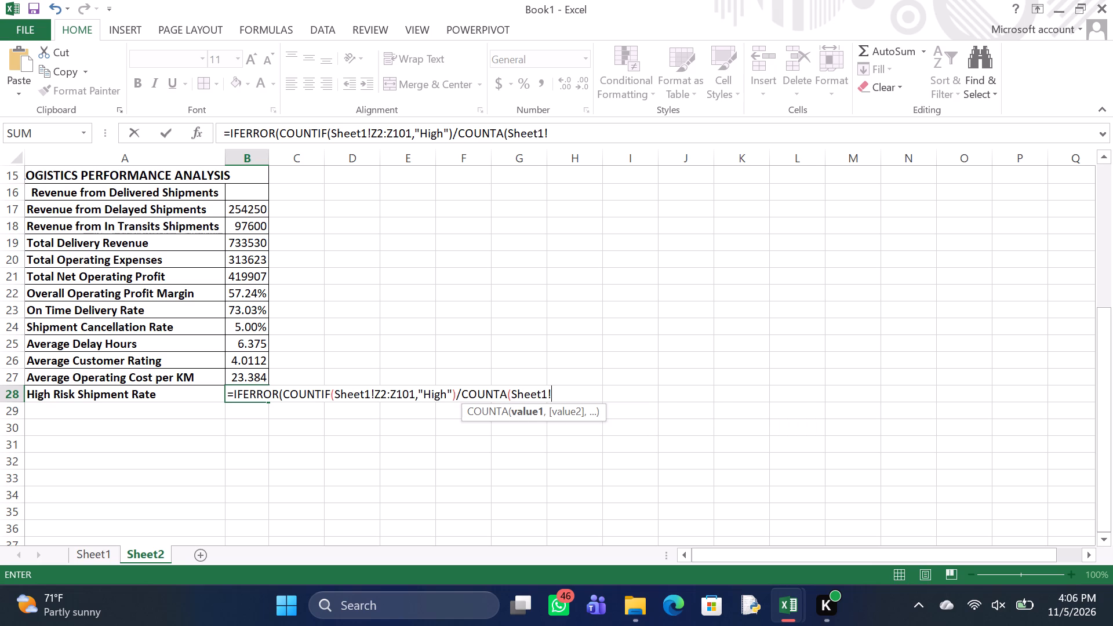
key("a")
key("2")
key("shift+colon")
type("A10")
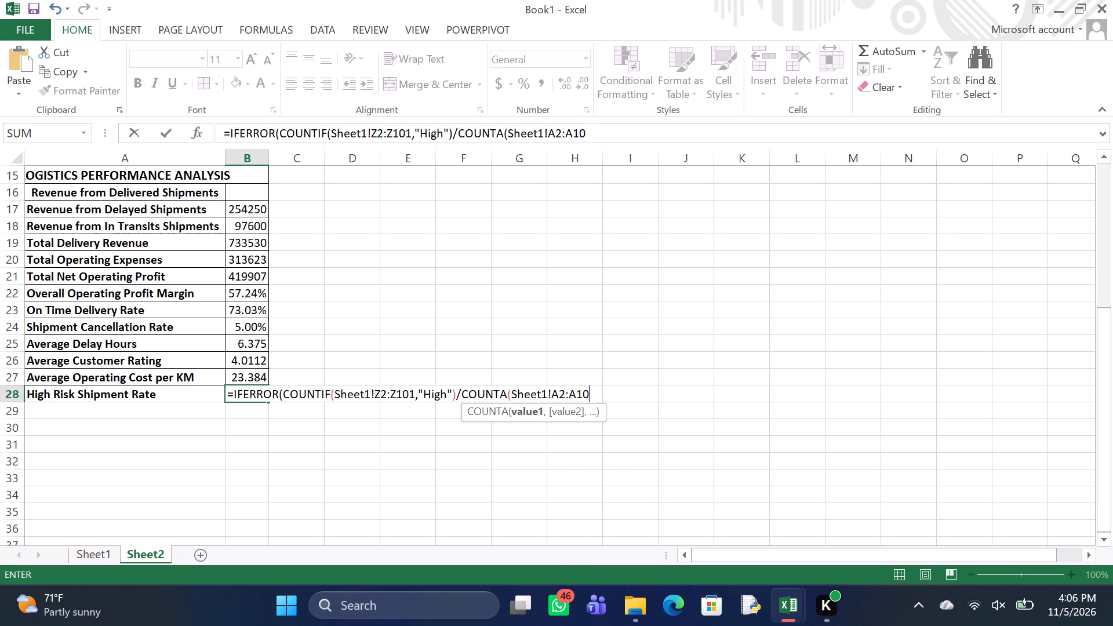
key("1")
type("),0")
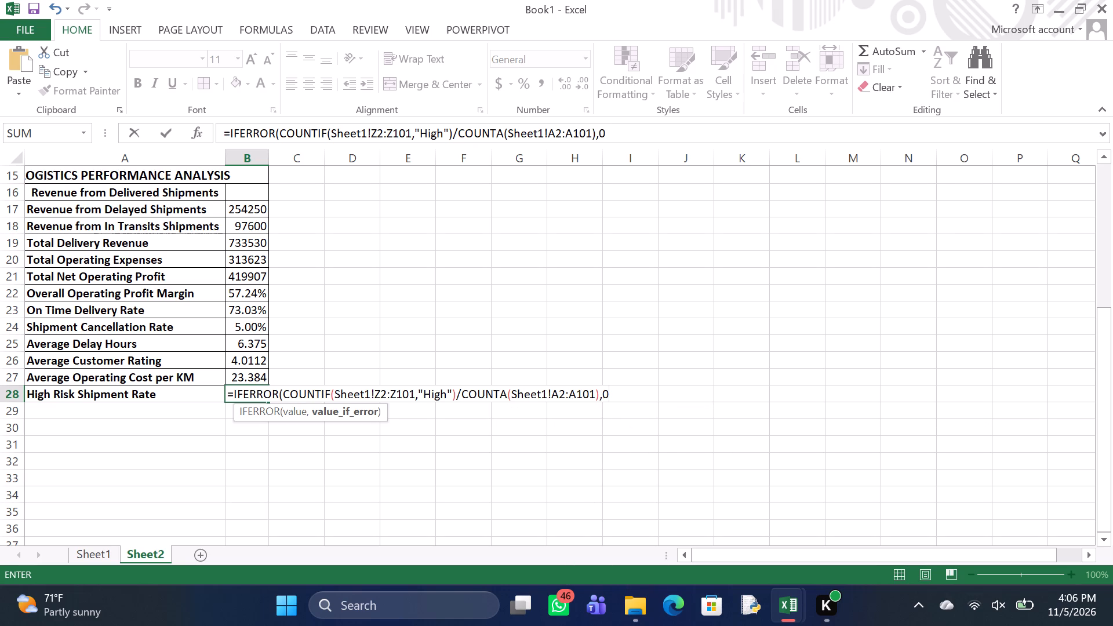
key("shift+parenright")
key("Return")
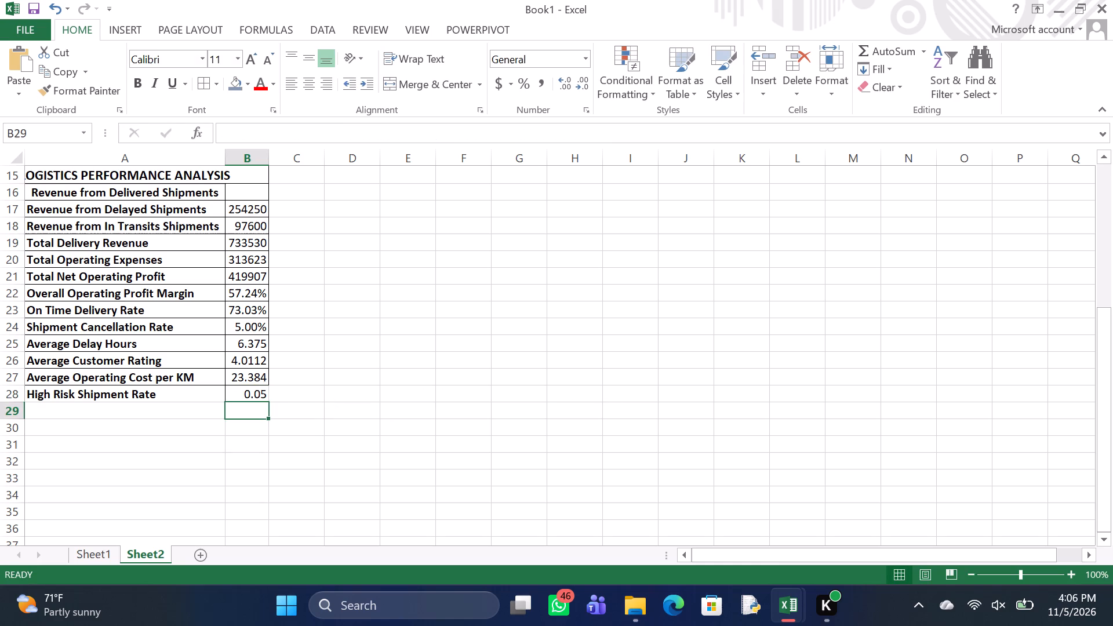
Format the High Risk Shipment Rate value in cell B28 as a percentage with two decimal places.
left_click(240, 391)
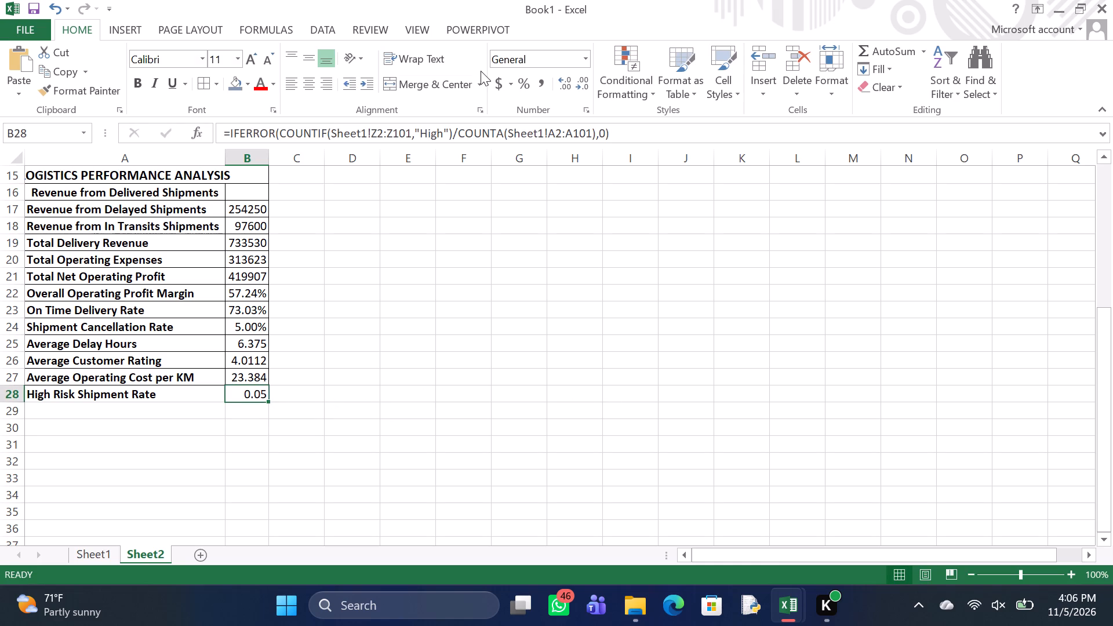
left_click(532, 82)
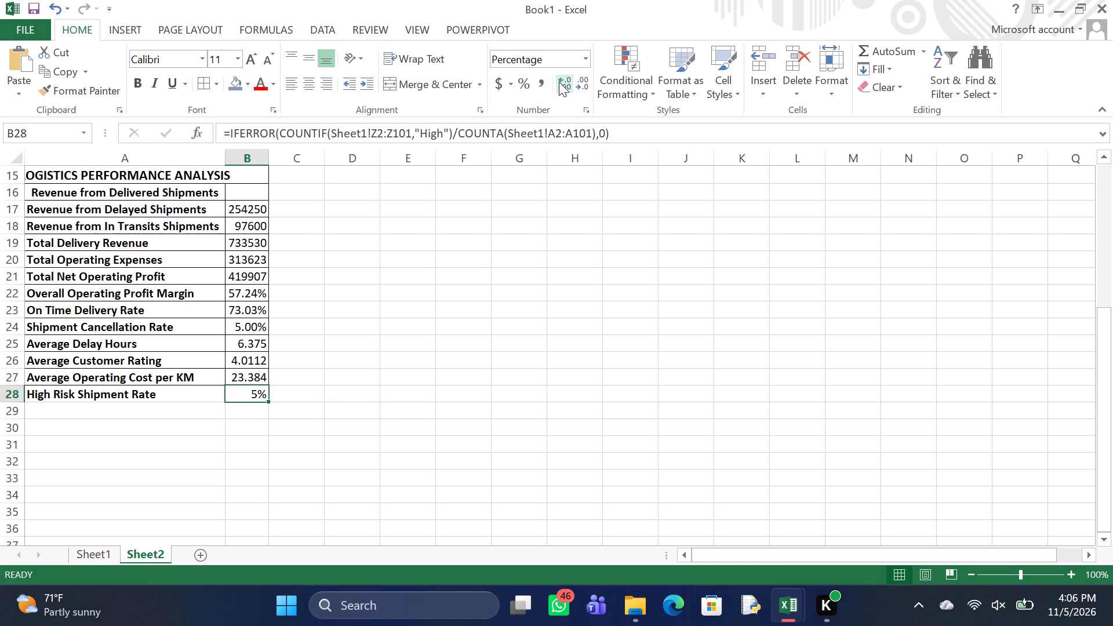
left_click(559, 82)
left_click(559, 82)
Apply all borders to the High Risk Shipment Rate row, cells A28:B28.
left_click_drag(231, 392, 217, 392)
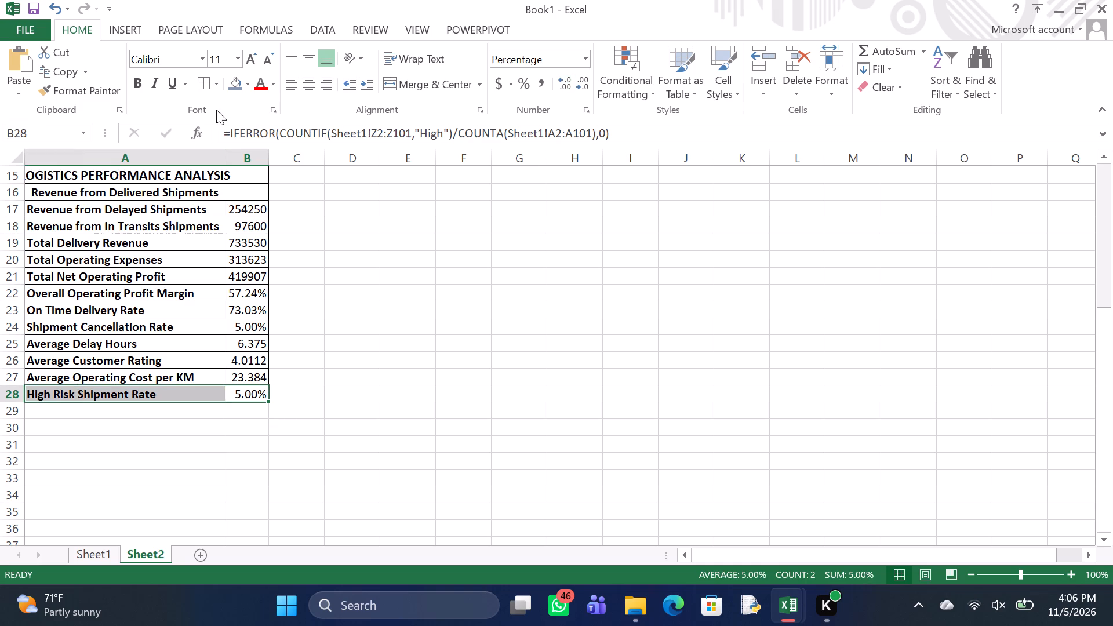
left_click(205, 88)
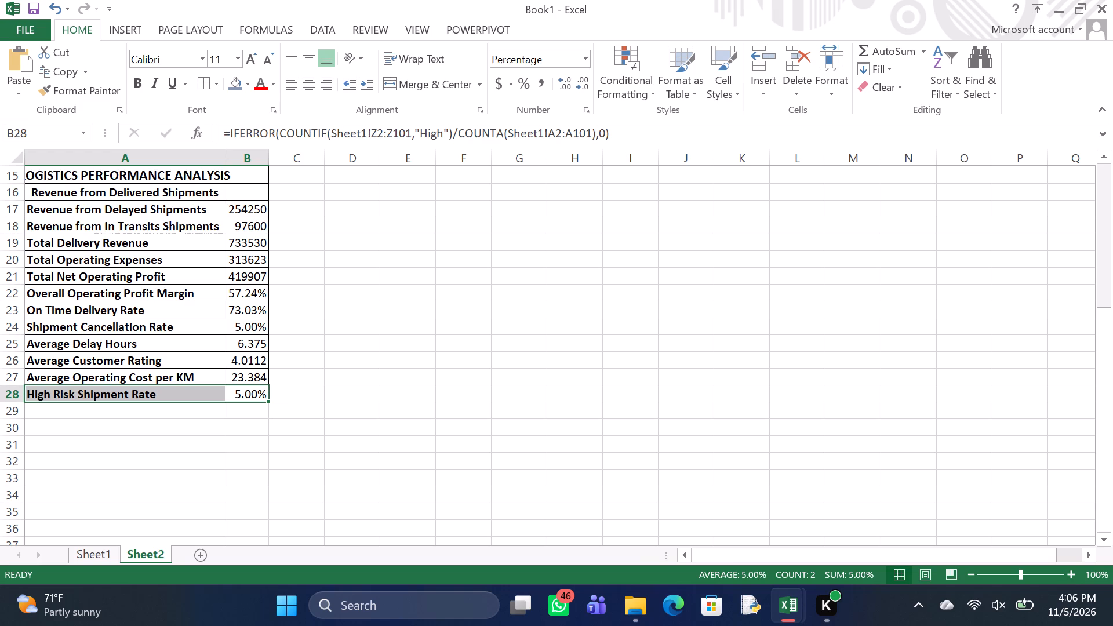
Enter the label "Average Profit per Delivered Shipment" in cell A29, below the High Risk Shipment Rate row.
left_click(38, 414)
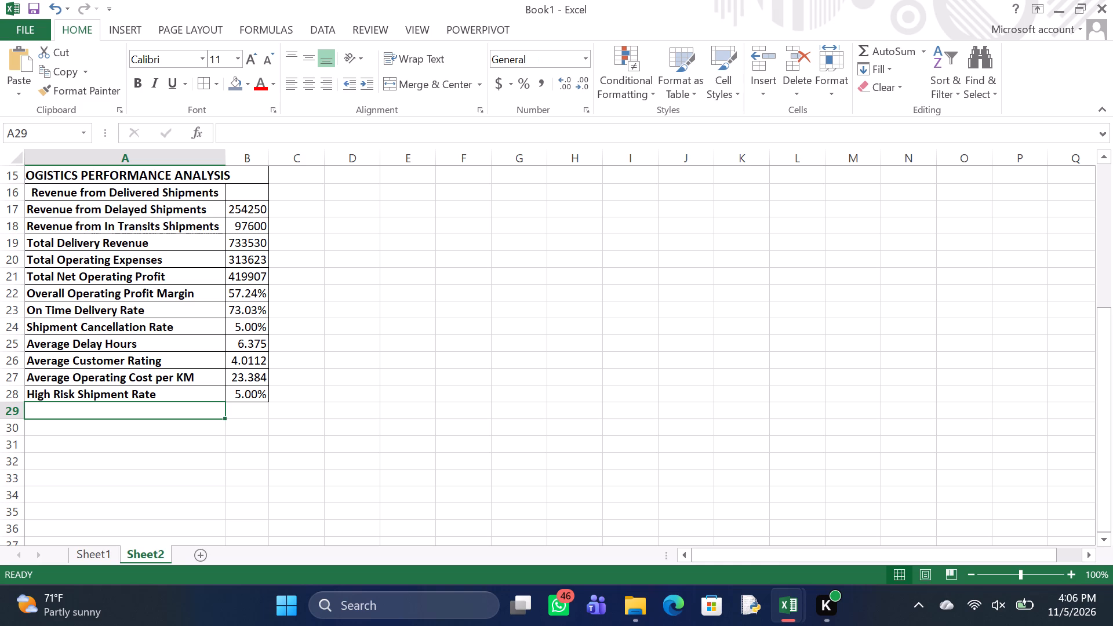
key("a")
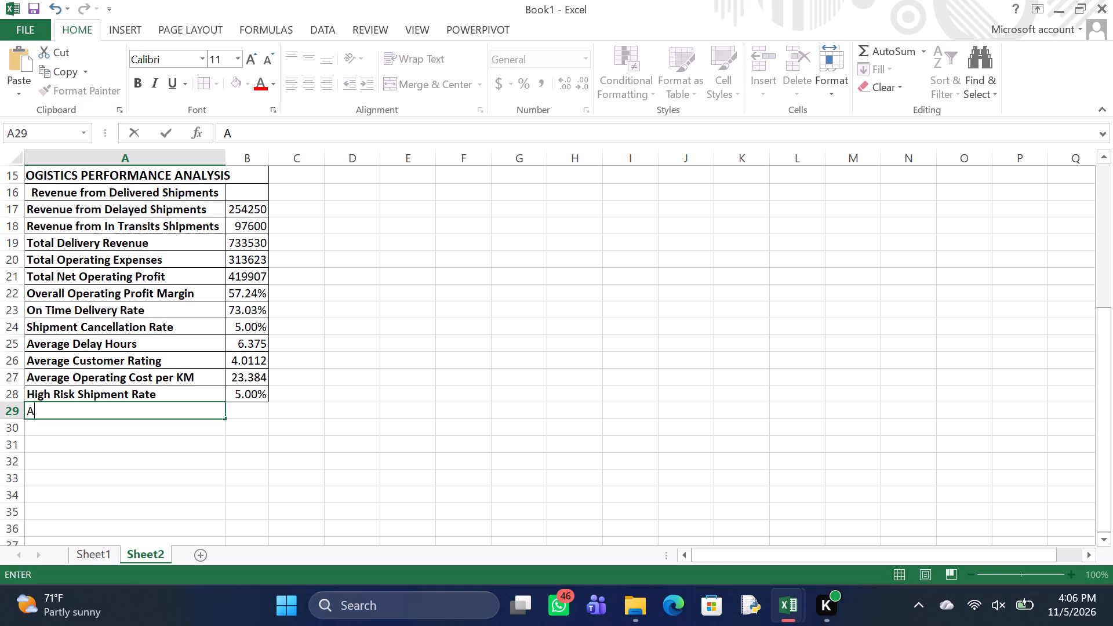
type("verage")
key("space")
key("p")
type("ro")
type("fi")
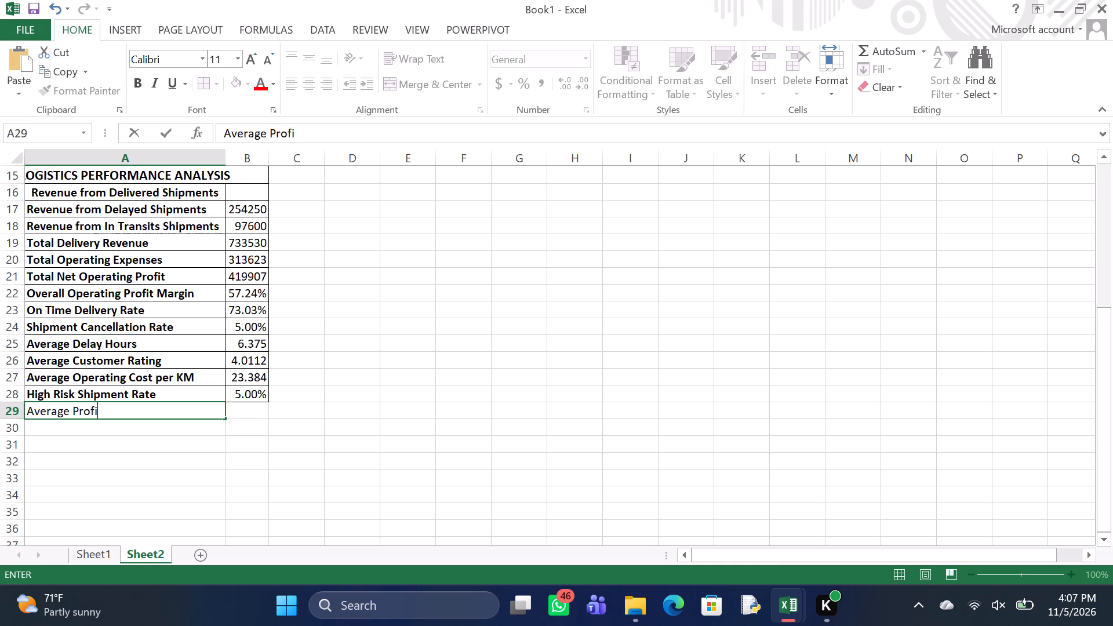
key("t")
key("space")
key("space")
type("per")
key("space")
key("d")
key("e")
type("livered")
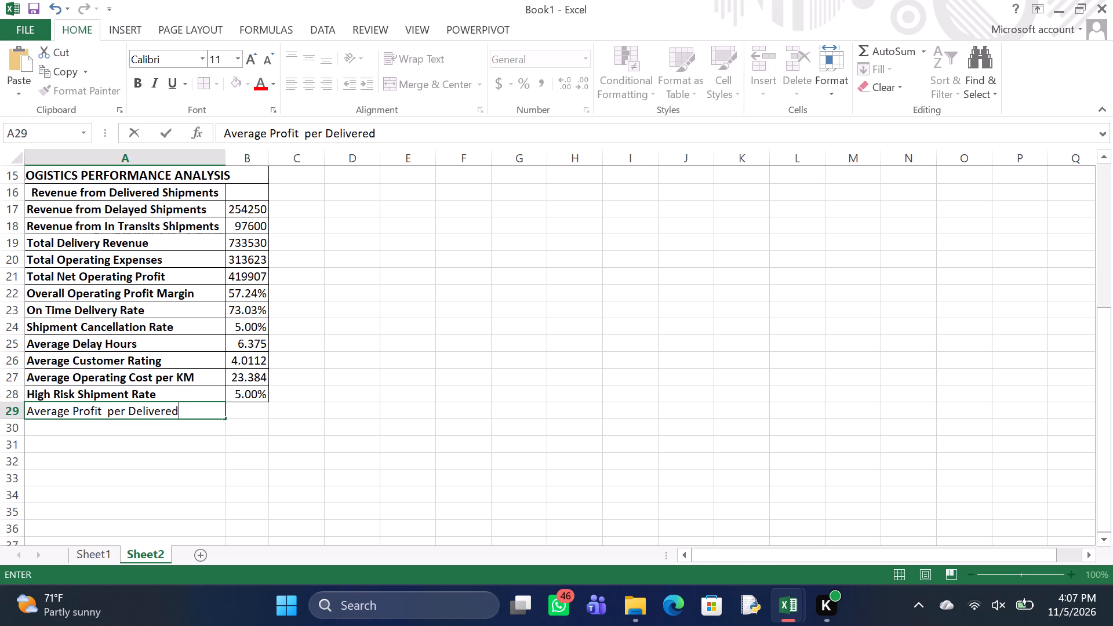
key("space")
key("s")
type("hipment")
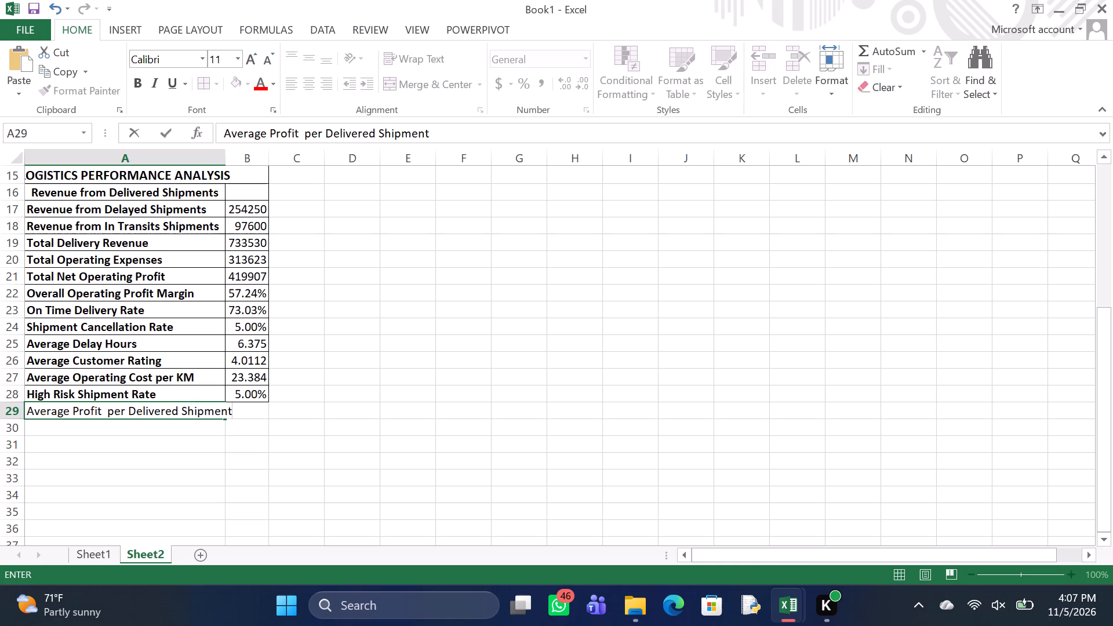
key("Return")
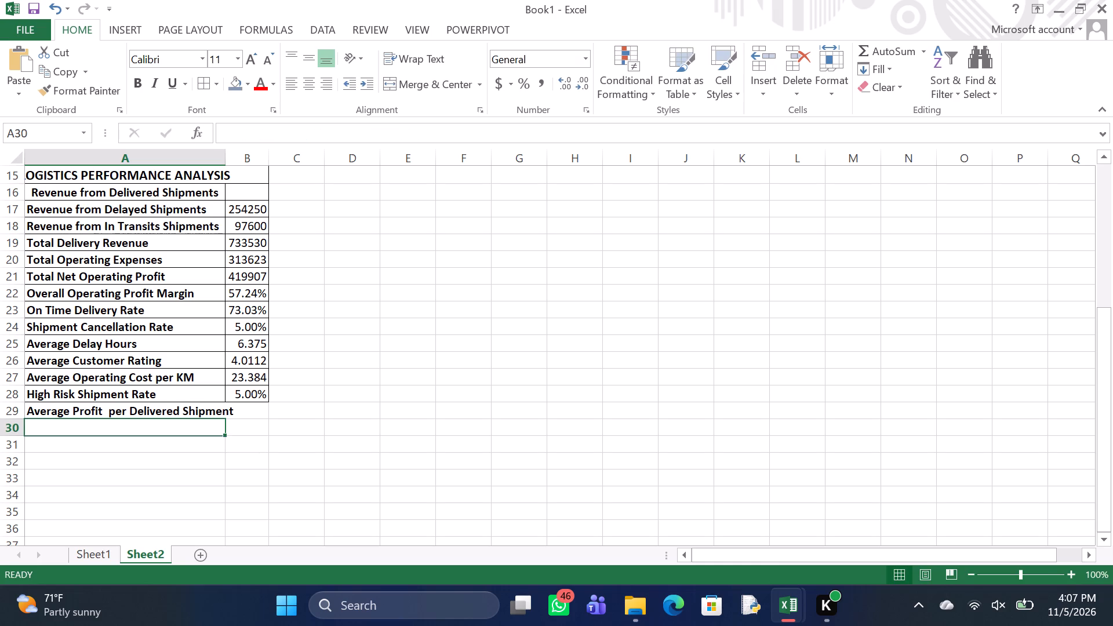
Begin the average profit formula in cell B29 with IFERROR wrapping an AVERAGEIF of Sheet1!M2:M101 for "Delivered".
left_click(243, 408)
key("equal")
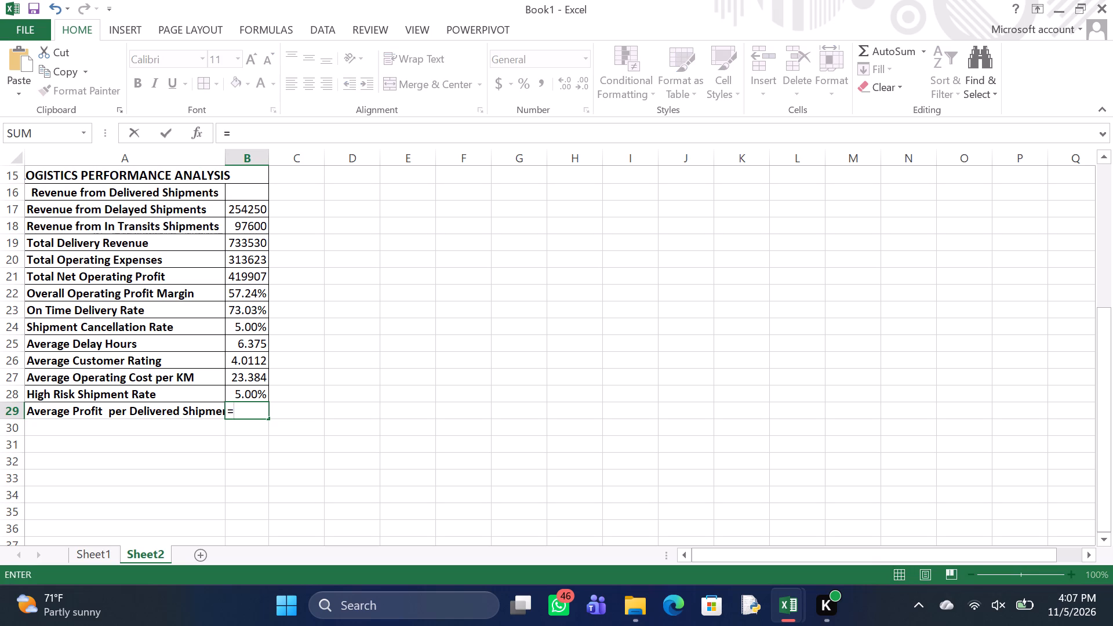
type("IFERRI")
key("BackSpace")
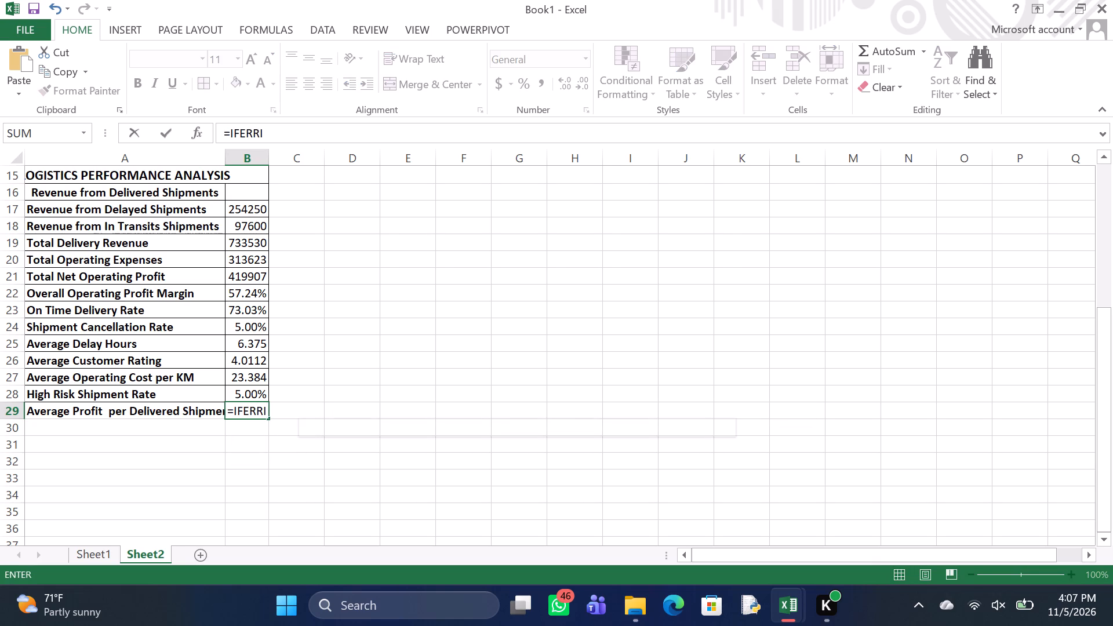
type("OR")
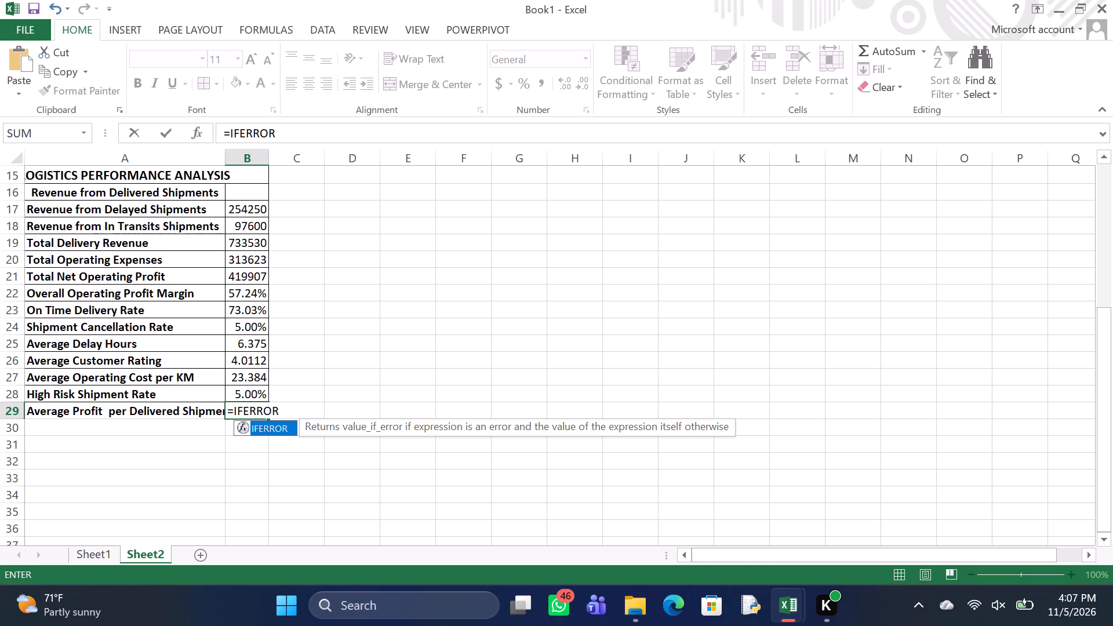
key("shift+parenleft")
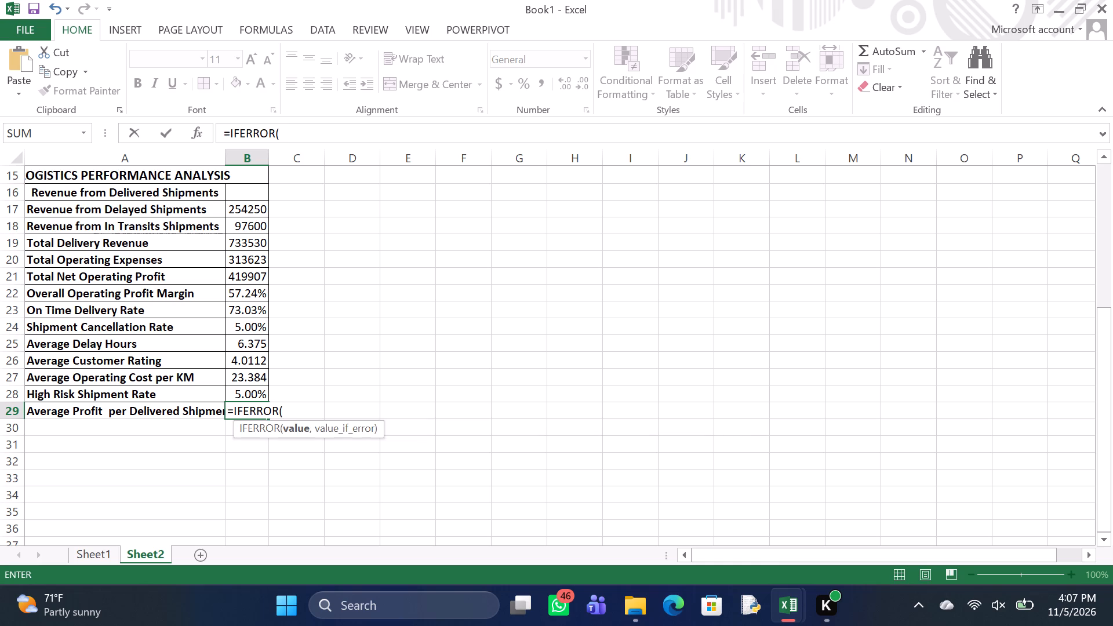
key("a")
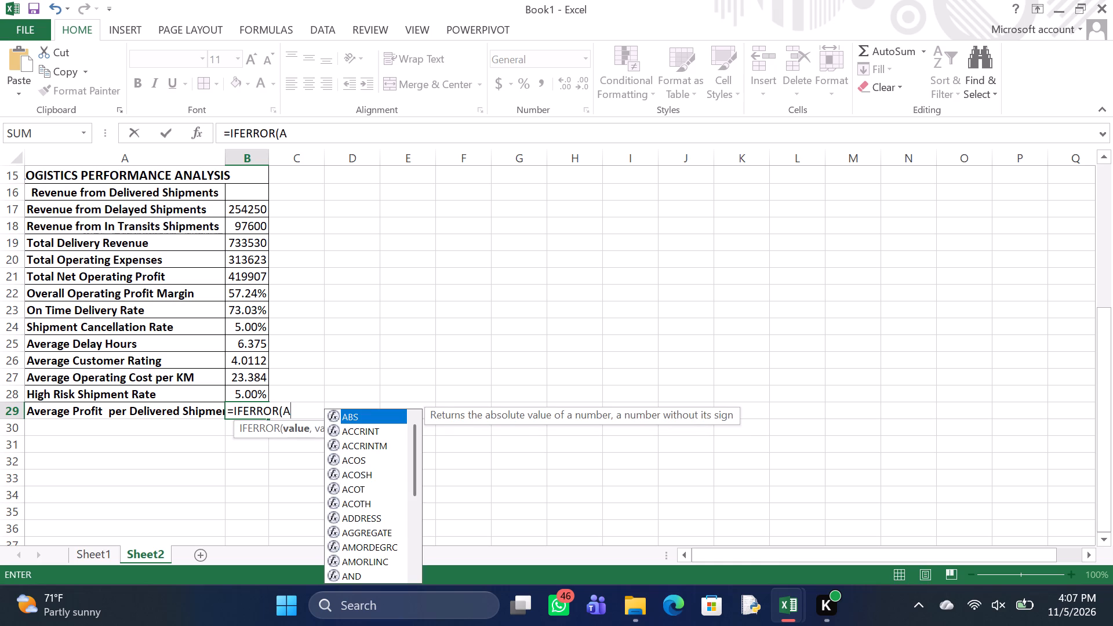
type("VERAGE")
type("IF")
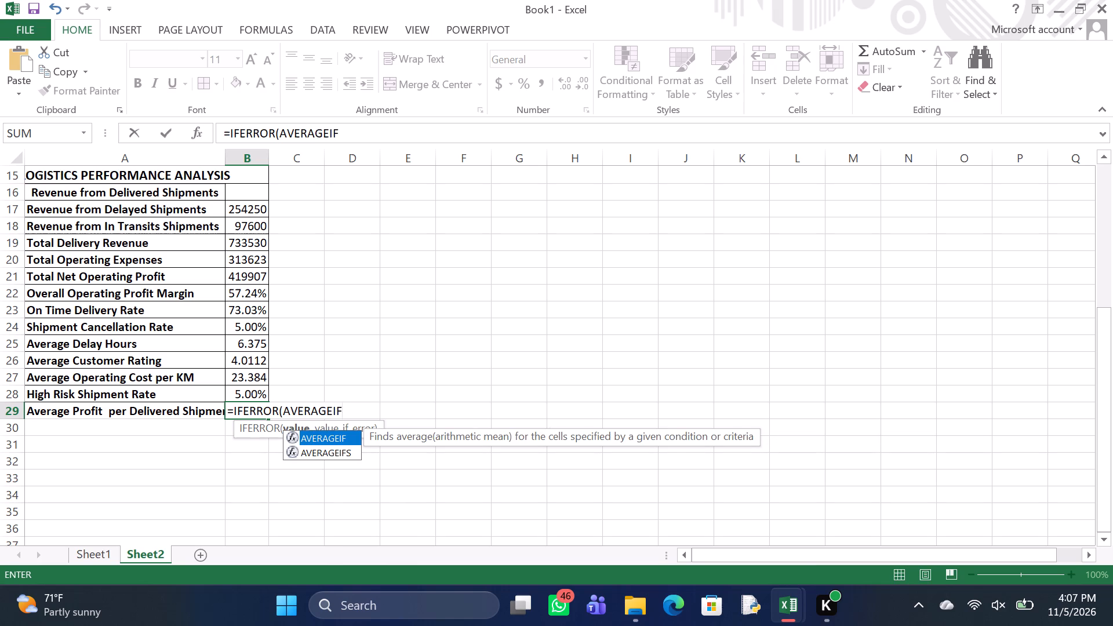
type("(S")
type("heet1!")
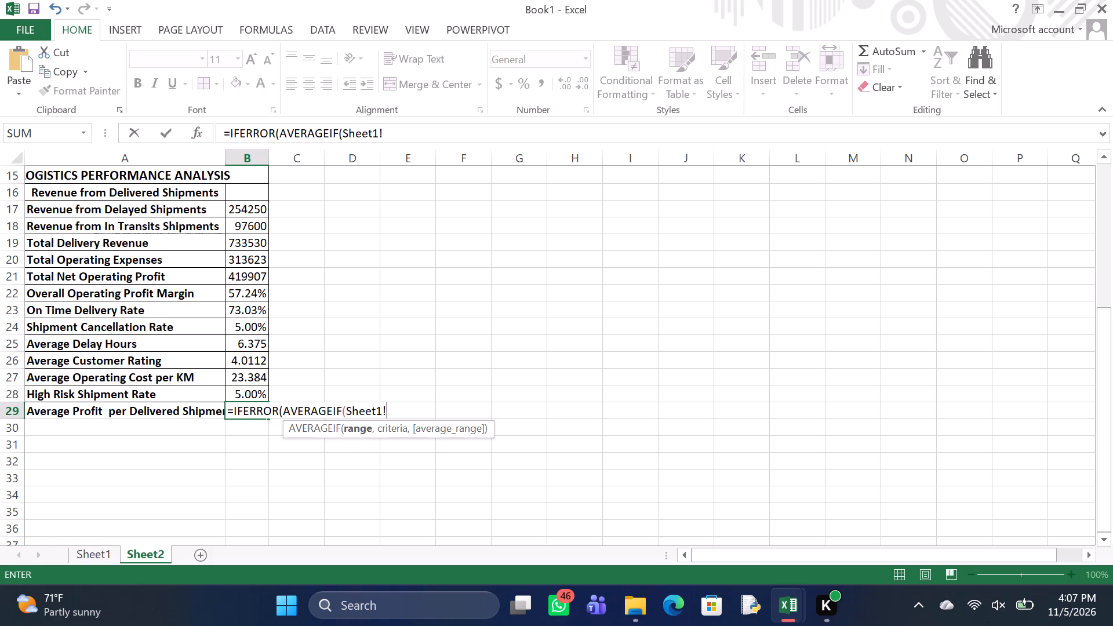
type("M2")
type(":M101")
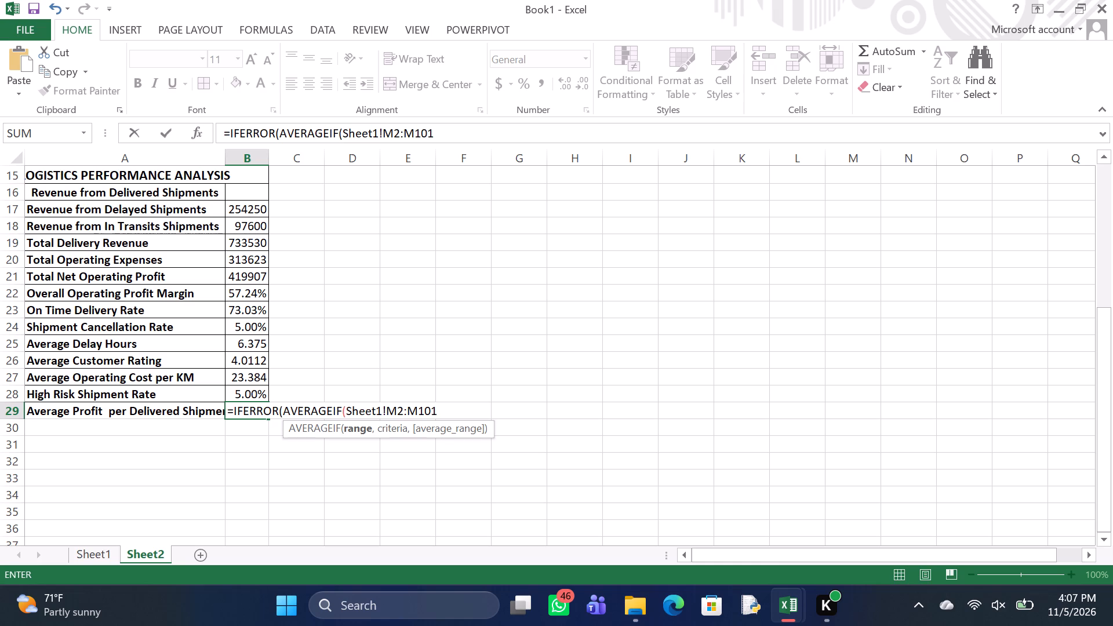
key("comma")
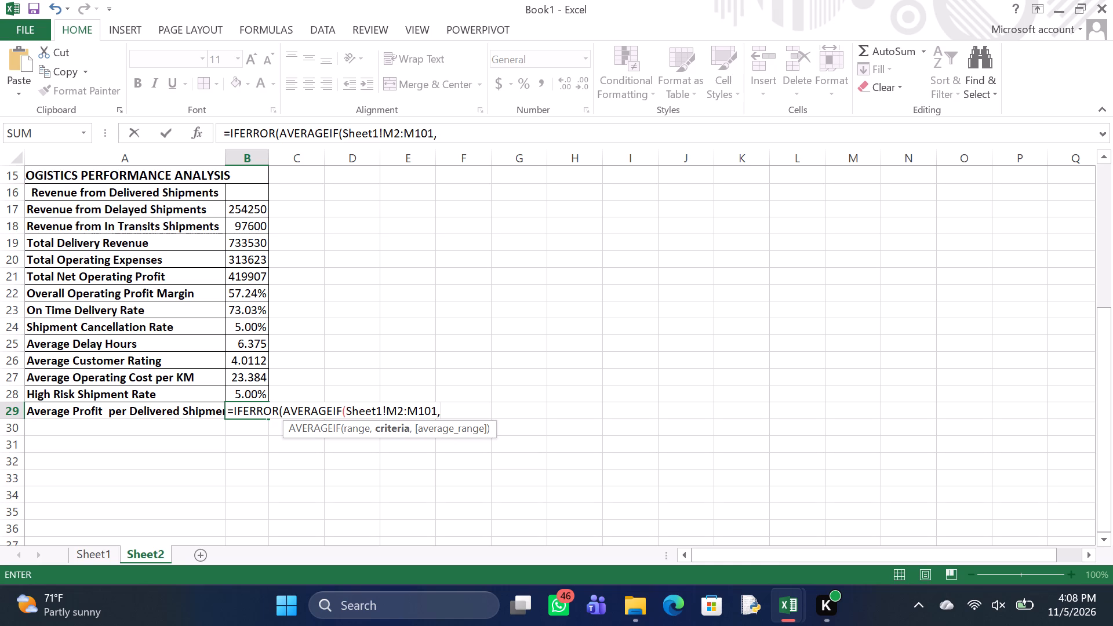
key("shift+quotedbl")
key("d")
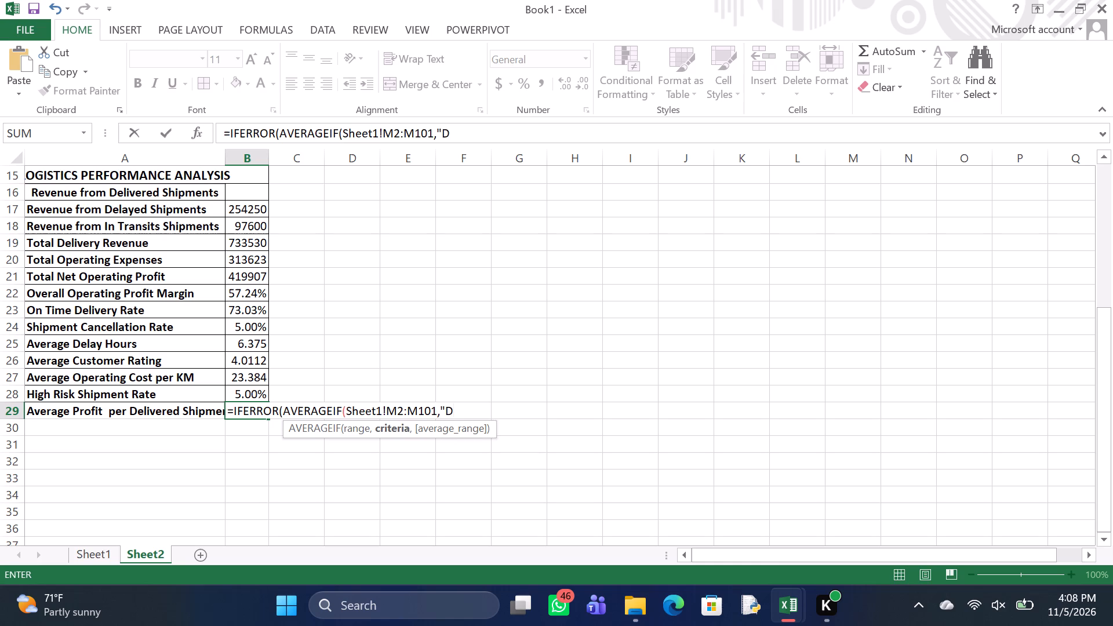
key("e")
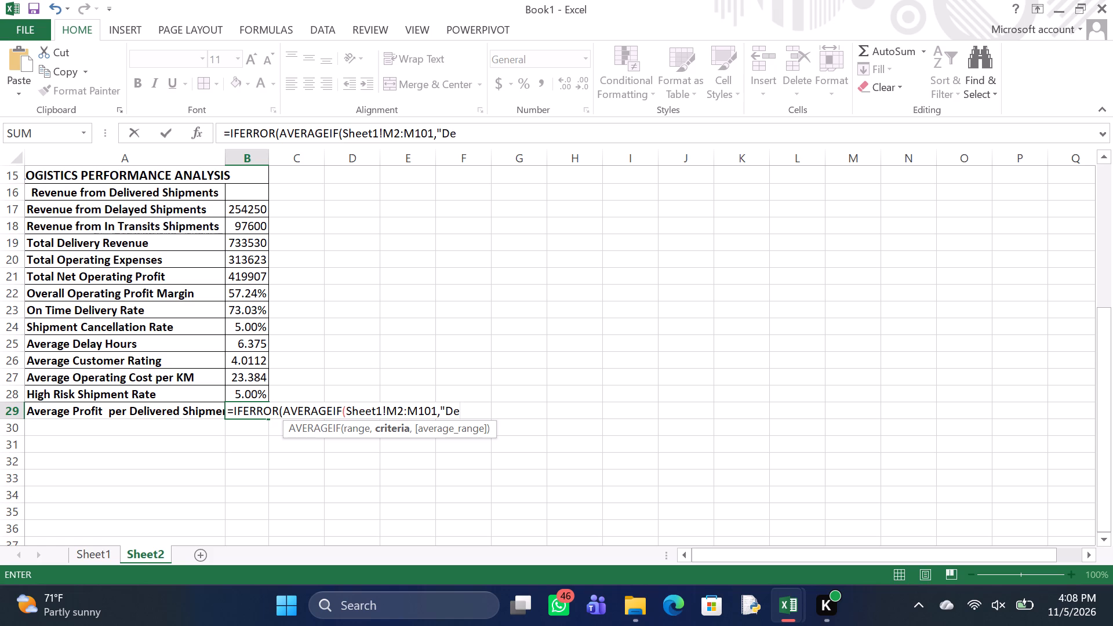
type("livered")
type("\",")
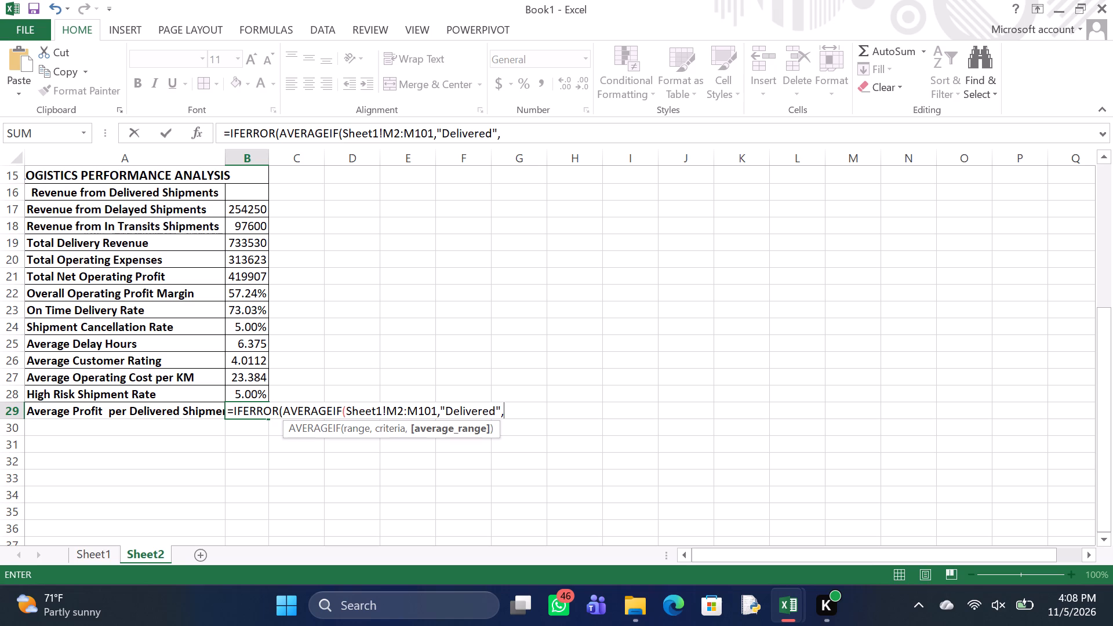
Complete the B29 formula with Sheet1!T2:T101 as the average range and an IFERROR fallback of 0.
key("s")
type("heet1")
key("shift+exclam")
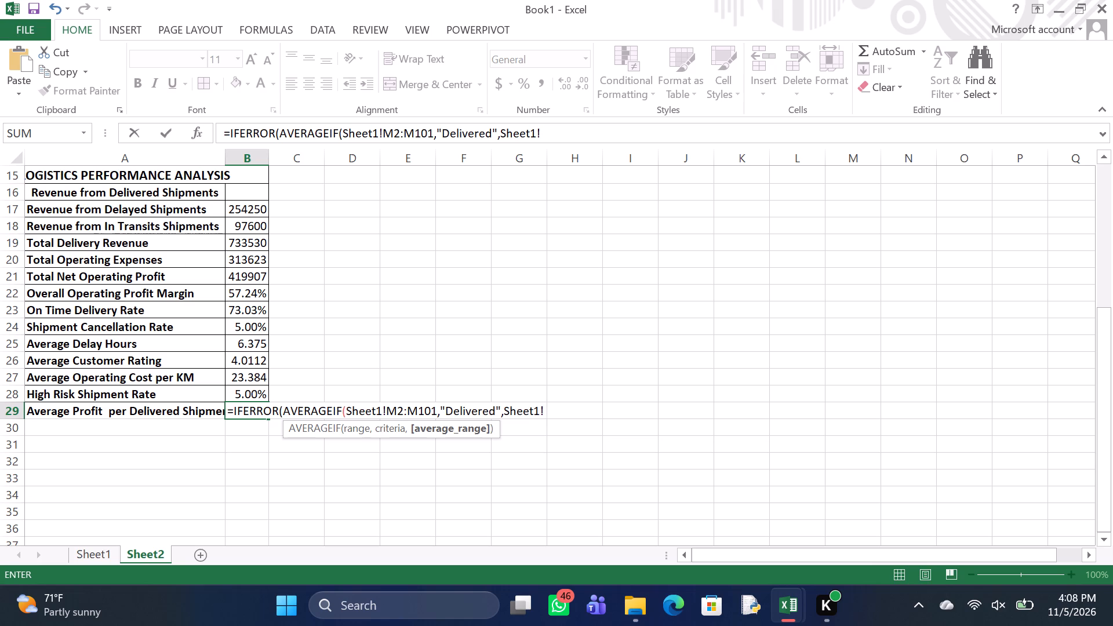
type("T2")
key("shift+colon")
type("T10")
key("1")
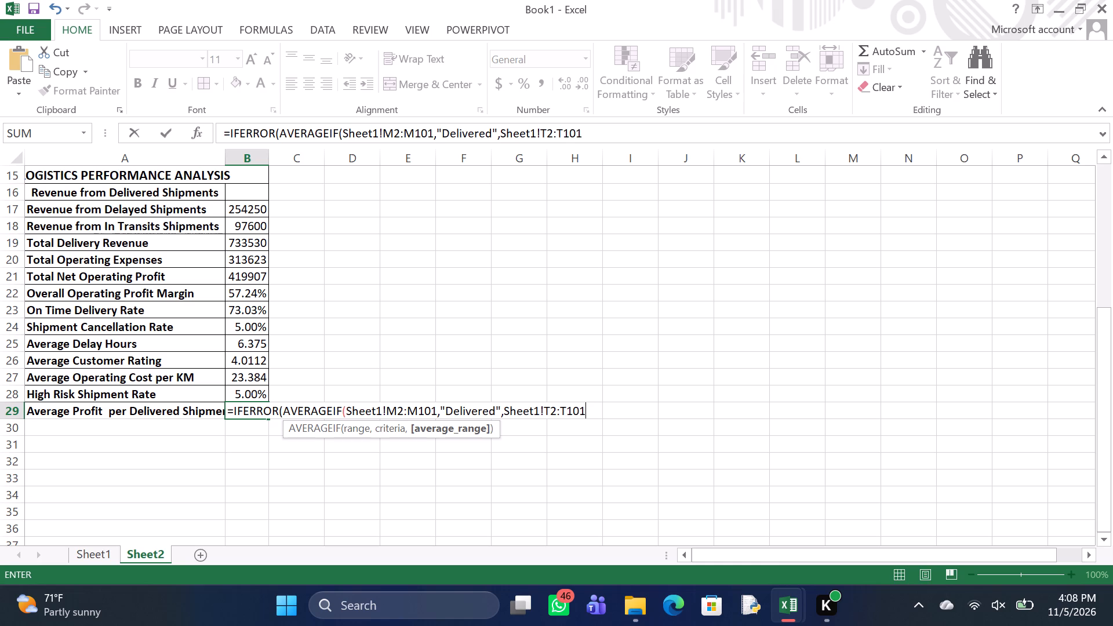
type("),0")
key("shift+parenright")
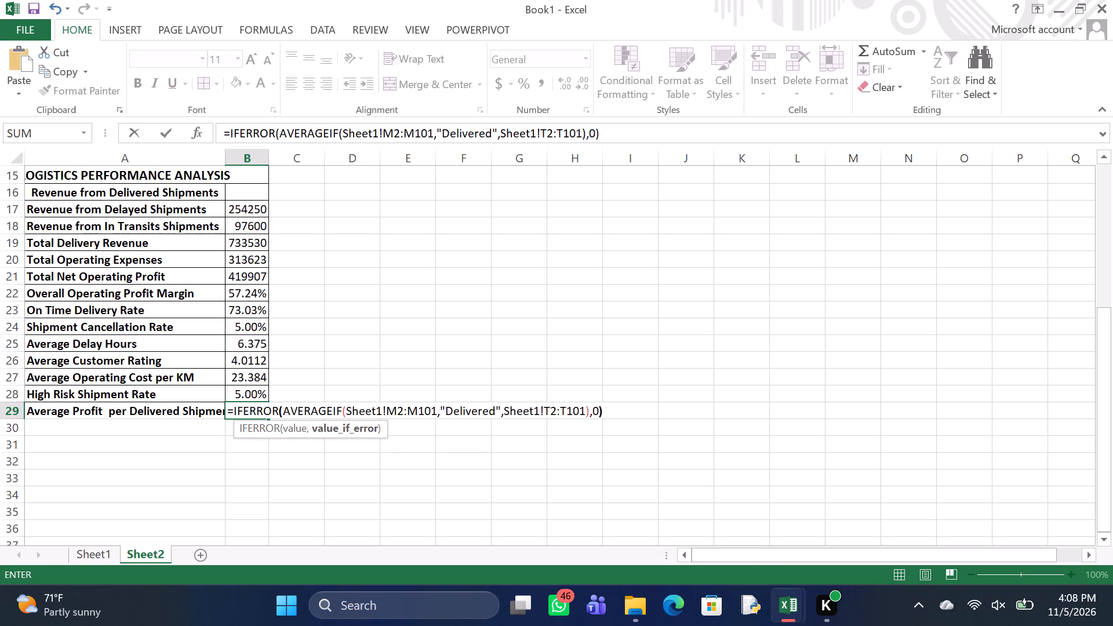
key("Return")
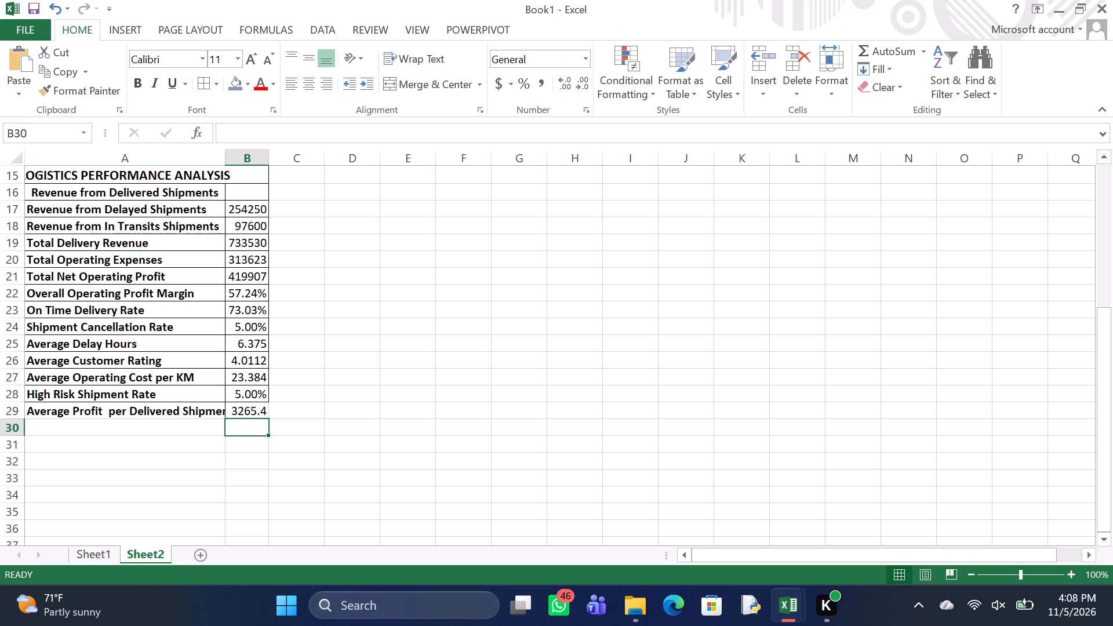
Apply all borders to the Average Profit per Delivered Shipment row, cells A29:B29.
left_click(243, 408)
left_click_drag(204, 415, 235, 411)
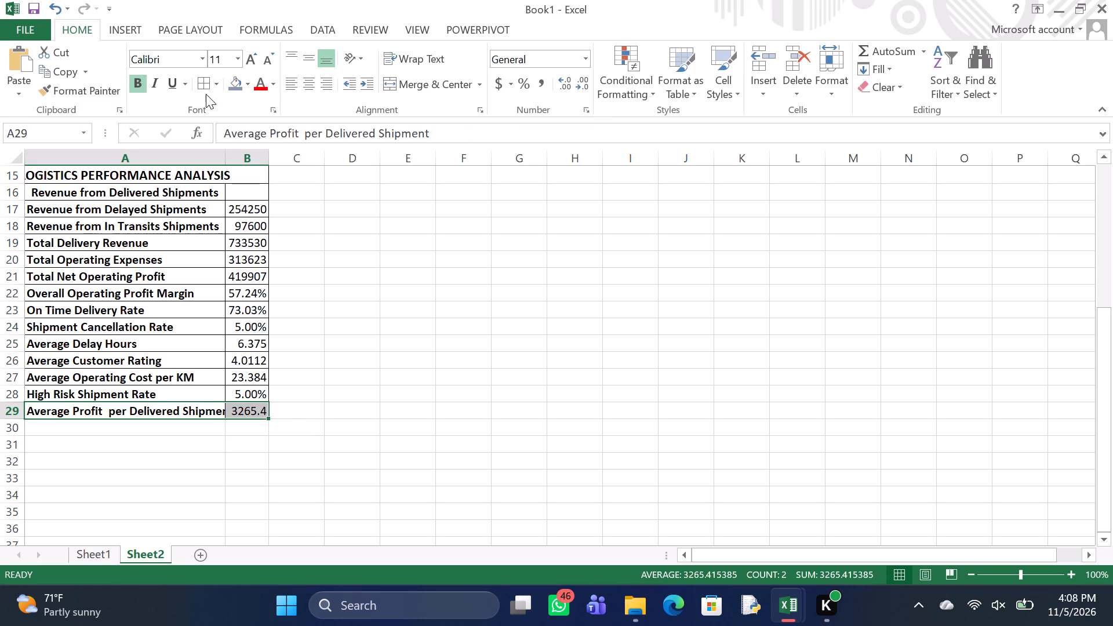
left_click(206, 83)
Fill the LOGISTICS PERFORMANCE ANALYSIS heading in cell A15 with the standard green colour.
left_click(137, 180)
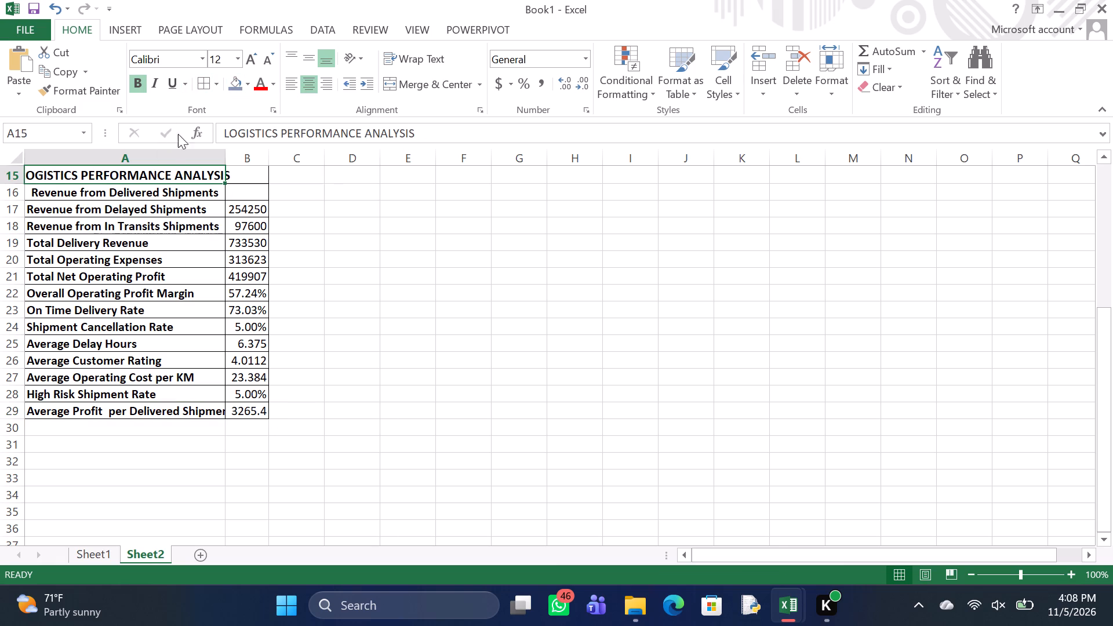
left_click(249, 79)
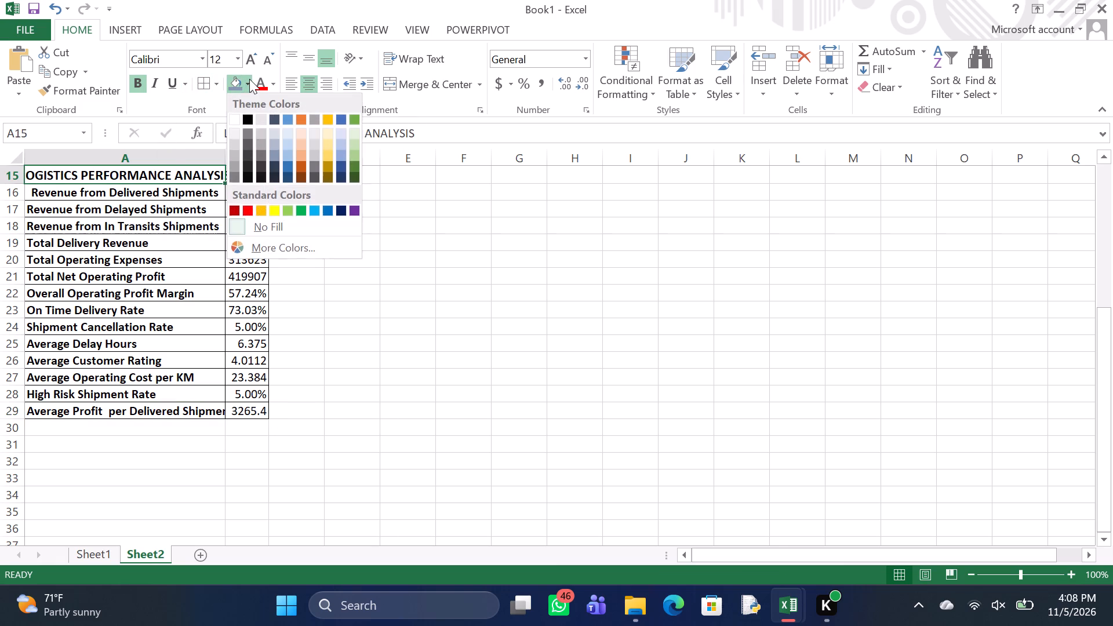
left_click(299, 208)
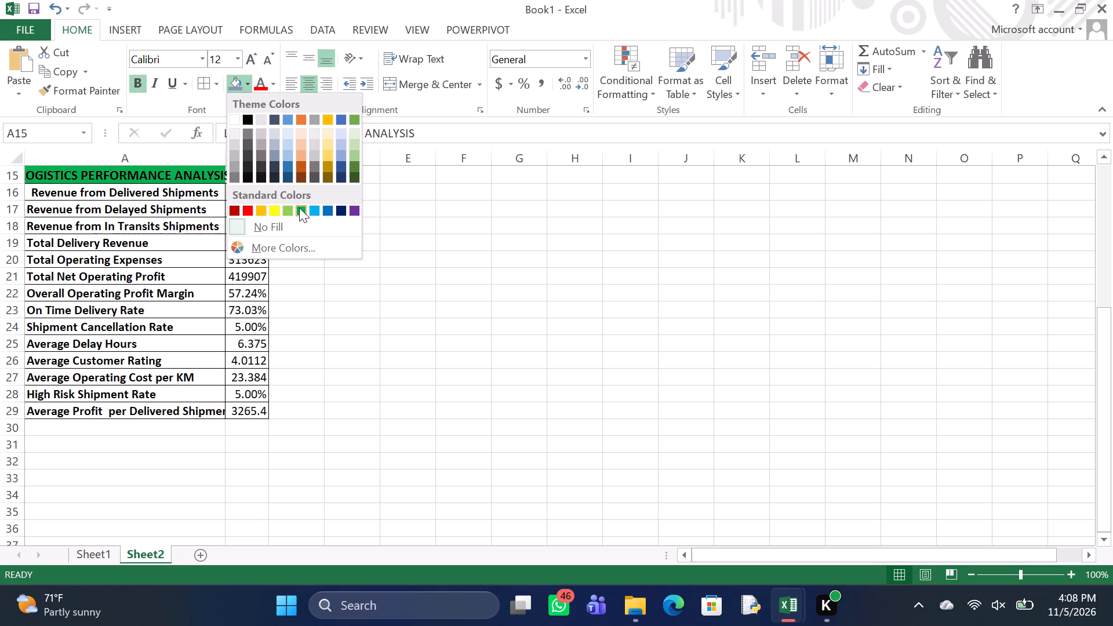
Fill the Revenue from Delivered Shipments label in cell A16 with the standard light green colour.
left_click(191, 194)
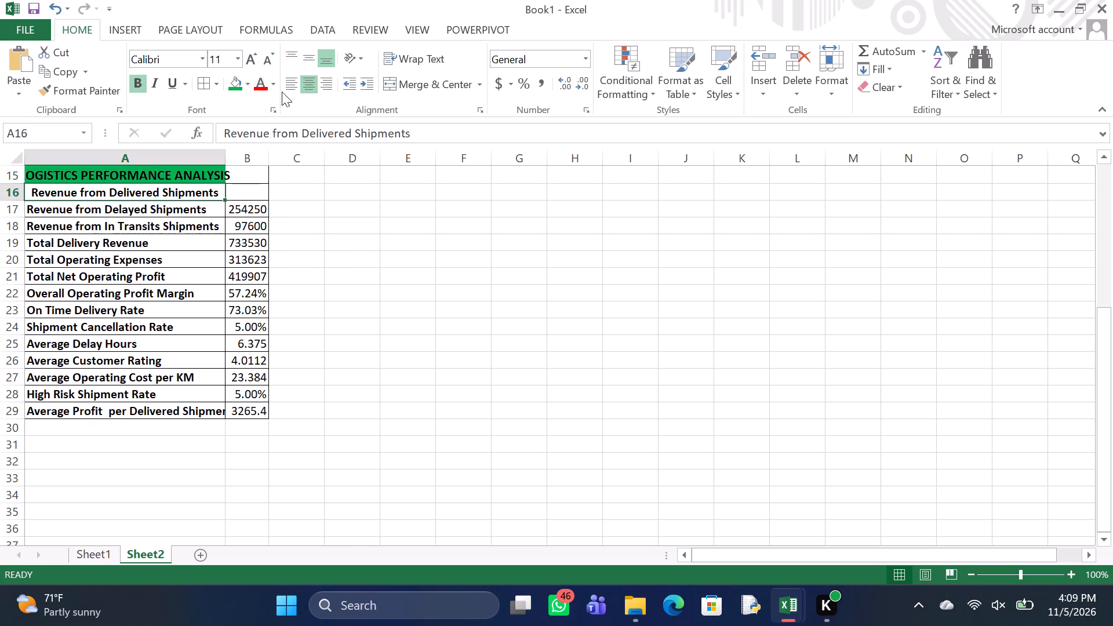
left_click(244, 85)
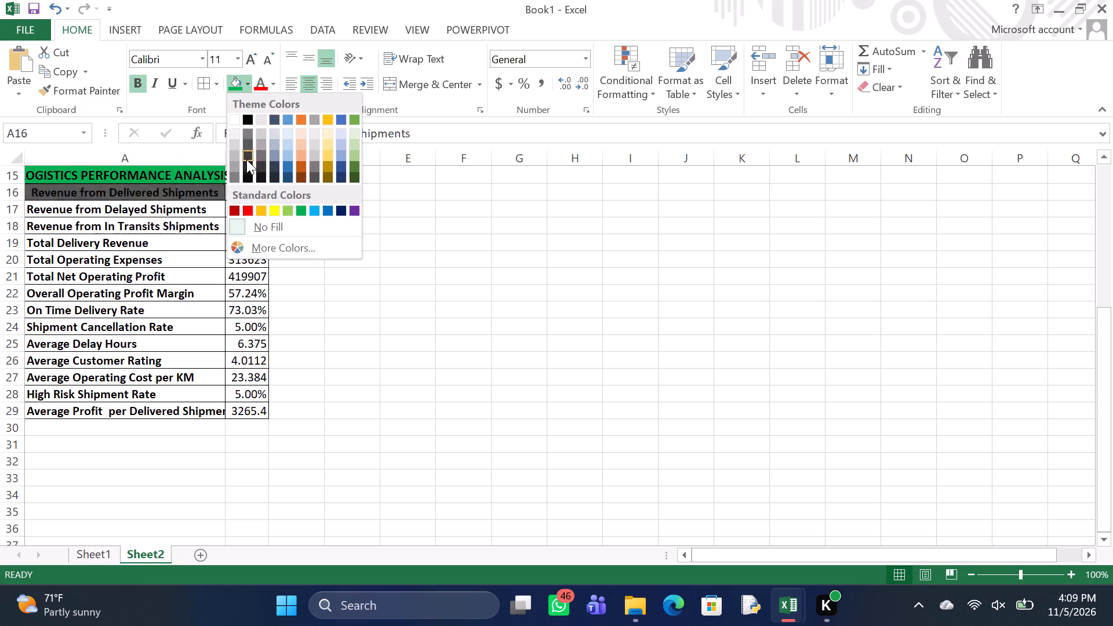
left_click(286, 211)
left_click(209, 342)
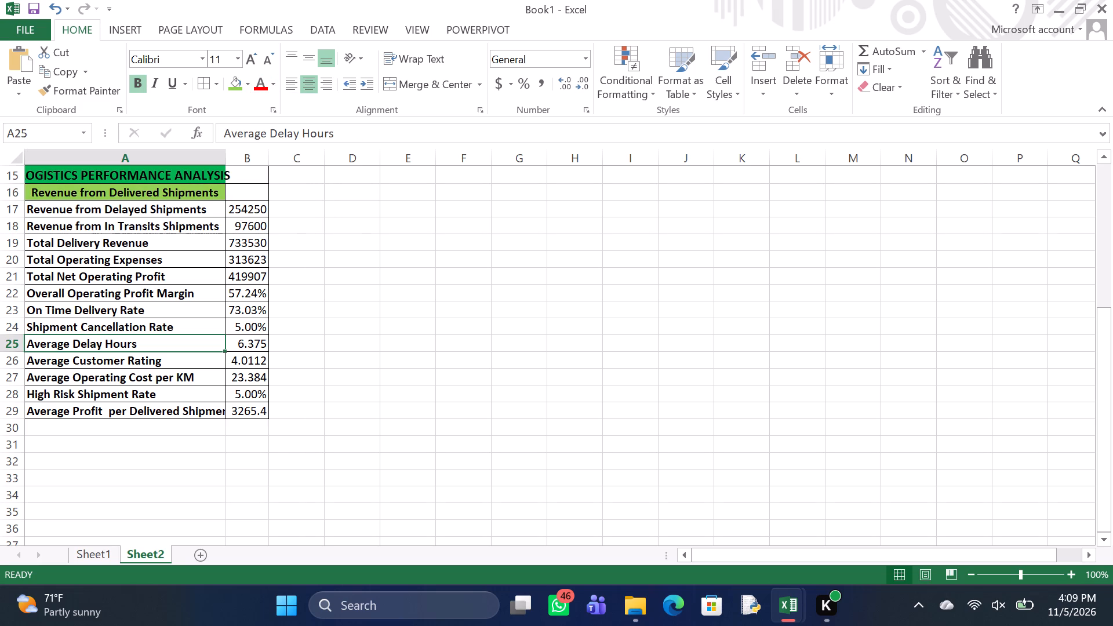
Enter the label "Average Profit Margin Delivered" in cell A30, below the Average Profit per Delivered Shipment row.
left_click(123, 428)
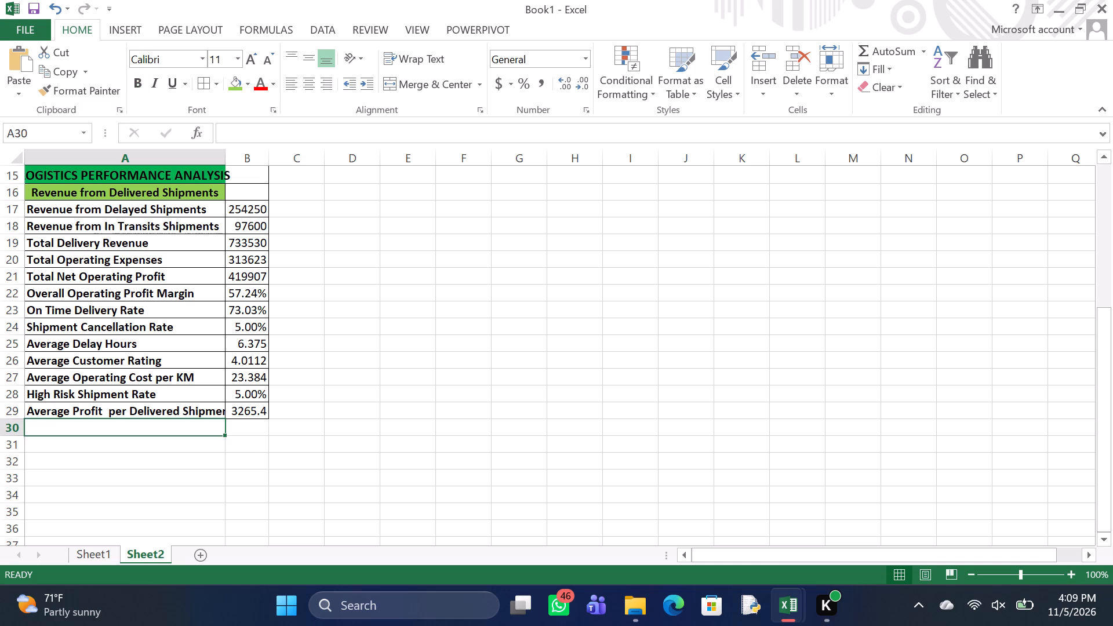
key("a")
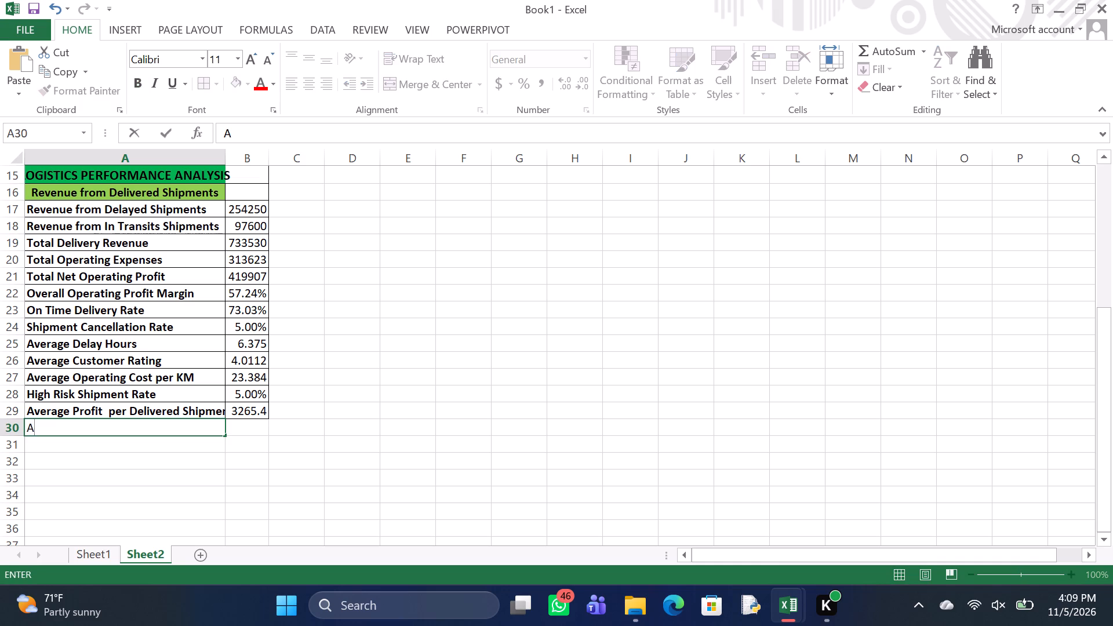
type("verage")
key("space")
key("p")
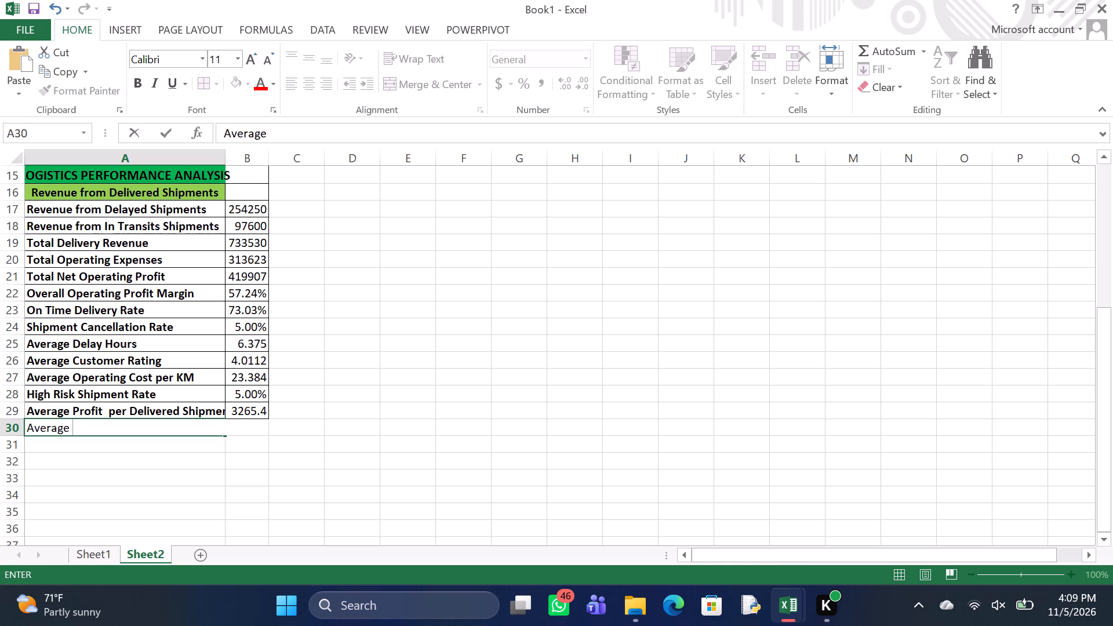
type("rofit")
key("space")
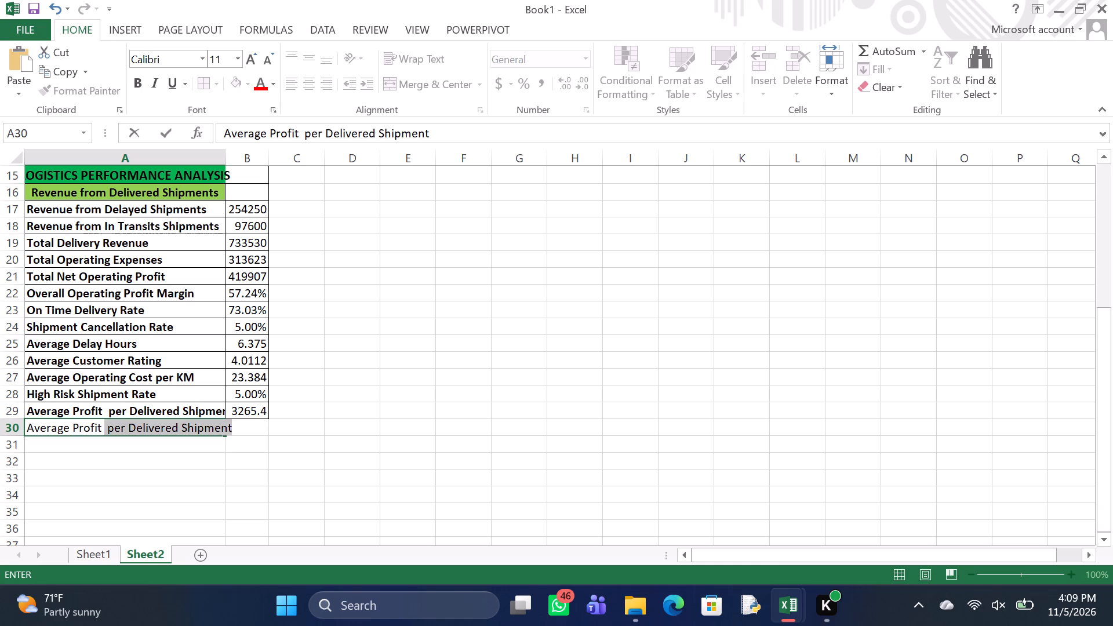
key("m")
type("argin")
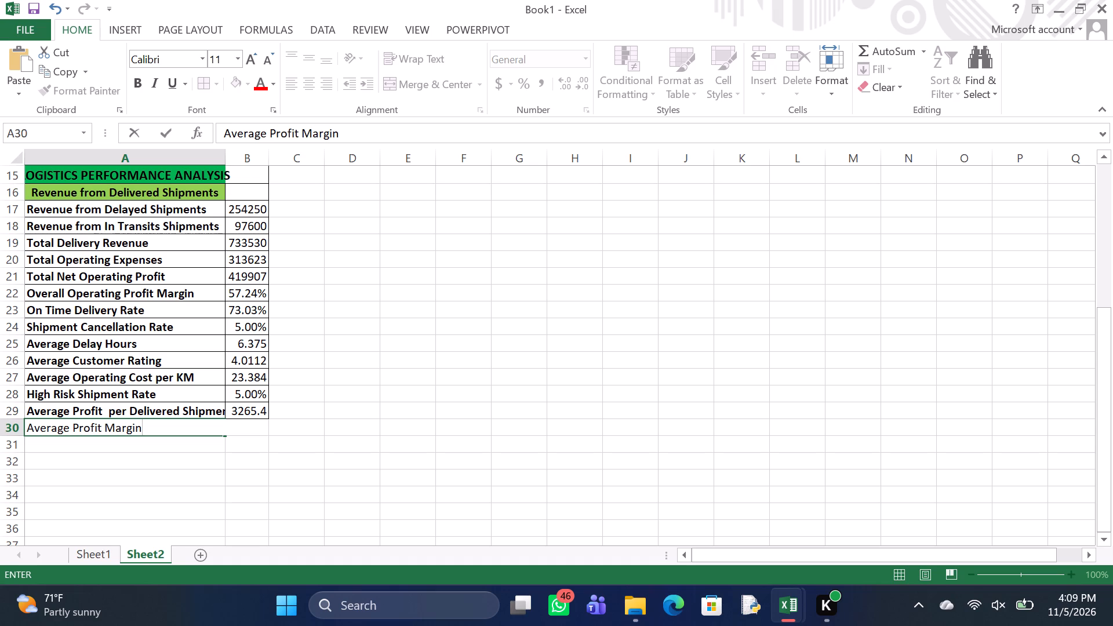
key("space")
key("d")
type("el")
type("ivered")
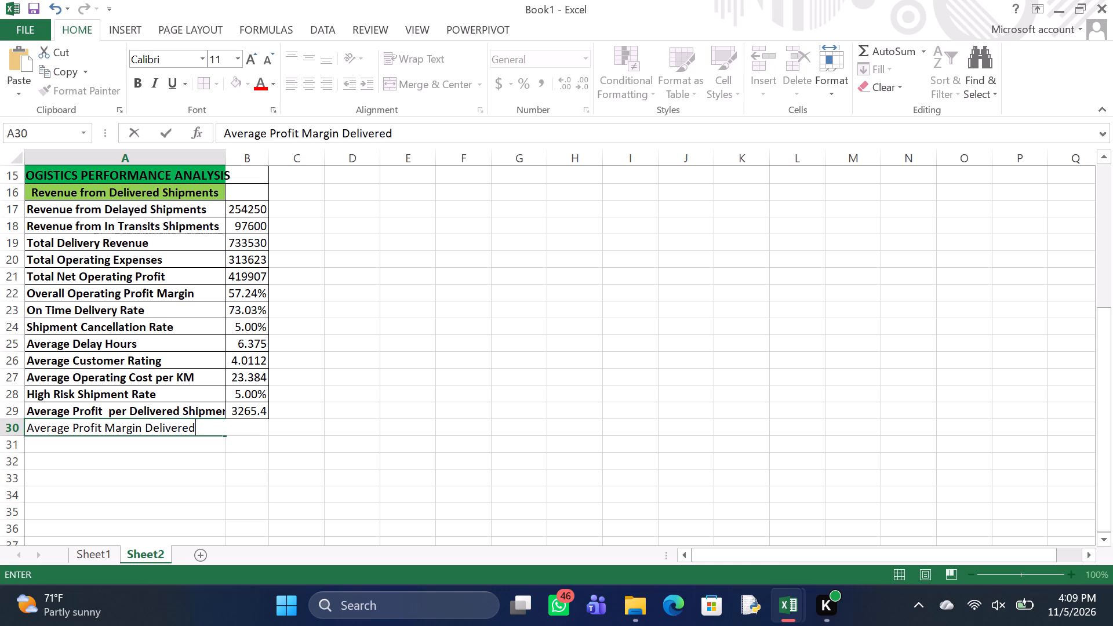
key("Return")
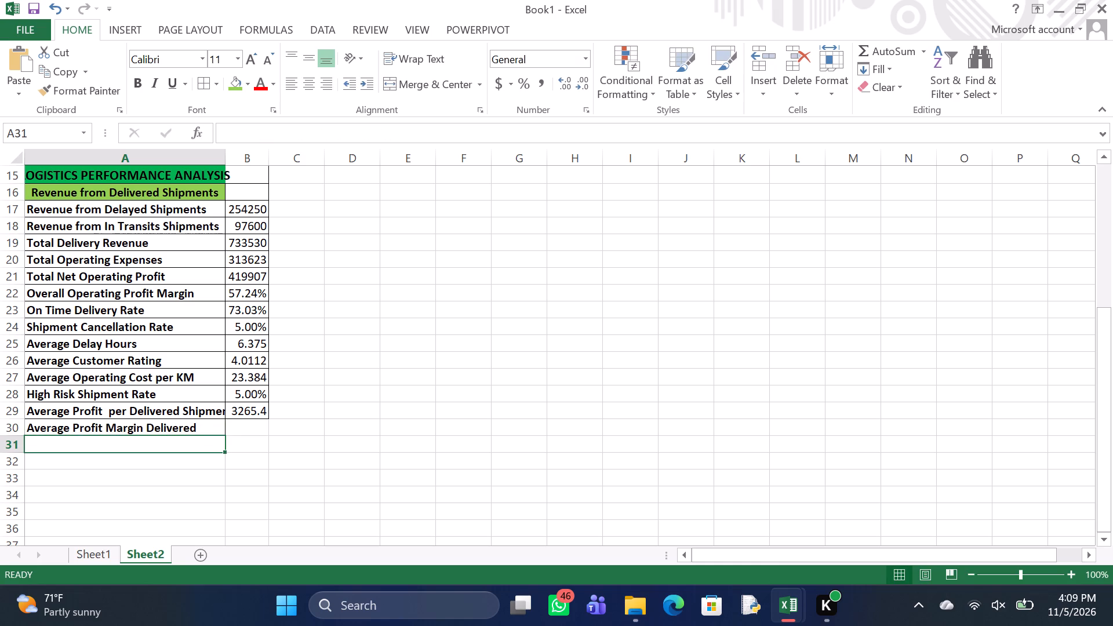
Begin the average profit margin formula in cell B30 with IFERROR wrapping an AVERAGEIF function.
left_click(244, 428)
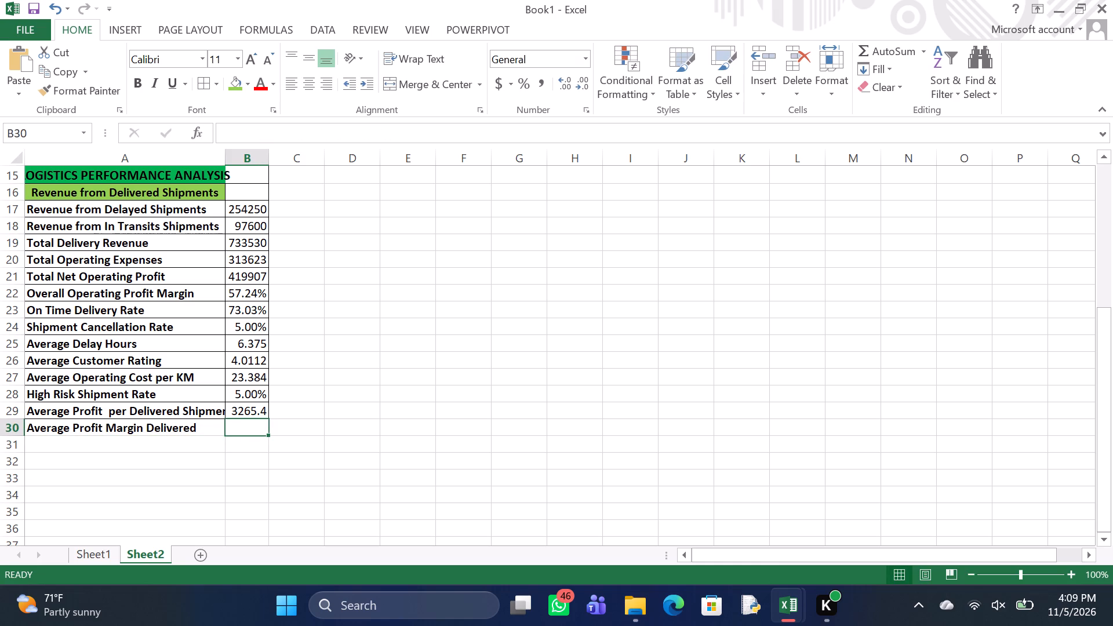
key("equal")
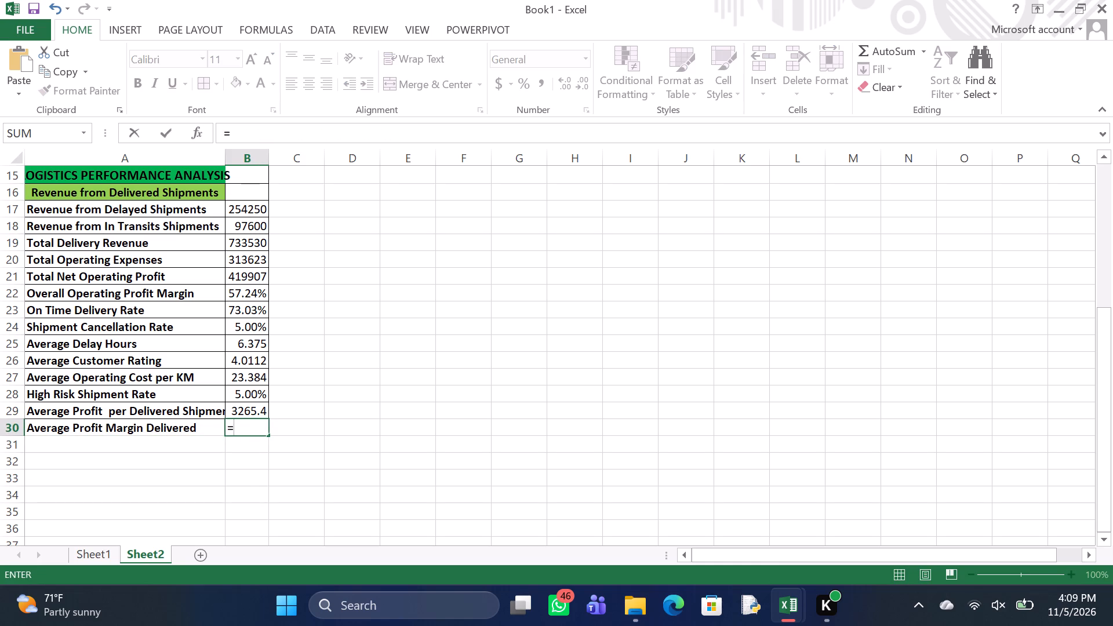
type("IFERROR")
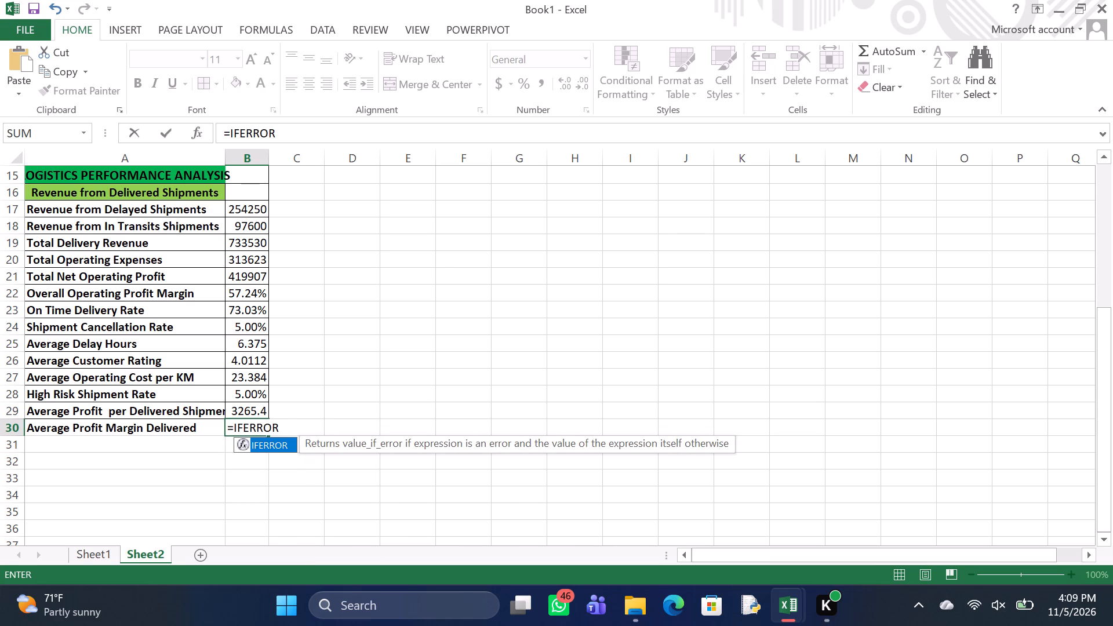
key("shift+parenleft")
key("a")
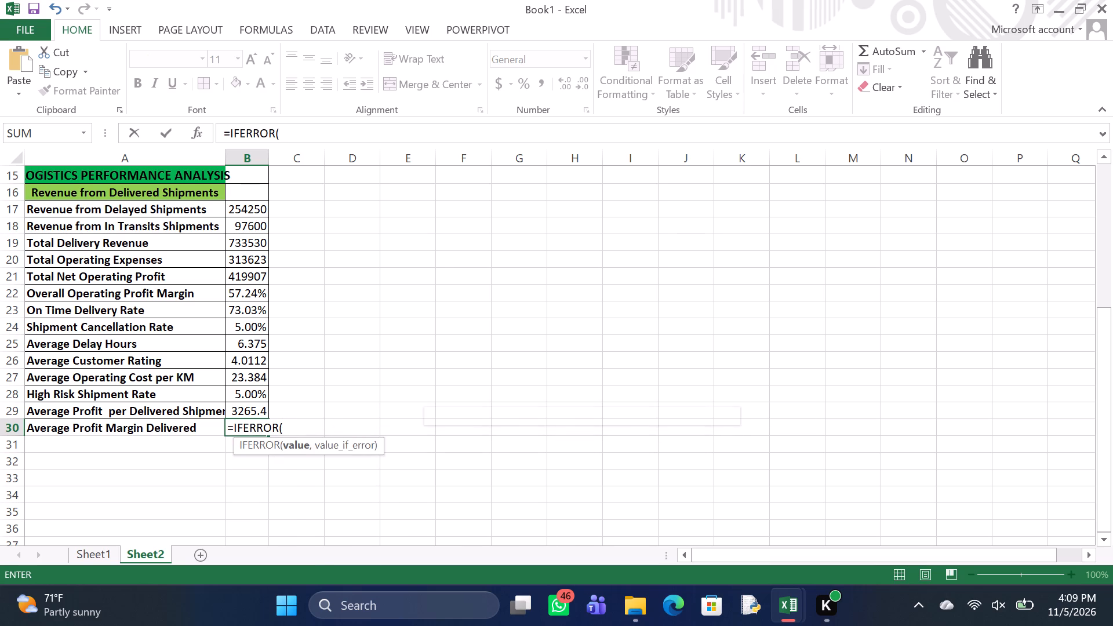
type("VER")
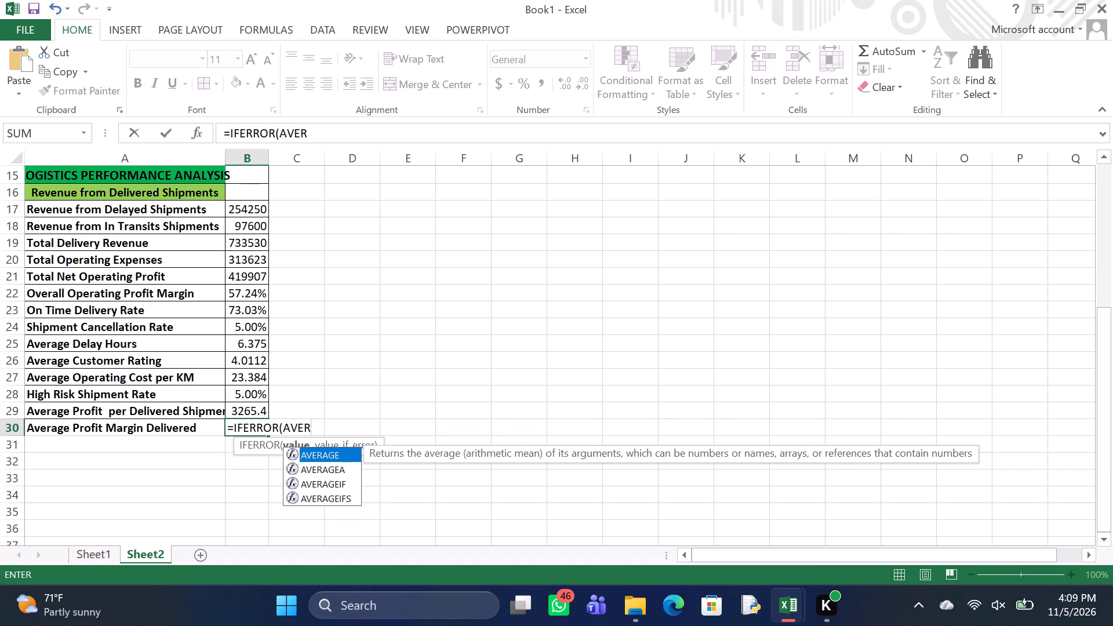
key("a")
type("GE")
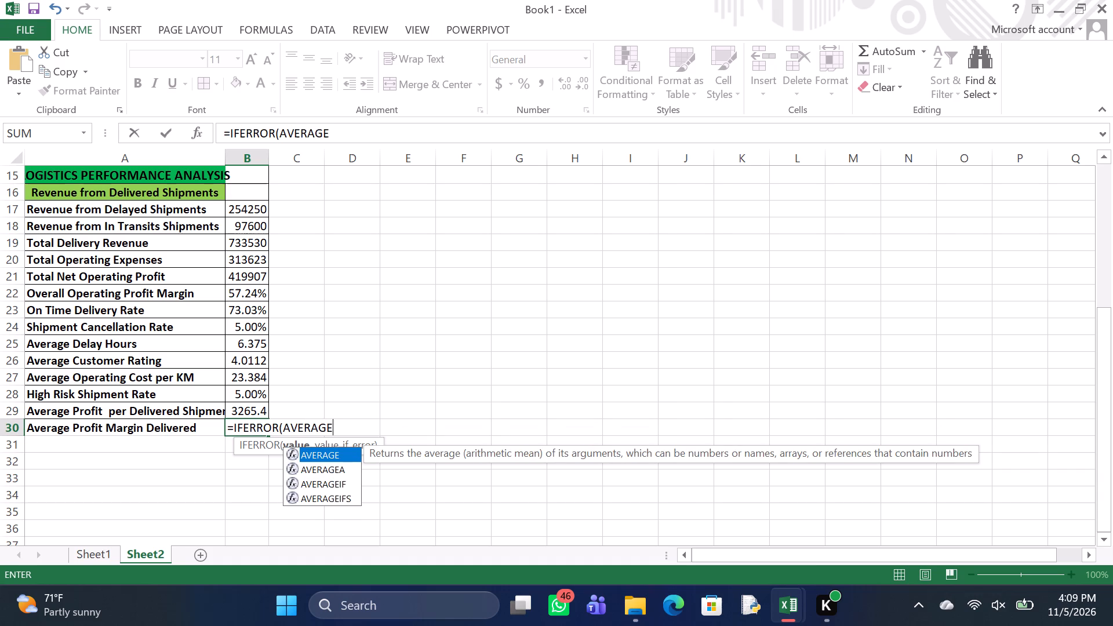
type("IF")
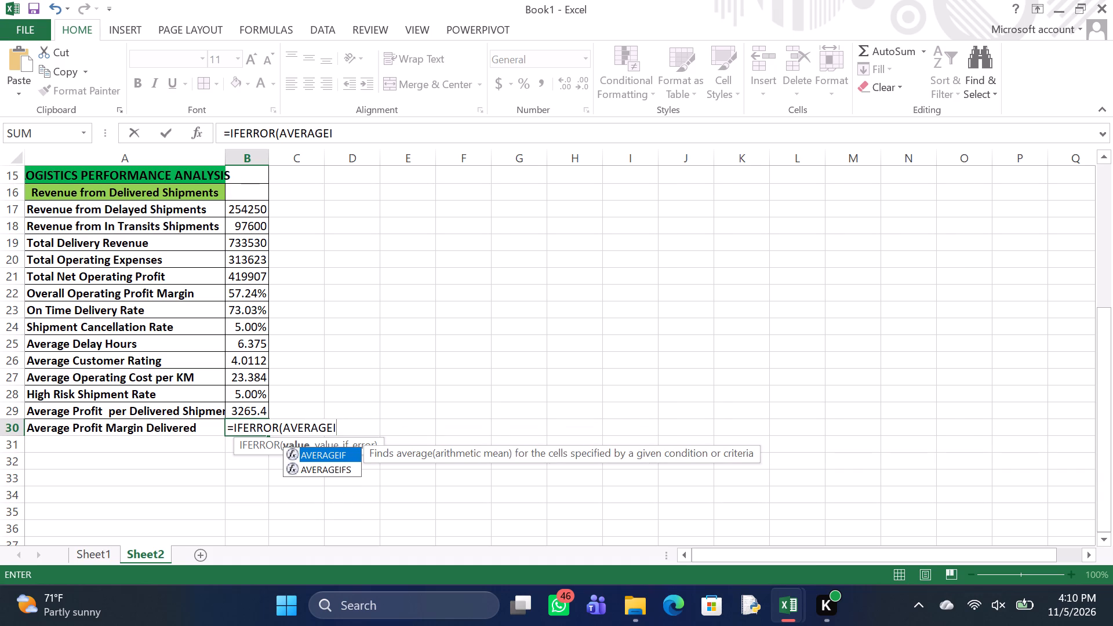
key("9")
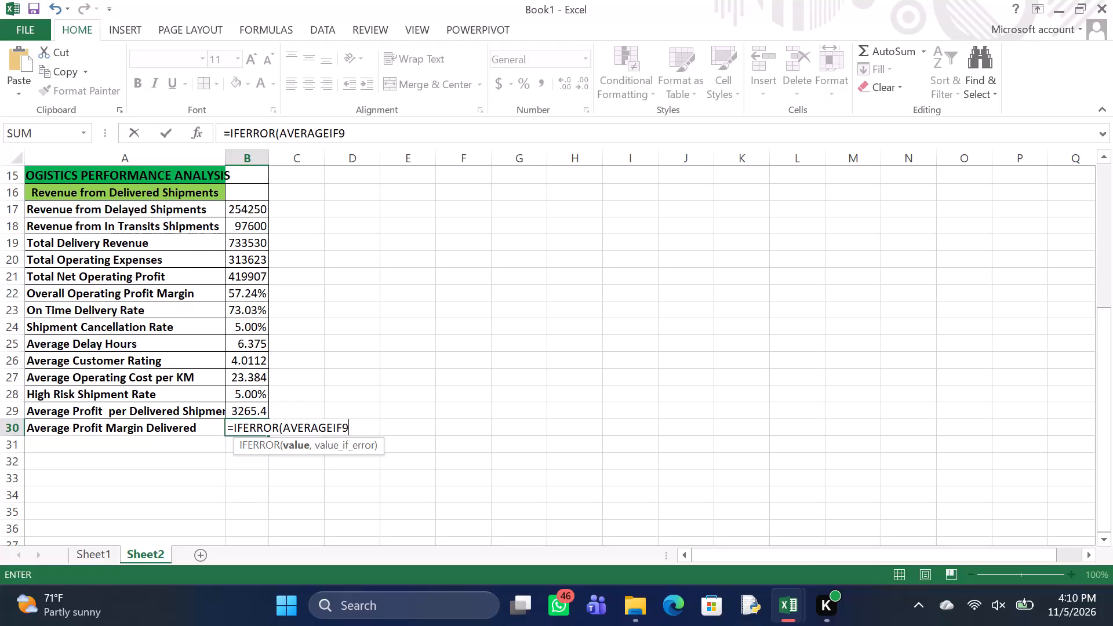
key("BackSpace")
key("shift+parenleft")
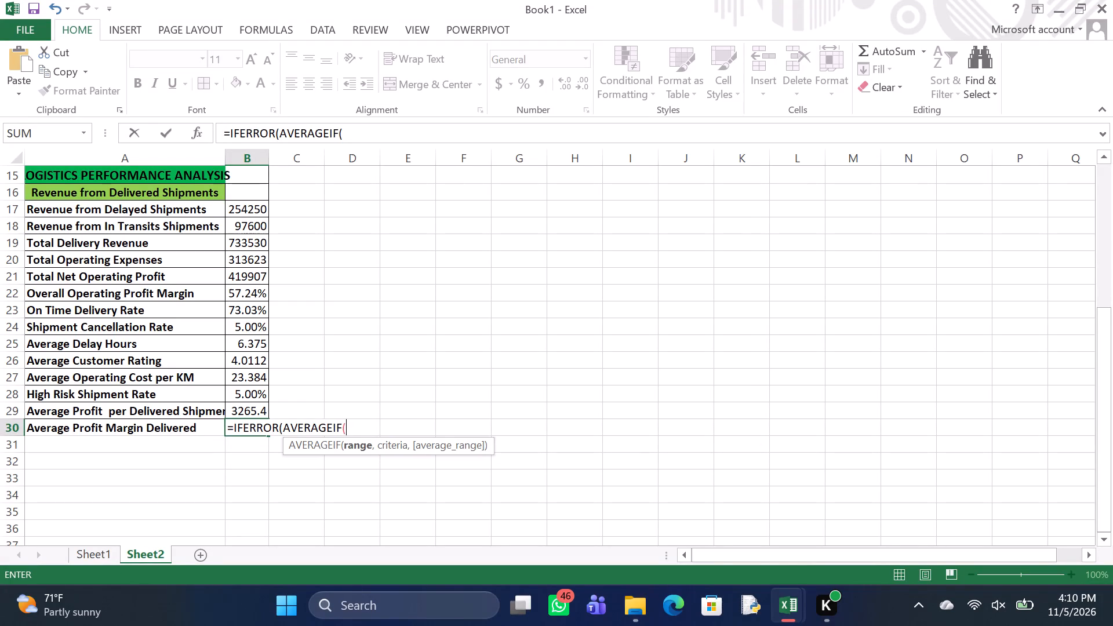
Give the AVERAGEIF in B30 the criteria range Sheet1!M2:M101 and the criterion "Delivered".
key("s")
type("heet1")
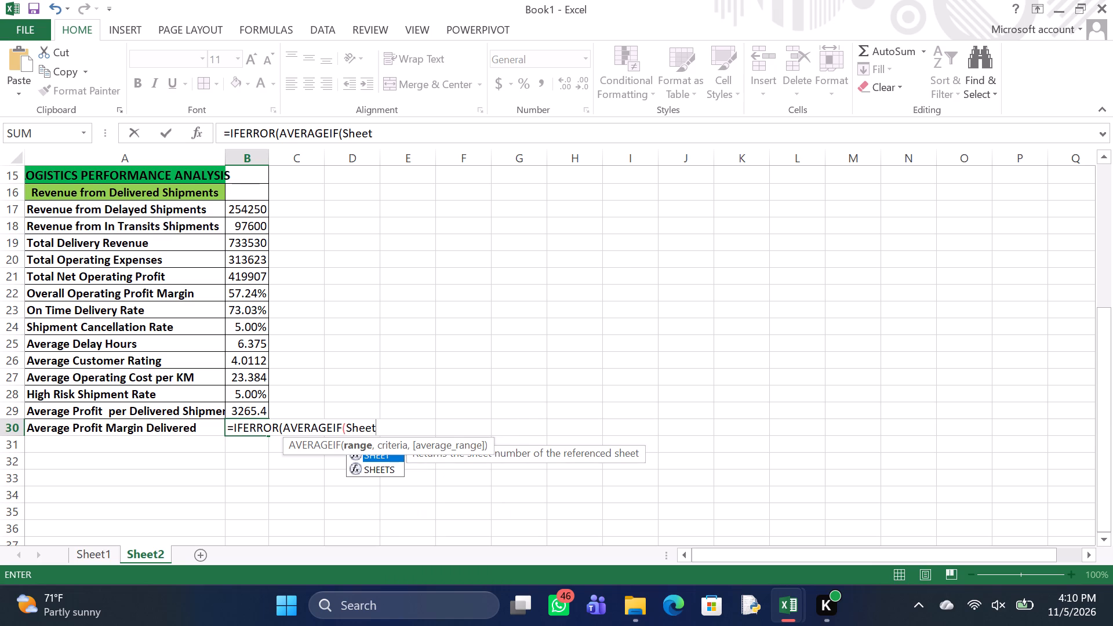
key("shift+exclam")
type("M2")
key("shift+colon")
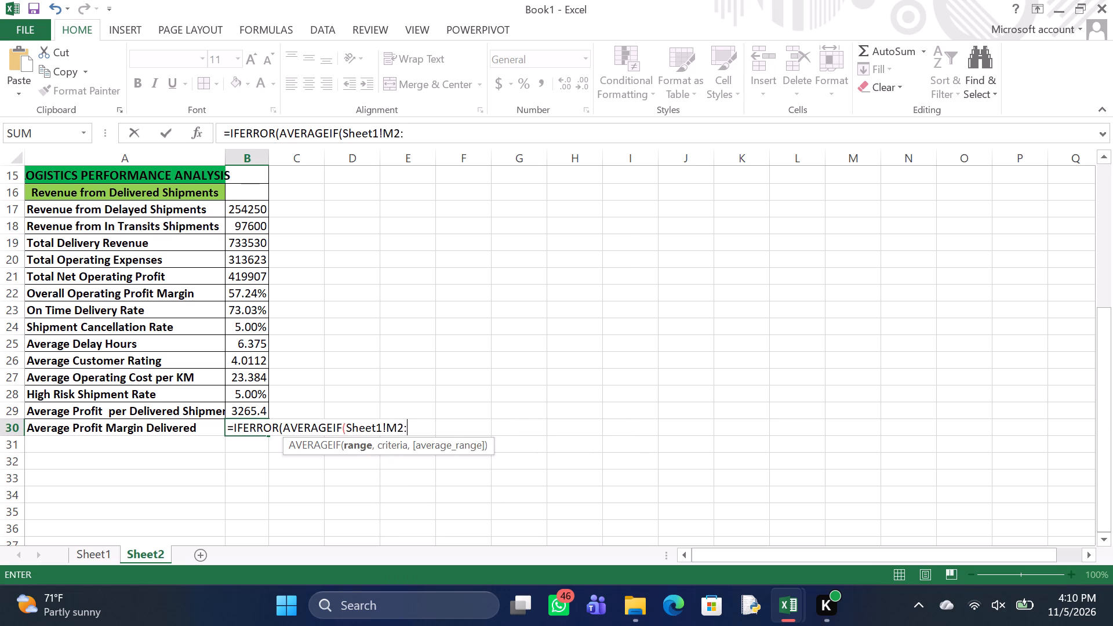
type("M101")
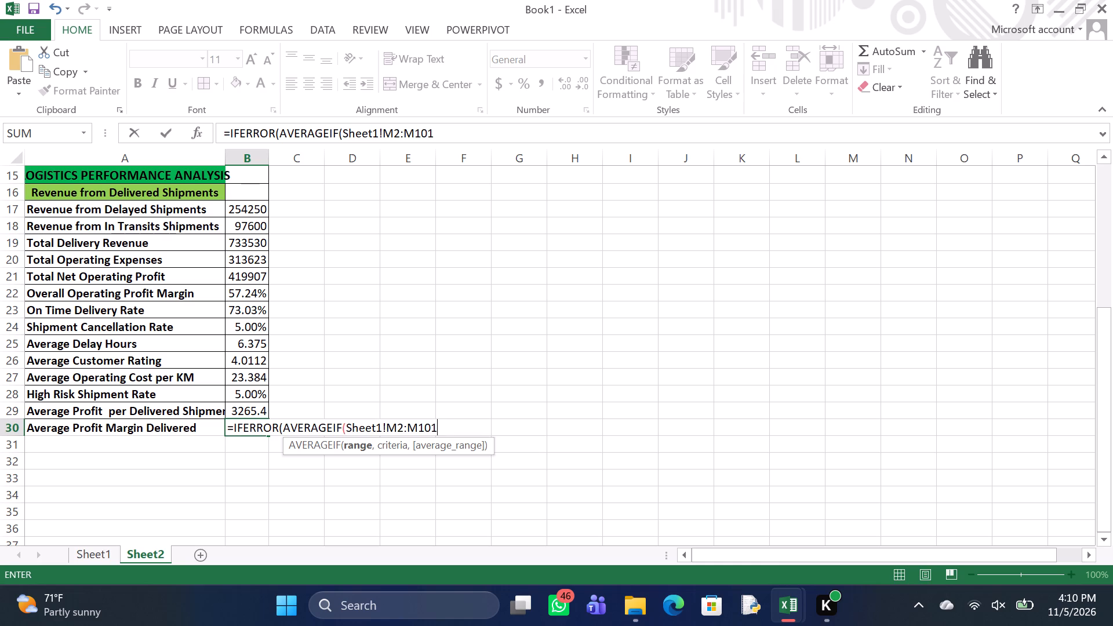
key("comma")
key("shift+quotedbl")
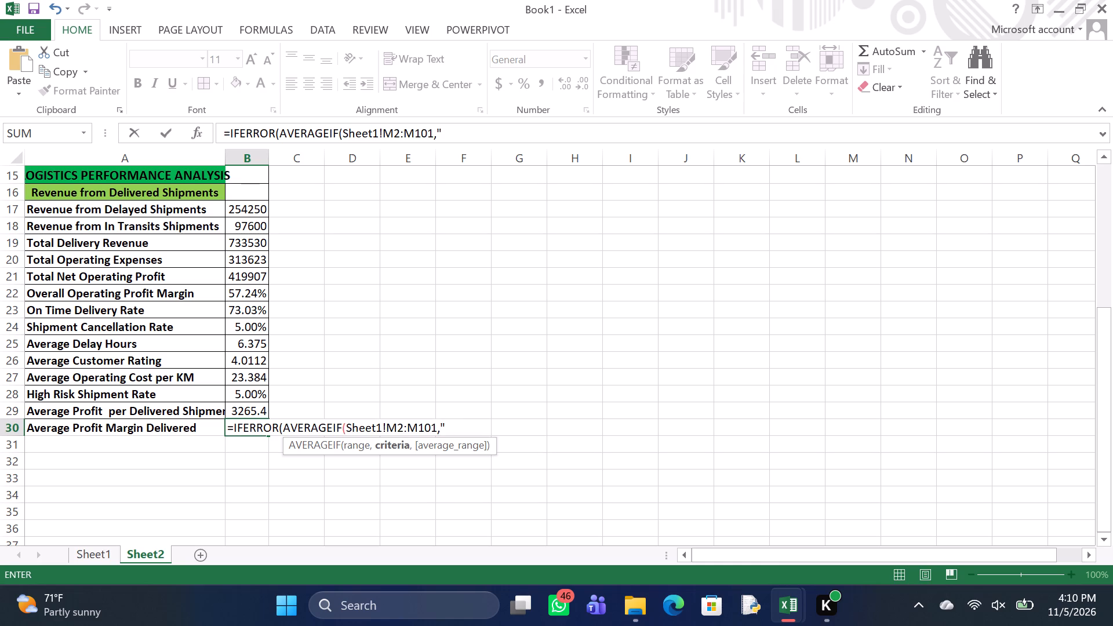
key("d")
type("elivered")
key("shift+quotedbl")
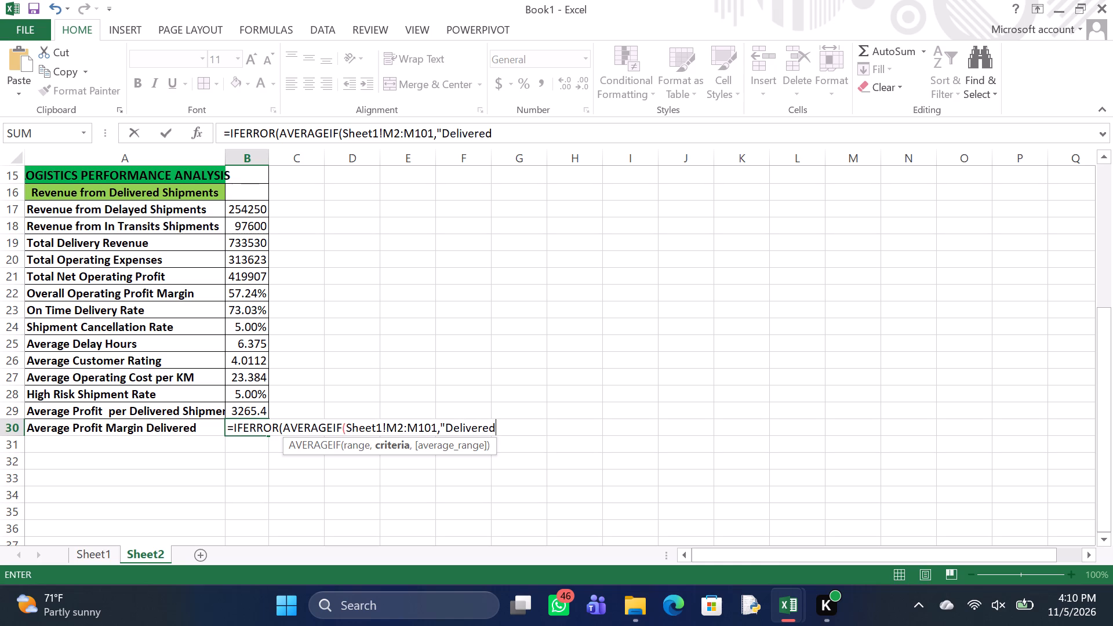
Complete the B30 formula with the average range Sheet1!U2:U101 and an IFERROR fallback of 0.
key("comma")
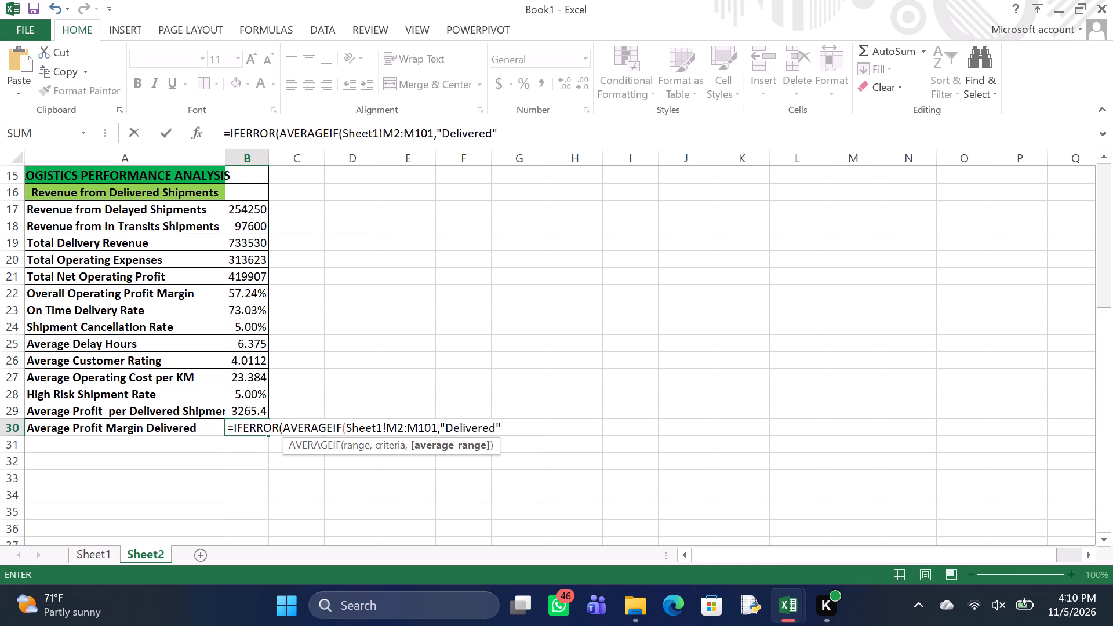
key("s")
type("heet1!")
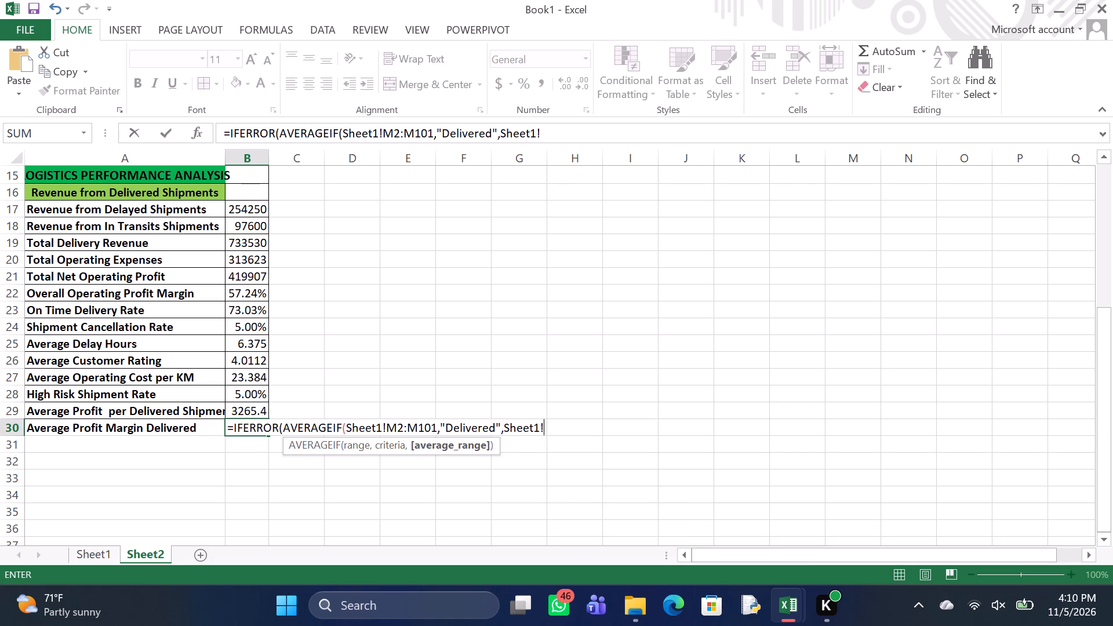
type("U2")
key("shift+colon")
type("U10")
key("1")
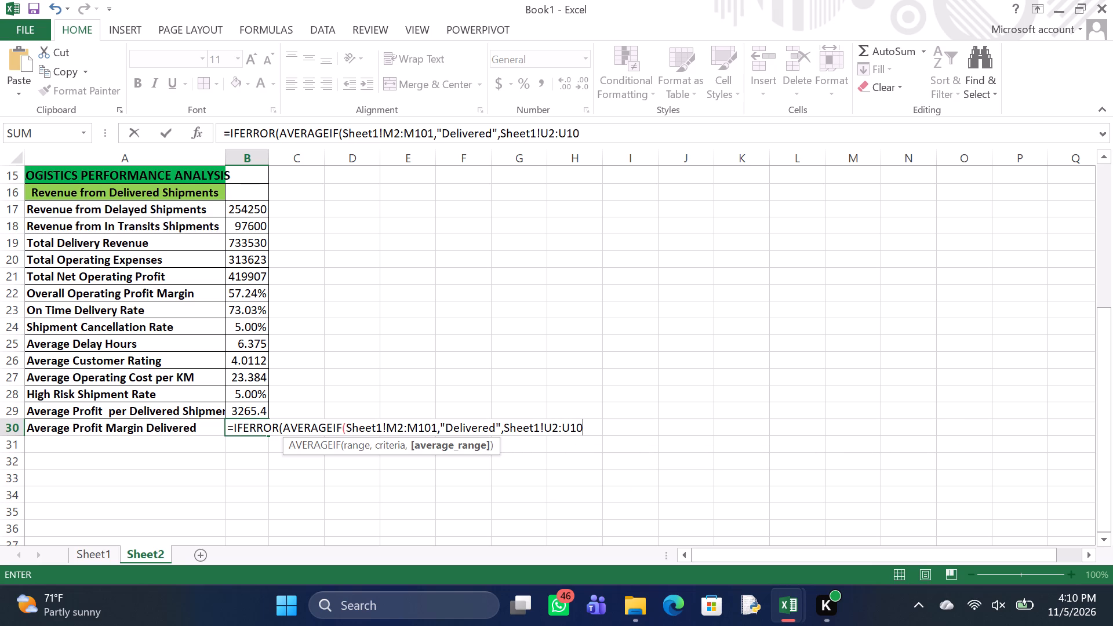
key("shift+parenright")
key("comma")
key("0")
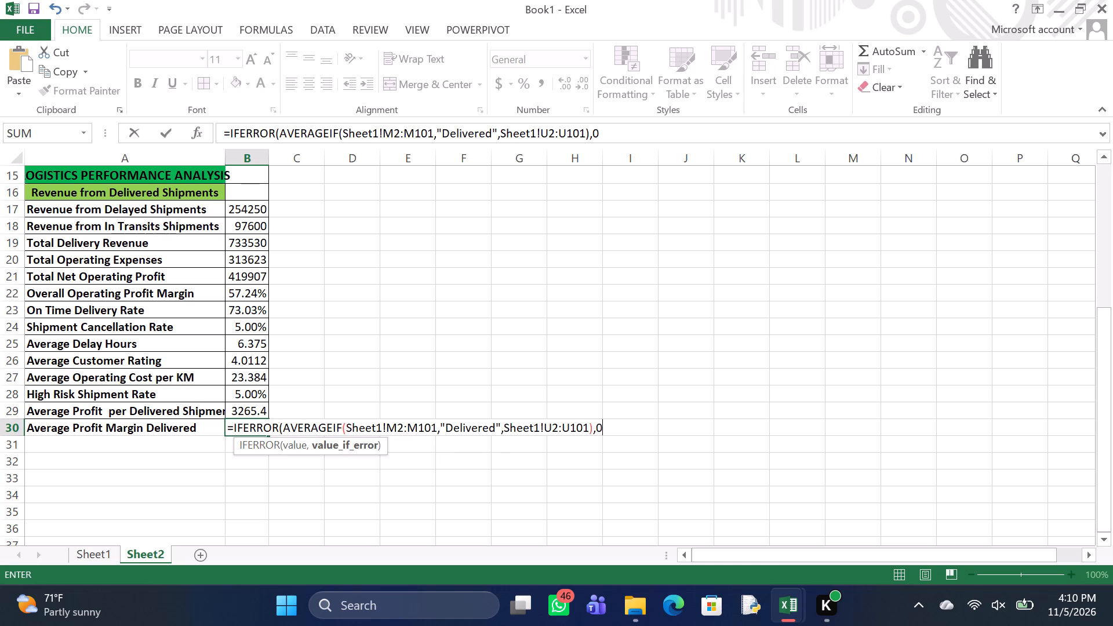
key("shift+parenright")
key("Return")
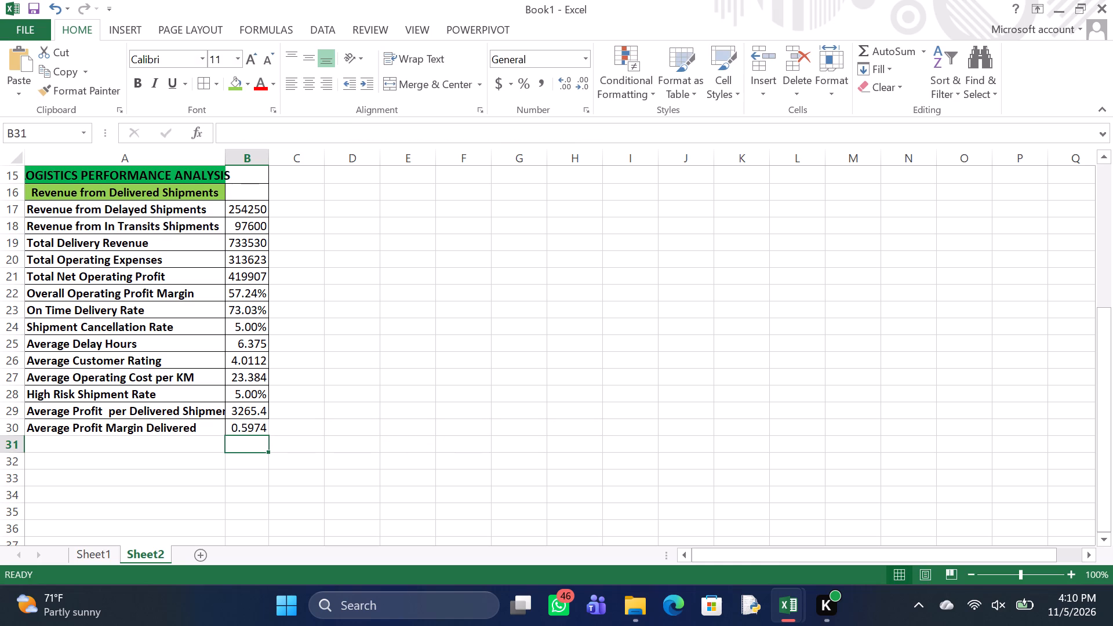
Format the average profit margin in cell B30 as a percentage with two decimal places.
left_click(244, 428)
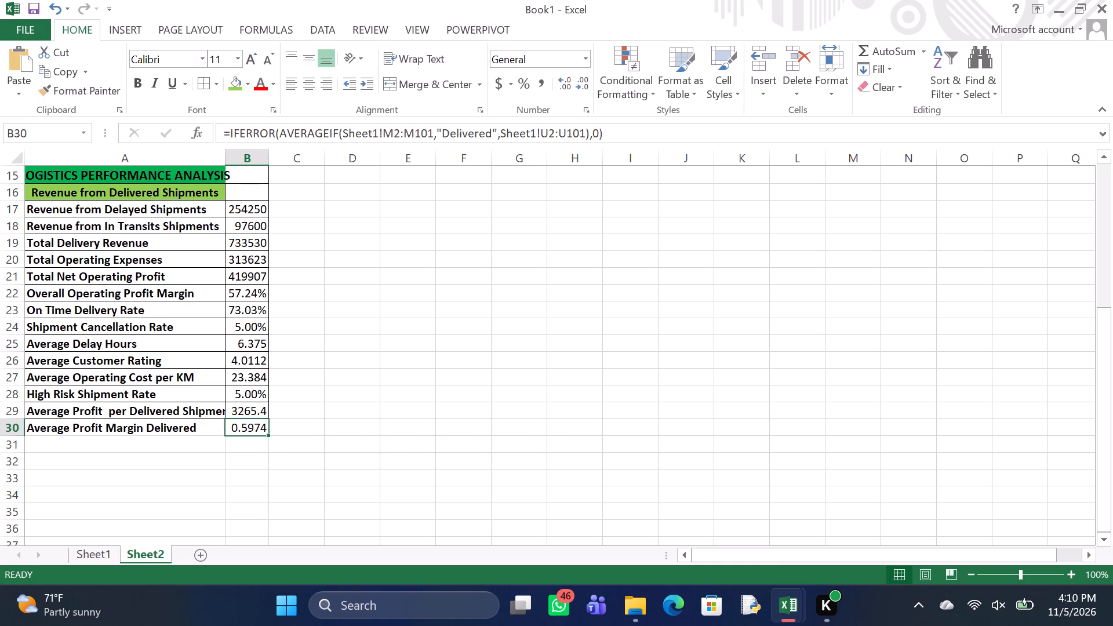
left_click(517, 79)
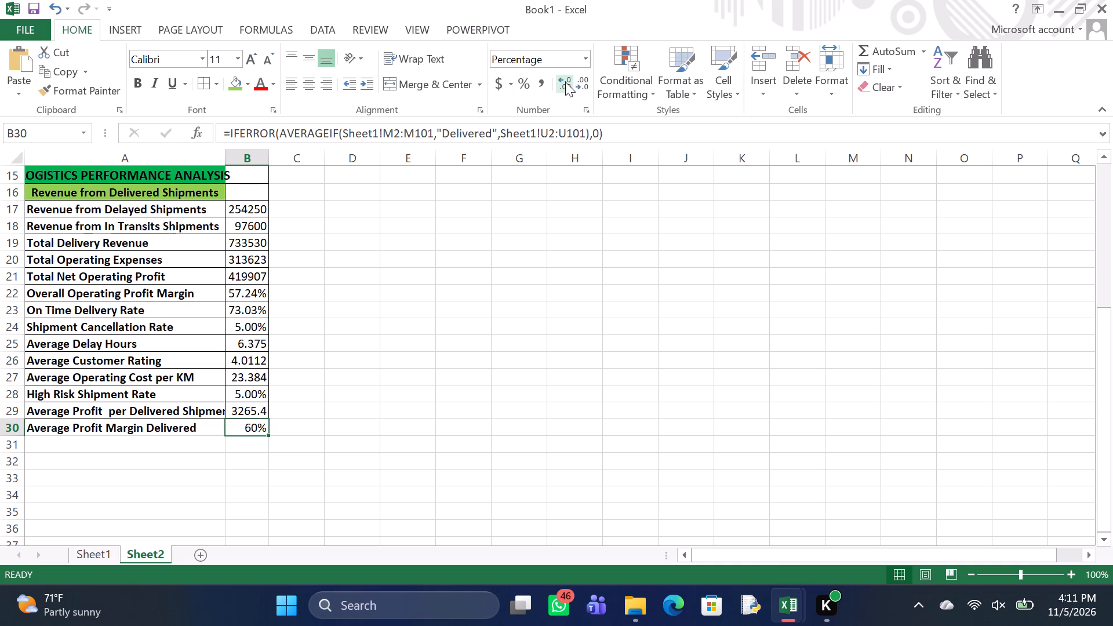
left_click(565, 82)
left_click(565, 82)
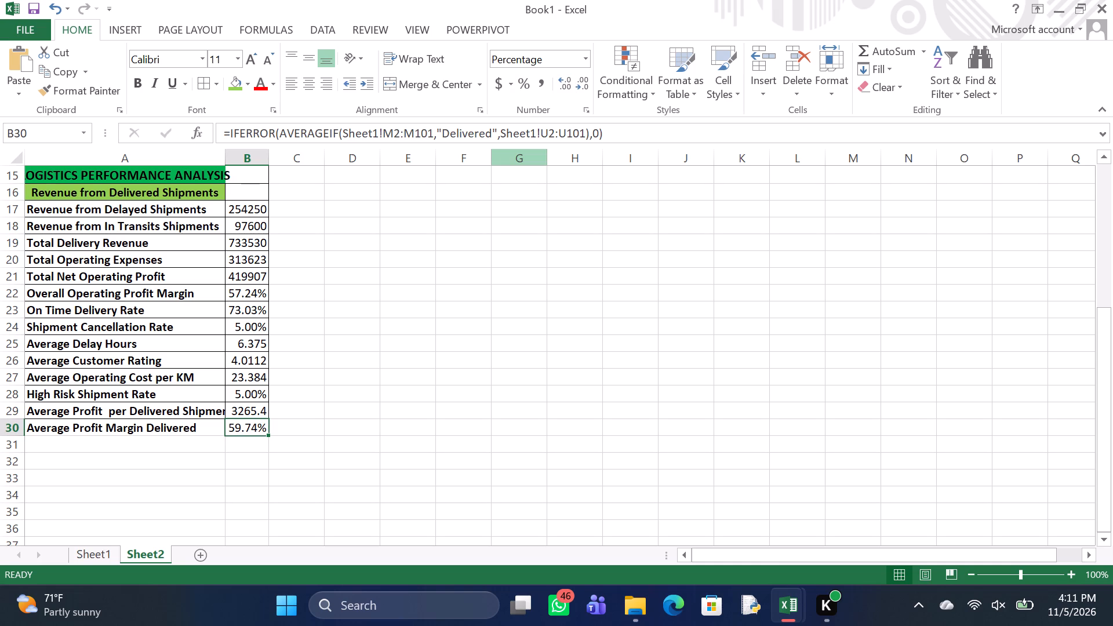
Apply borders to the Average Profit Margin Delivered row, cells A30:B30.
left_click(201, 430)
left_click_drag(201, 430, 234, 423)
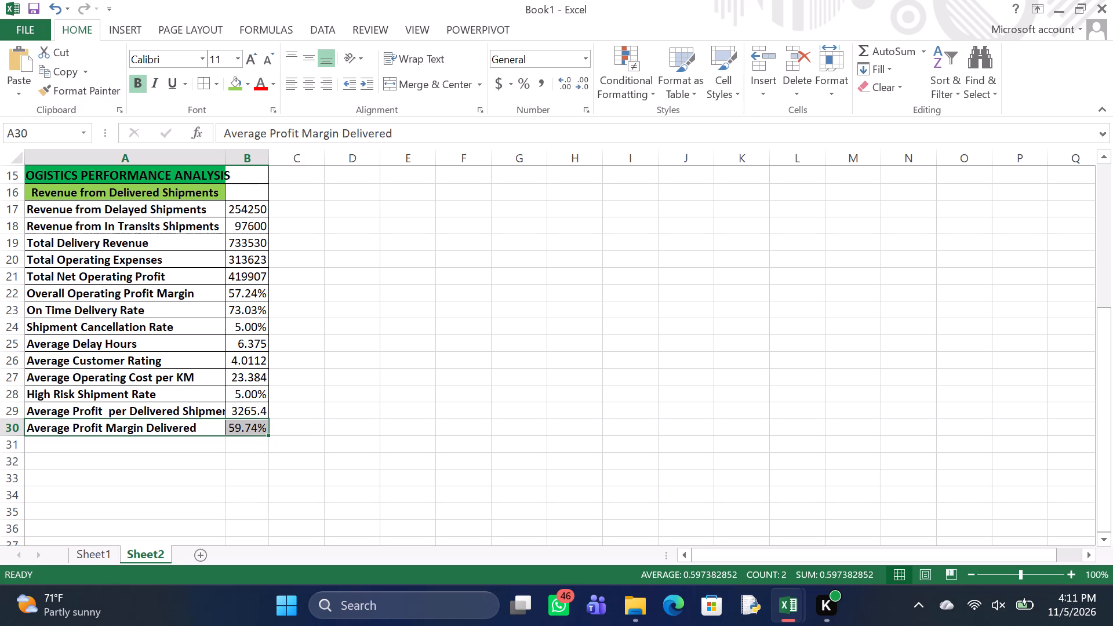
left_click(199, 89)
Enter the label "Fuel Expense Ratio" in cell A31, below the Average Profit Margin Delivered row.
left_click(74, 445)
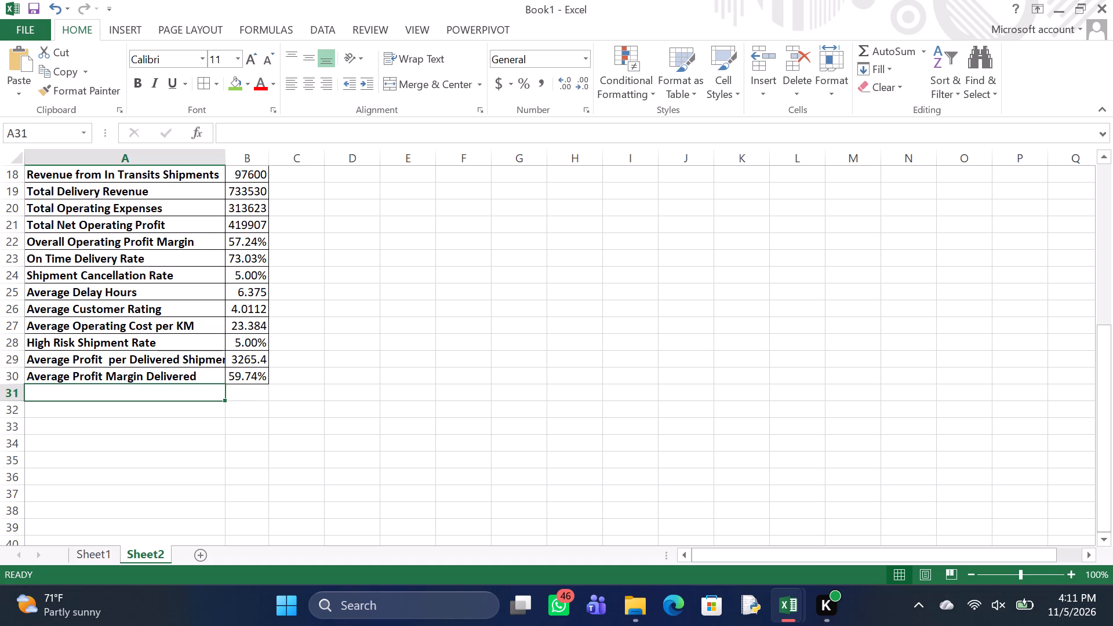
key("f")
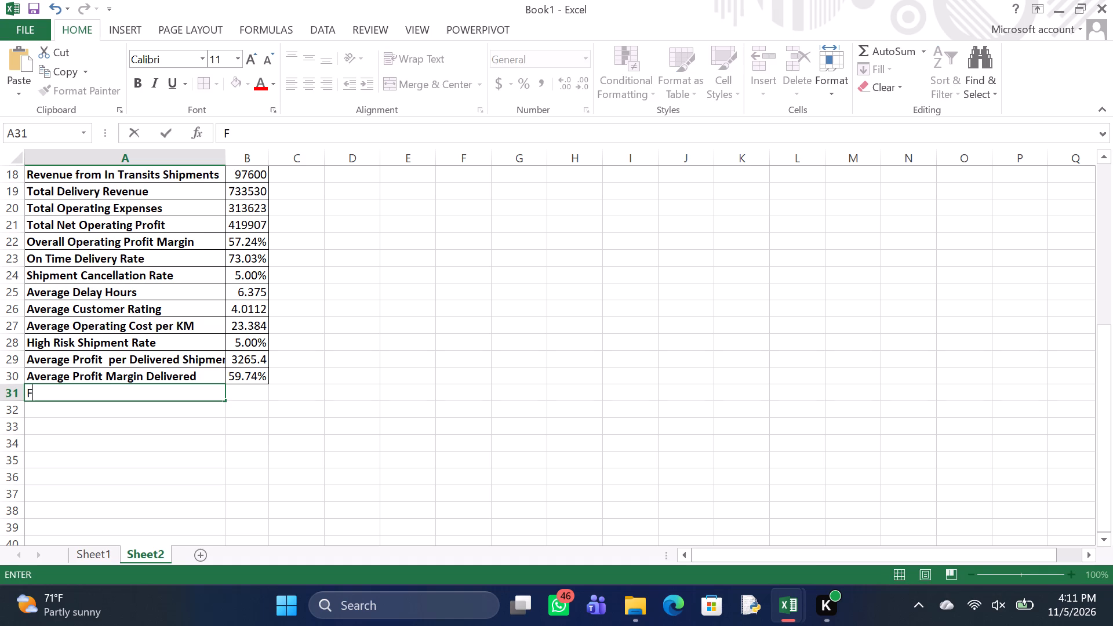
type("uel")
key("space")
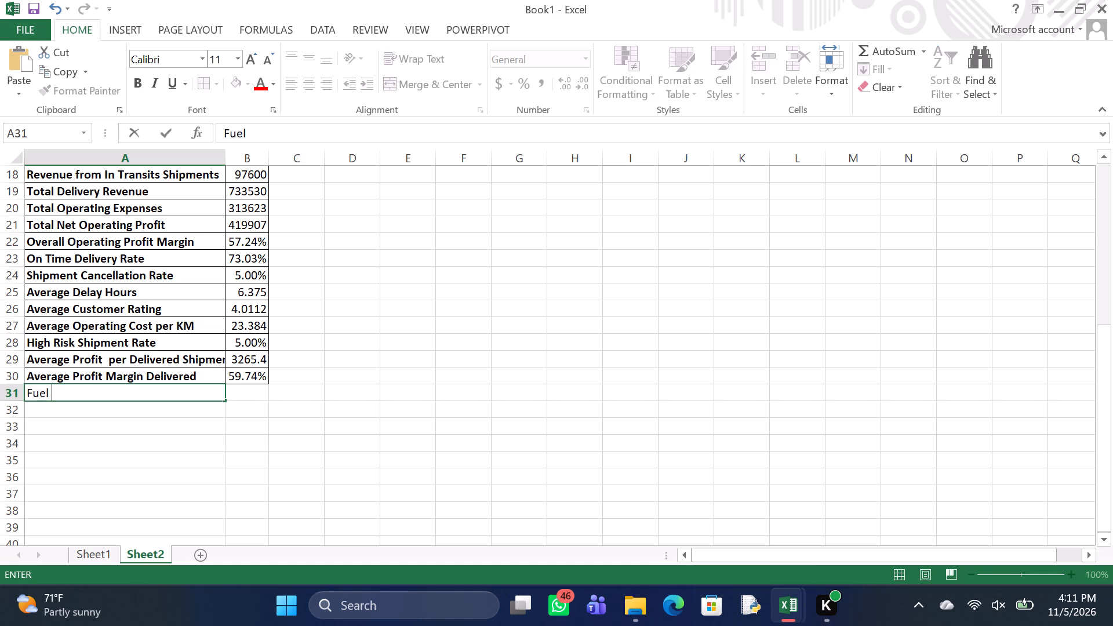
key("e")
type("xpense")
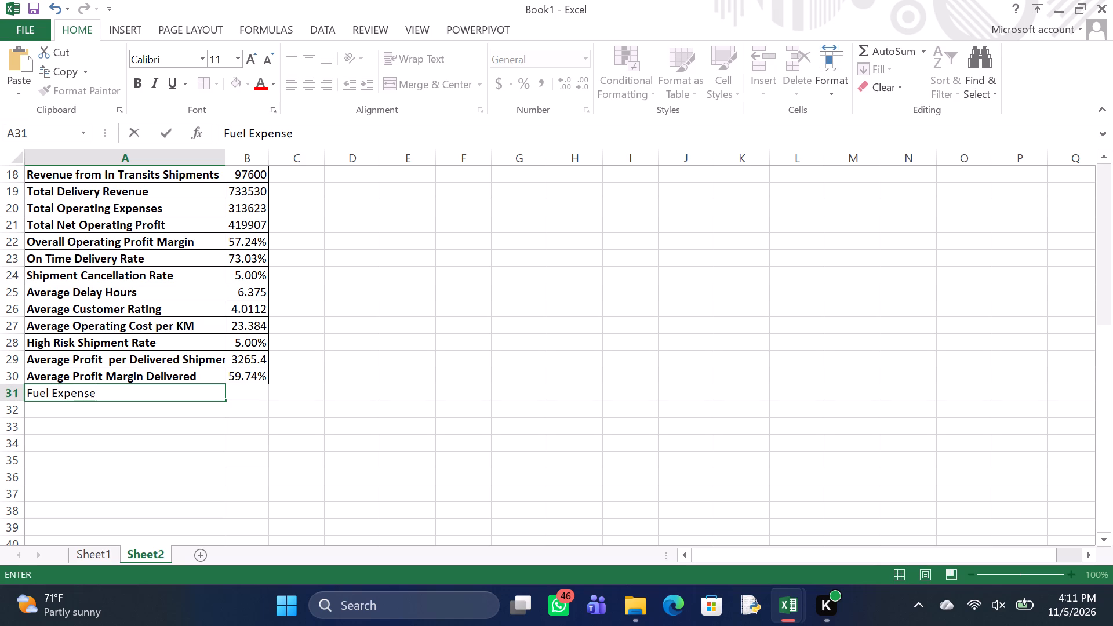
key("space")
key("r")
type("at")
type("io")
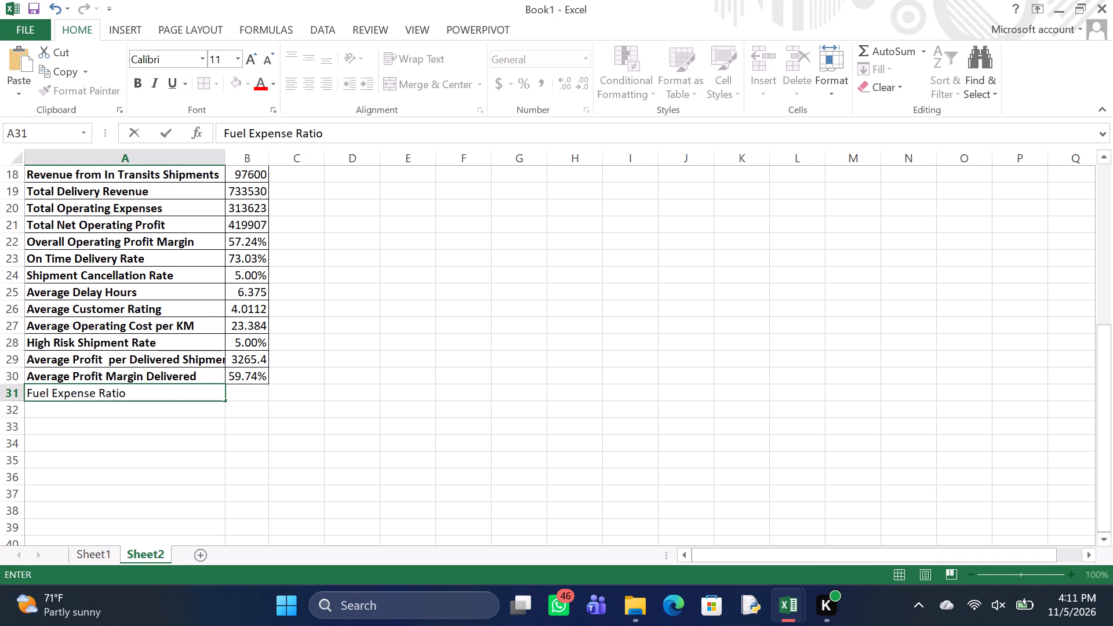
key("Return")
Begin the fuel expense ratio formula in cell B31 with IFERROR wrapping a SUM function.
left_click(256, 394)
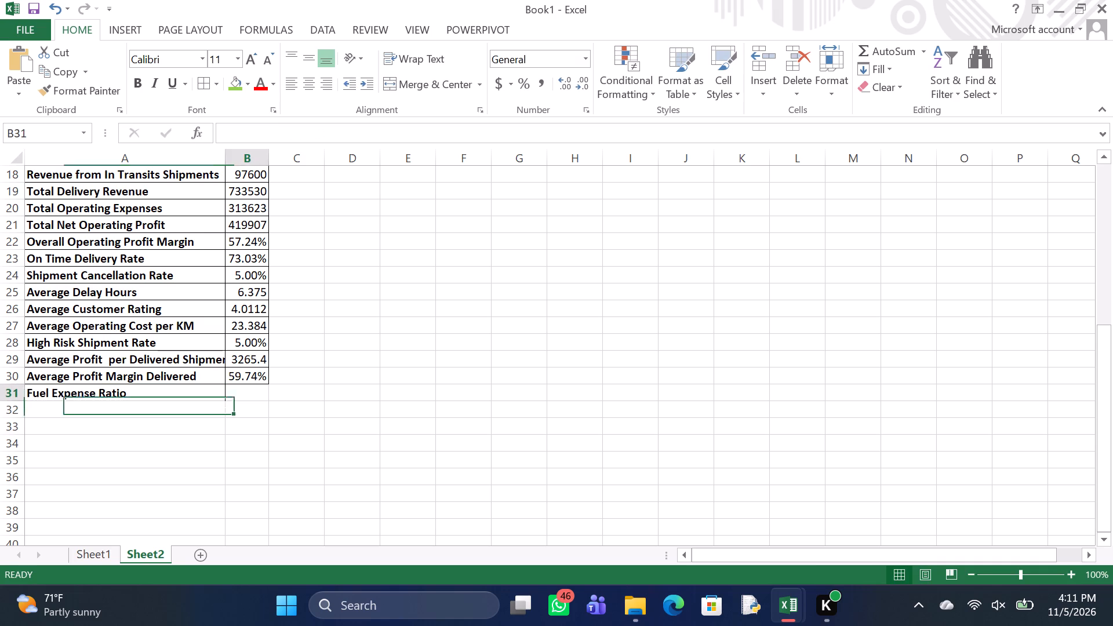
key("equal")
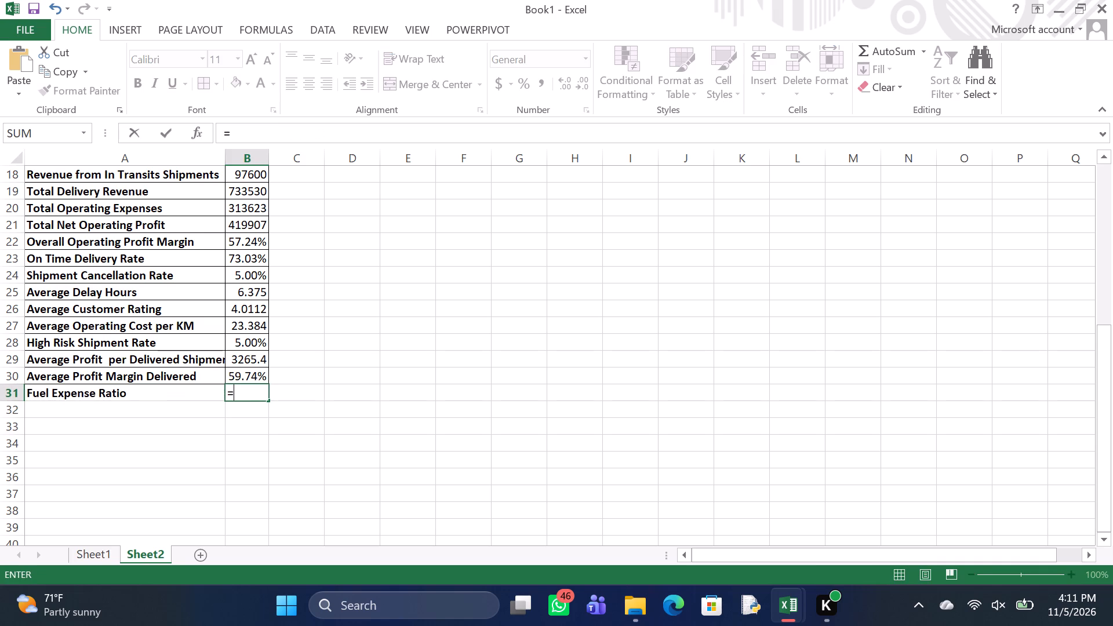
type("IFW")
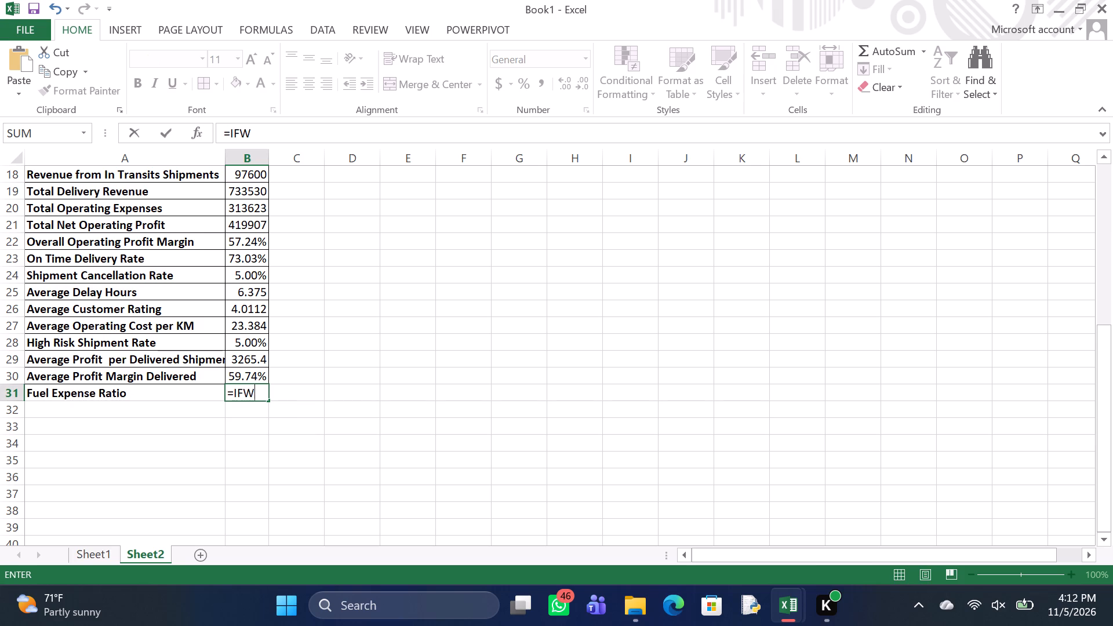
key("BackSpace")
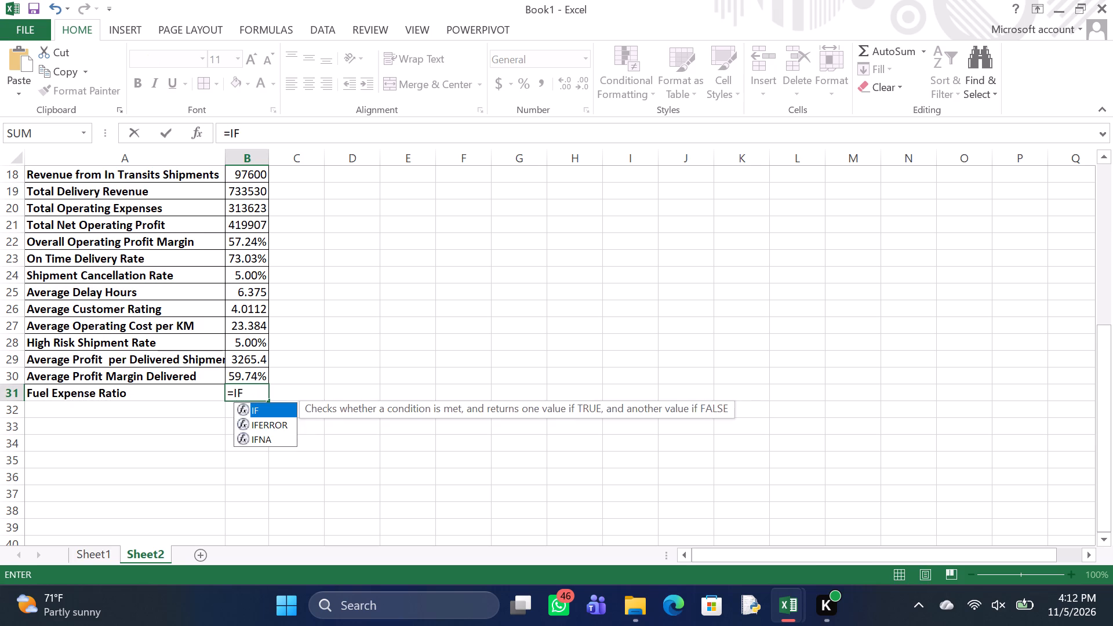
type("ERROR")
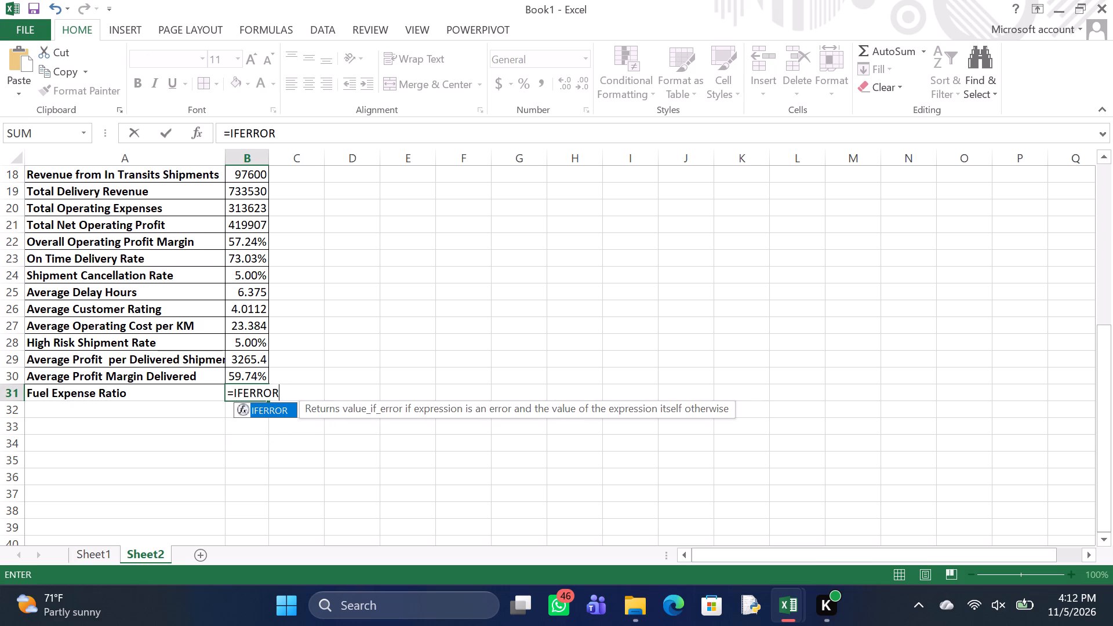
type("(SUM")
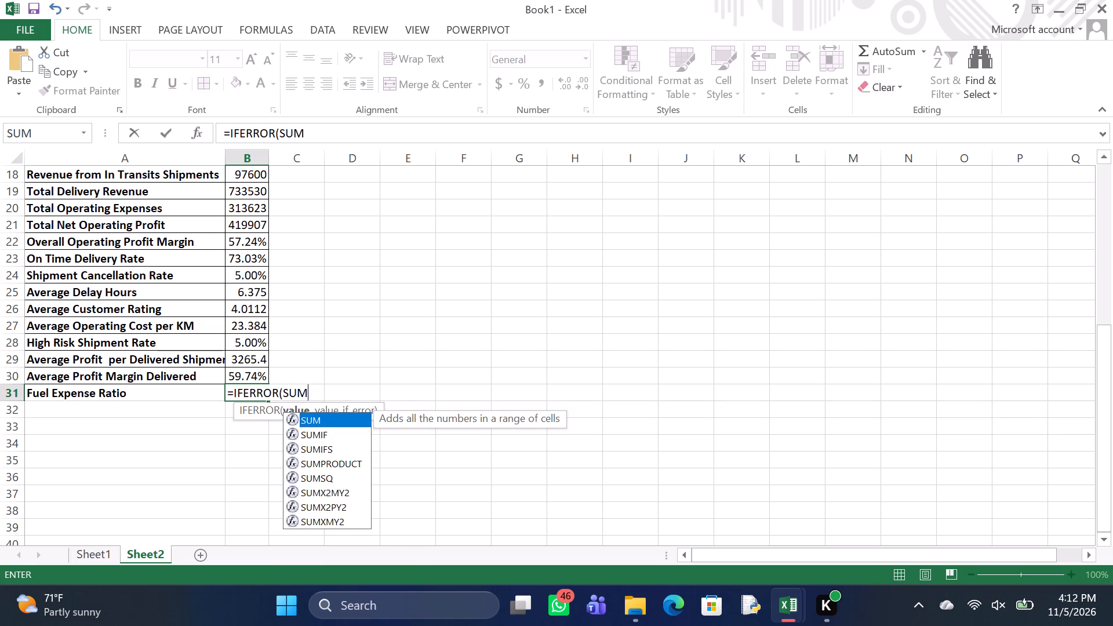
key("shift+parenleft")
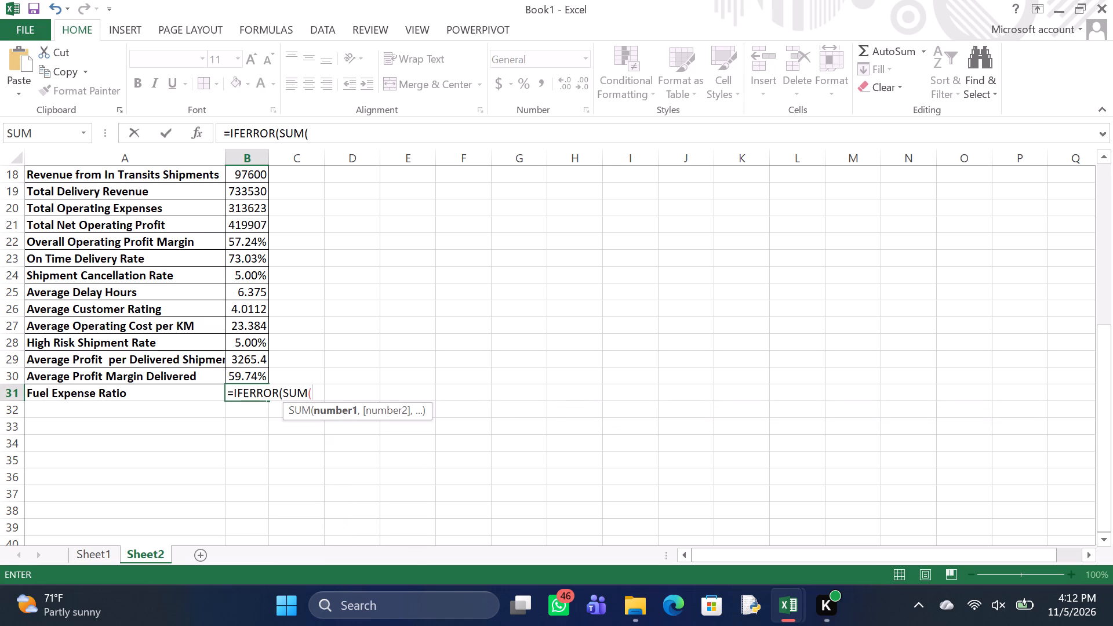
Give the first SUM in the B31 formula the range Sheet1!K2:K101 as the ratio's numerator.
key("s")
type("heet1")
key("shift+exclam")
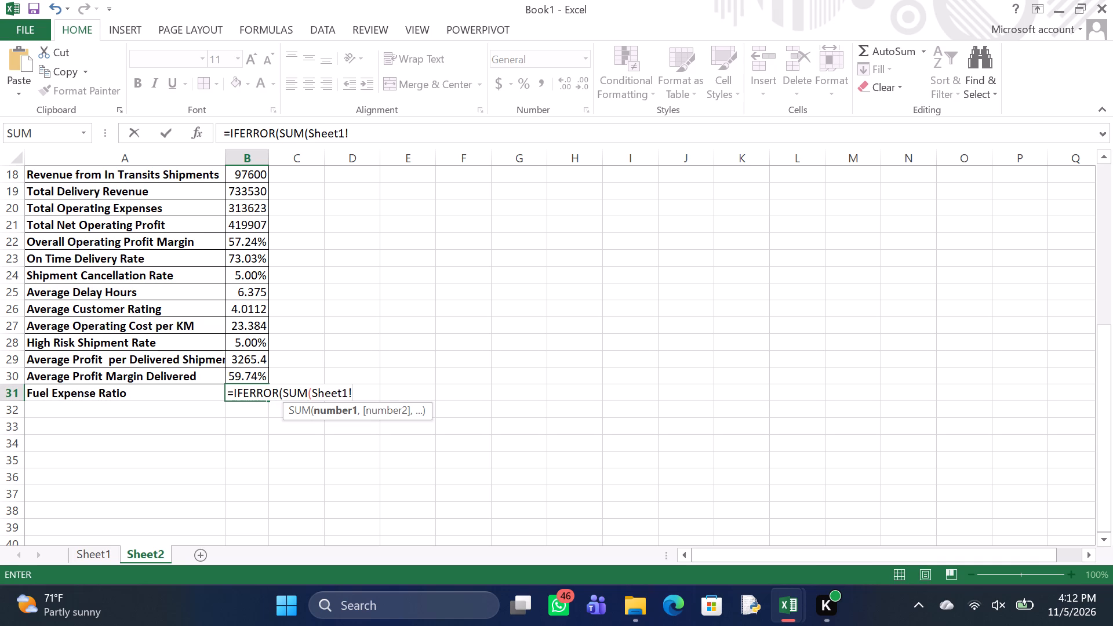
type("K2")
key("shift+colon")
type("K1")
key("0")
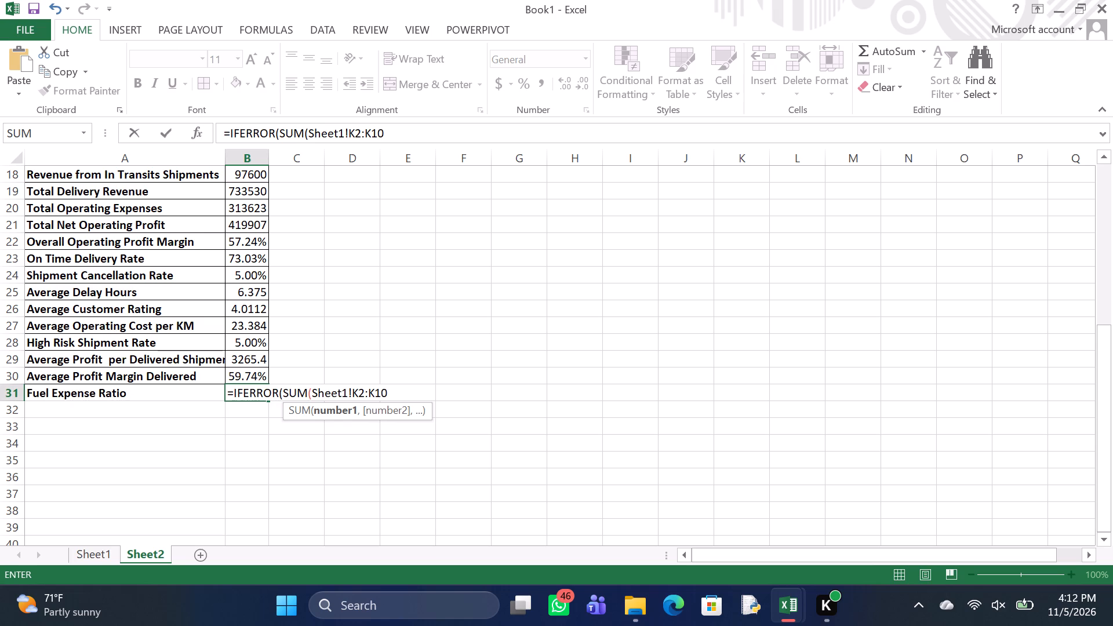
key("1")
key("shift+parenright")
Complete the B31 formula by dividing by SUM(Sheet1!J2:J101), with 0 as the IFERROR fallback value.
key("slash")
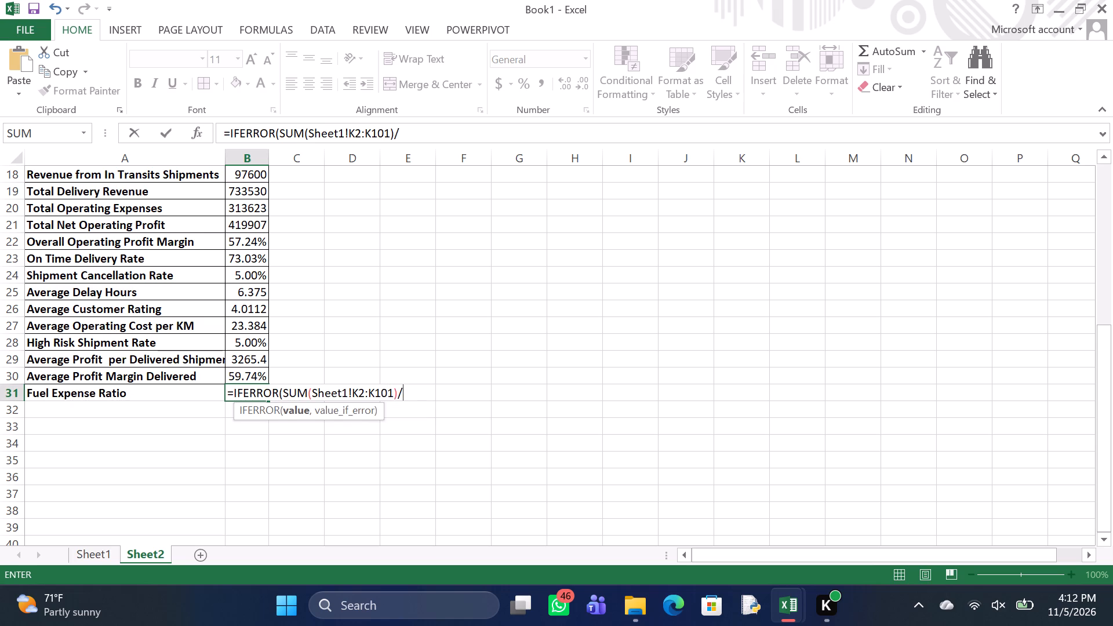
type("SU")
key("m")
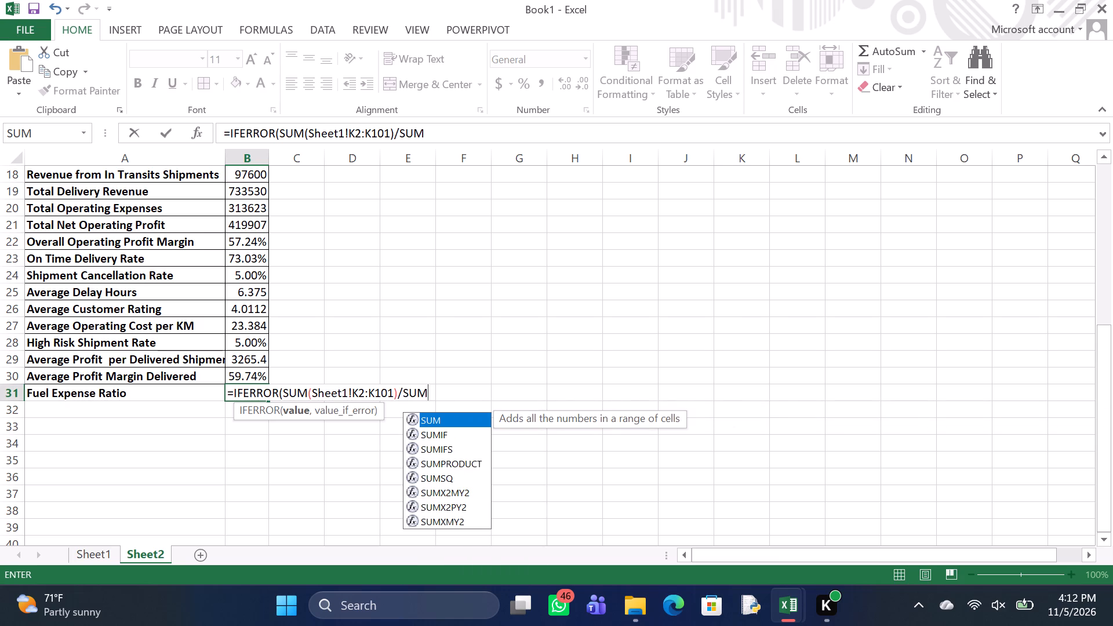
key("shift+parenleft")
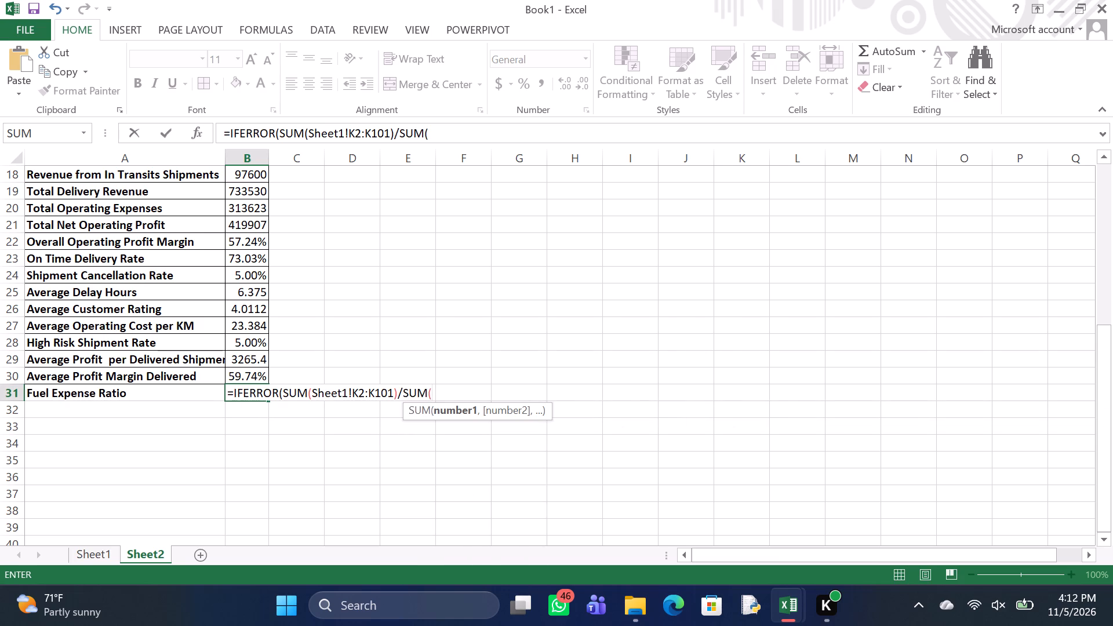
key("s")
type("heet1")
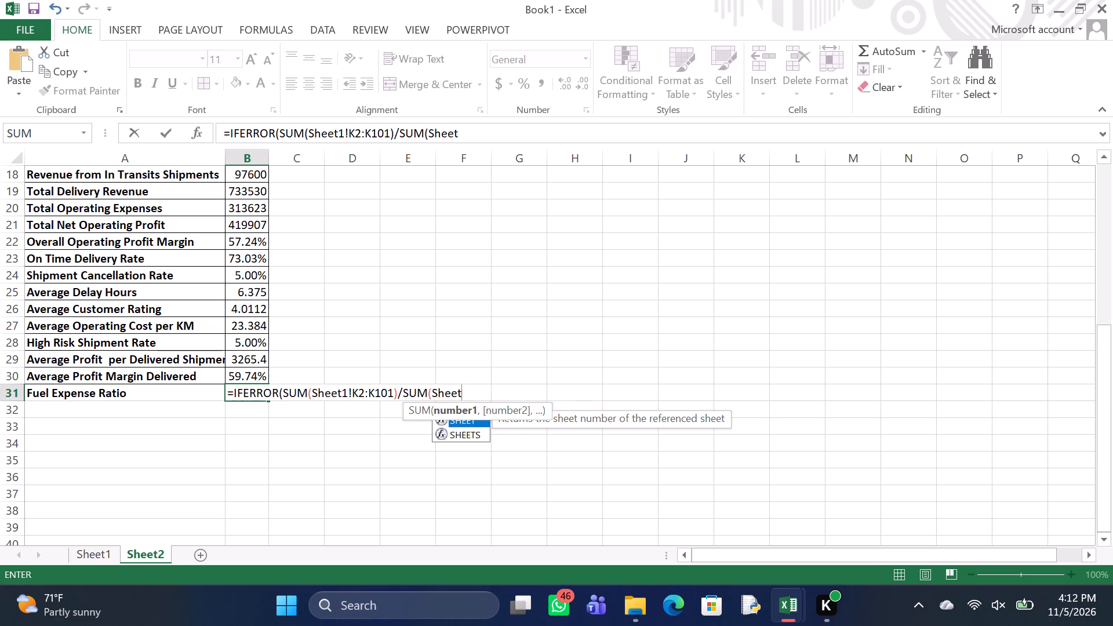
key("shift+exclam")
key("j")
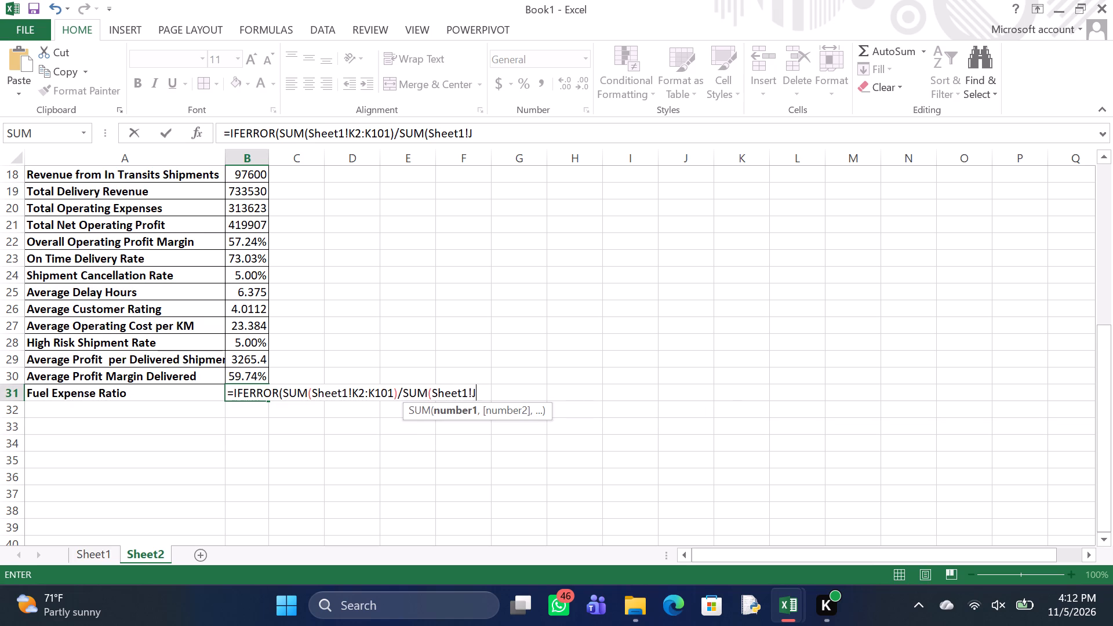
key("2")
key("shift+colon")
type("J10")
key("1")
type("),0")
key("shift+parenright")
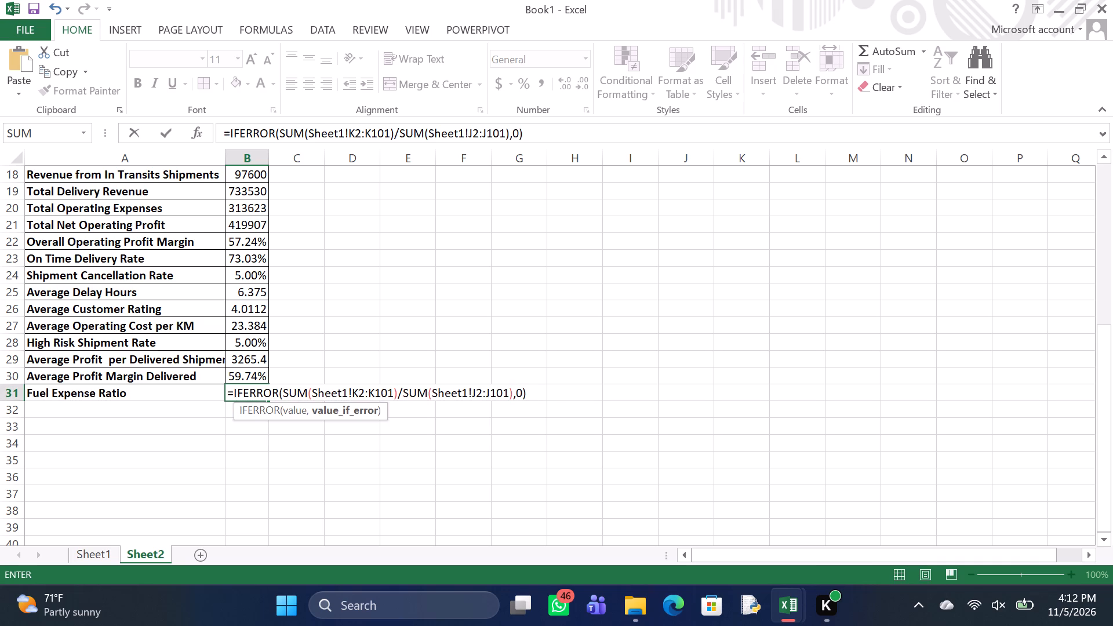
key("Return")
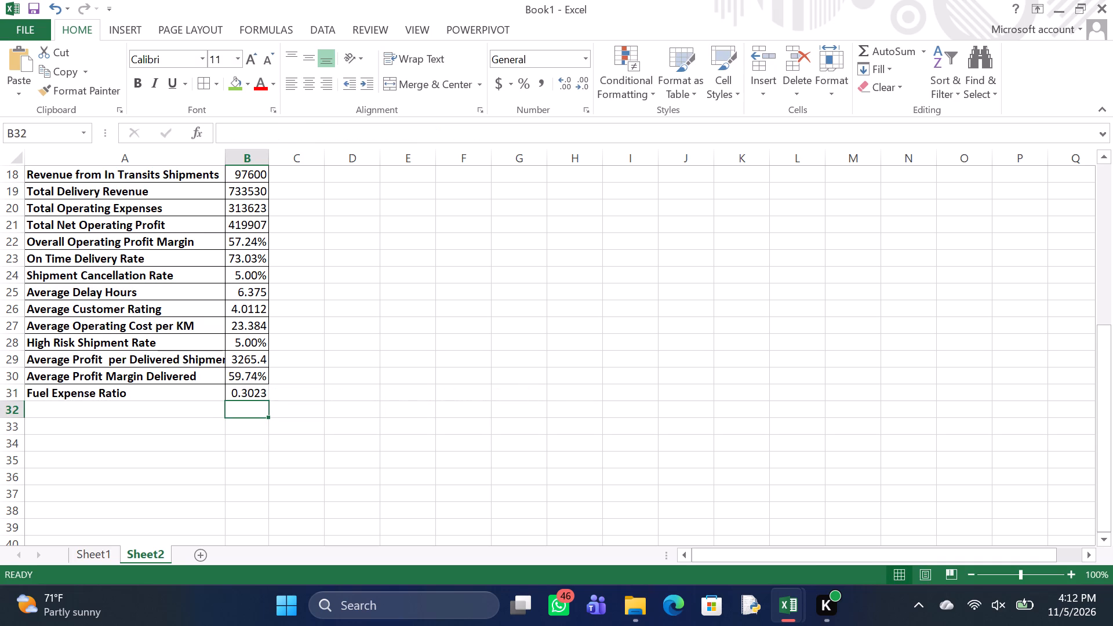
Format the Fuel Expense Ratio value in cell B31 as a percentage with two decimal places.
left_click(256, 394)
left_click(522, 81)
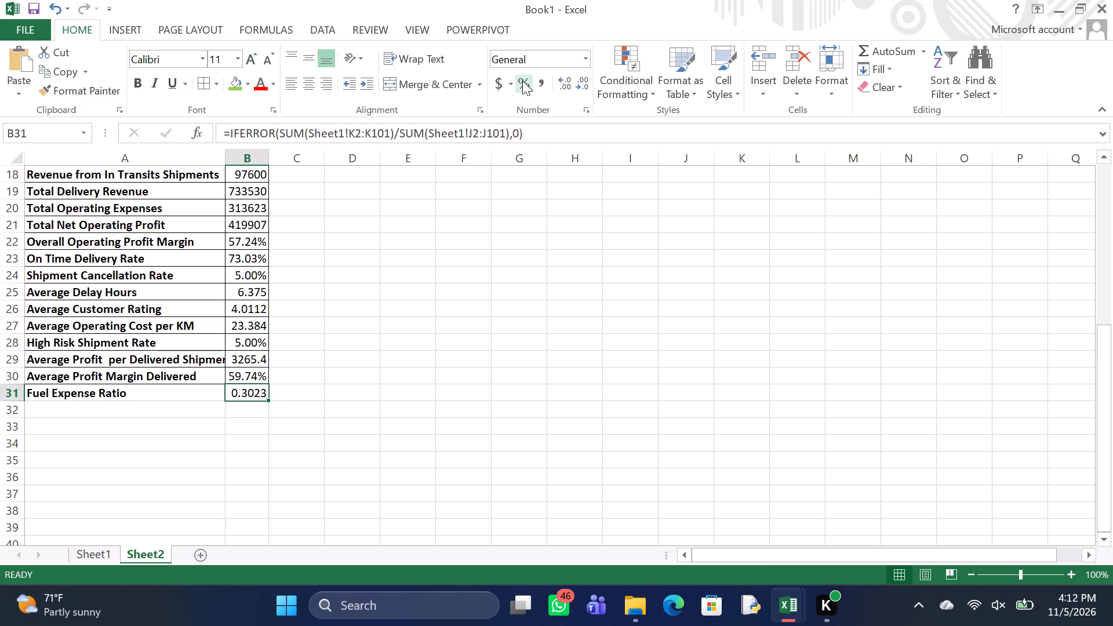
left_click(570, 77)
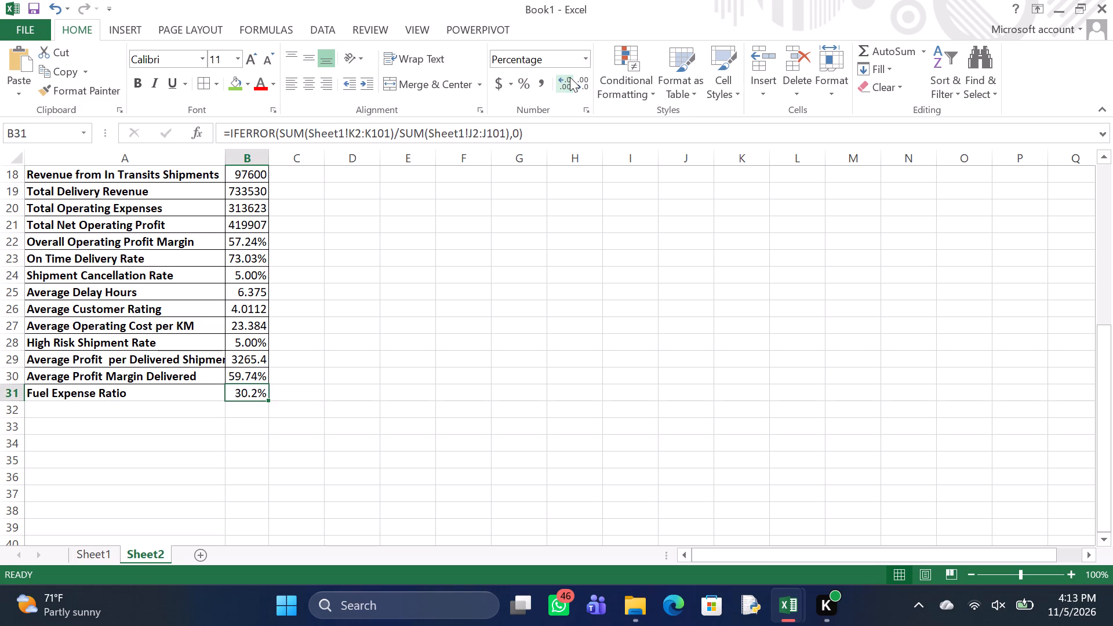
left_click(570, 77)
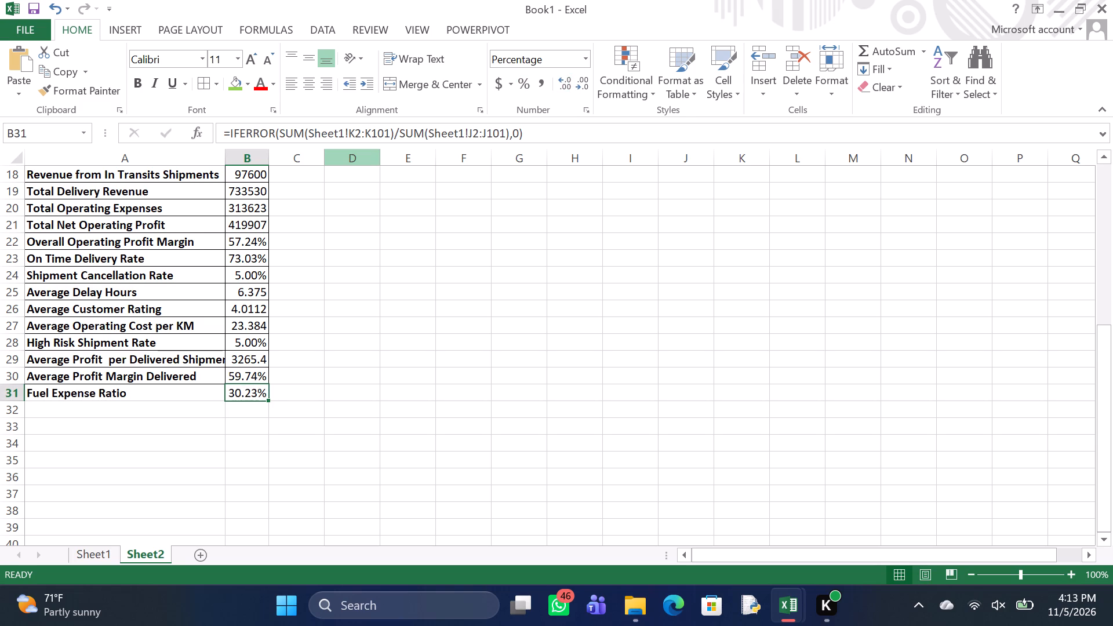
Apply borders to the Fuel Expense Ratio row, cells A31:B31.
left_click_drag(235, 392, 219, 392)
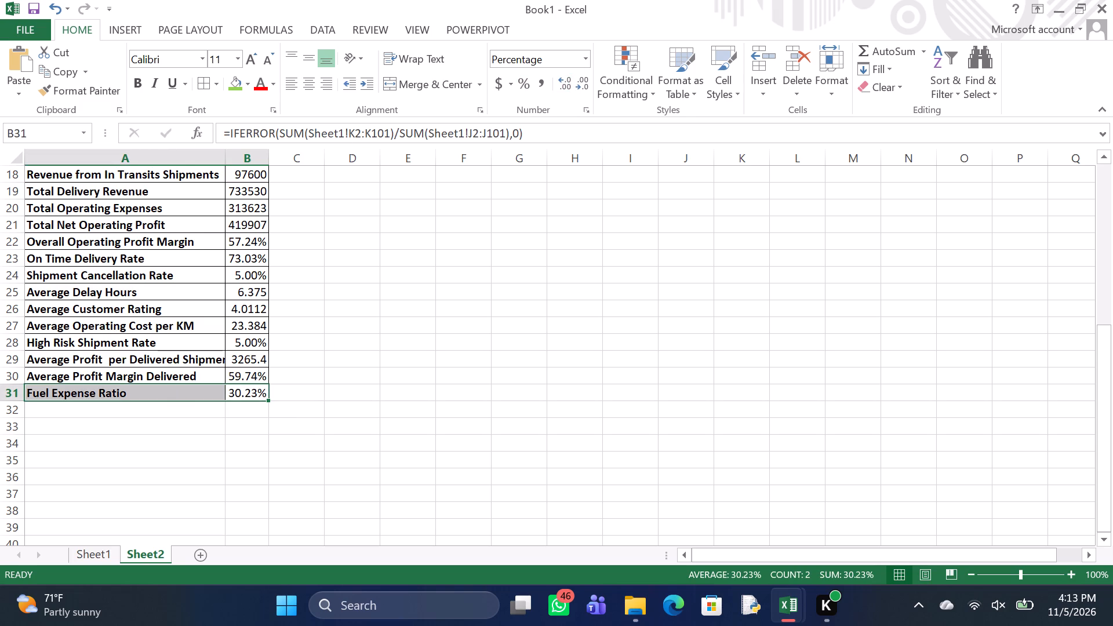
left_click(205, 89)
Enter the label "Average Revenue per KM" in cell A32, below the Fuel Expense Ratio row.
left_click(118, 413)
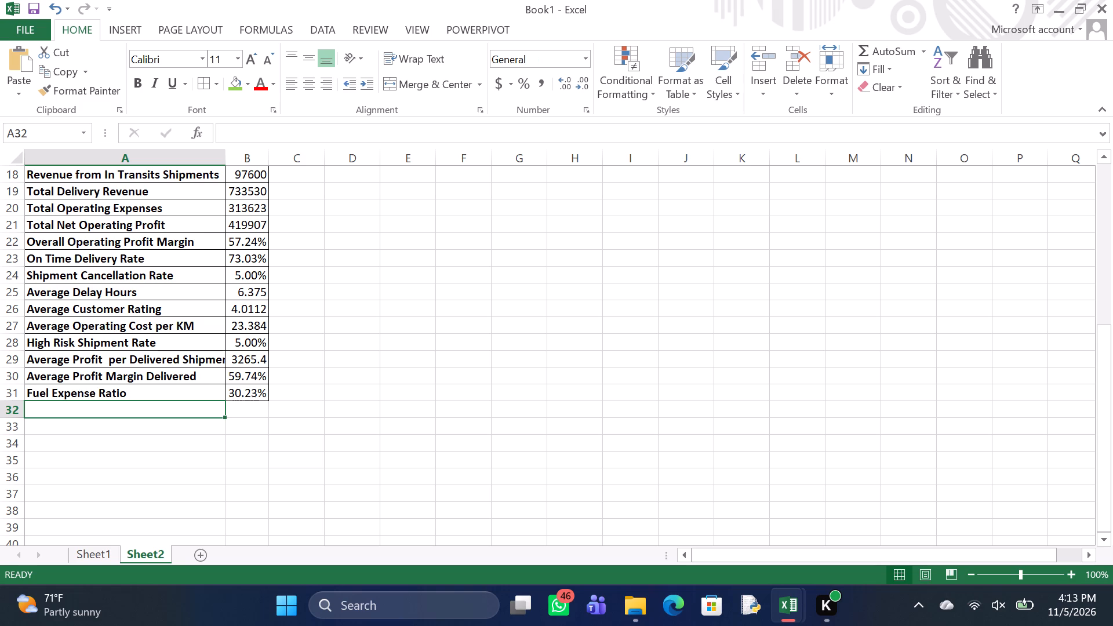
key("a")
type("verage")
key("space")
key("r")
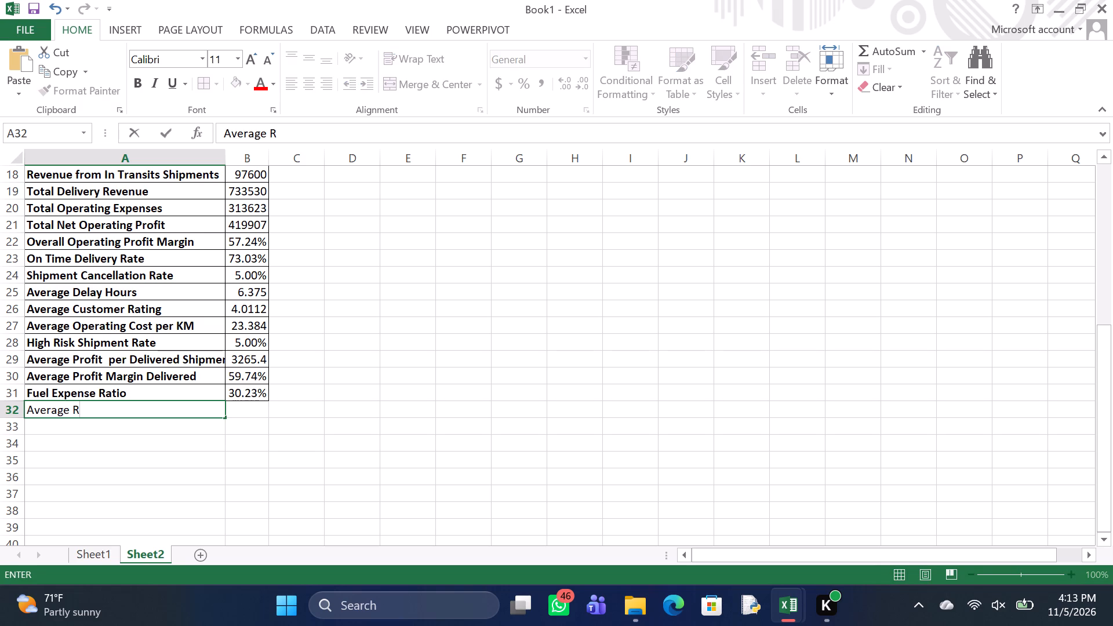
type("eve")
type("nue")
key("space")
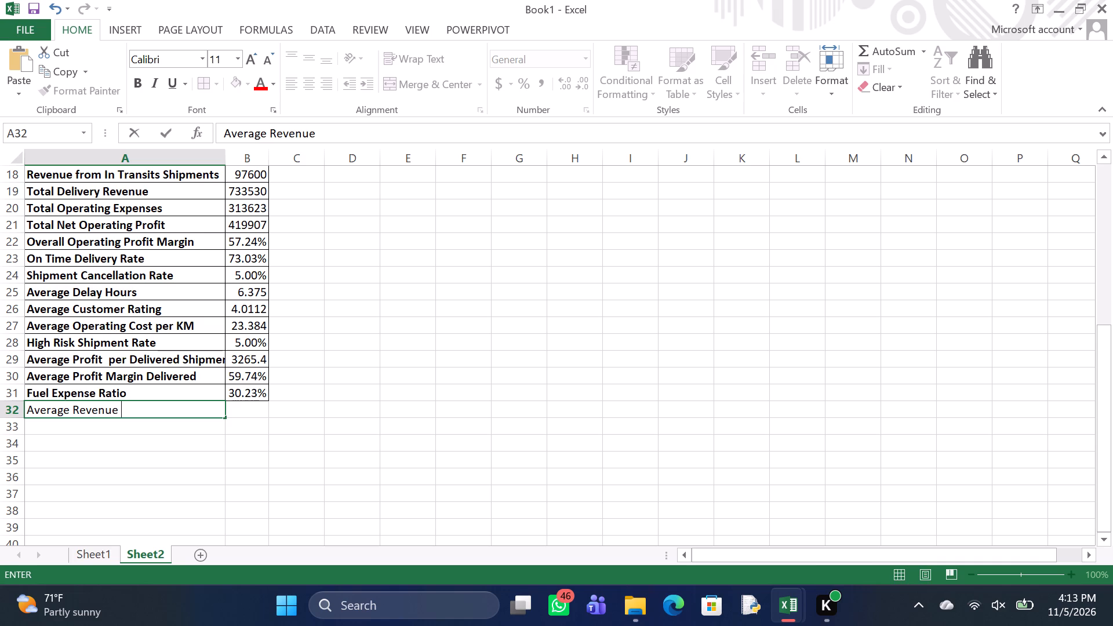
type("per")
key("space")
type("KG")
key("BackSpace")
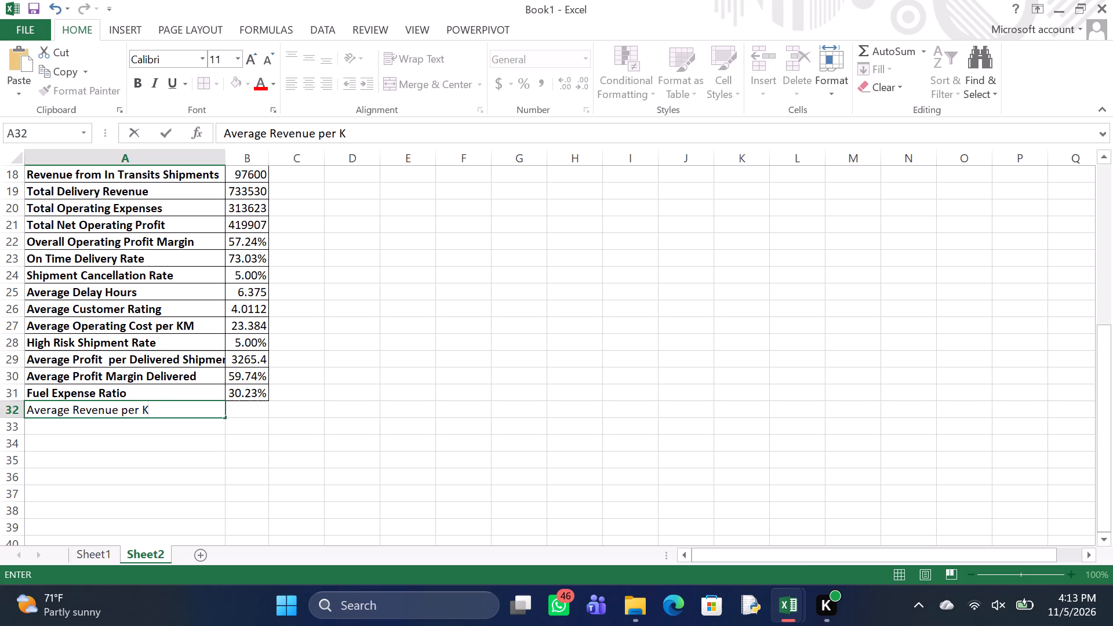
key("m")
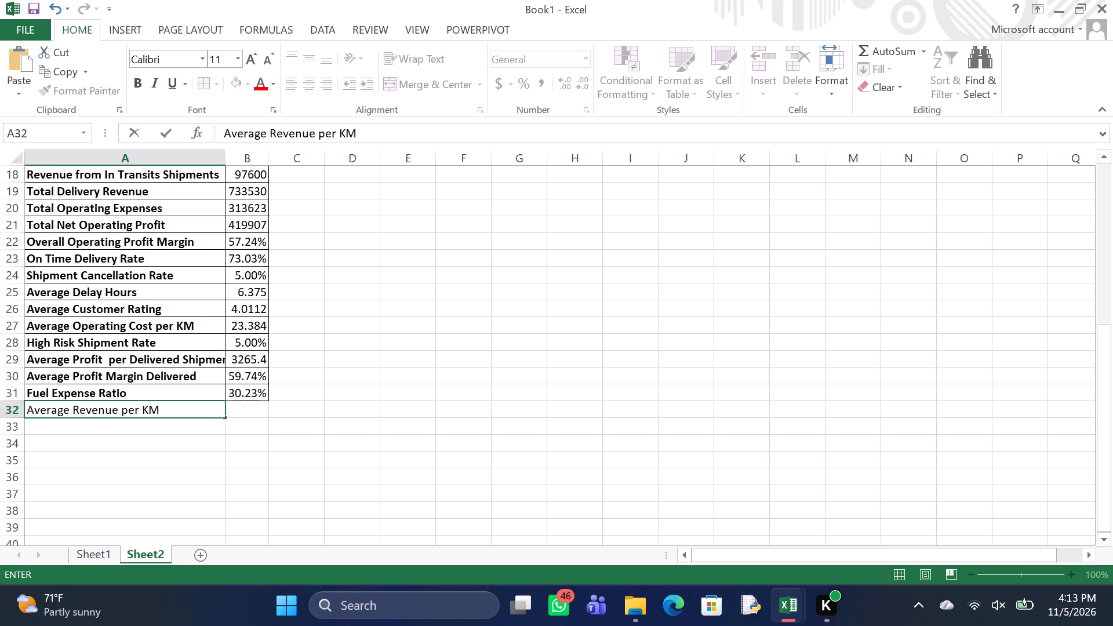
key("Return")
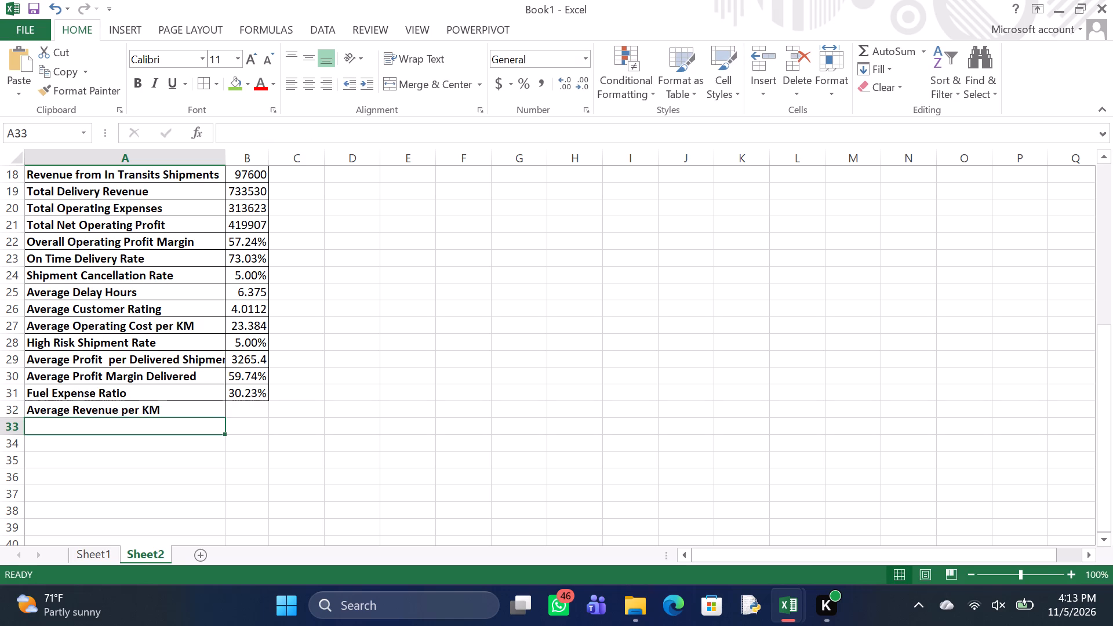
Start the Average Revenue per KM formula in cell B32 with =IFERROR(SUM(Sheet1!J2:J101)/SUM(, leaving the divisor range open.
left_click(251, 411)
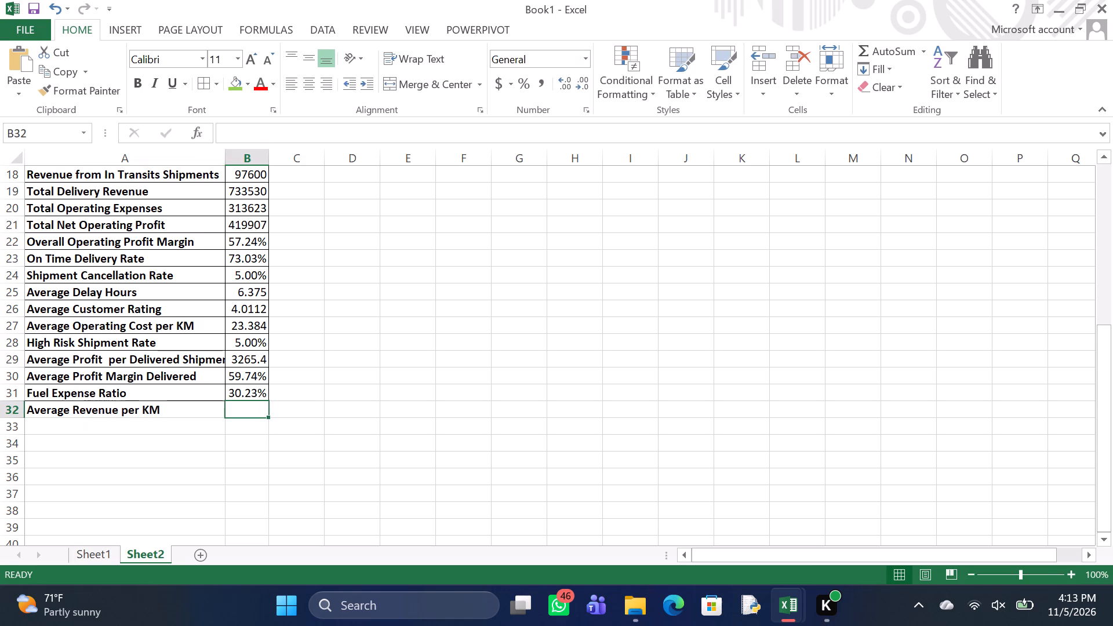
key("equal")
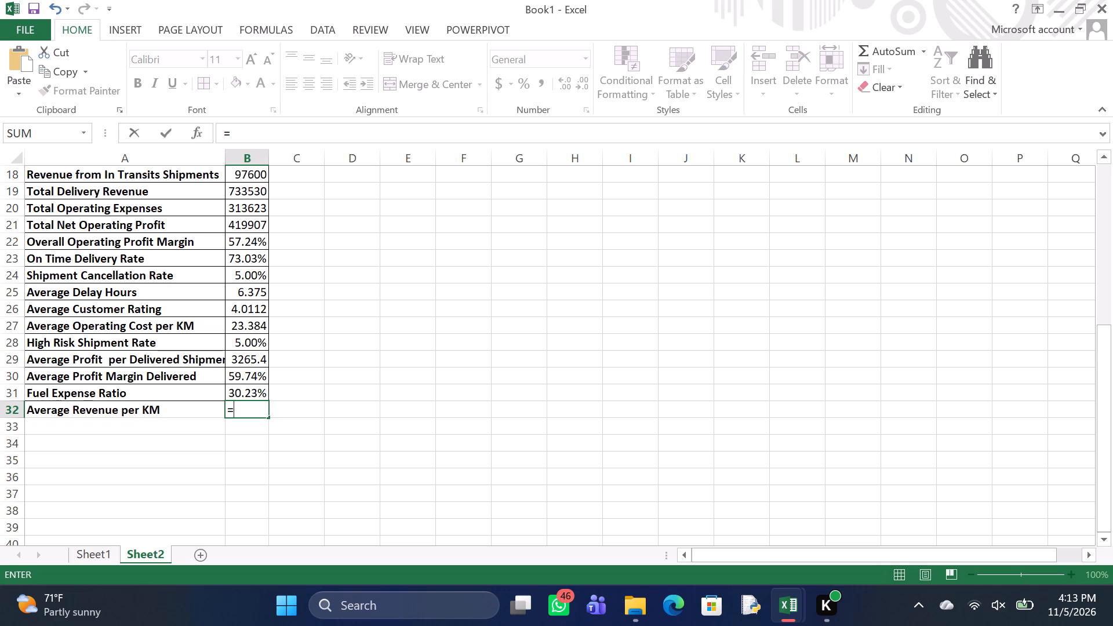
type("IFERROR")
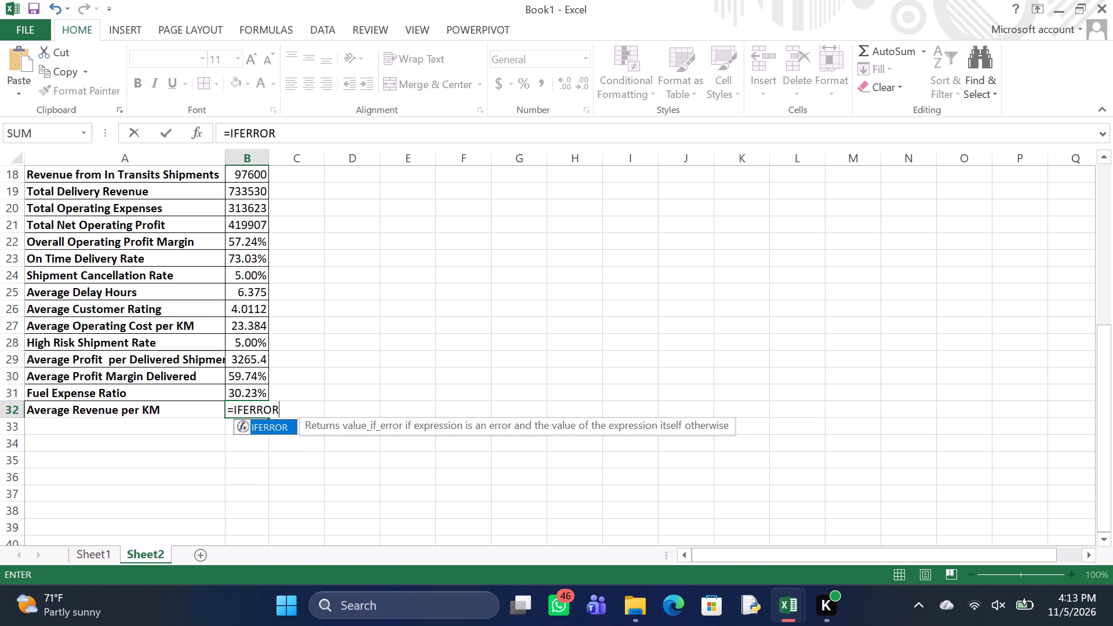
type("(S")
type("UM")
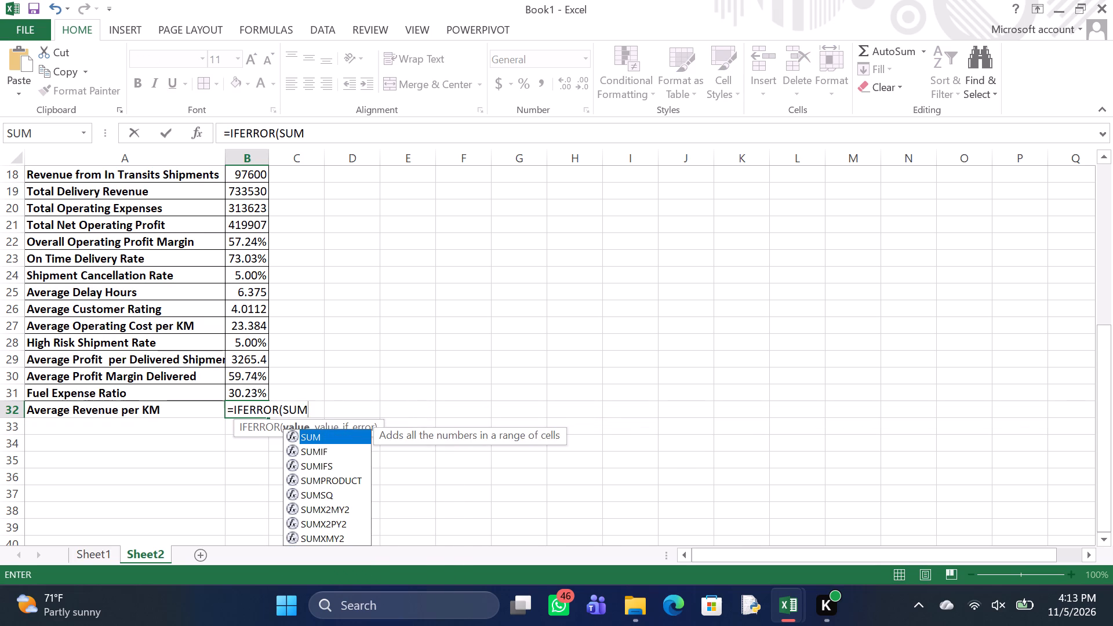
type("(S")
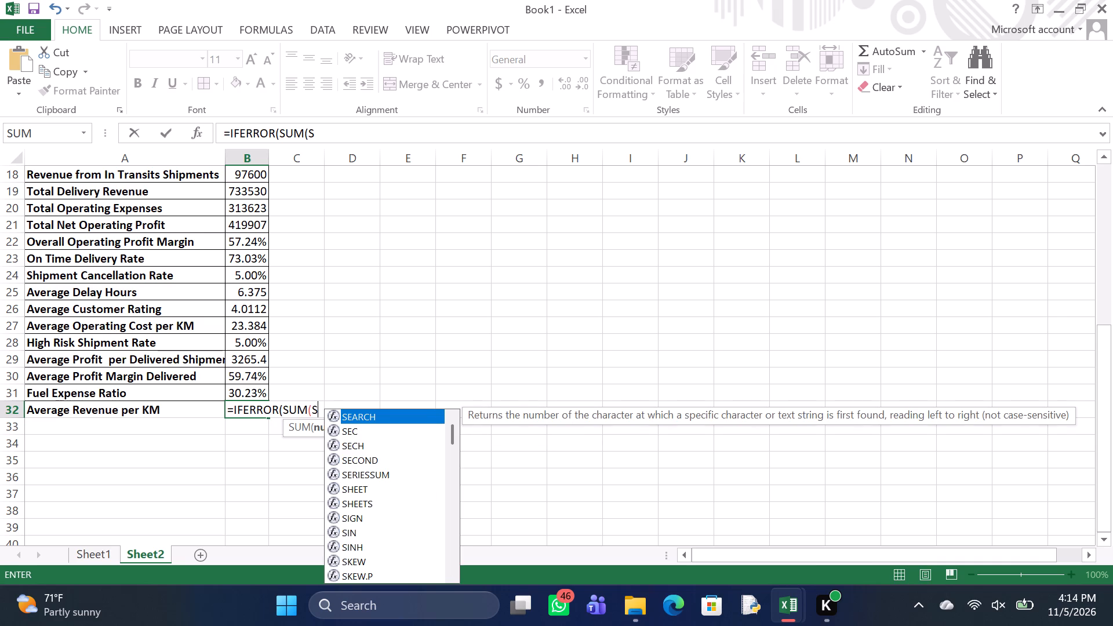
type("heet1")
key("shift+exclam")
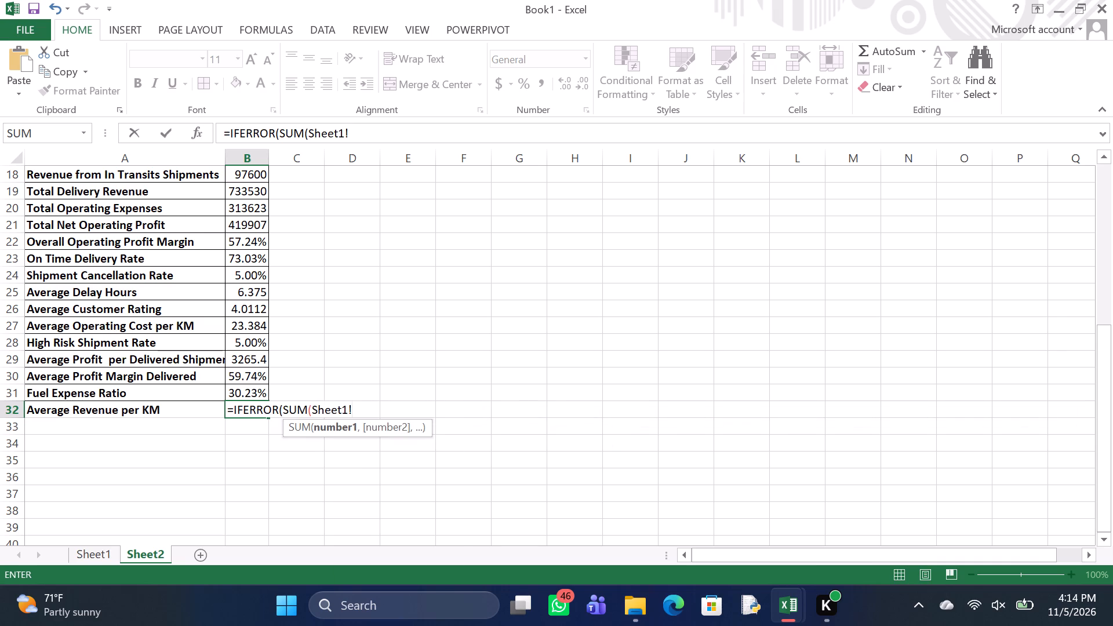
type("J2")
type(":J")
type("101")
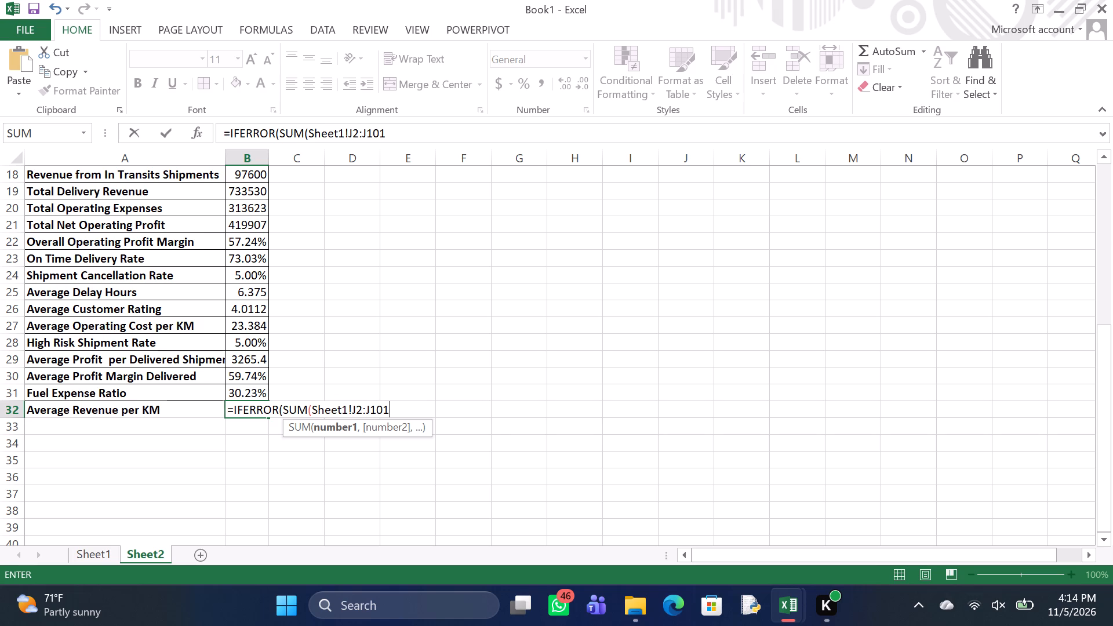
type(")/")
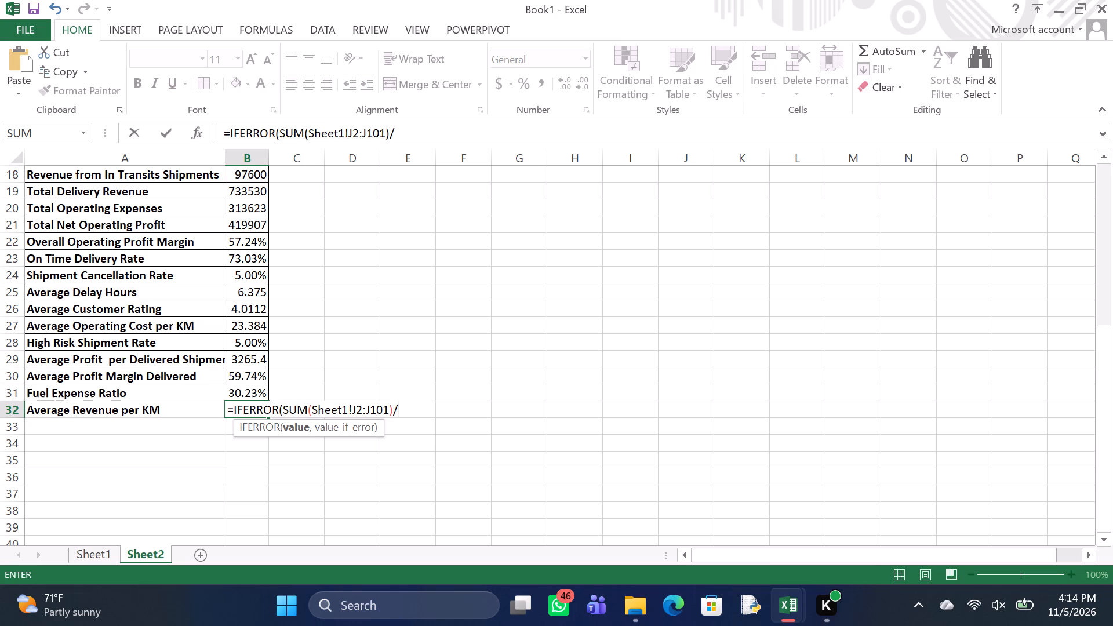
type("SUM")
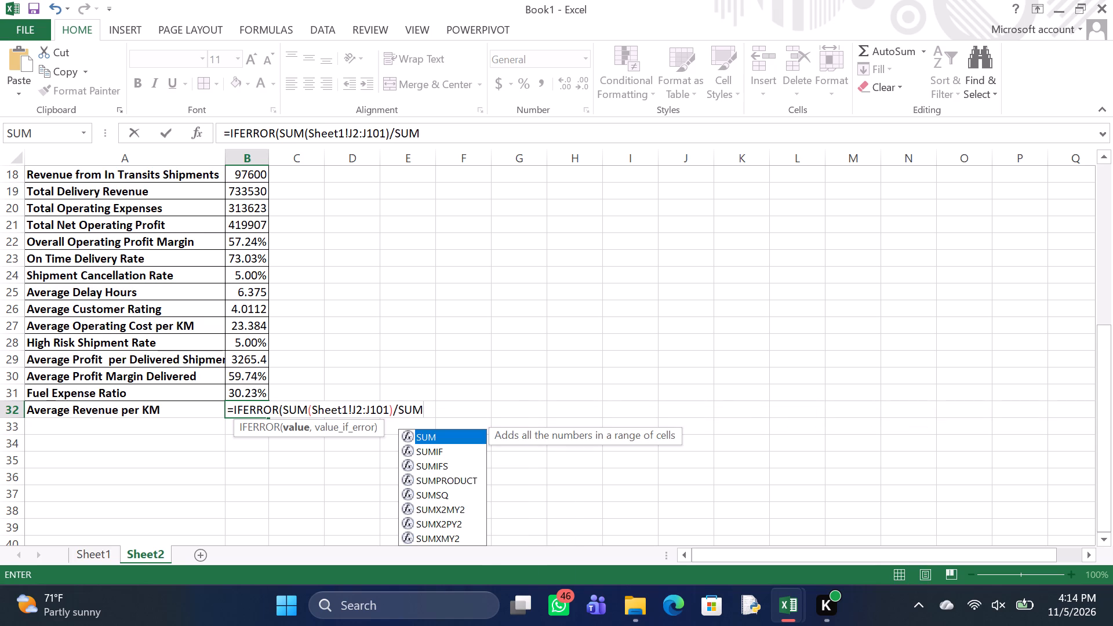
key("shift+parenleft")
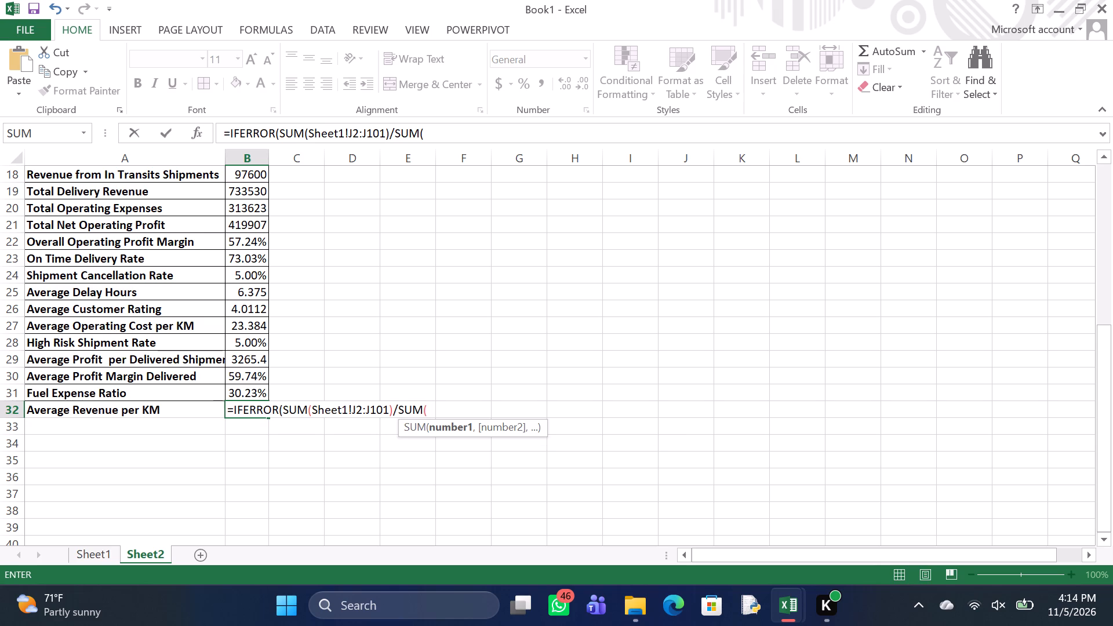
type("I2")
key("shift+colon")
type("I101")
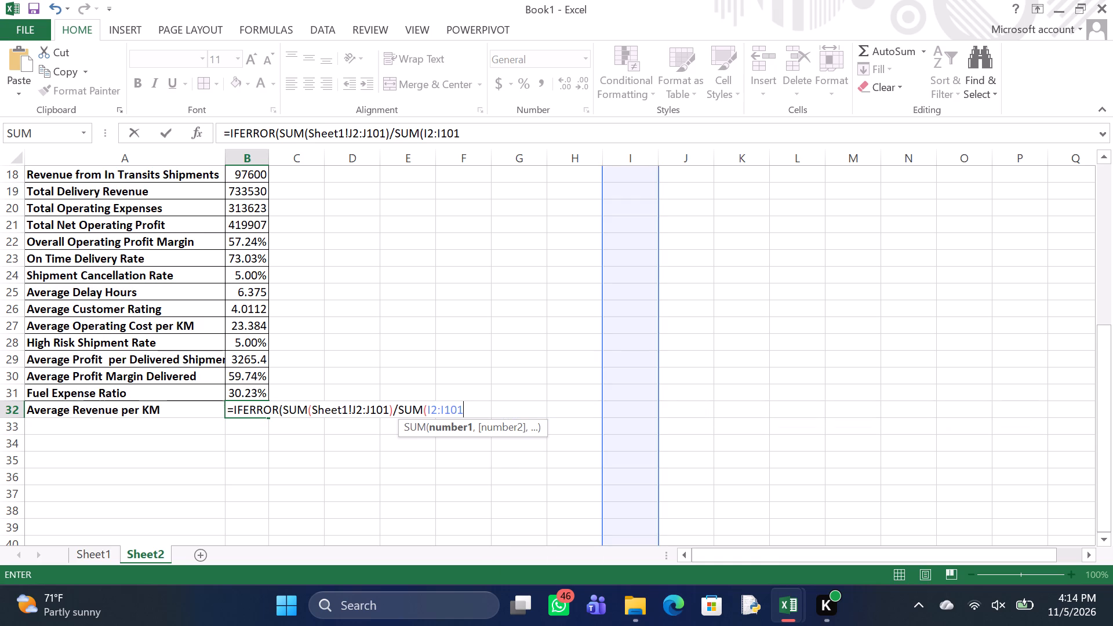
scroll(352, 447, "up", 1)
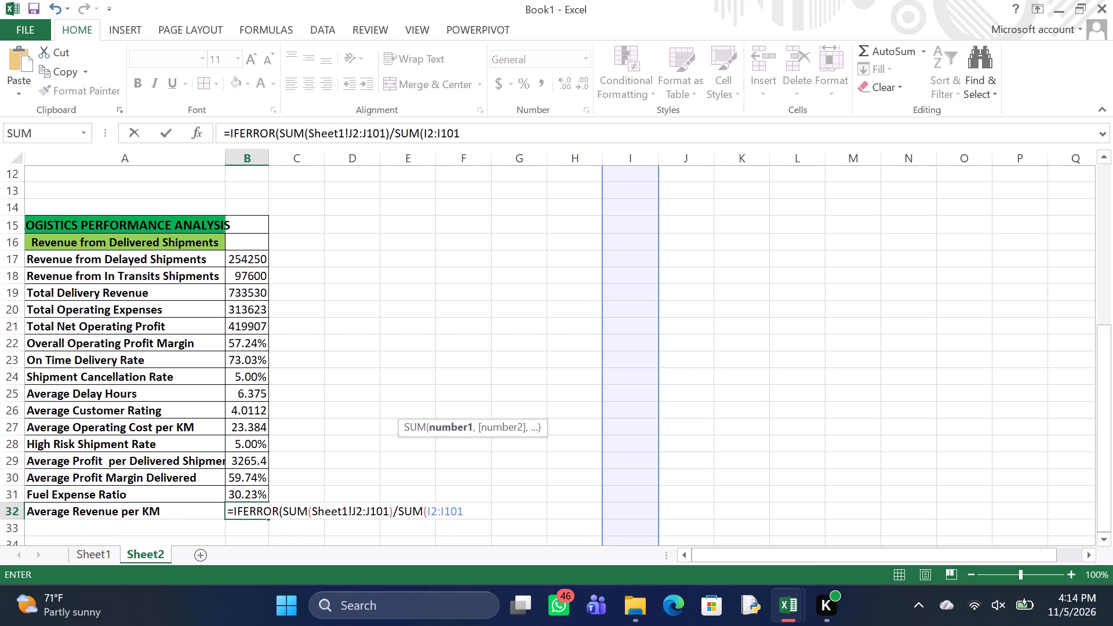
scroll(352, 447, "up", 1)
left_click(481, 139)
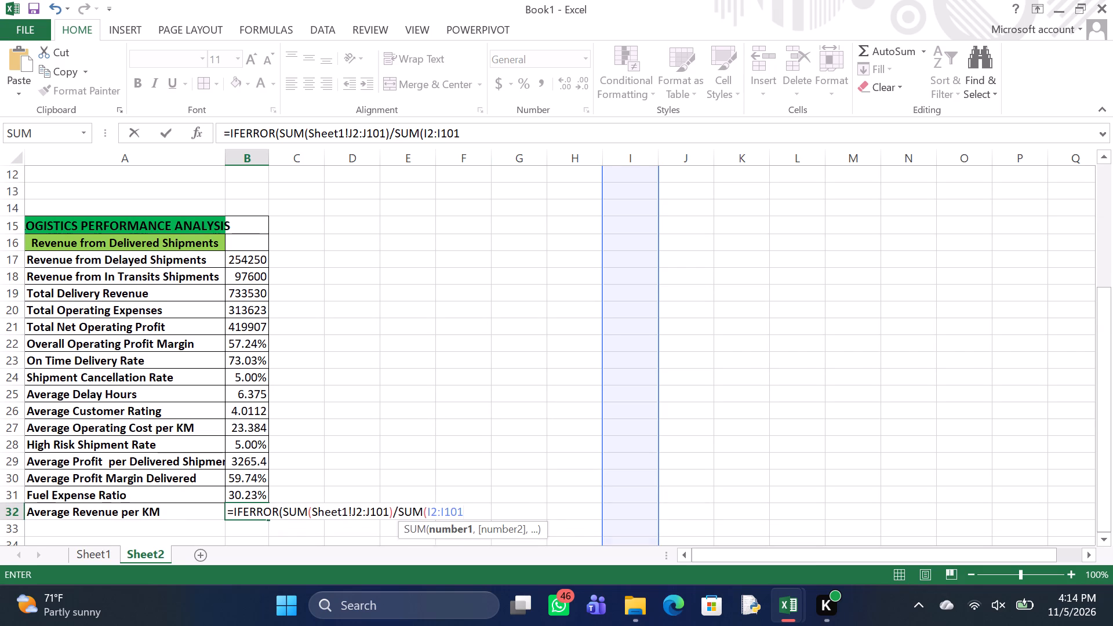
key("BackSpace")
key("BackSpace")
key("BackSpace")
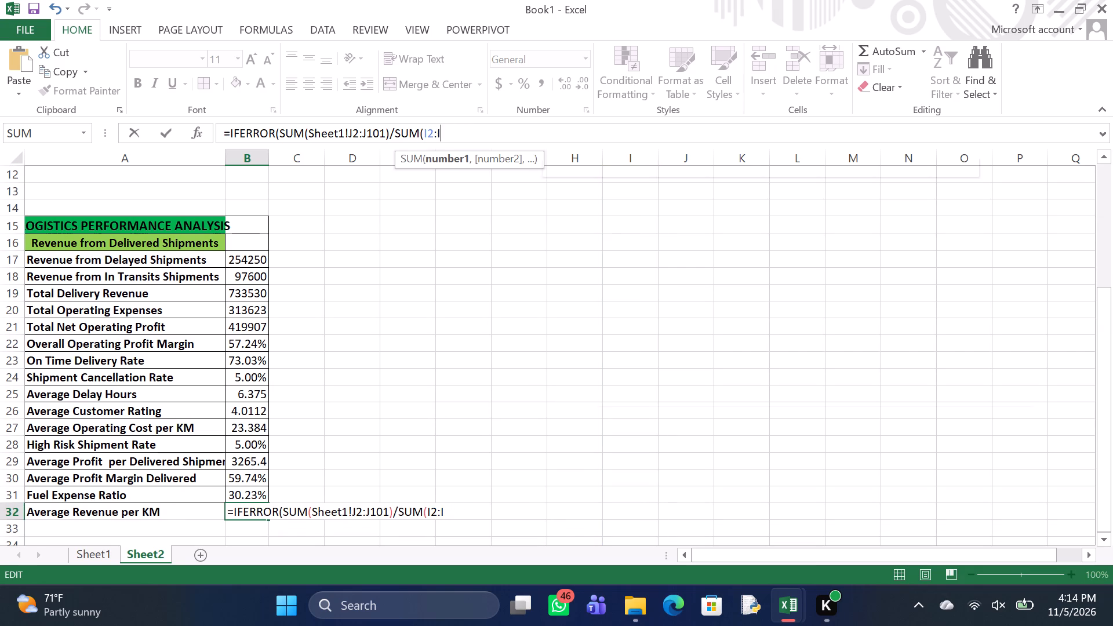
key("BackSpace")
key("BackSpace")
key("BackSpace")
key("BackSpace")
Complete the B32 formula with Sheet1!I2:I101 as the divisor's SUM range and 0 as the IFERROR fallback value.
key("s")
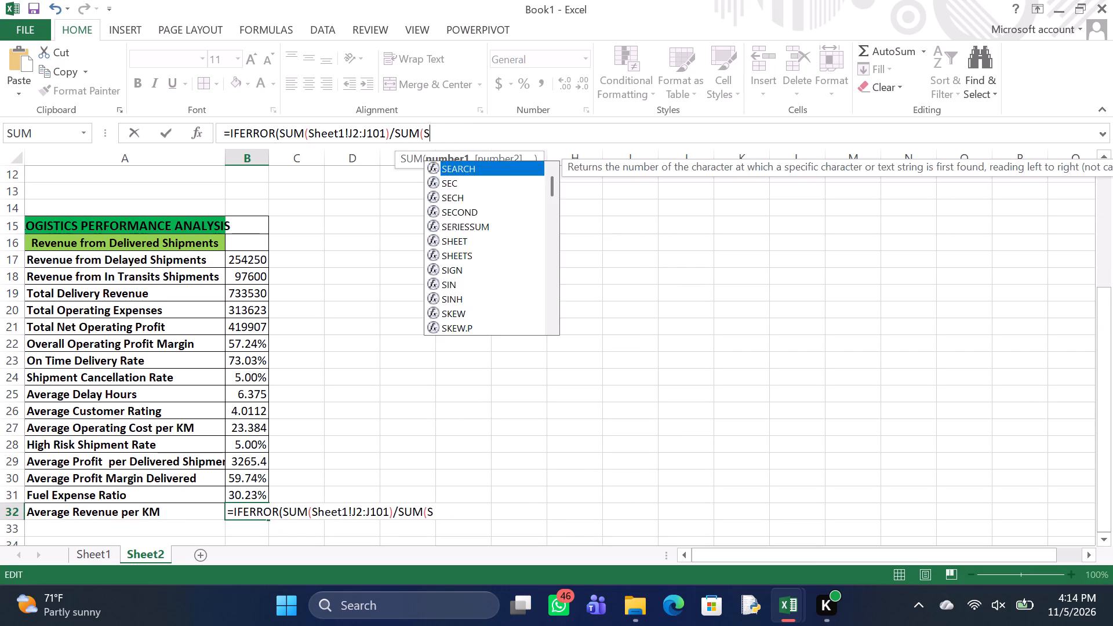
type("heet1!")
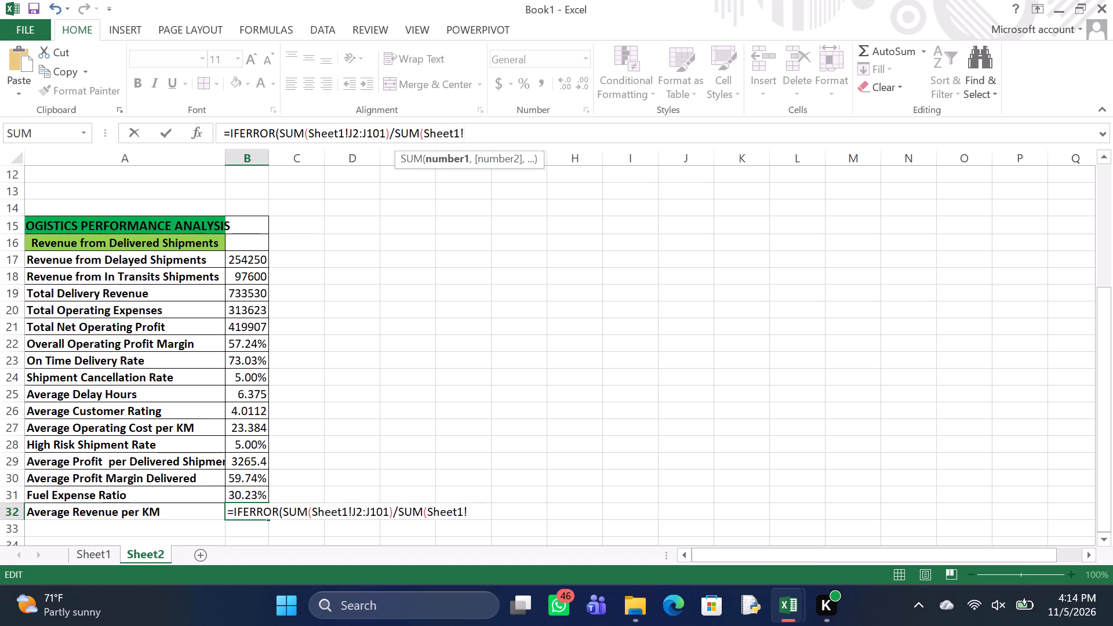
type("I2")
key("shift+colon")
key("i")
type("101")
type("),0")
key("shift+parenright")
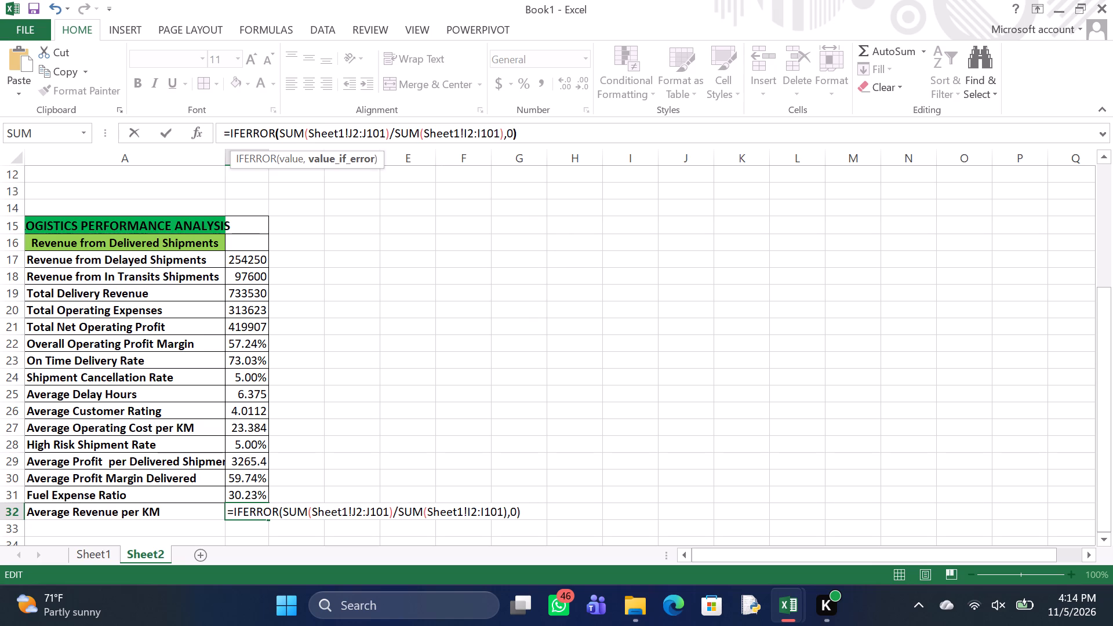
key("Return")
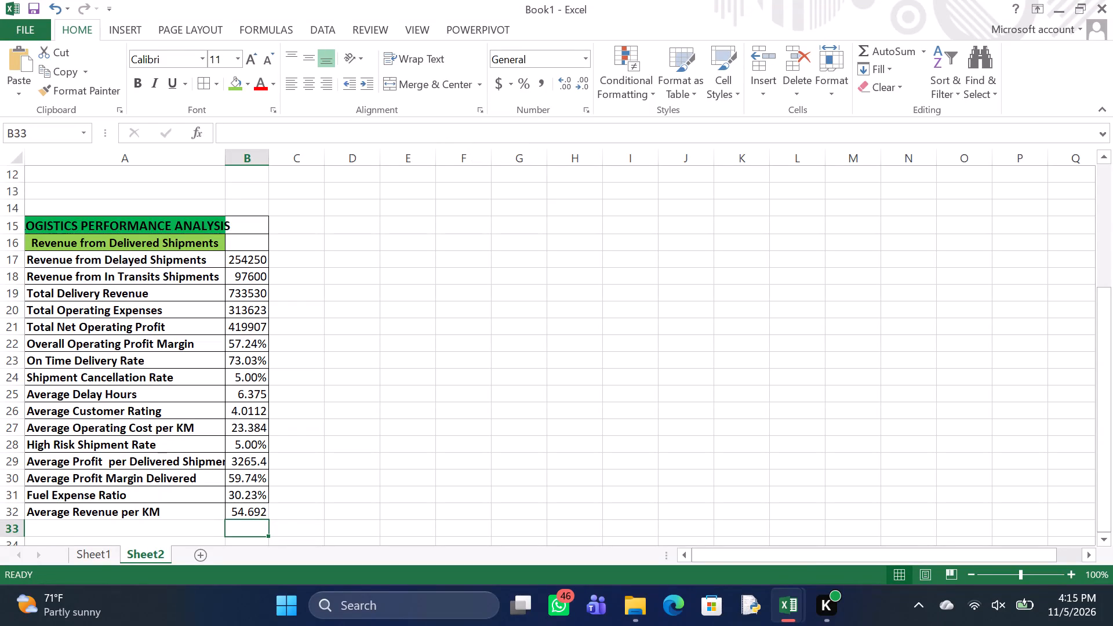
Apply borders to the Average Revenue per KM row, cells A32:B32.
left_click_drag(161, 514, 235, 519)
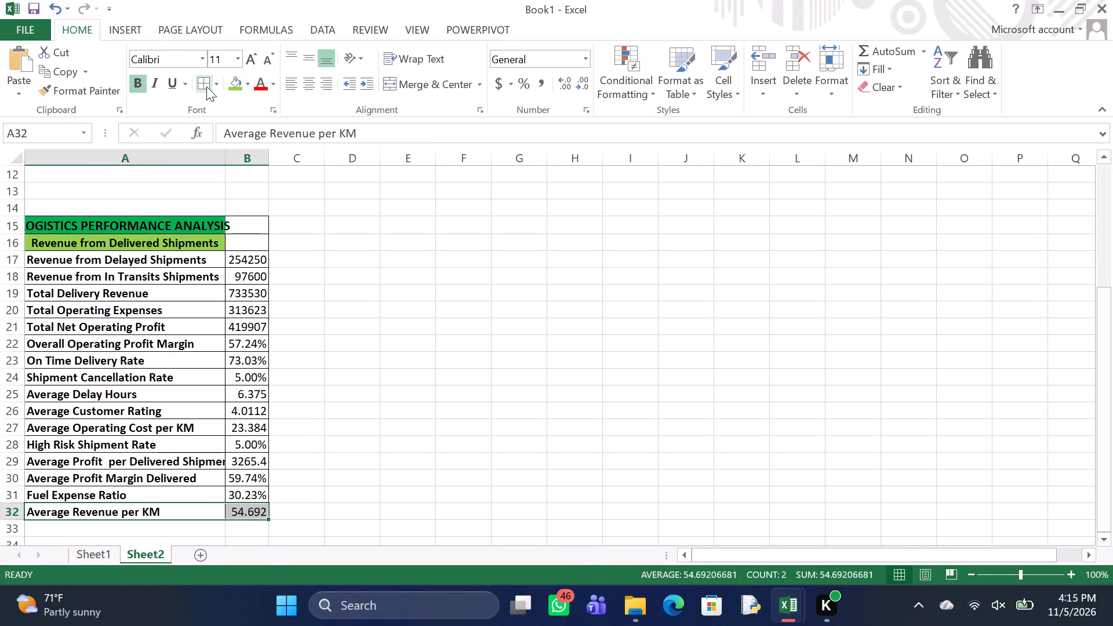
left_click(205, 85)
Enter the label "Shipment Completion Rate" in cell A33, below the Average Revenue per KM row.
scroll(179, 384, "down", 1)
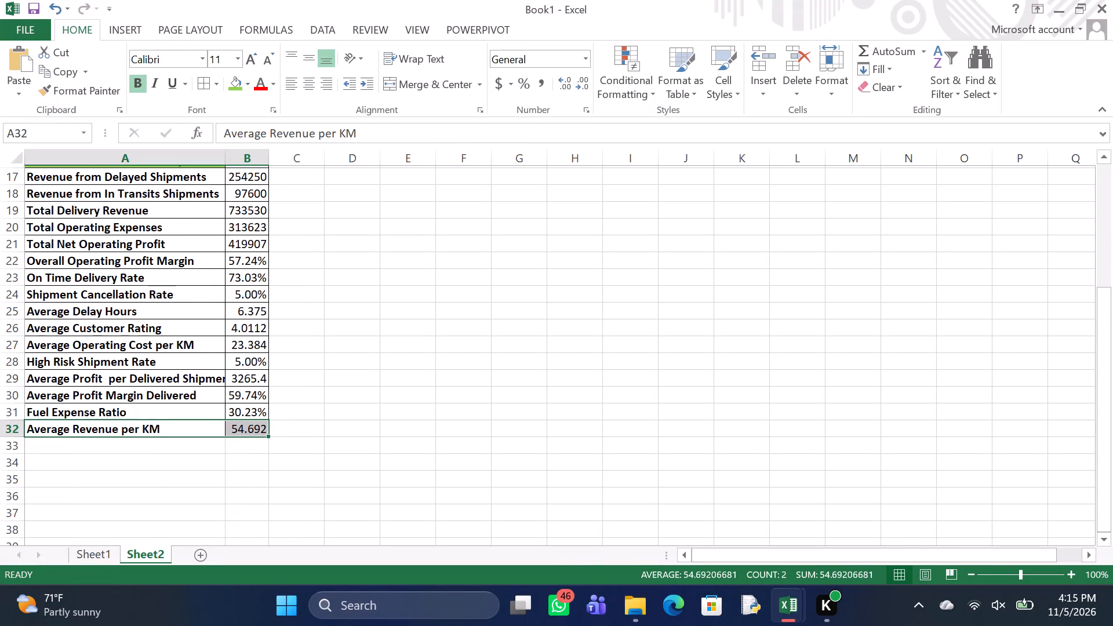
scroll(179, 384, "down", 1)
left_click(106, 447)
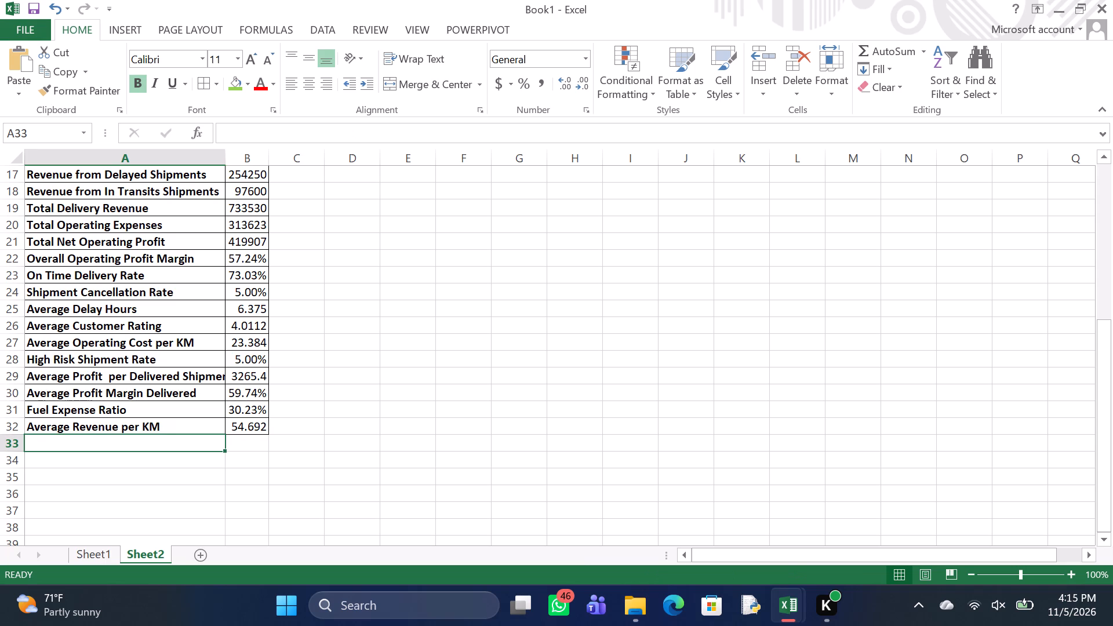
key("s")
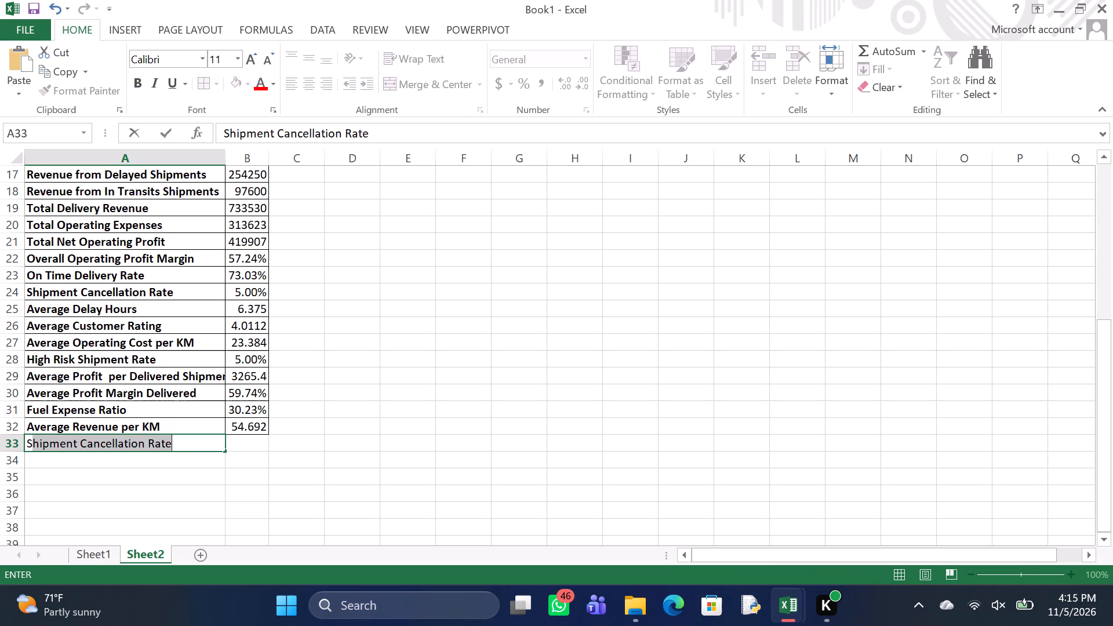
type("hipment")
key("space")
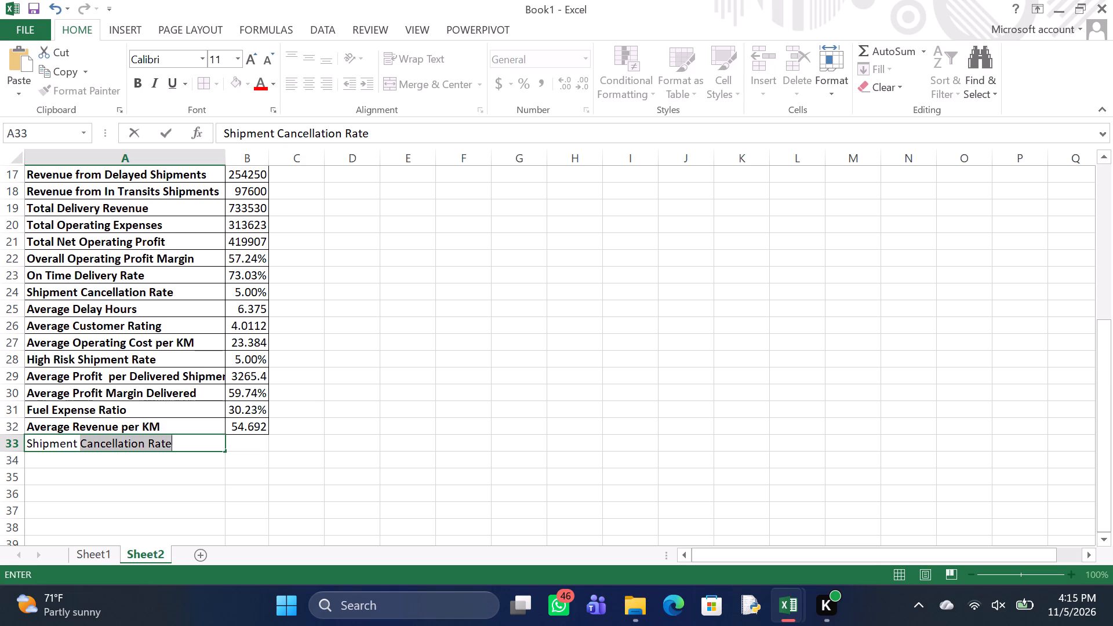
key("c")
key("o")
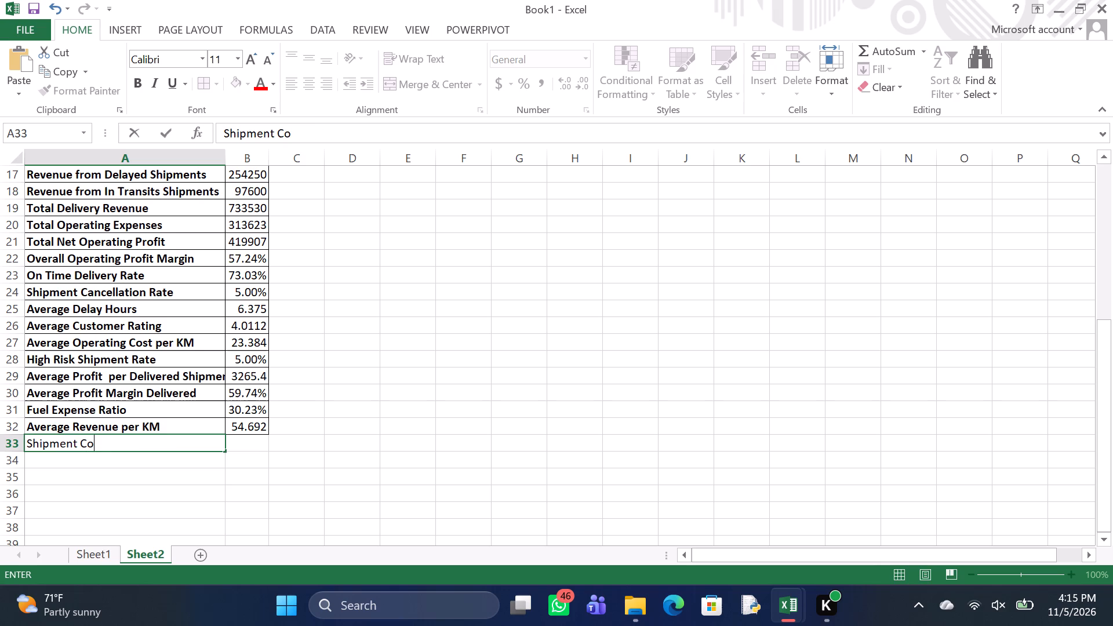
key("m")
type("pletion")
key("space")
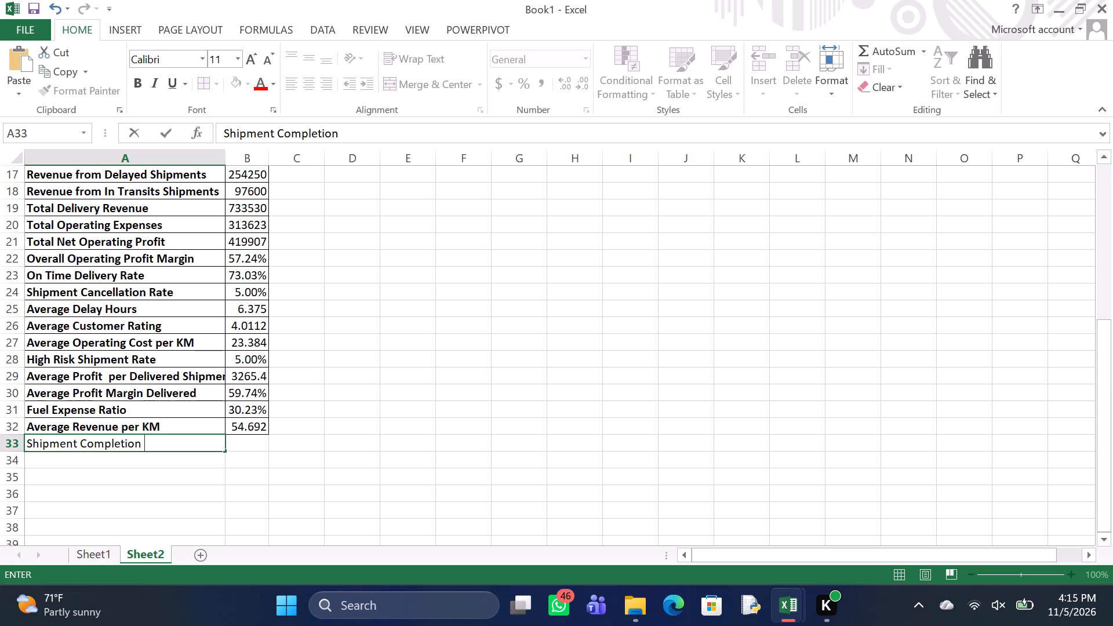
key("r")
type("ate")
key("Return")
Start the Shipment Completion Rate formula in cell B33 with =IFERROR(COUNTIF(Sheet1!M2:M101,"Delivered"), leaving the IFERROR open.
left_click(241, 446)
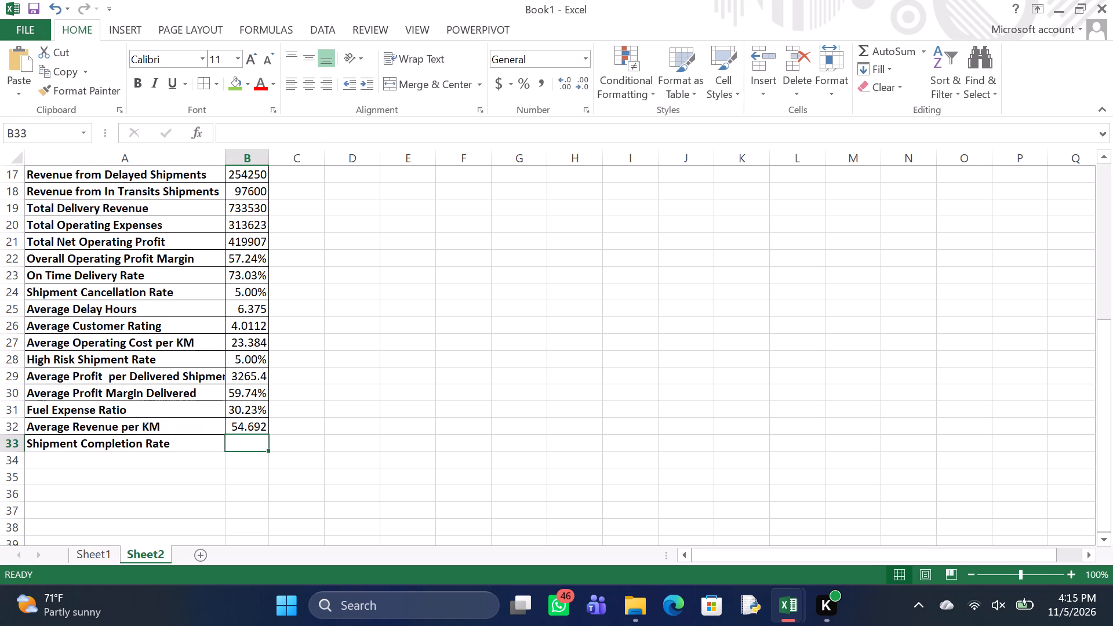
key("equal")
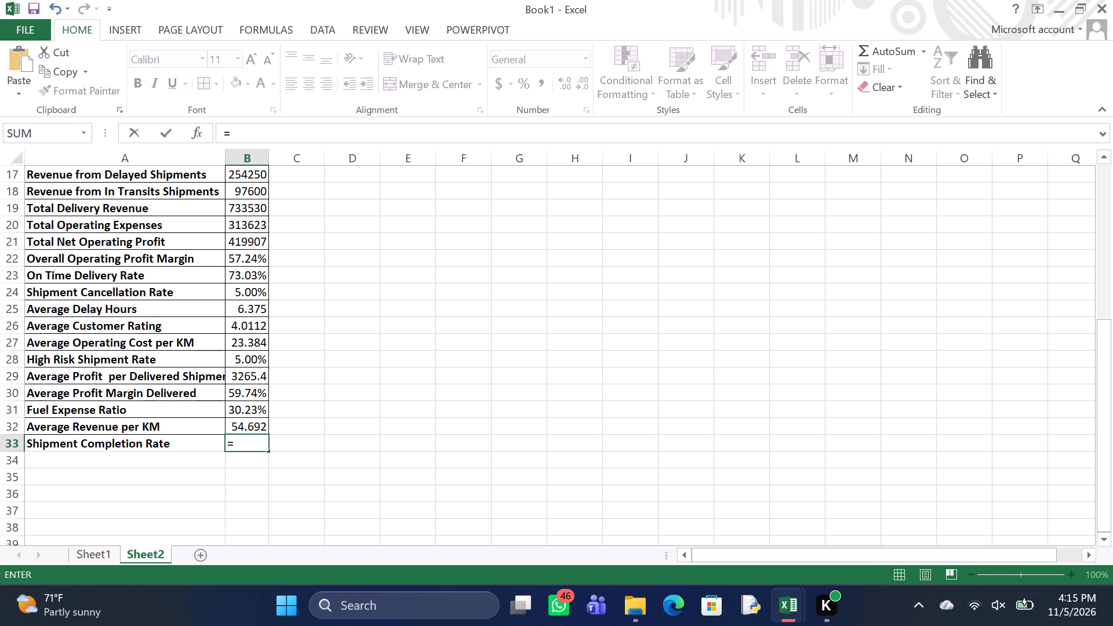
type("IFERR")
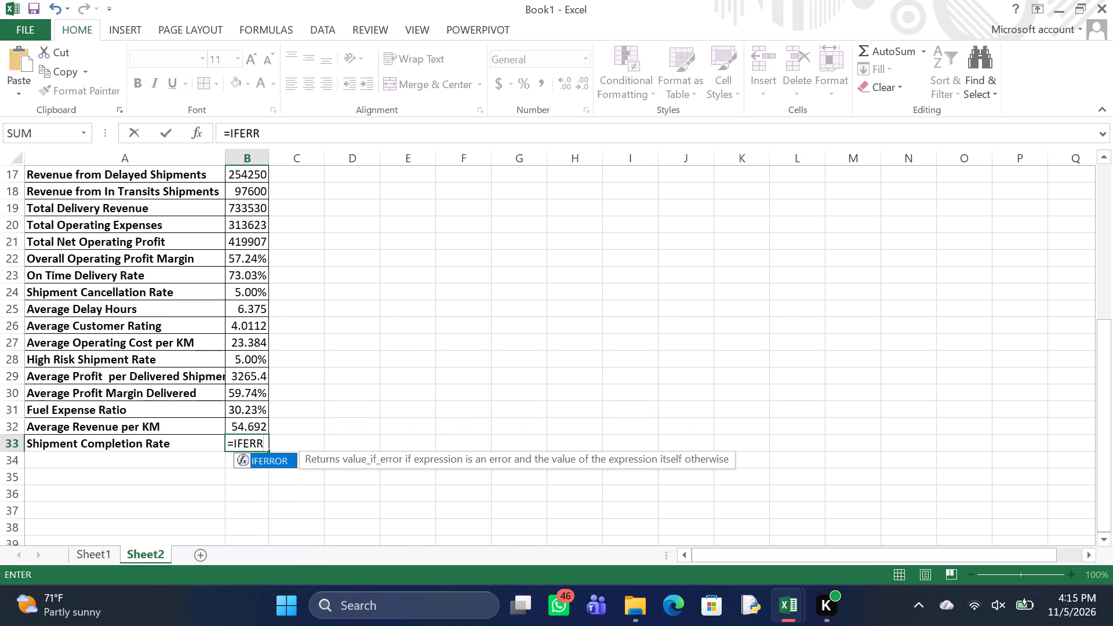
type("OR")
key("shift+parenleft")
type("COUN")
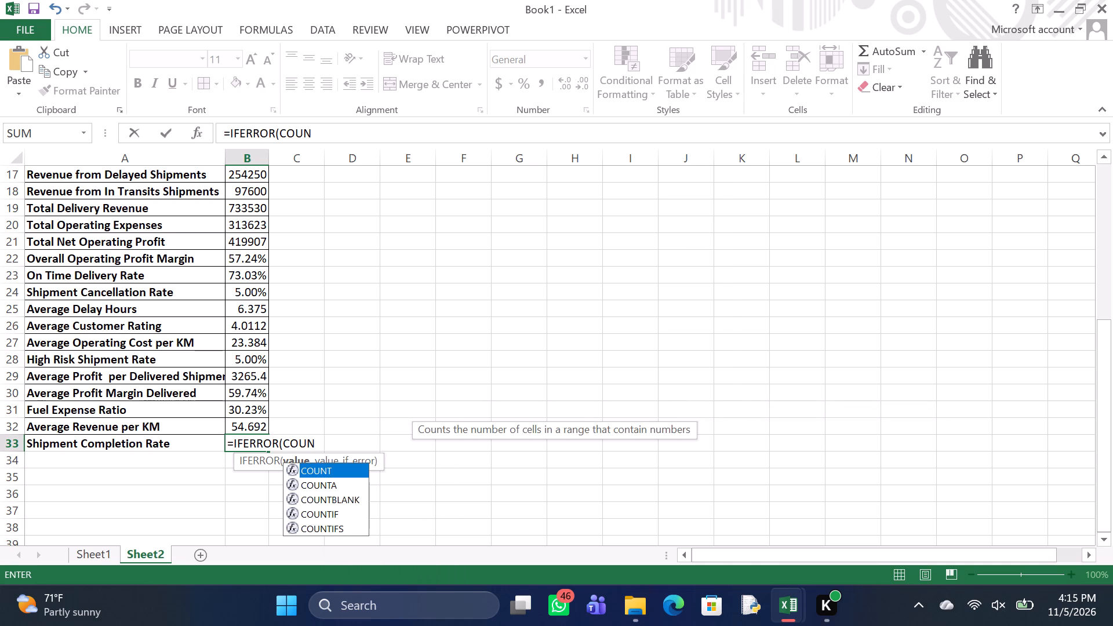
type("TIF")
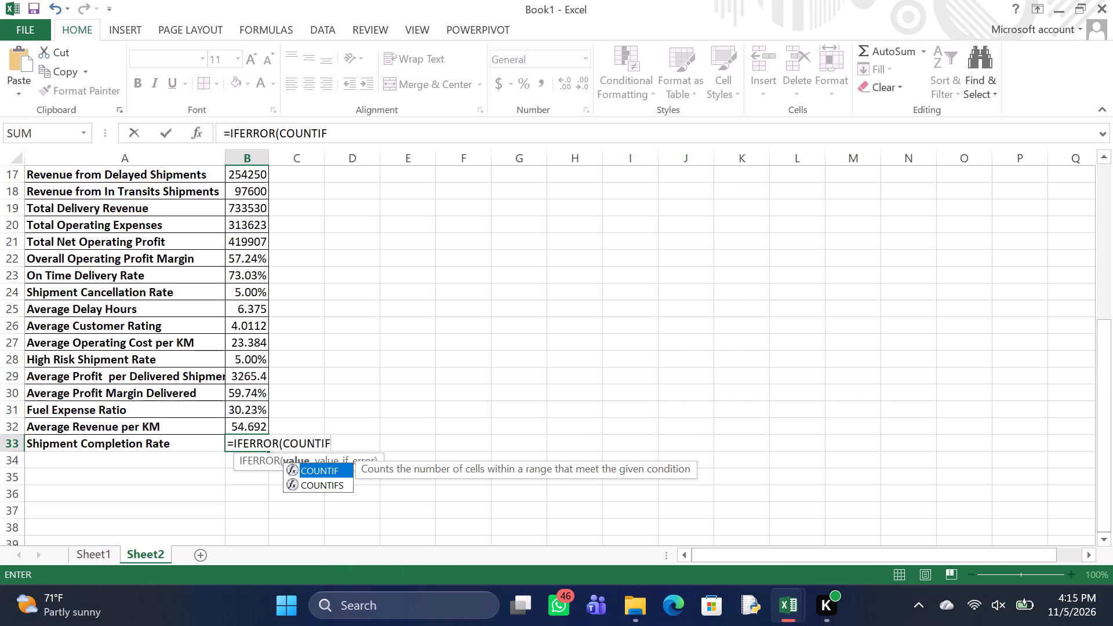
key("shift+parenleft")
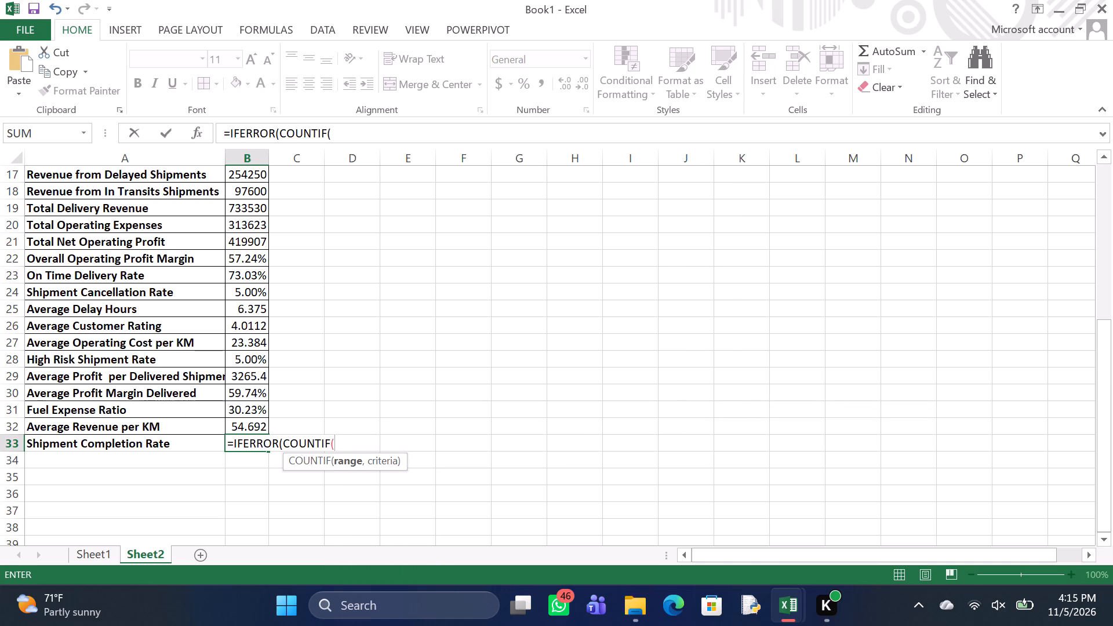
key("s")
type("heet1")
key("shift+exclam")
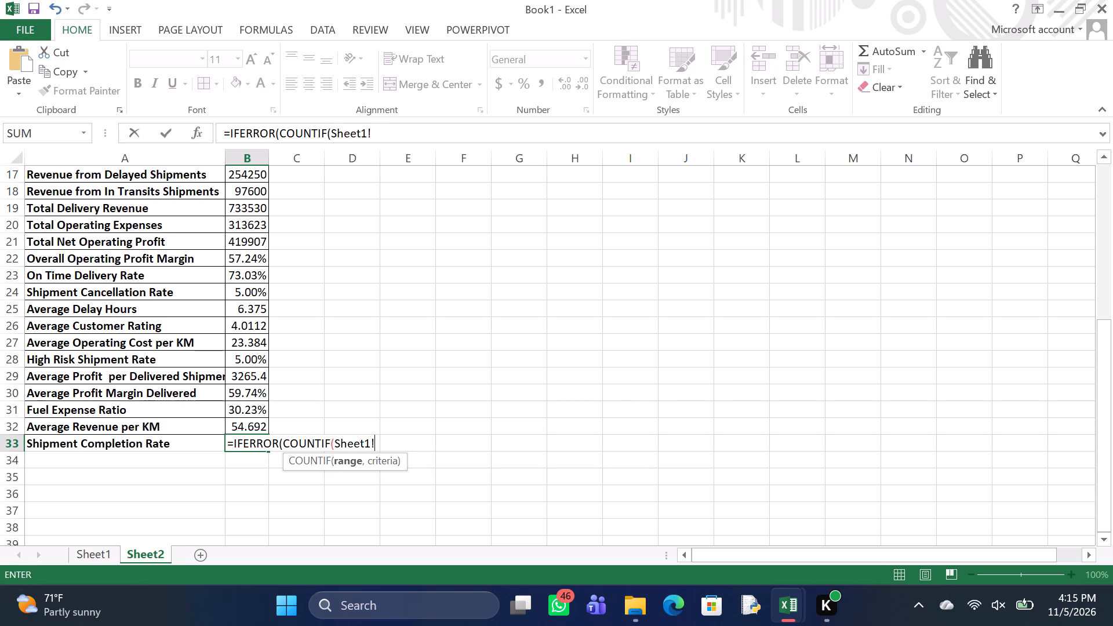
type("M2")
key("shift+colon")
key("n")
key("BackSpace")
type("M101")
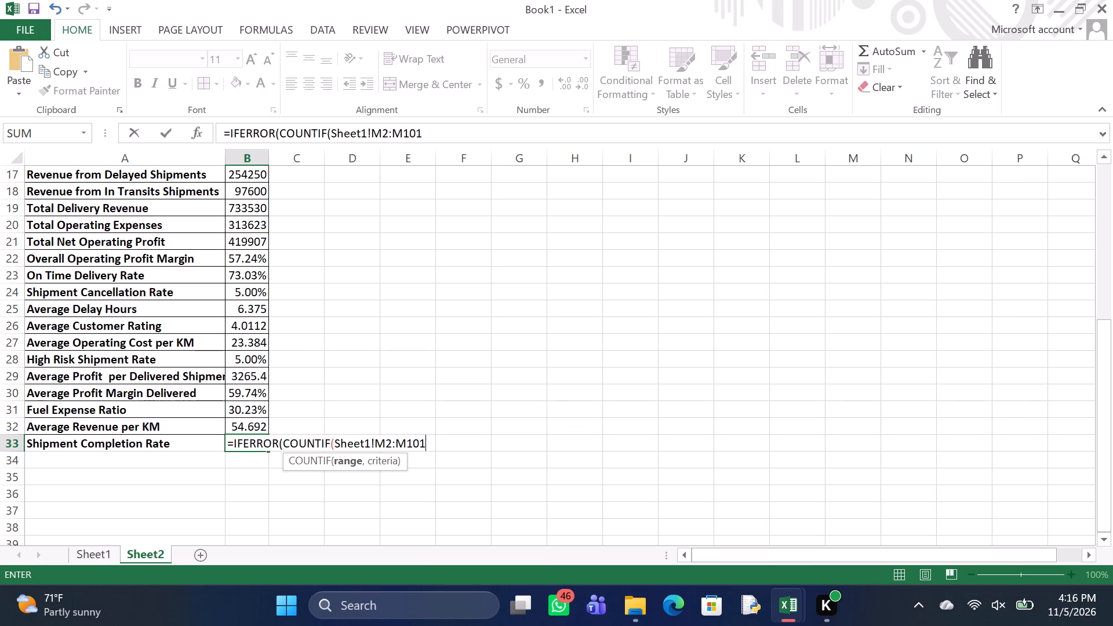
key("comma")
key("shift+quotedbl")
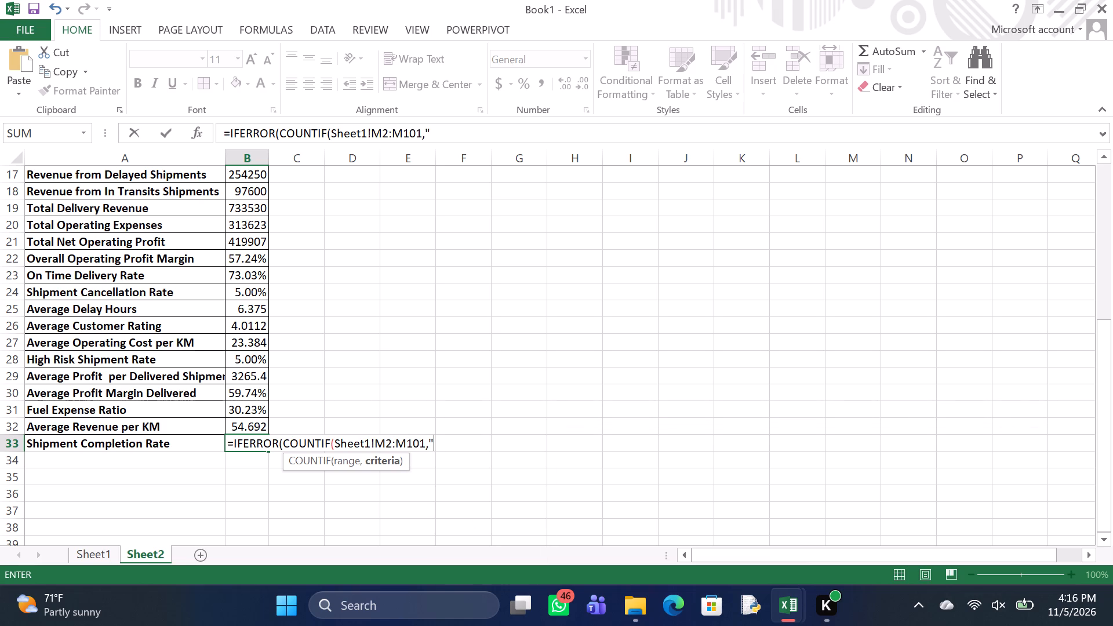
key("d")
type("elivered")
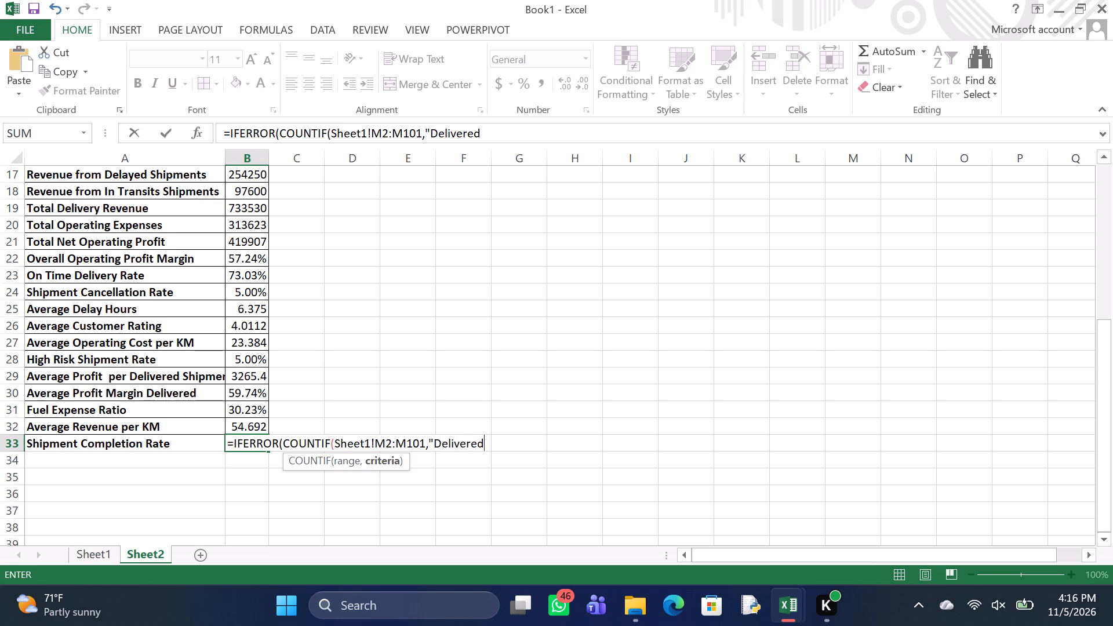
key("shift+quotedbl")
key("shift+parenright")
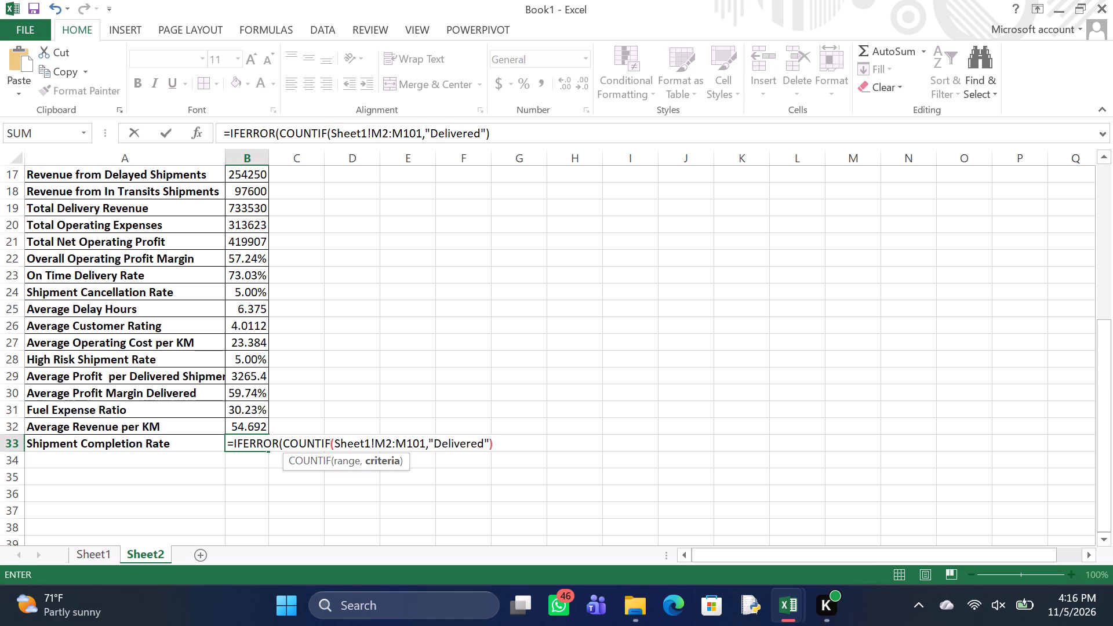
Complete the B33 formula by dividing by COUNTA(Sheet1!A2:A101), with 0 as the IFERROR fallback value.
key("slash")
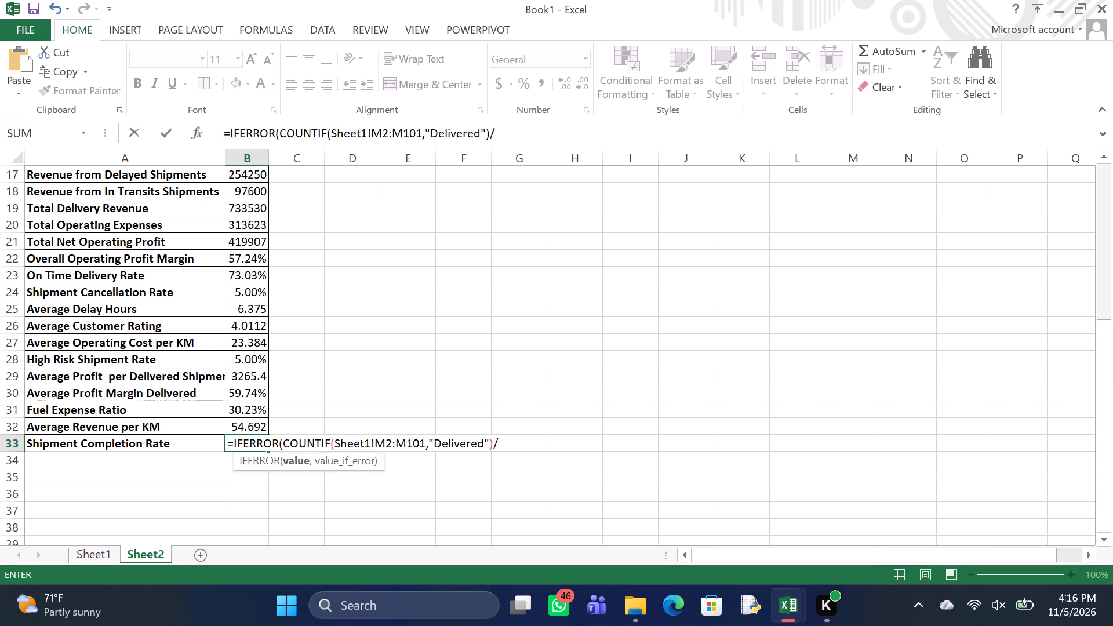
type("COUM")
key("BackSpace")
type("NTA")
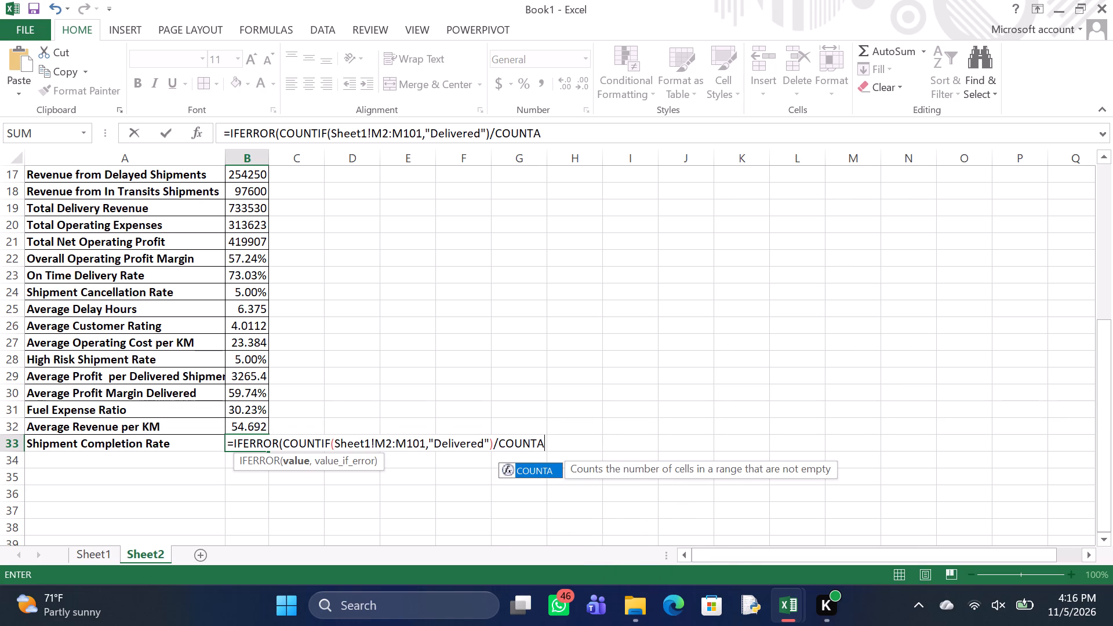
key("shift+parenleft")
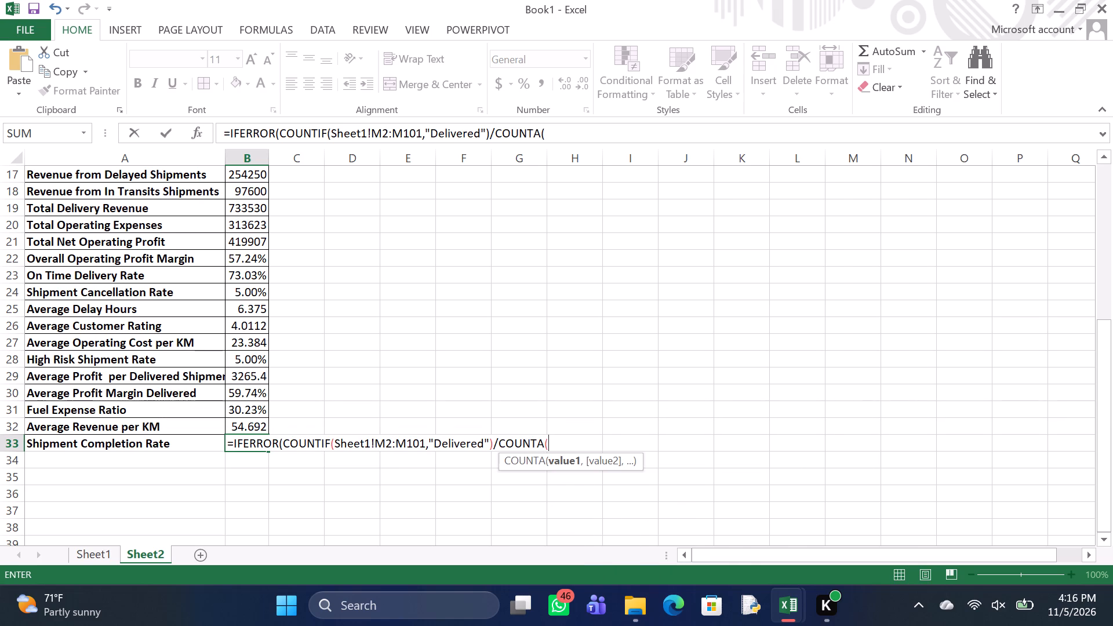
key("s")
type("heet1")
key("shift+exclam")
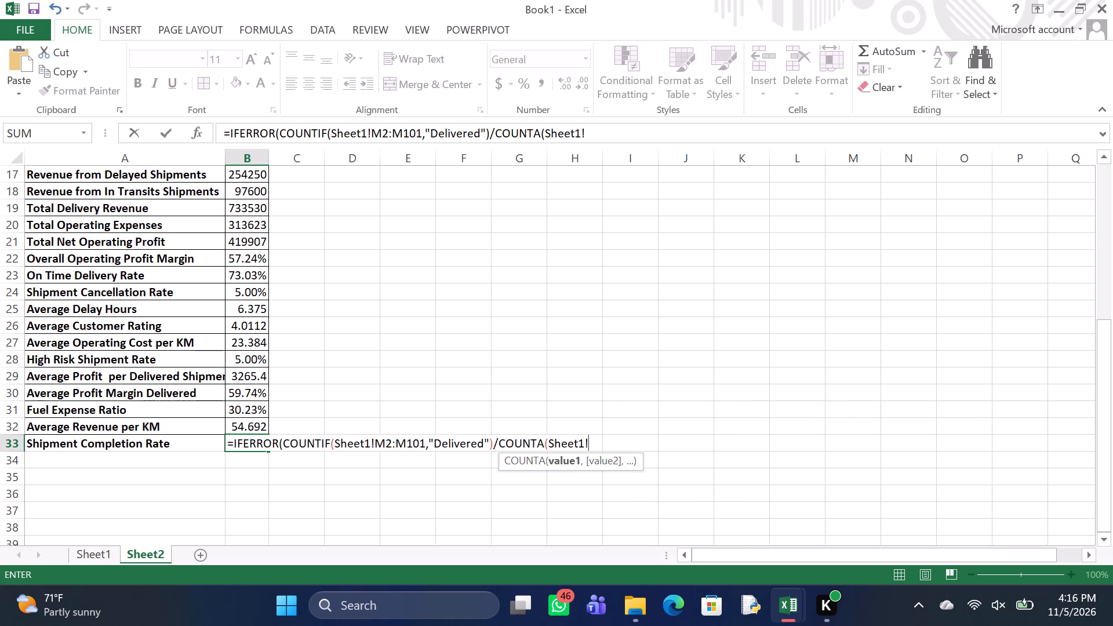
key("a")
key("2")
key("shift+colon")
key("a")
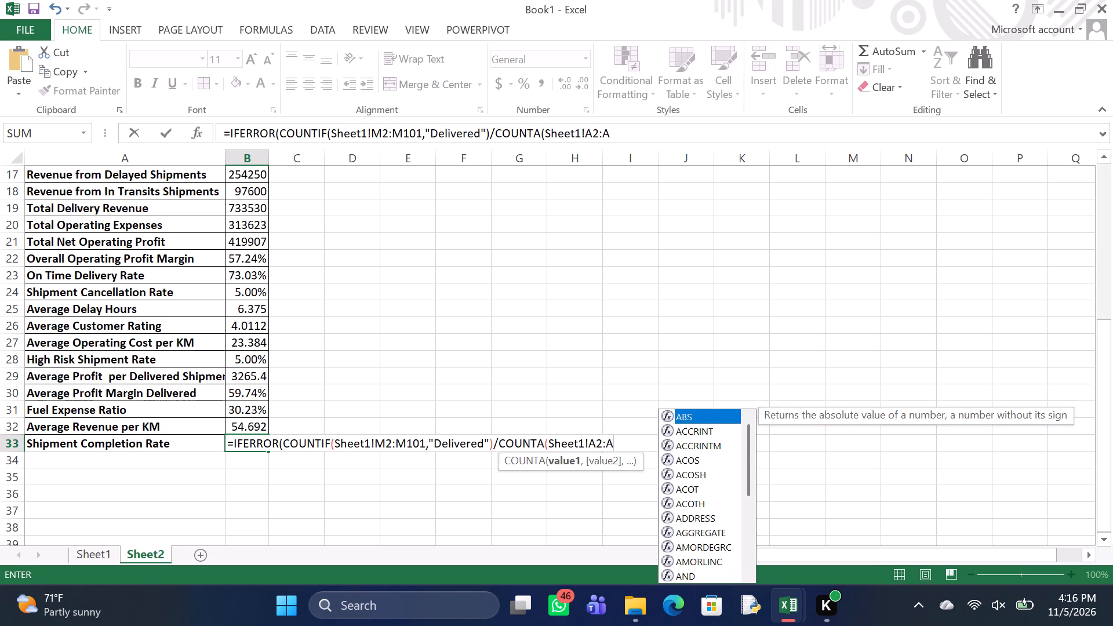
key("1")
type("01")
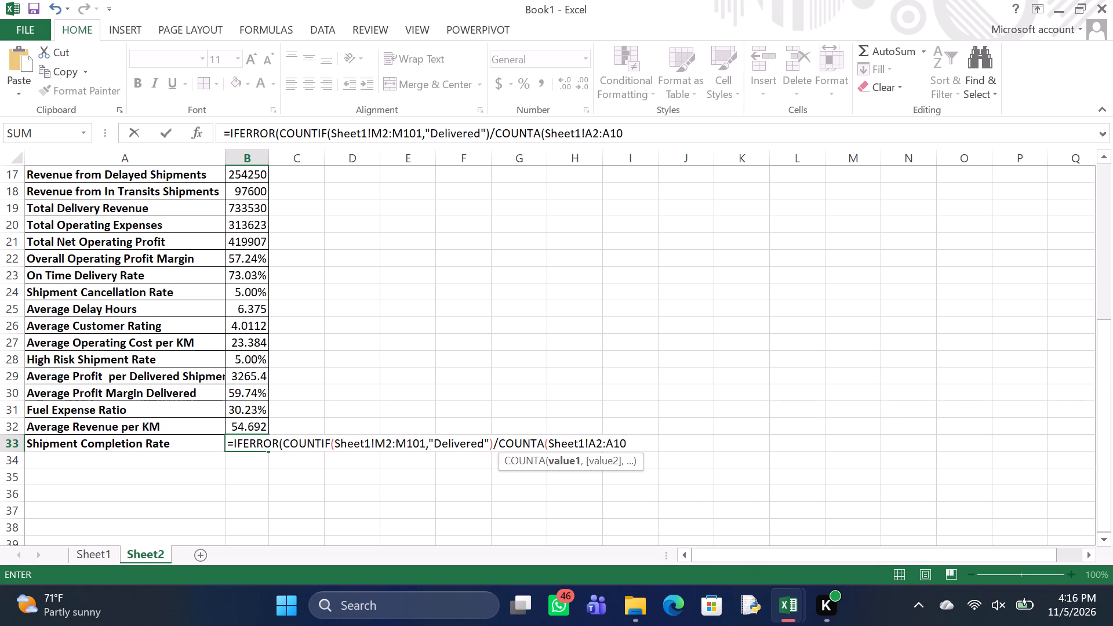
type("),")
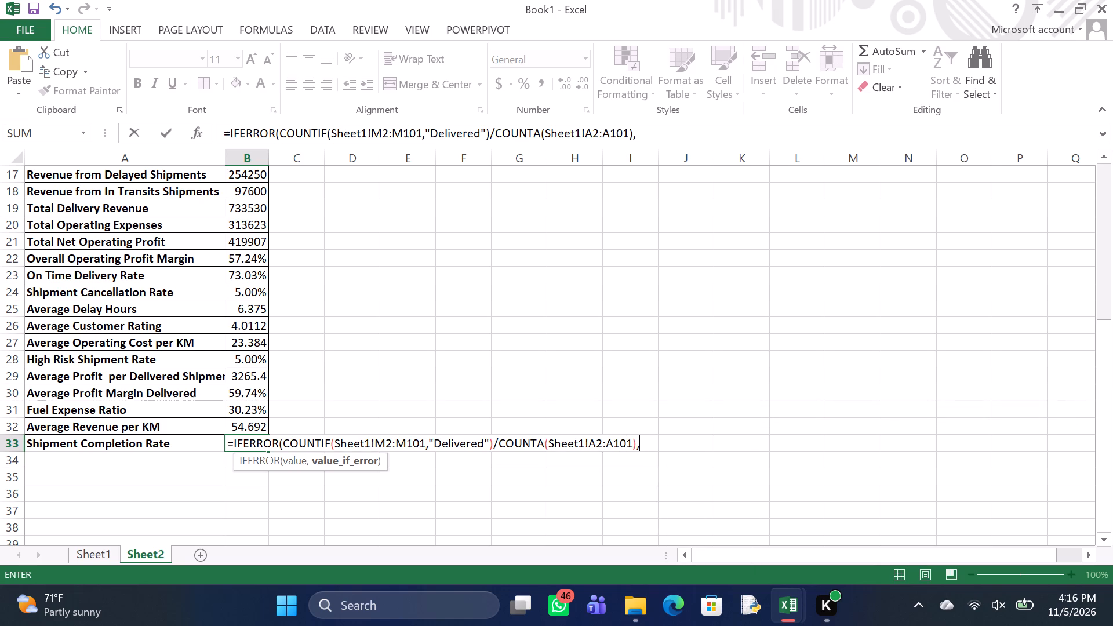
key("0")
key("shift+parenright")
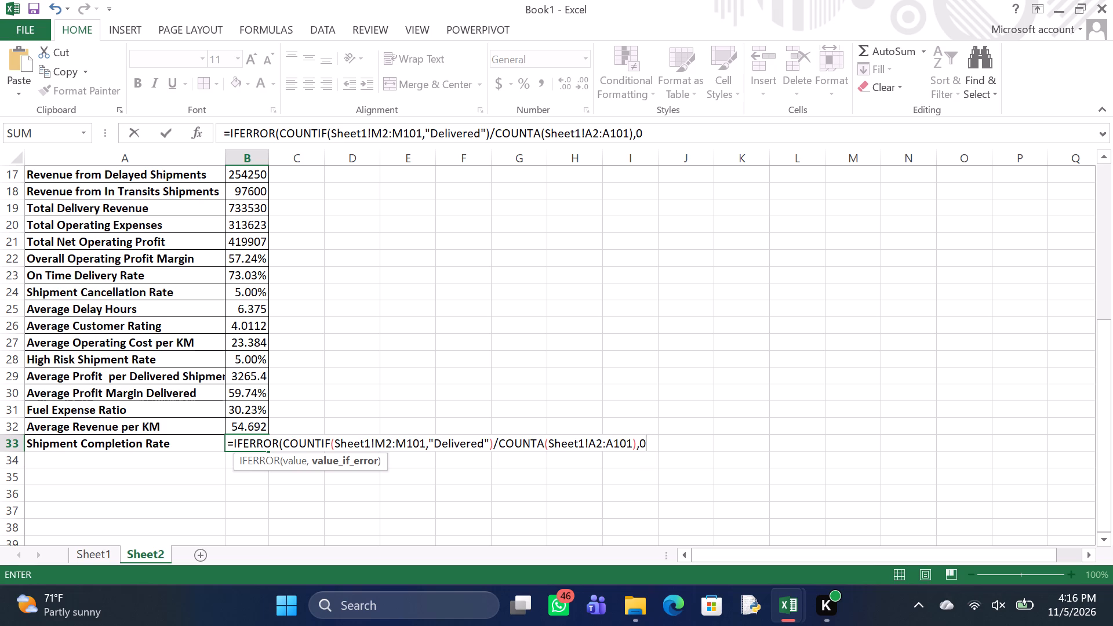
key("Return")
Format the Shipment Completion Rate value in B33 as a percentage with two decimal places.
left_click(241, 446)
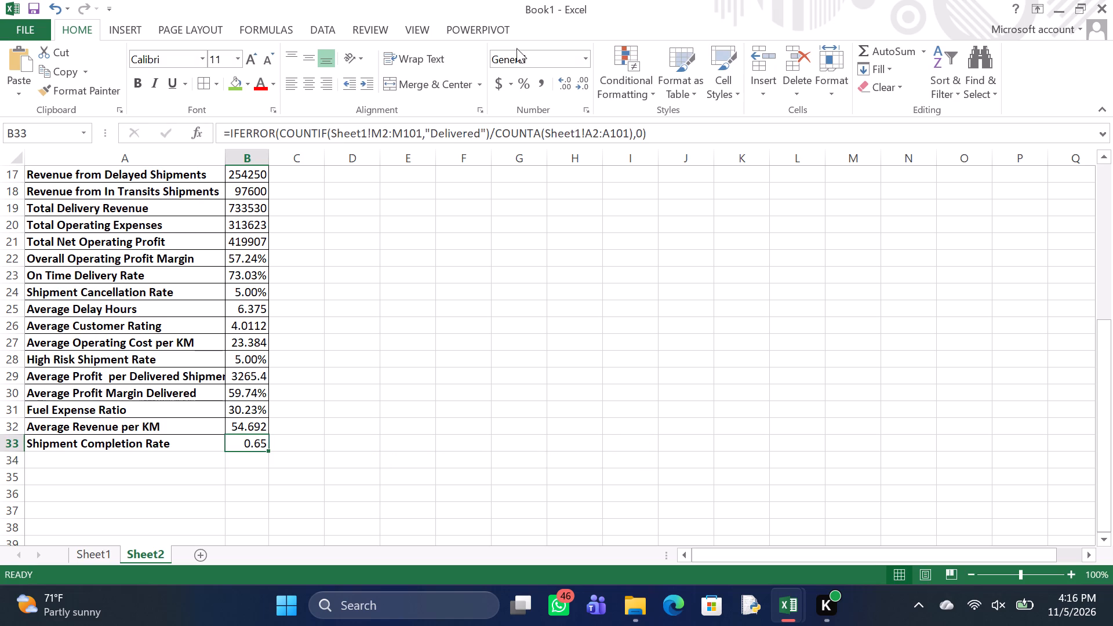
left_click(515, 83)
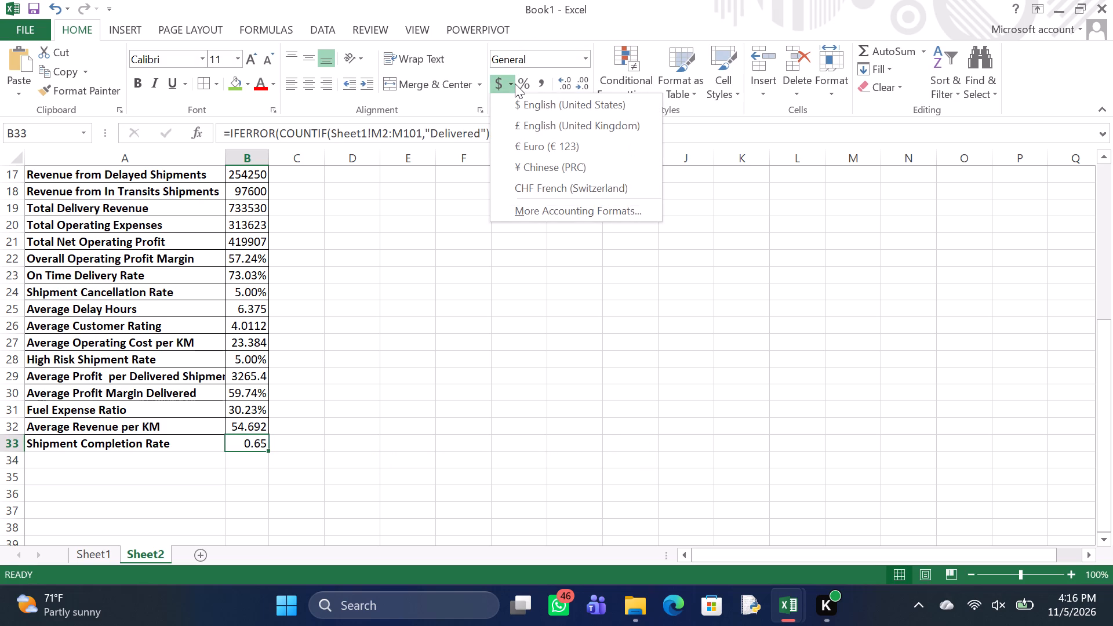
left_click(527, 81)
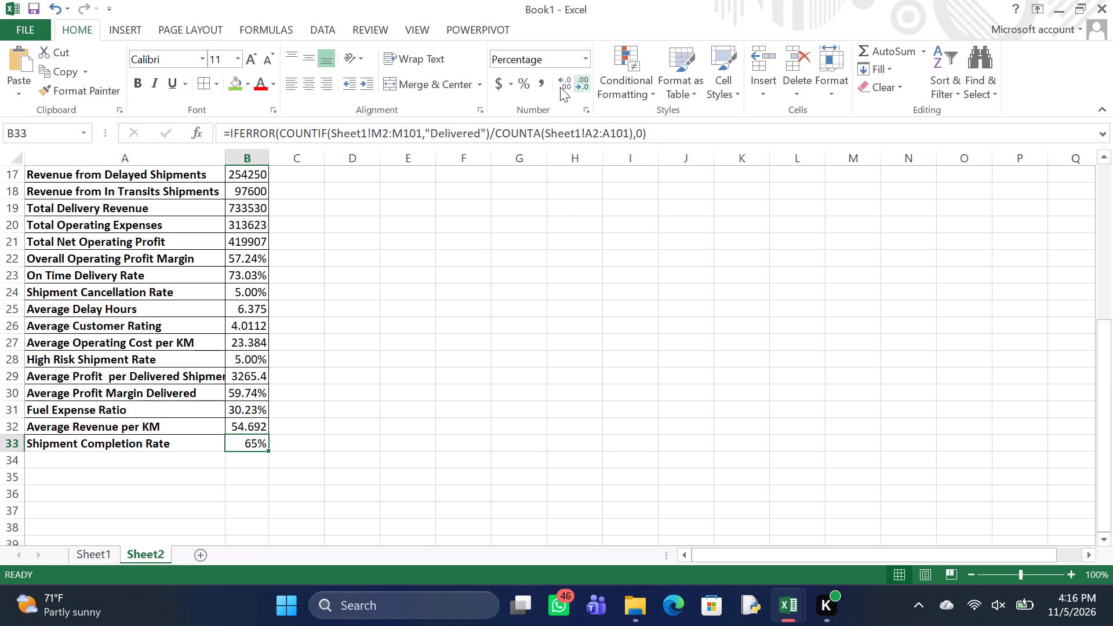
left_click(562, 89)
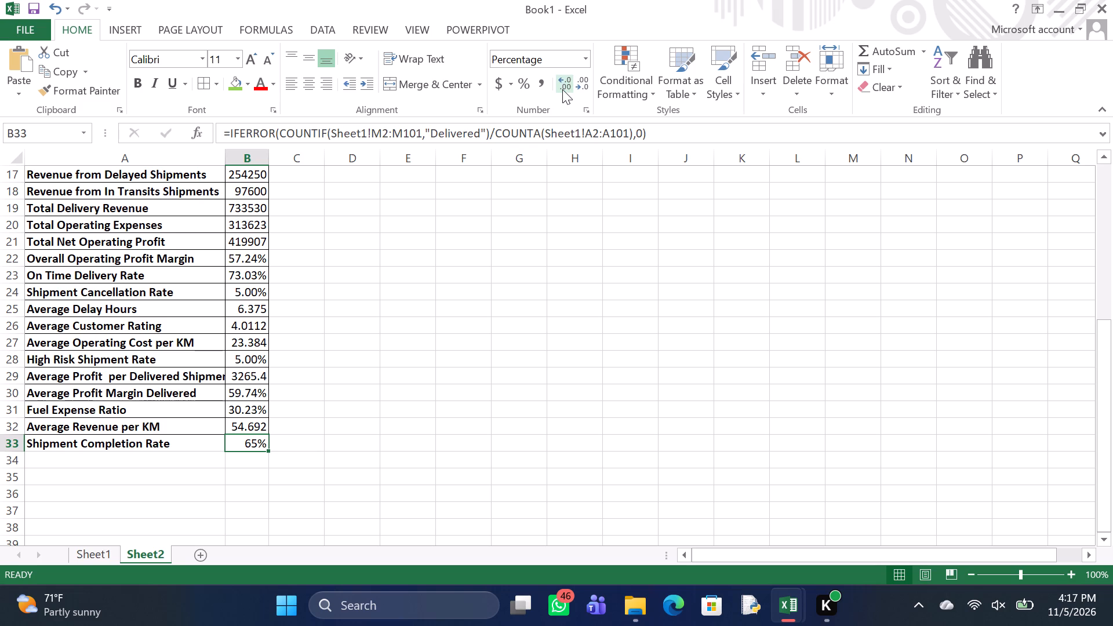
left_click(562, 89)
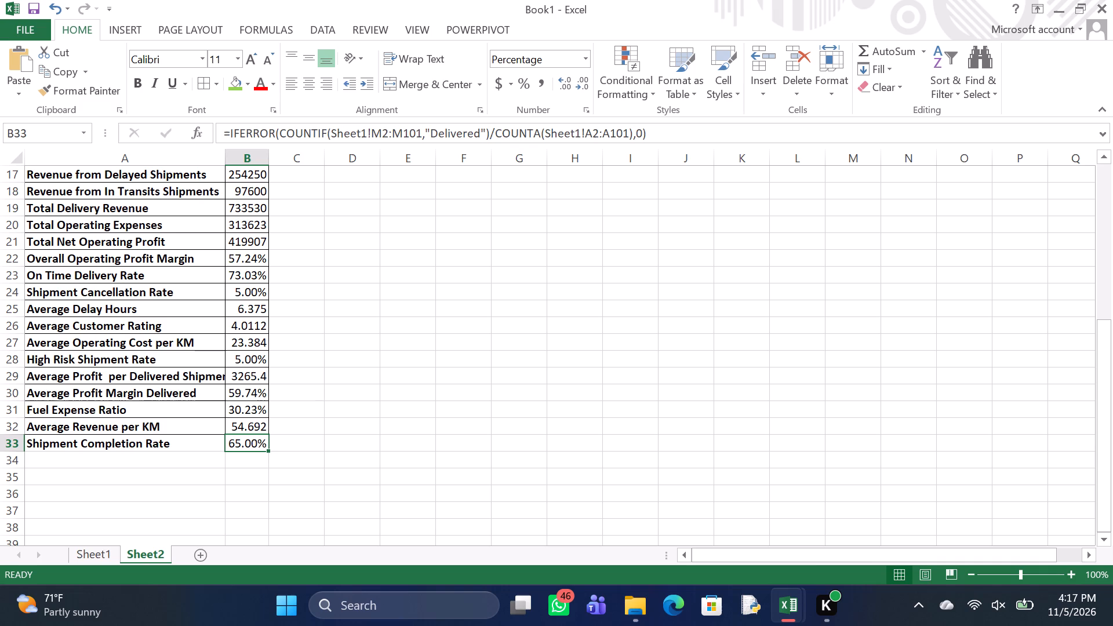
Apply borders to the Shipment Completion Rate row, cells A33:B33.
left_click(257, 444)
left_click_drag(213, 445, 242, 442)
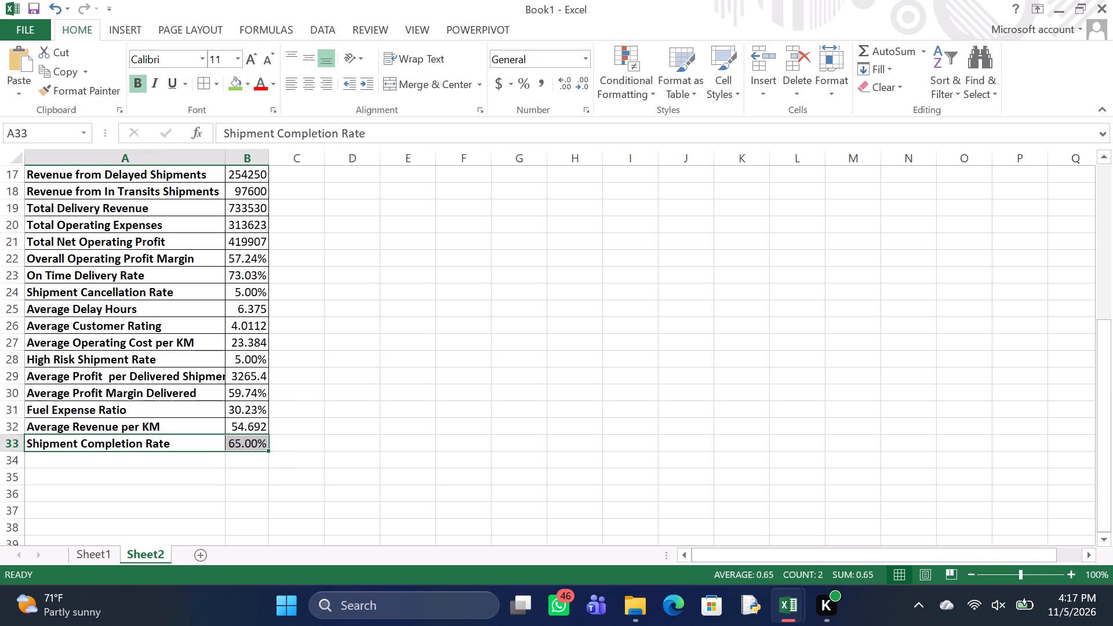
left_click(202, 84)
left_click(59, 461)
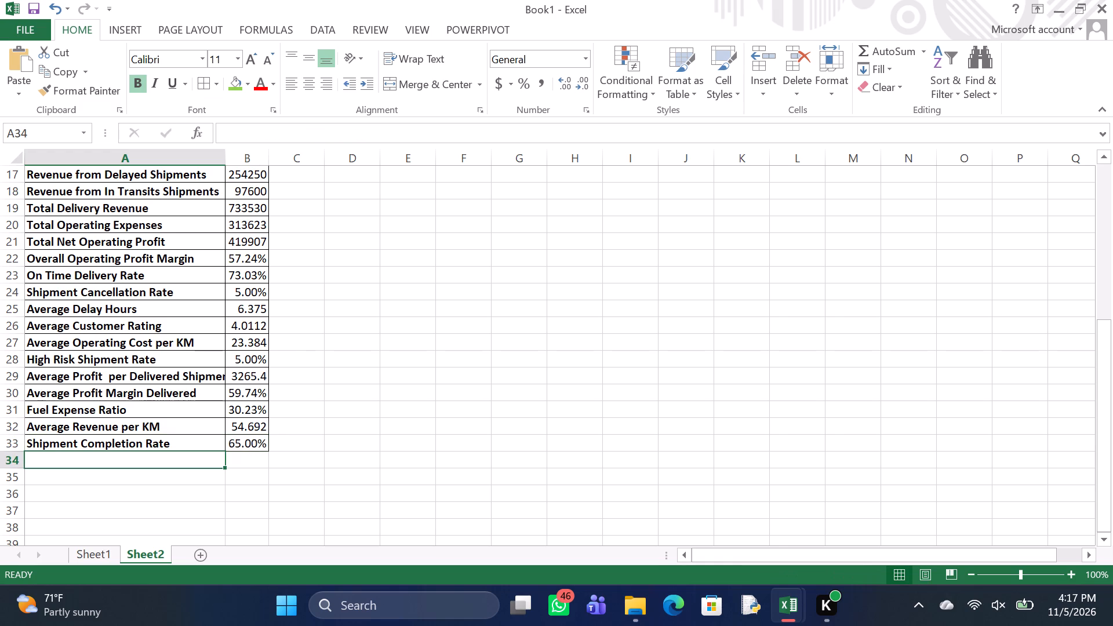
Enter the label Corporate Delivered Revenue in cell A34.
key("c")
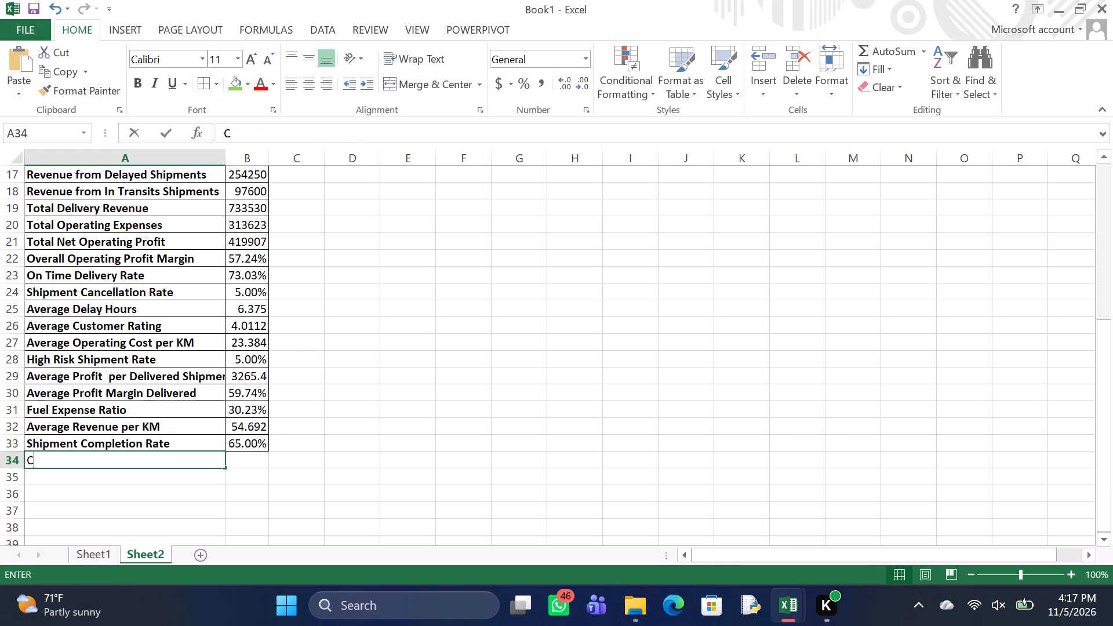
type("orp")
type("orate")
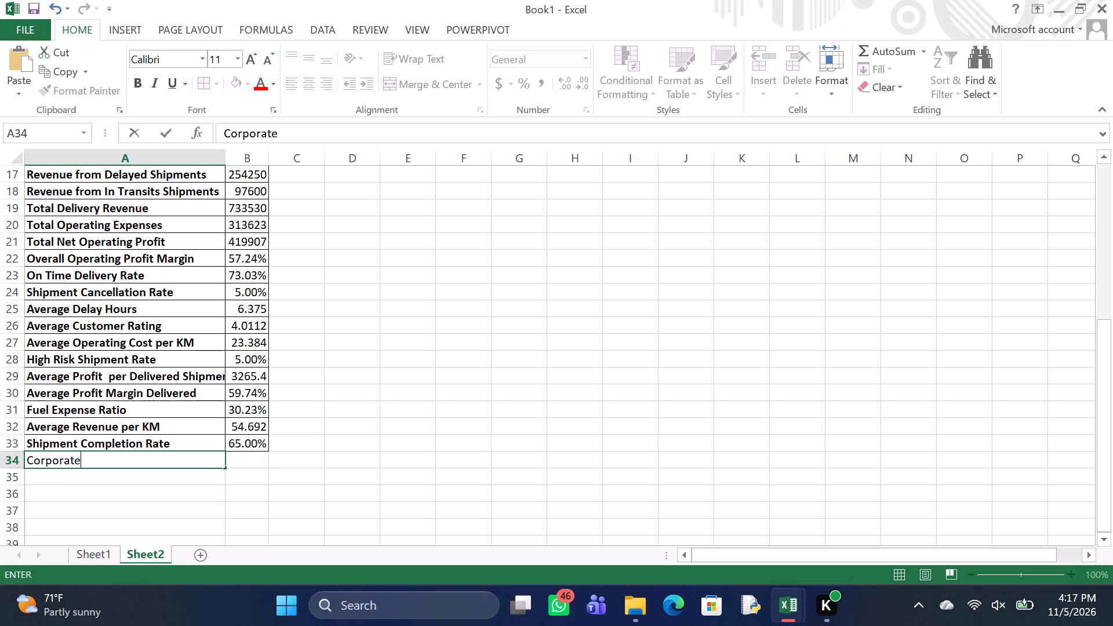
key("space")
key("d")
key("e")
type("li")
type("vered")
key("space")
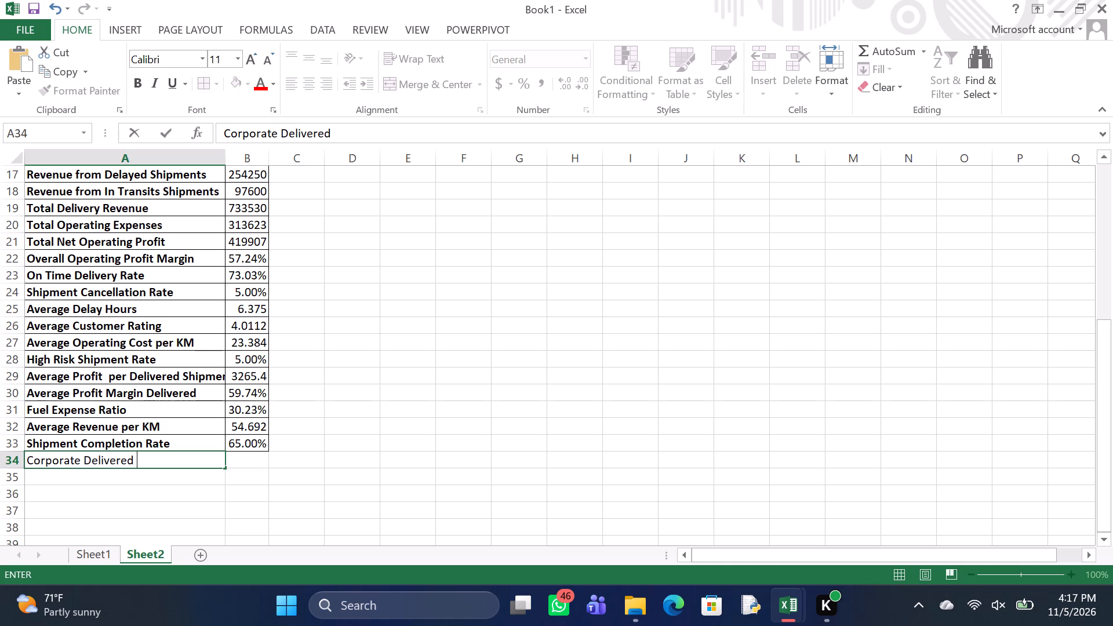
key("r")
type("eve")
type("nue")
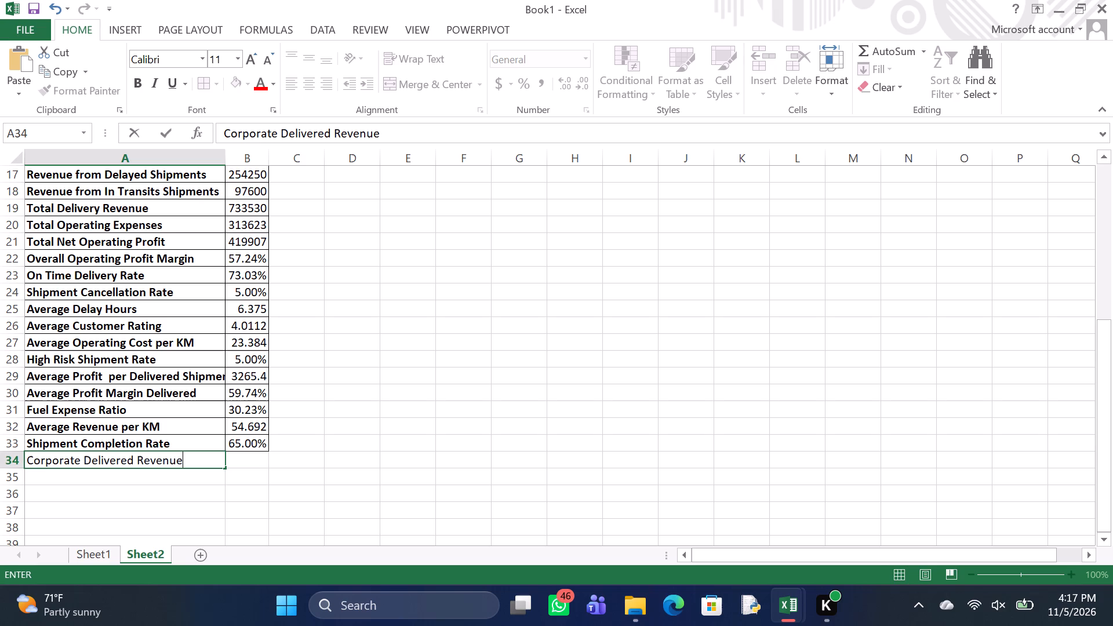
key("Return")
key("Return")
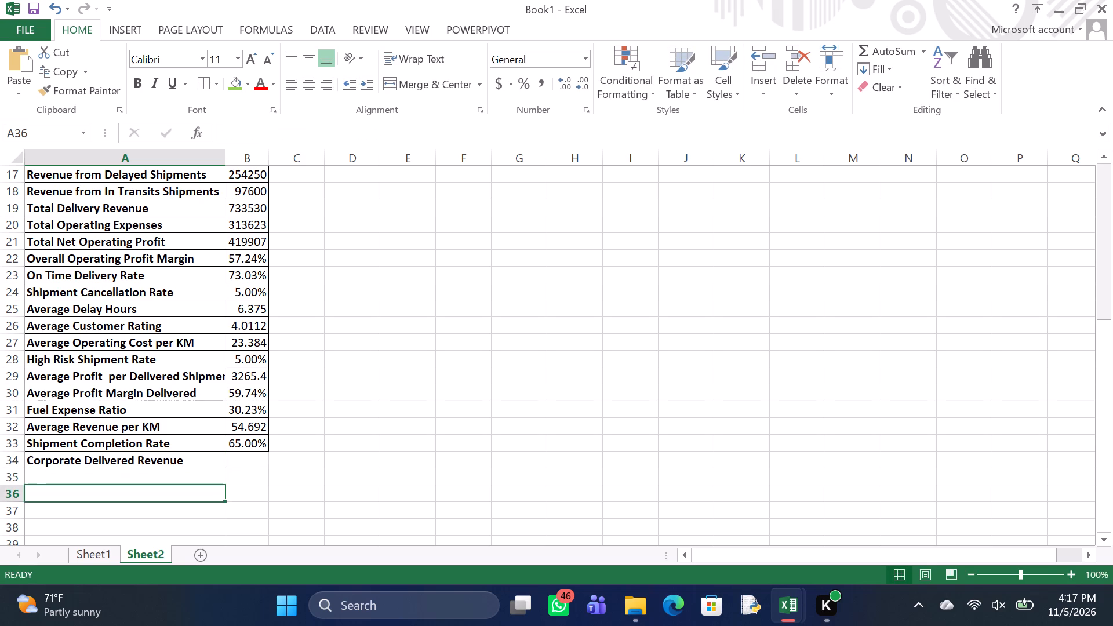
Start the Corporate Delivered Revenue formula in B34 as =SUMIFS( with Sheet1!J2:J101 as the sum range.
left_click(254, 461)
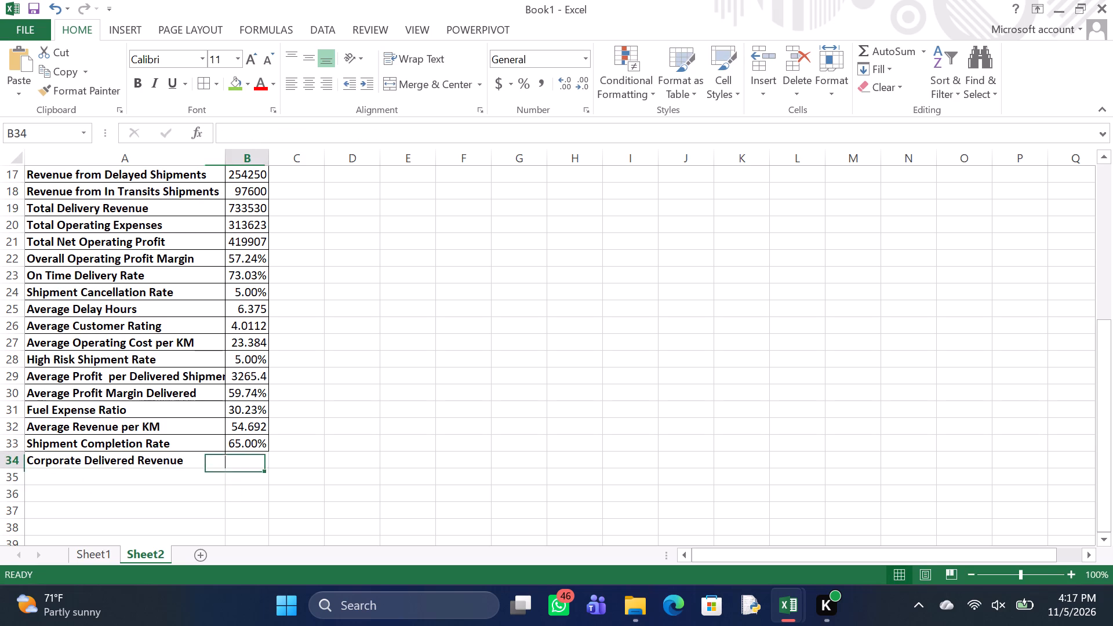
key("equal")
type("SUMIF")
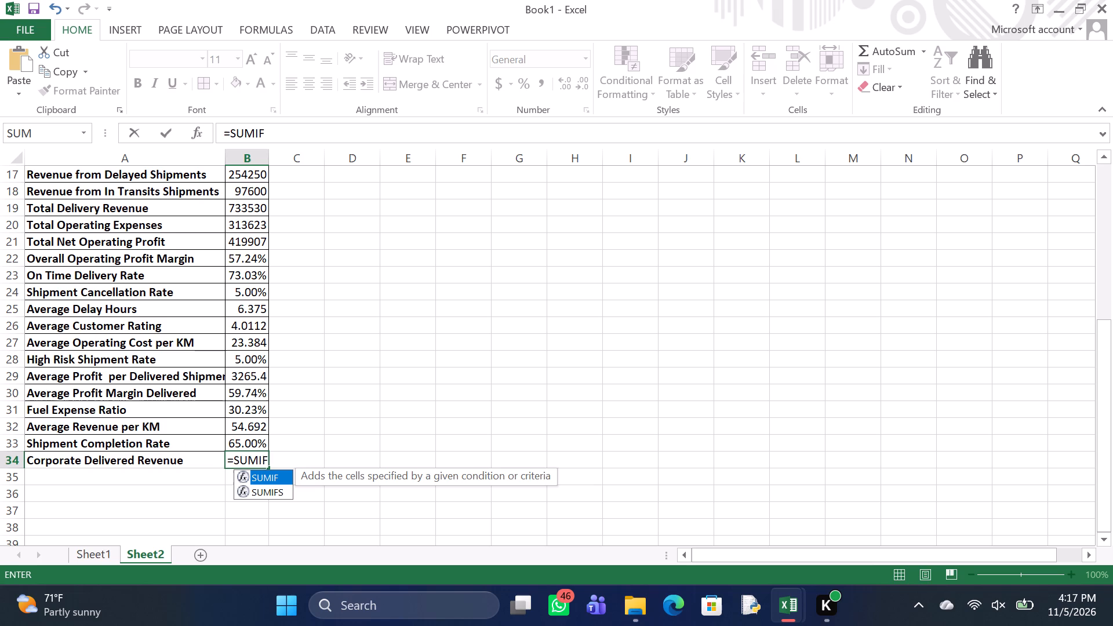
key("s")
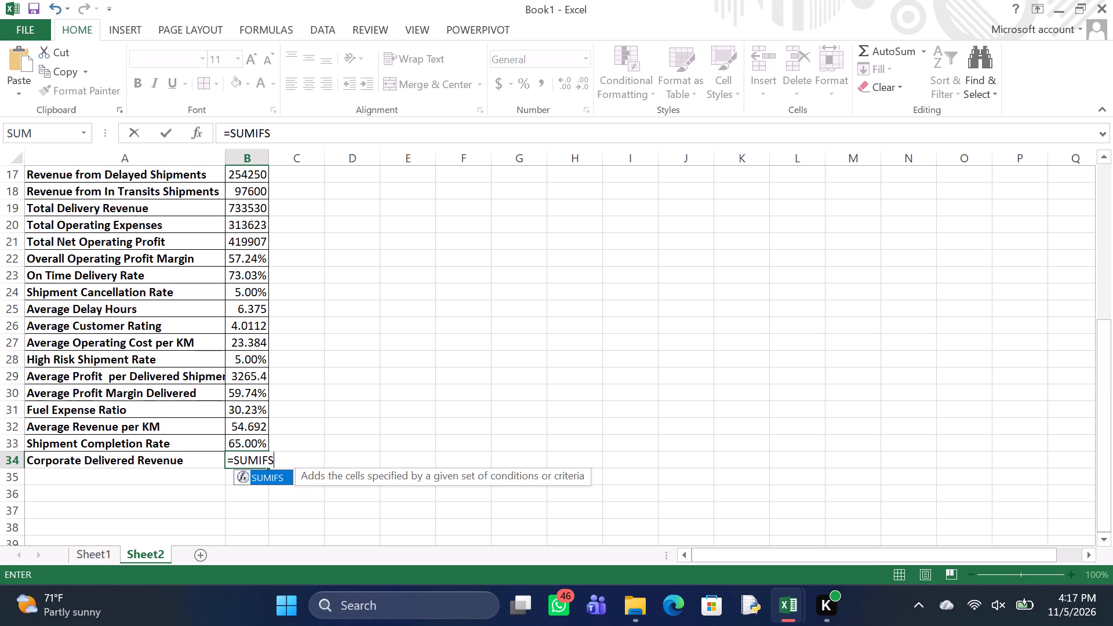
key("shift+parenleft")
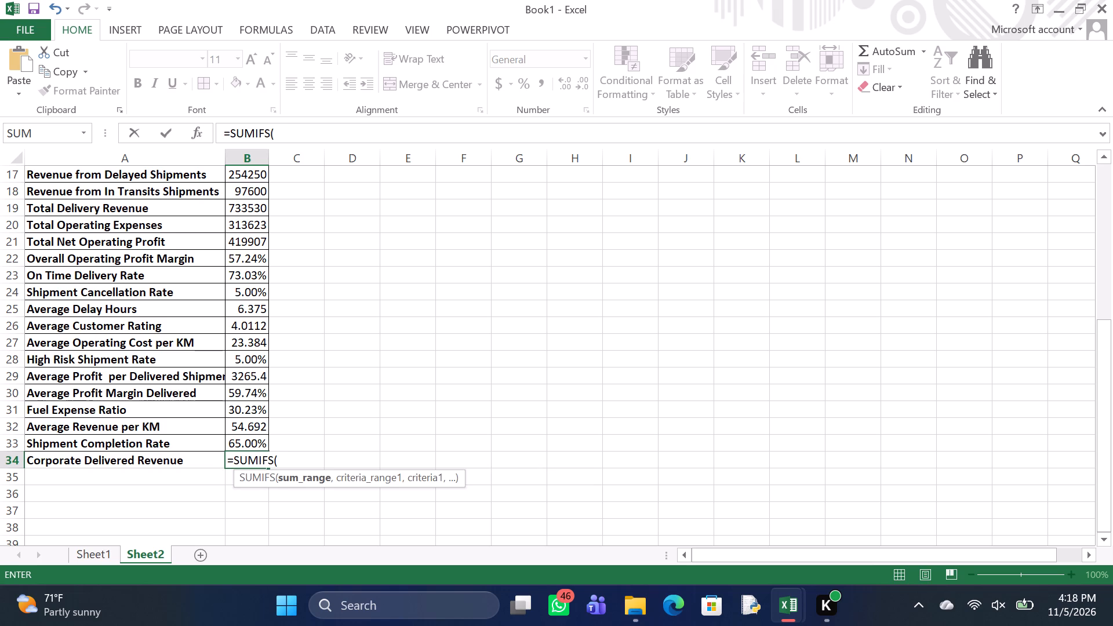
key("s")
type("heet1")
key("shift+exclam")
type("J2")
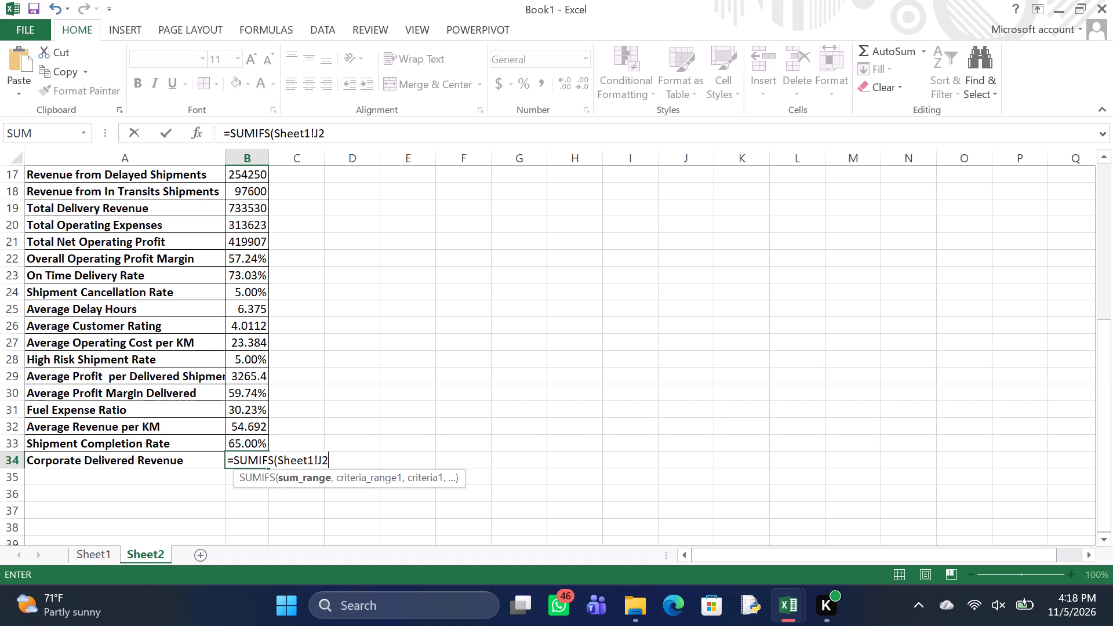
key("shift+colon")
key("j")
type("10")
key("1")
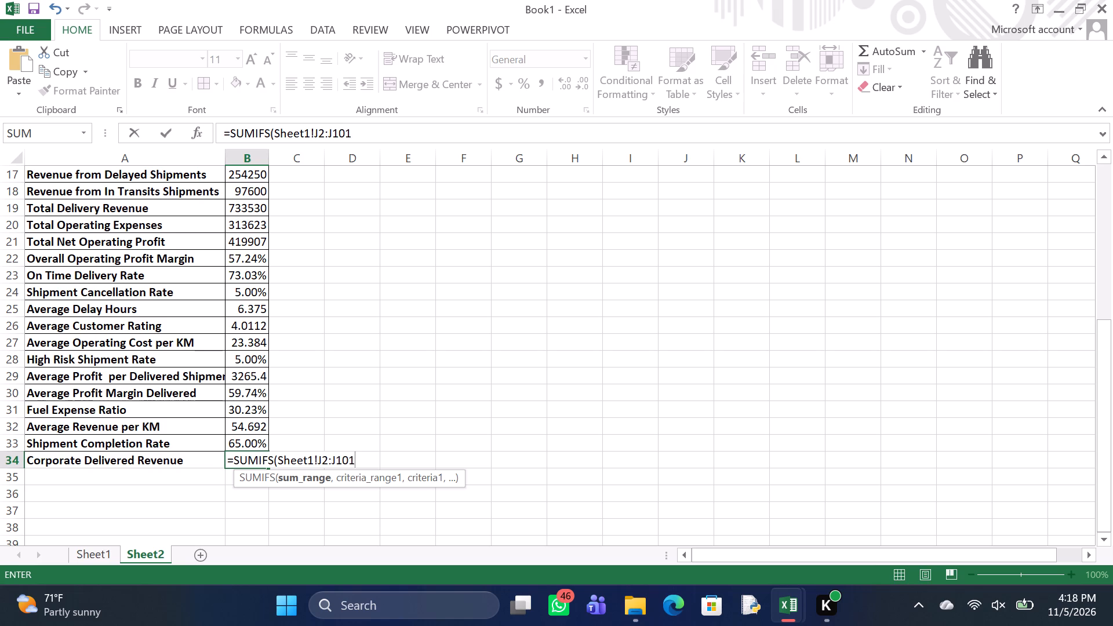
key("comma")
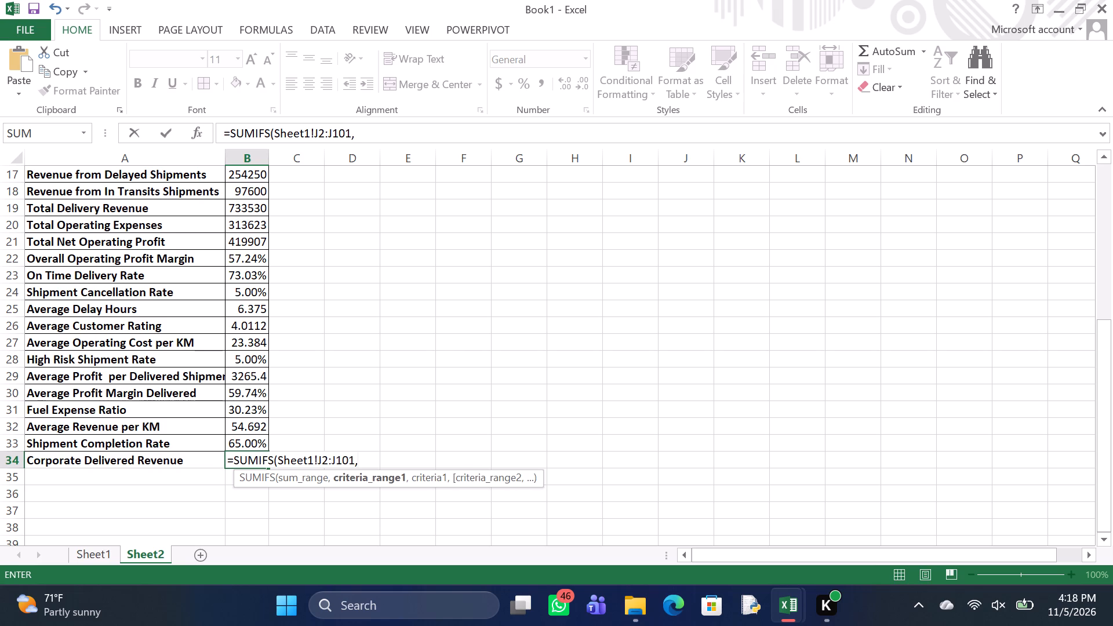
Add the first SUMIFS condition in B34, entering Shee1!G2:G101 as the criteria range and "Corporate" as the criterion.
key("s")
type("hee1")
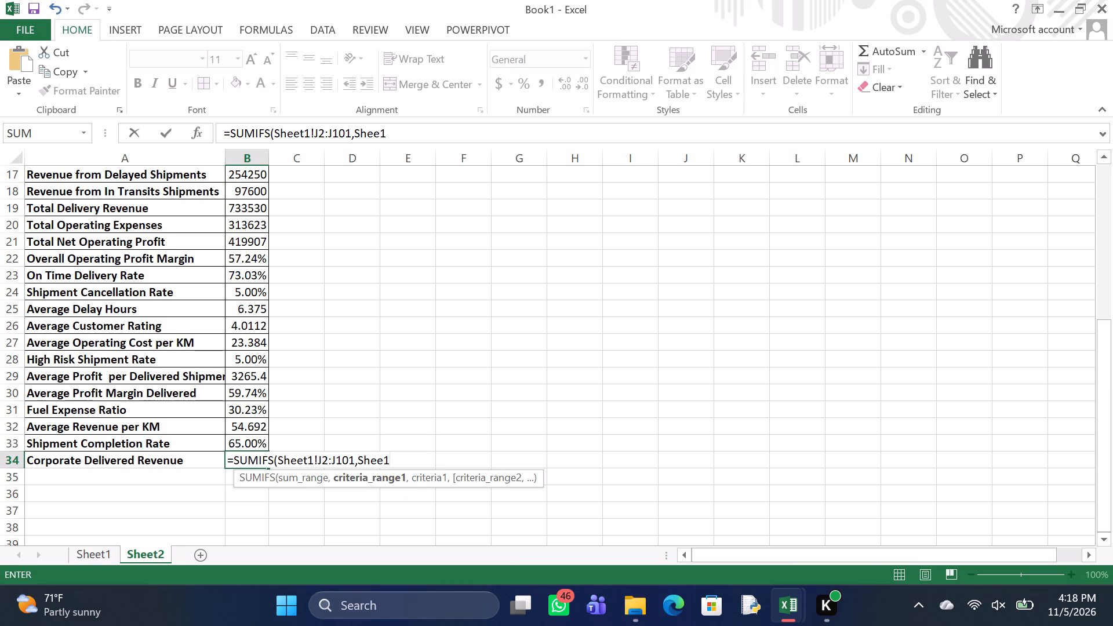
key("shift+exclam")
type("G2")
key("shift+colon")
type("G10")
key("1")
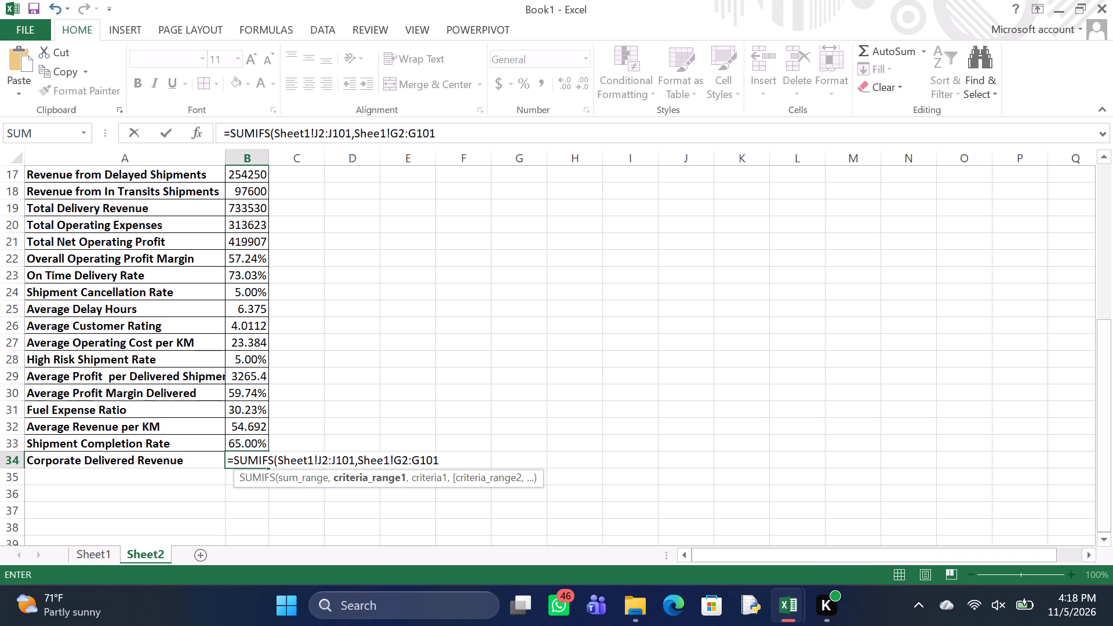
key("comma")
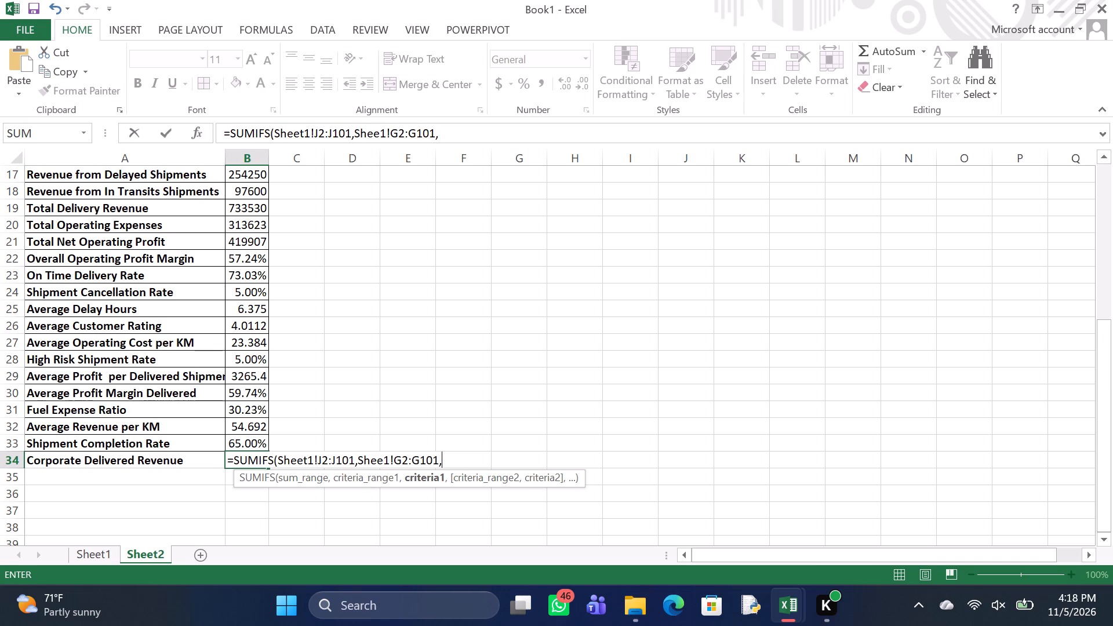
type("\"'")
key("BackSpace")
key("BackSpace")
key("shift+quotedbl")
key("c")
type("orp")
key("o")
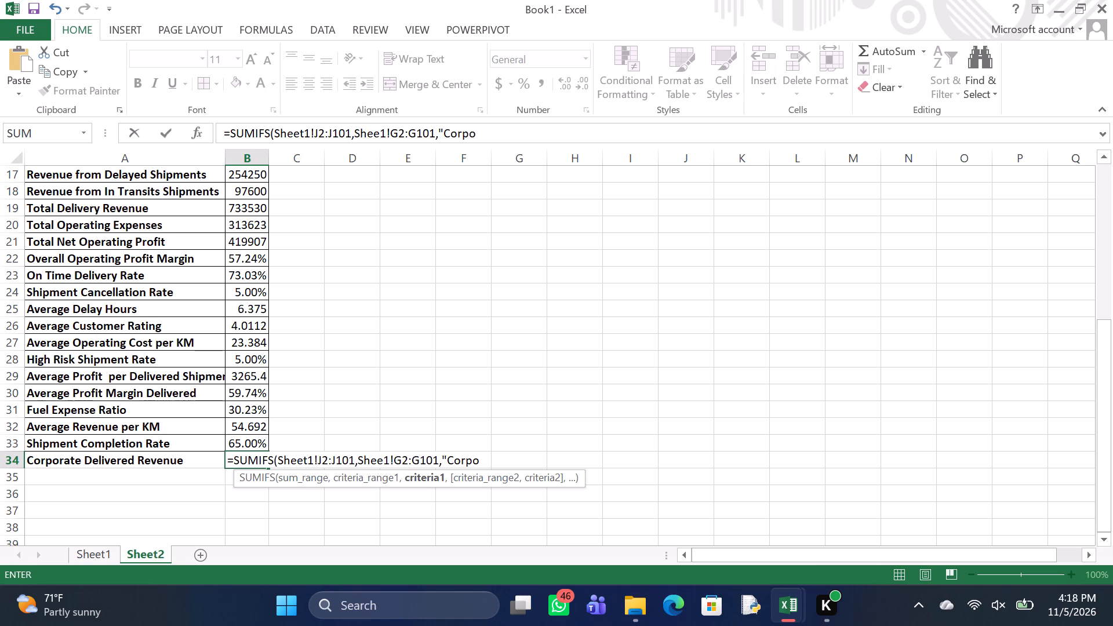
key("r")
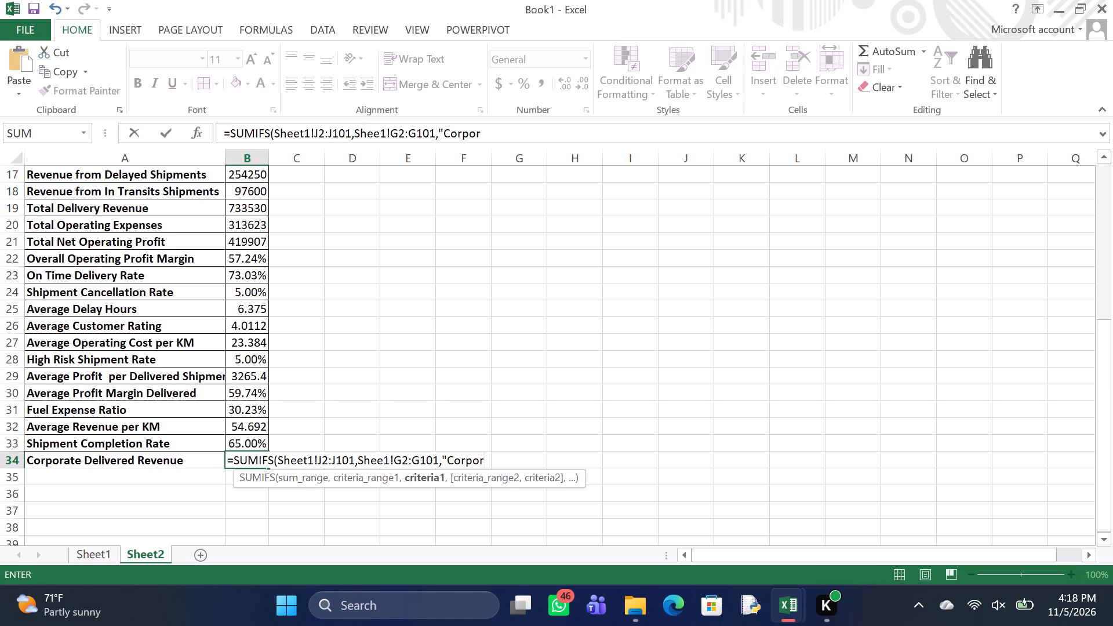
type("ate")
key("shift+quotedbl")
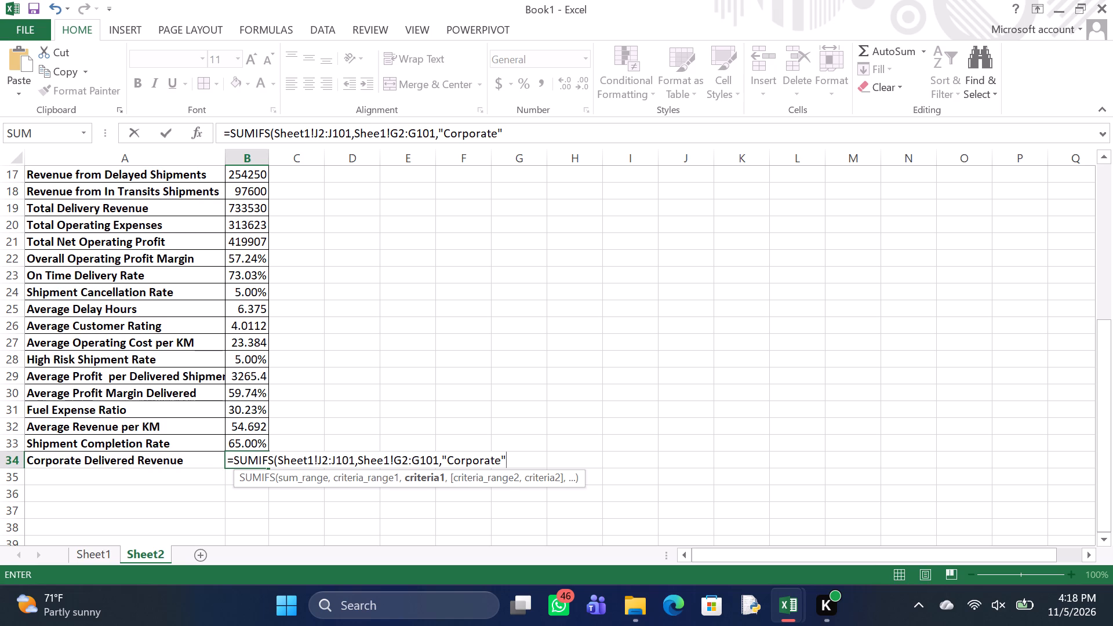
key("comma")
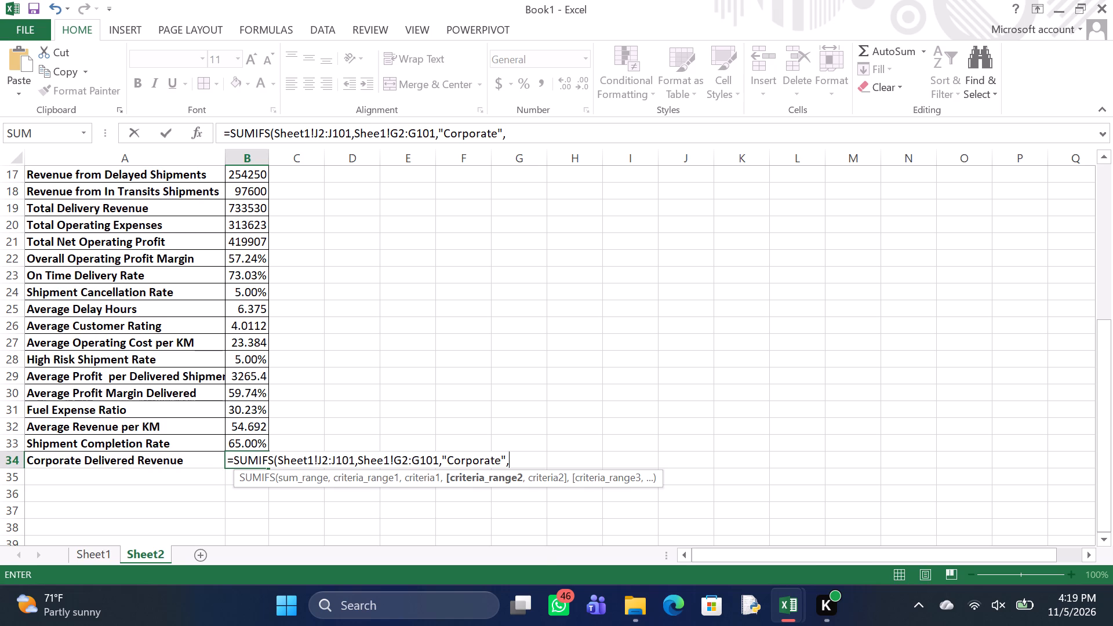
Complete the B34 SUMIFS formula with Sheet1!M2:M101 matching "Delivered" as the second condition, dismissing any file request.
key("s")
type("heet1")
key("shift+exclam")
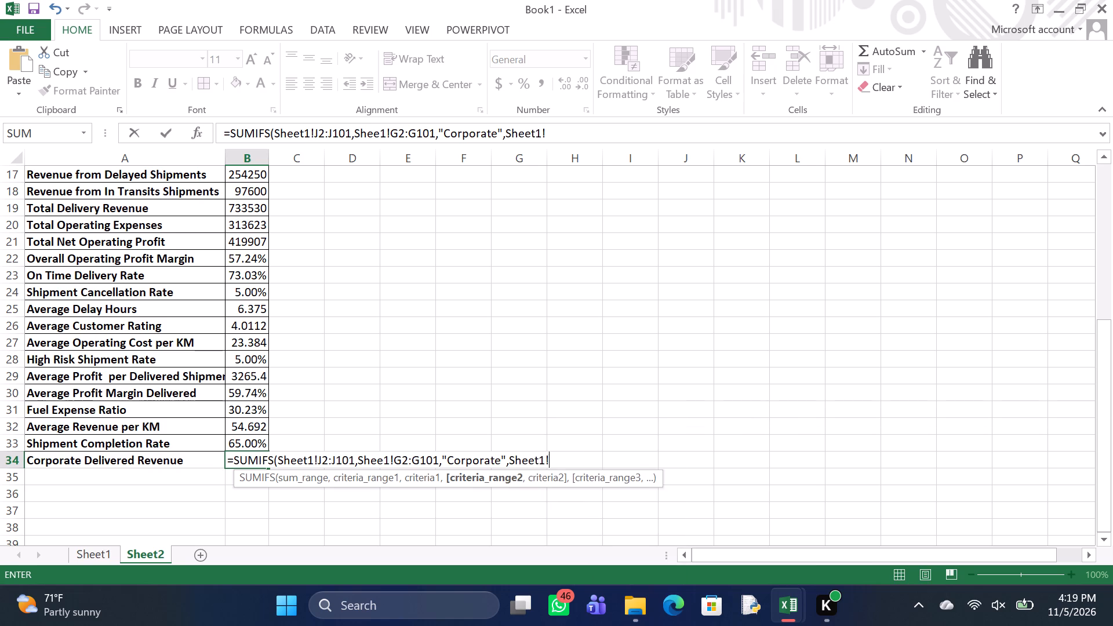
key("m")
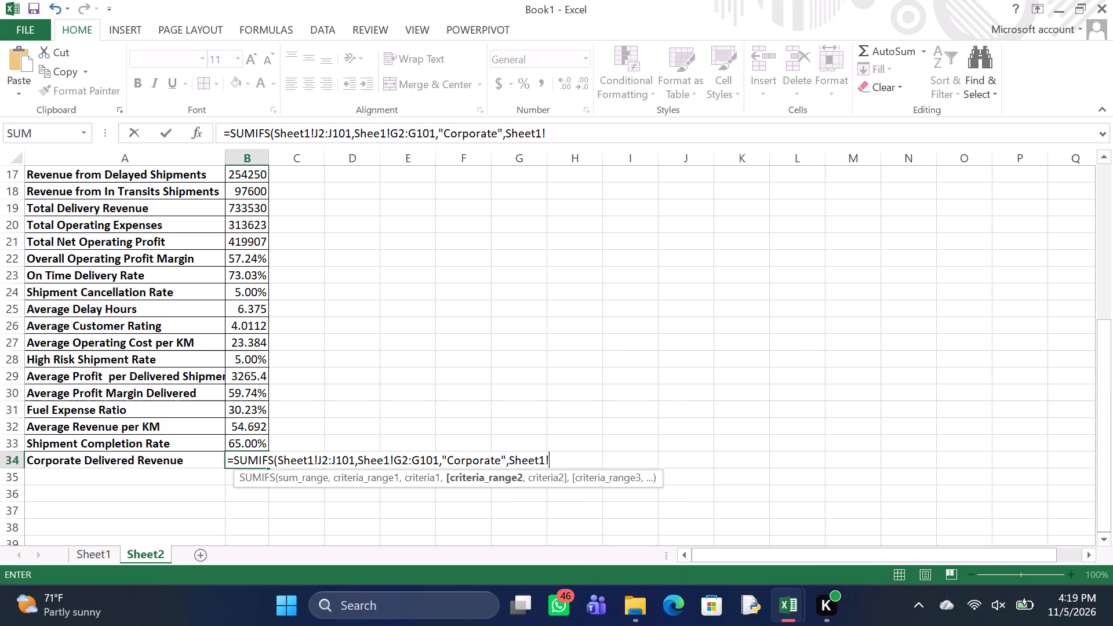
key("2")
type(":M101")
key("comma")
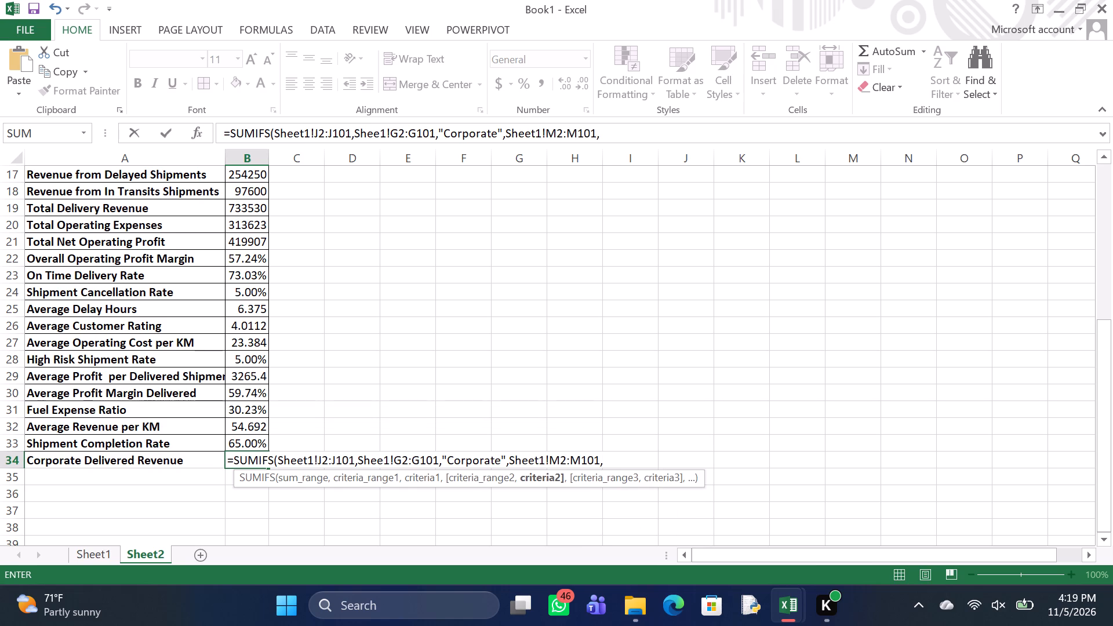
key("shift+quotedbl")
key("d")
type("elivered")
key("shift+quotedbl")
key("shift+parenright")
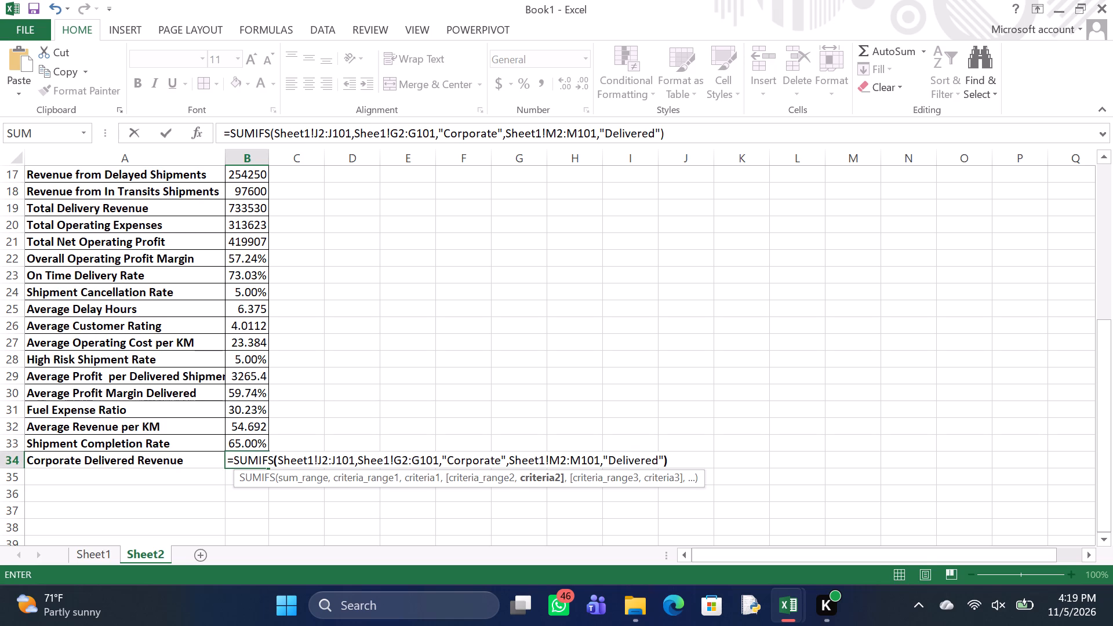
key("Return")
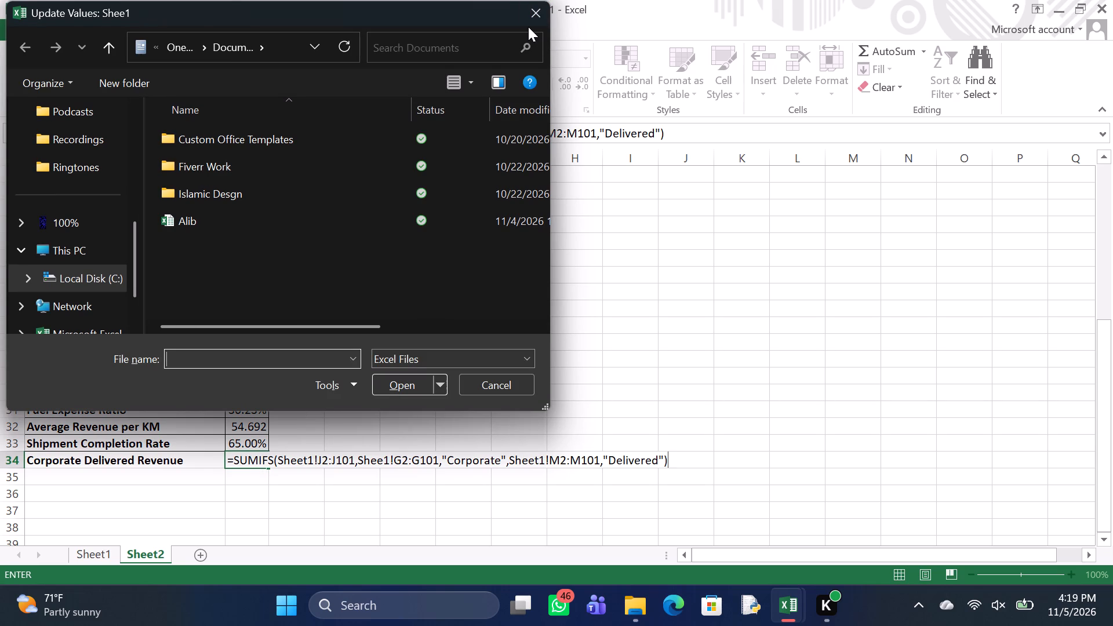
left_click(528, 10)
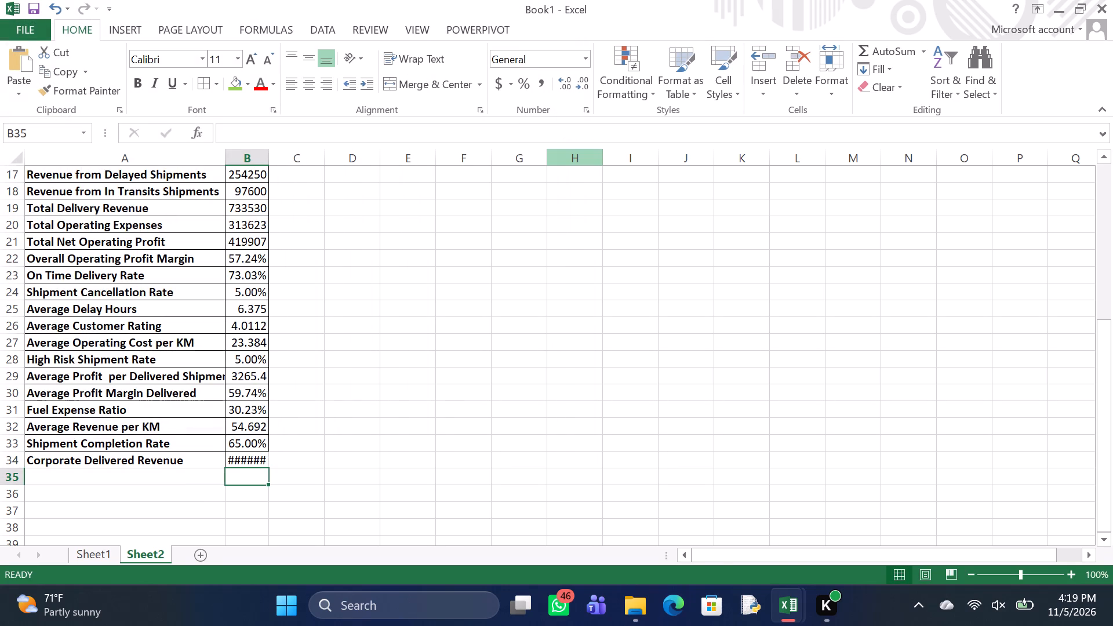
Widen column B slightly so the contents of B34 fit within the cell.
left_click(256, 459)
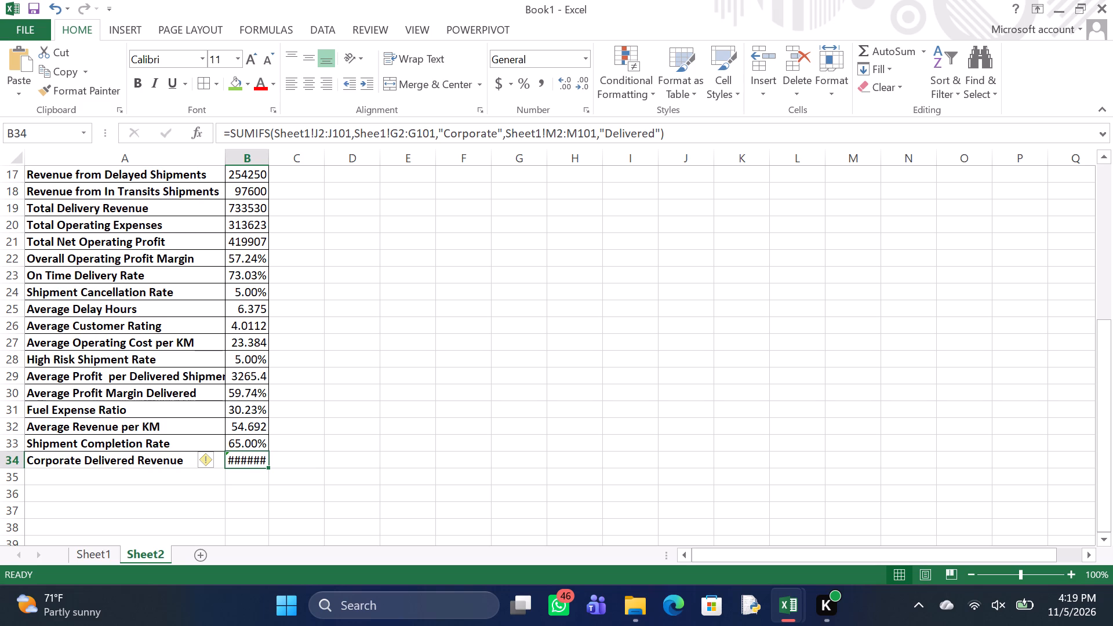
left_click_drag(269, 149, 293, 151)
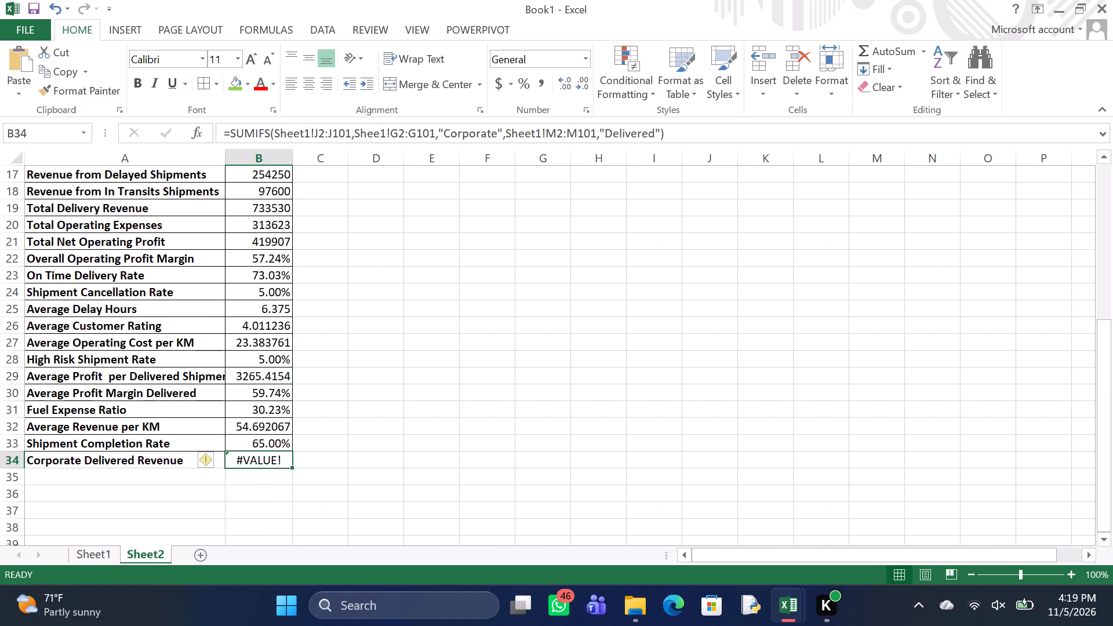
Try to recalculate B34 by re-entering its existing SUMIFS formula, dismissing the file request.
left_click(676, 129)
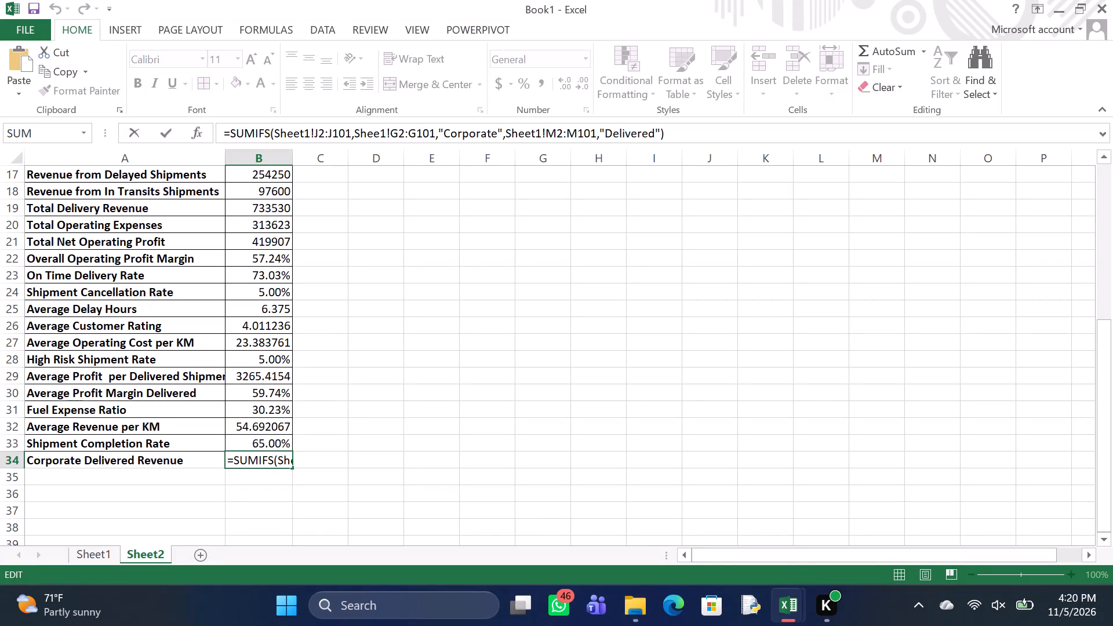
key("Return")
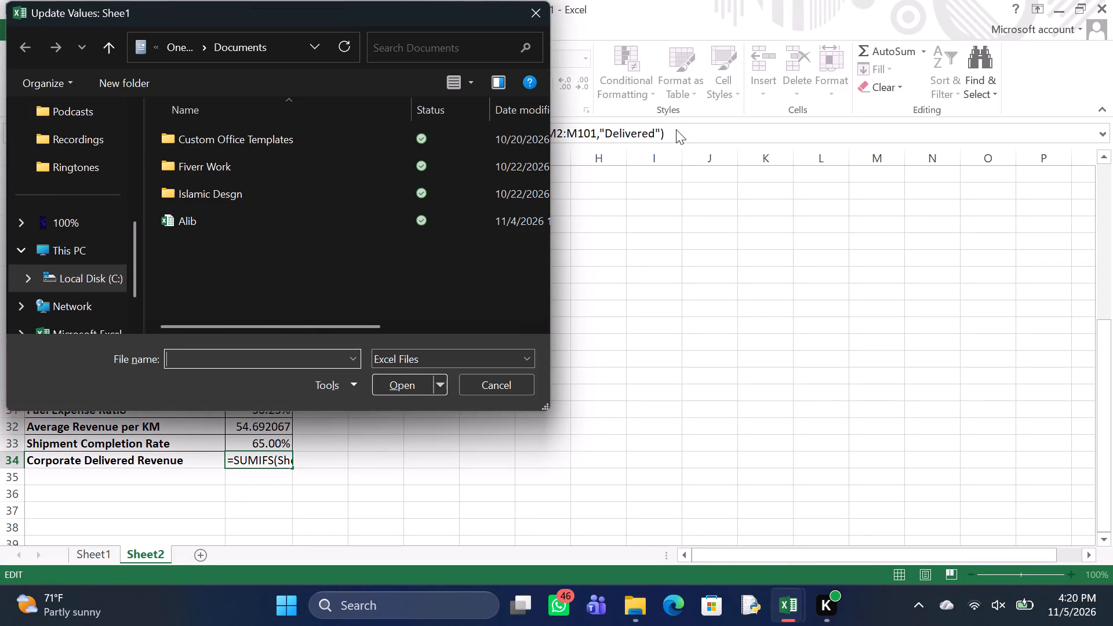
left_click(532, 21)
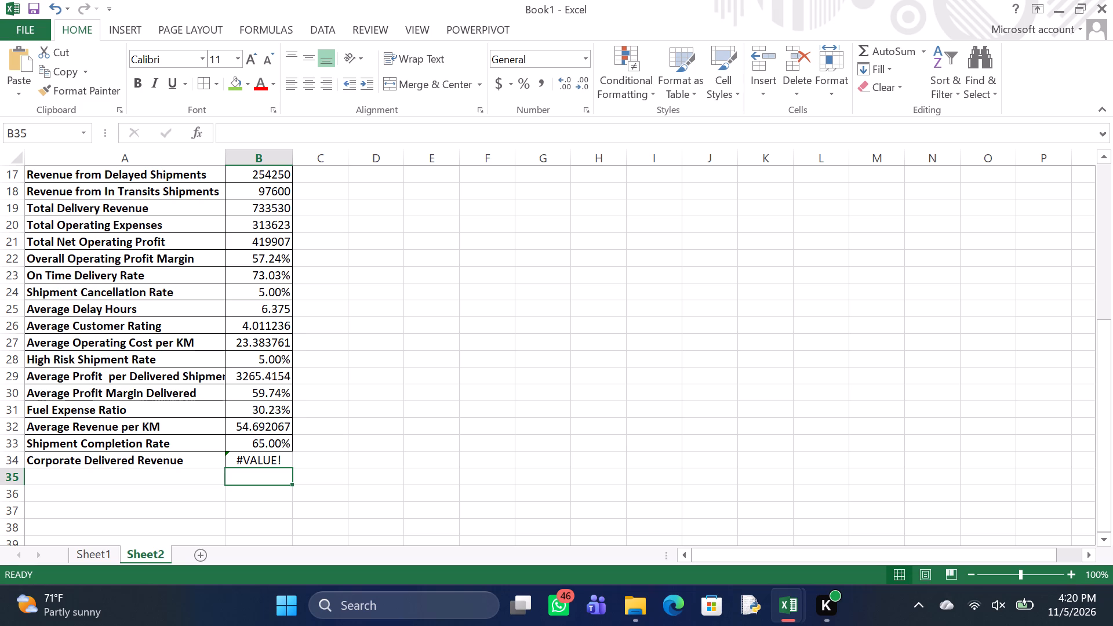
Clear the existing Corporate Delivered Revenue formula from cell B34.
left_click(246, 461)
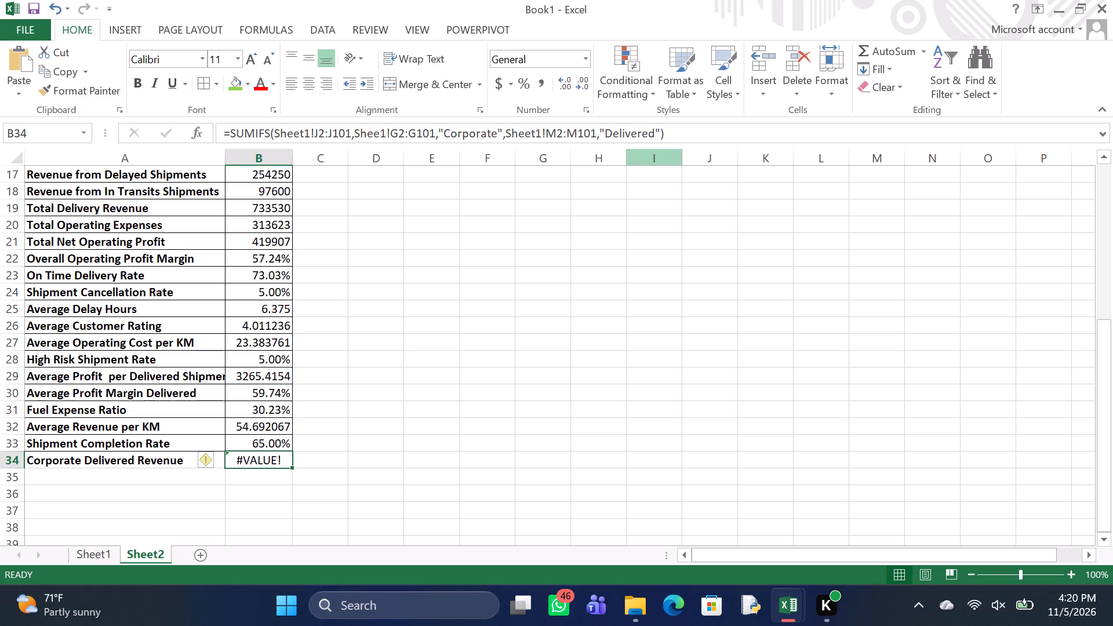
left_click(671, 134)
key("BackSpace")
key("BackSpace")
key("BackSpace")
key("BackSpace")
key("BackSpace")
key("BackSpace")
key("BackSpace")
key("BackSpace")
key("BackSpace")
key("BackSpace")
key("BackSpace")
key("BackSpace")
key("BackSpace")
key("BackSpace")
key("BackSpace")
key("BackSpace")
key("BackSpace")
key("BackSpace")
key("BackSpace")
key("BackSpace")
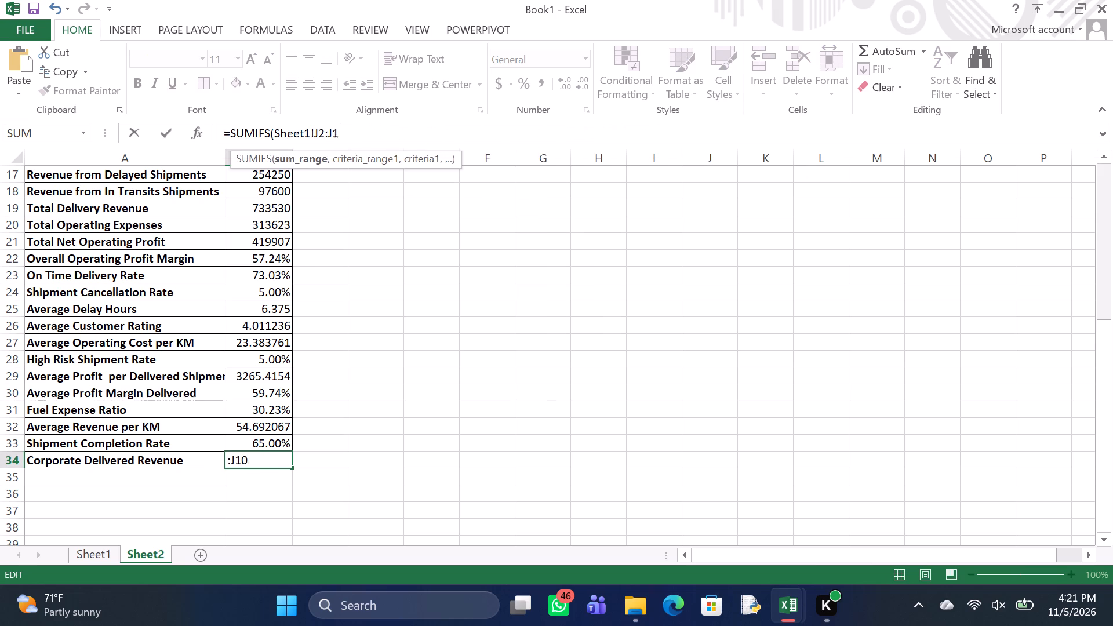
Start a new formula in B34 as =SUMIFS( with Sheet1!J2:J101 as the sum range.
key("equal")
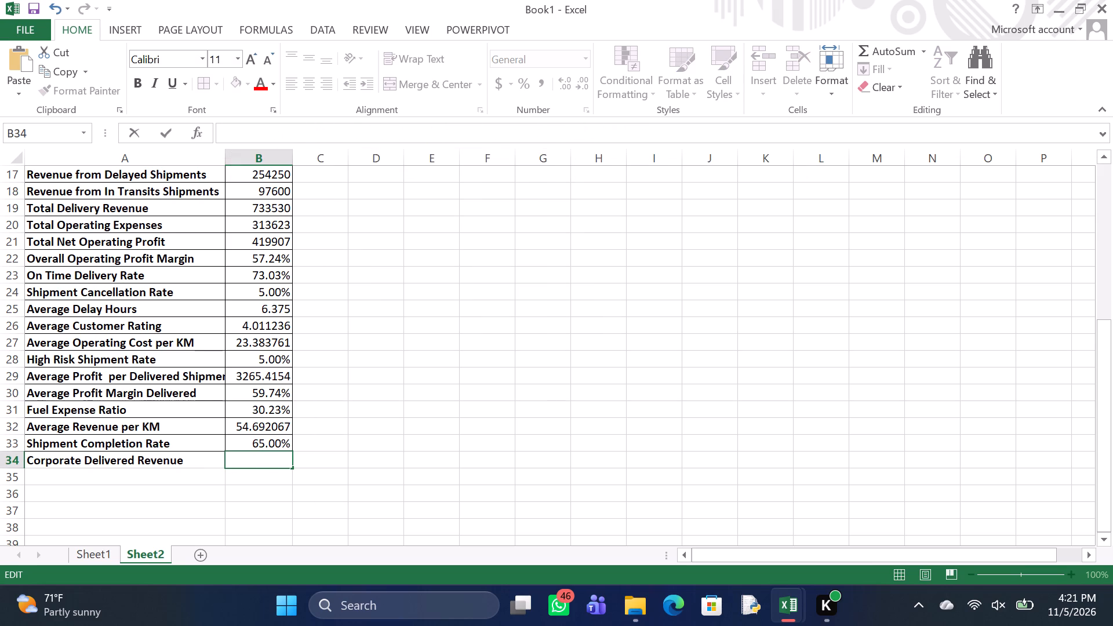
type("SU")
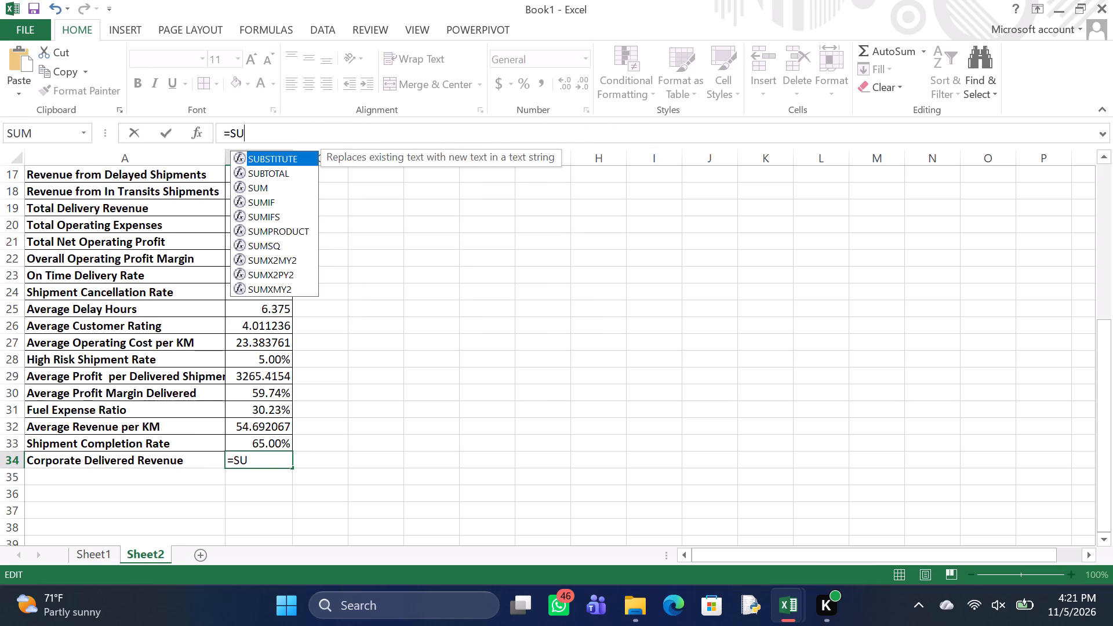
key("m")
type("IFS")
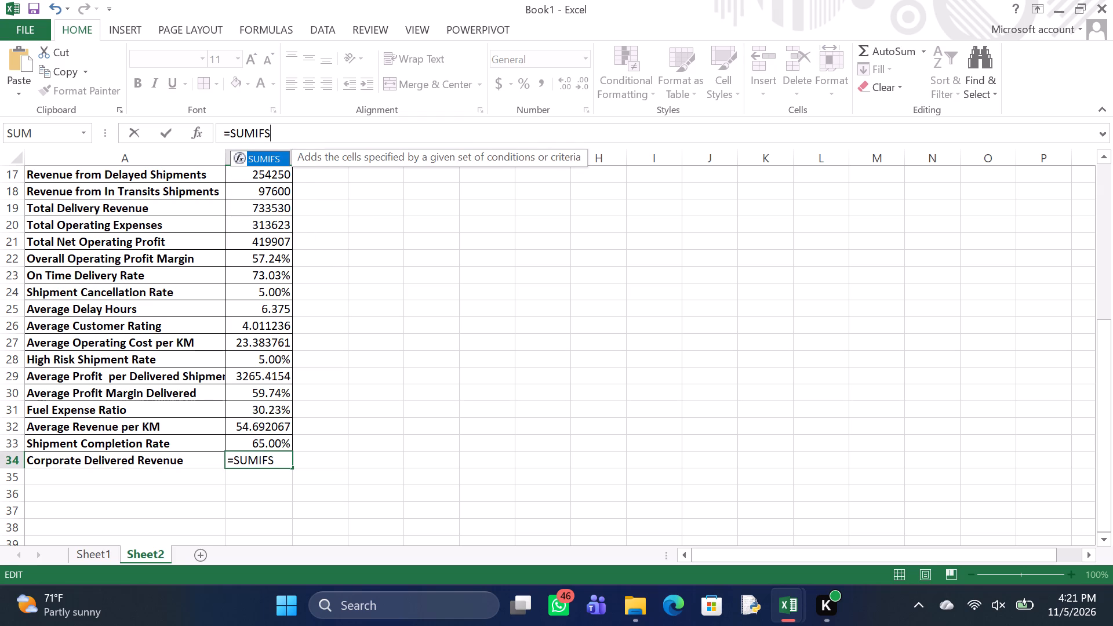
key("shift+parenleft")
key("s")
type("heet1!")
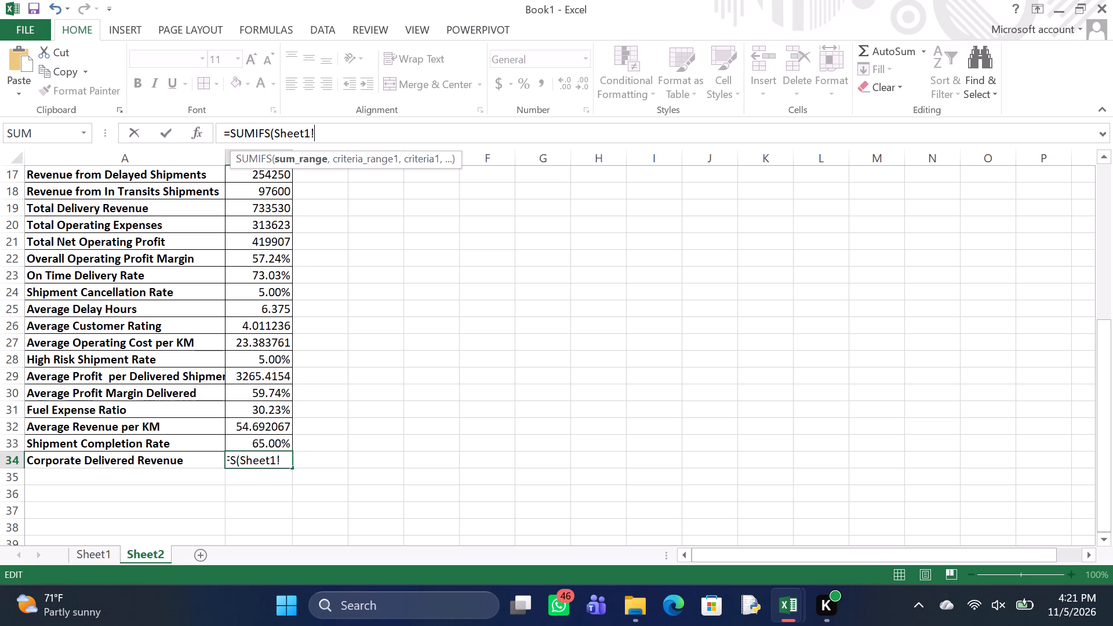
type("J2")
type(":J")
type("101")
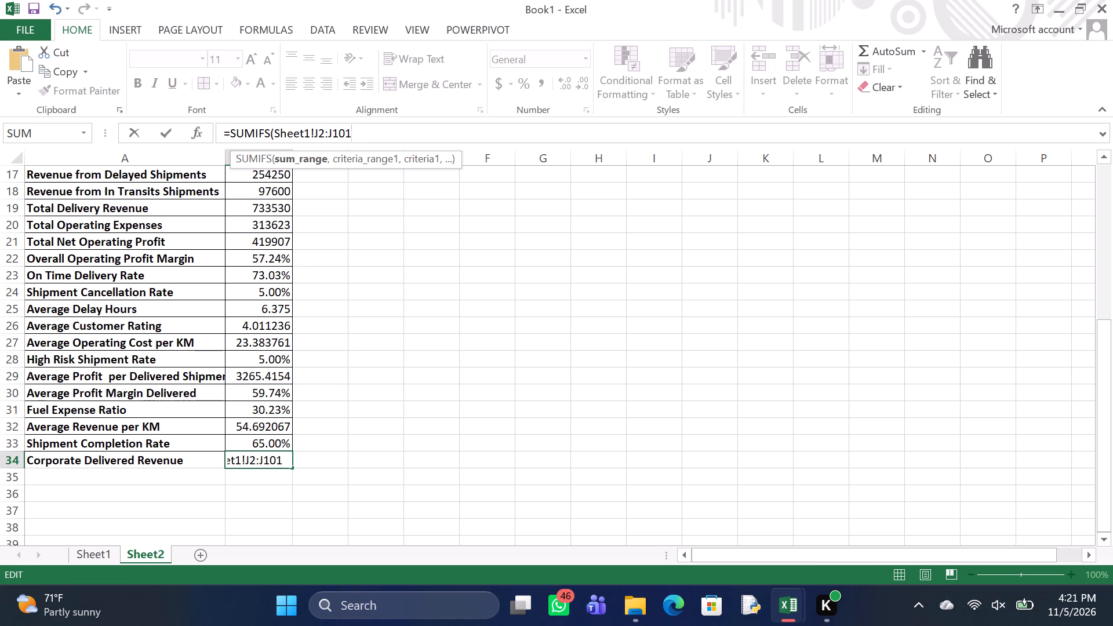
Add the first SUMIFS condition in B34, with Sheet1!G2:G101 as the criteria range and "Corporate" as the criterion.
type(",S")
type("hee")
type("t1")
key("shift+exclam")
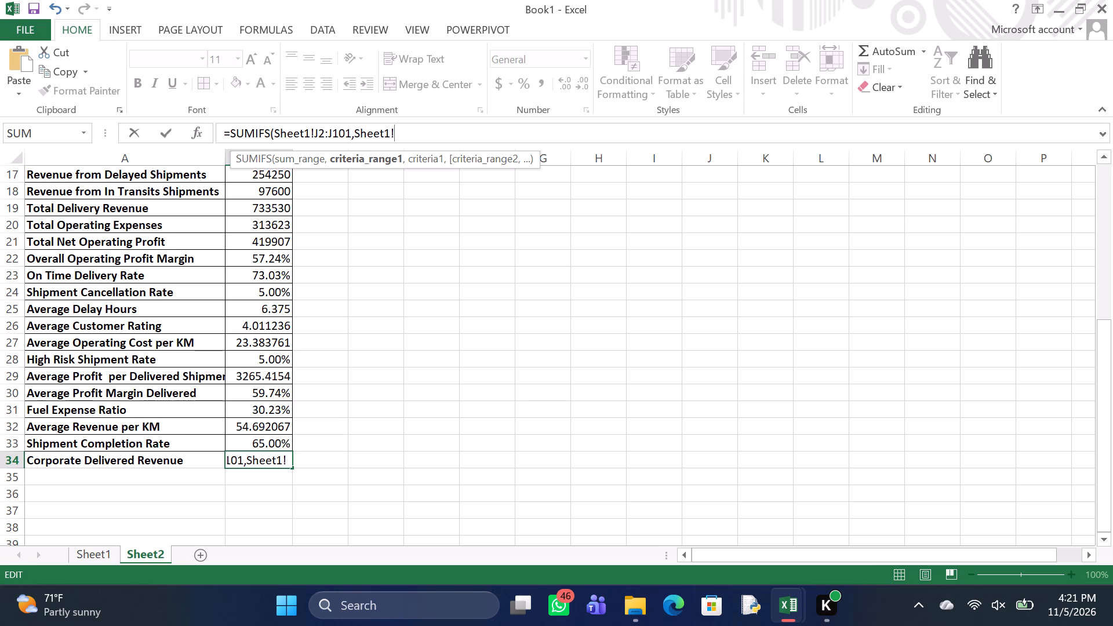
type("G2")
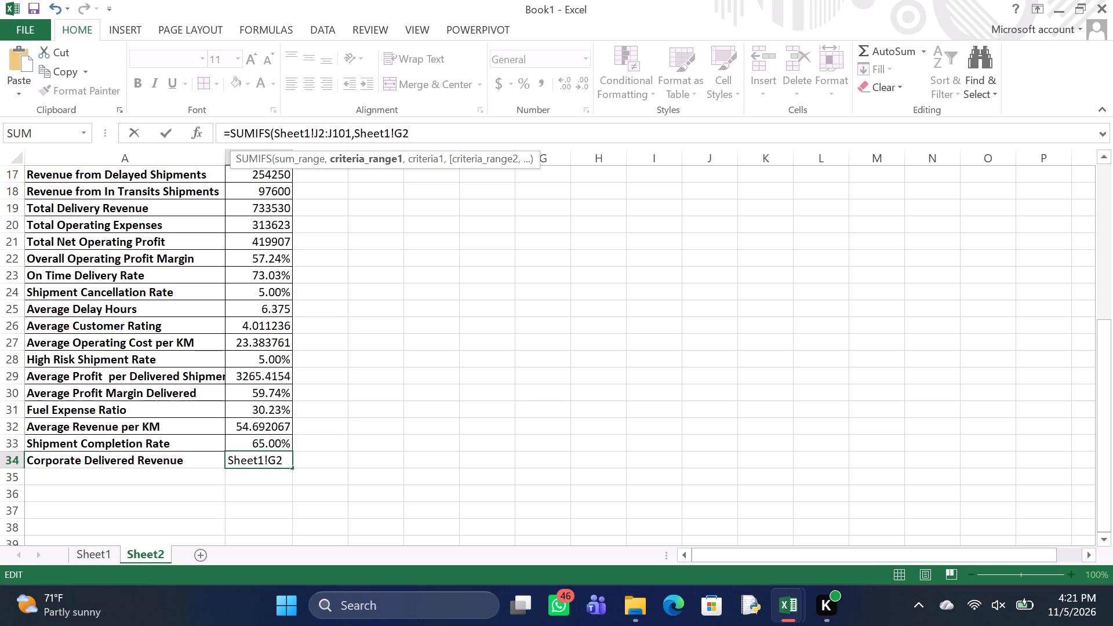
key("shift+colon")
type("G101")
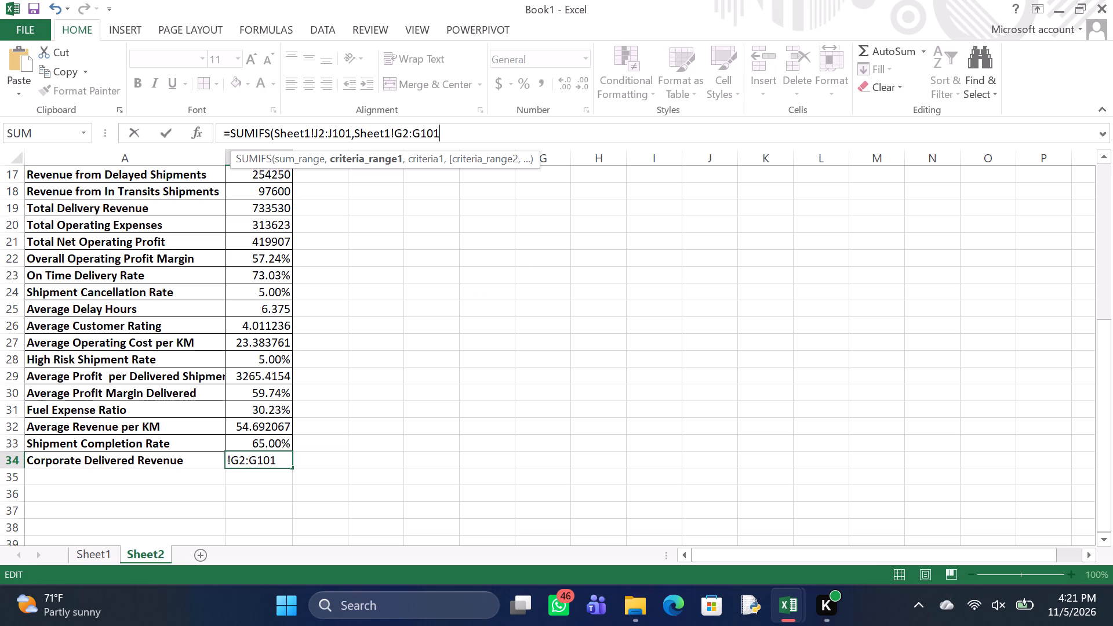
key("comma")
key("shift+quotedbl")
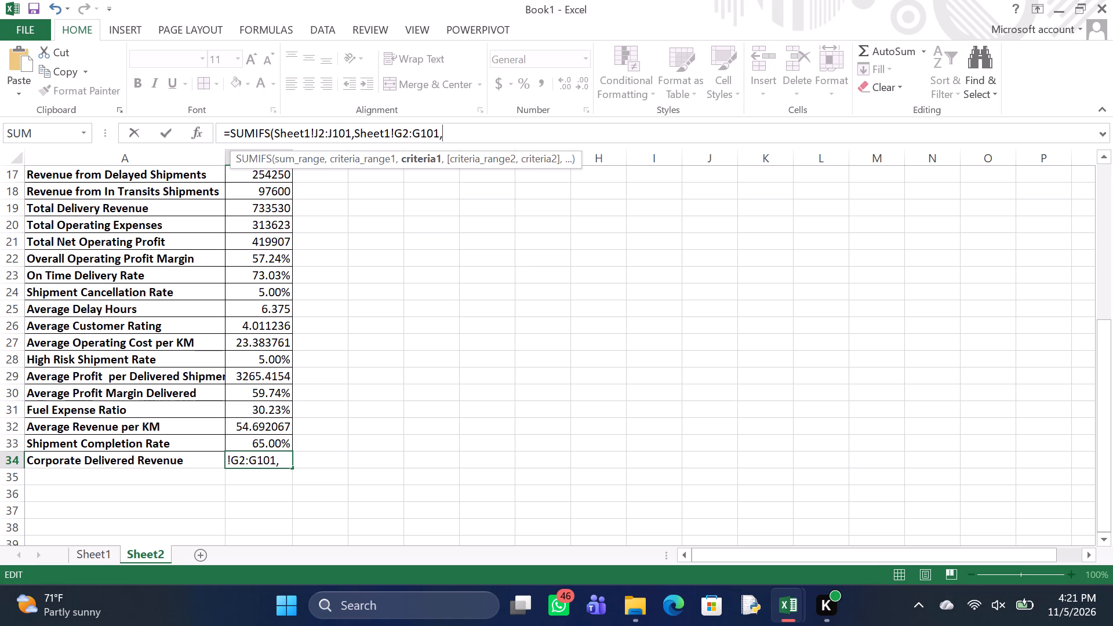
key("c")
key("o")
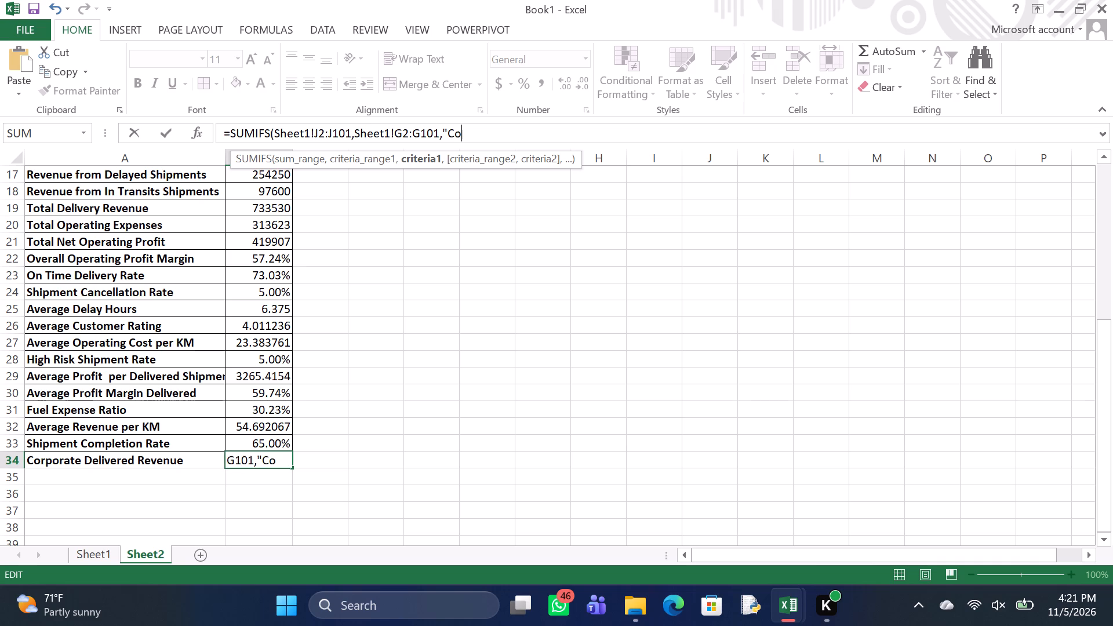
type("rpo")
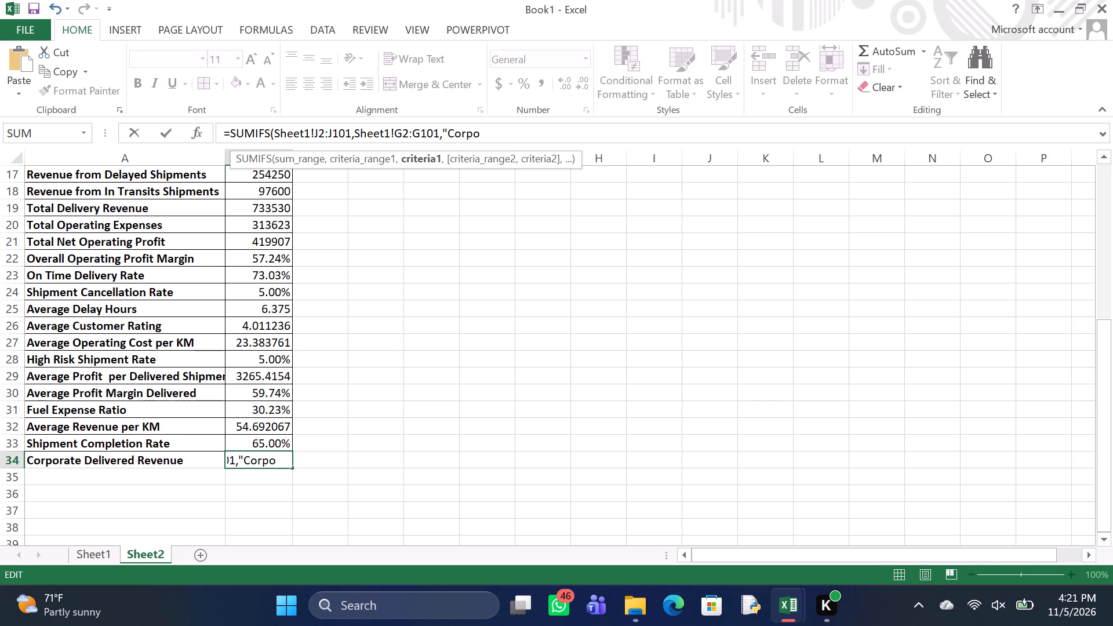
key("r")
key("a")
type("te")
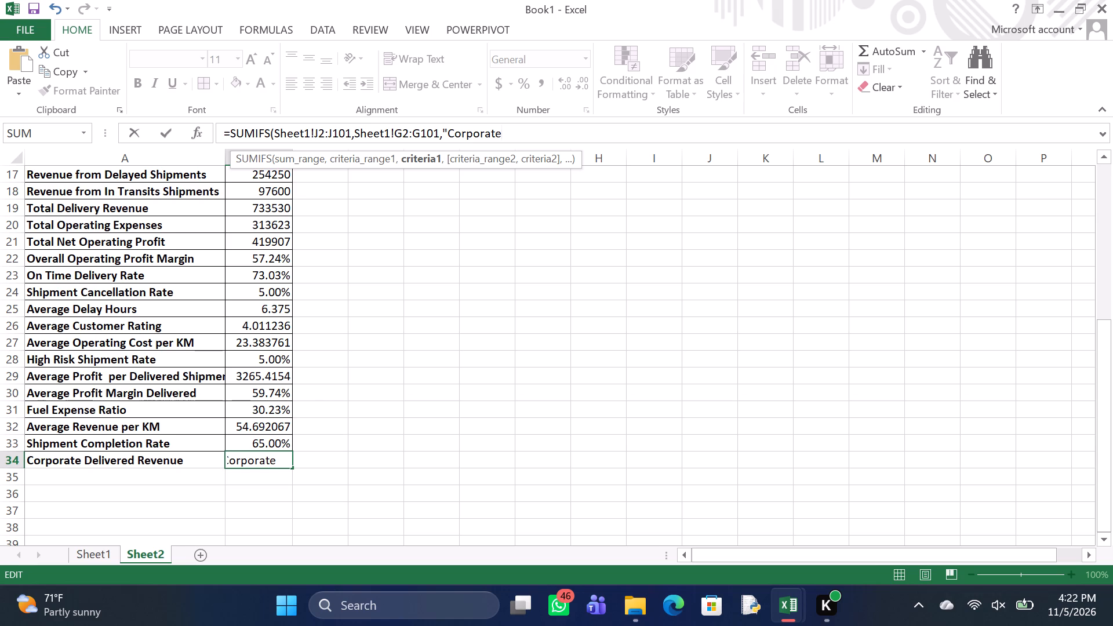
type("\",")
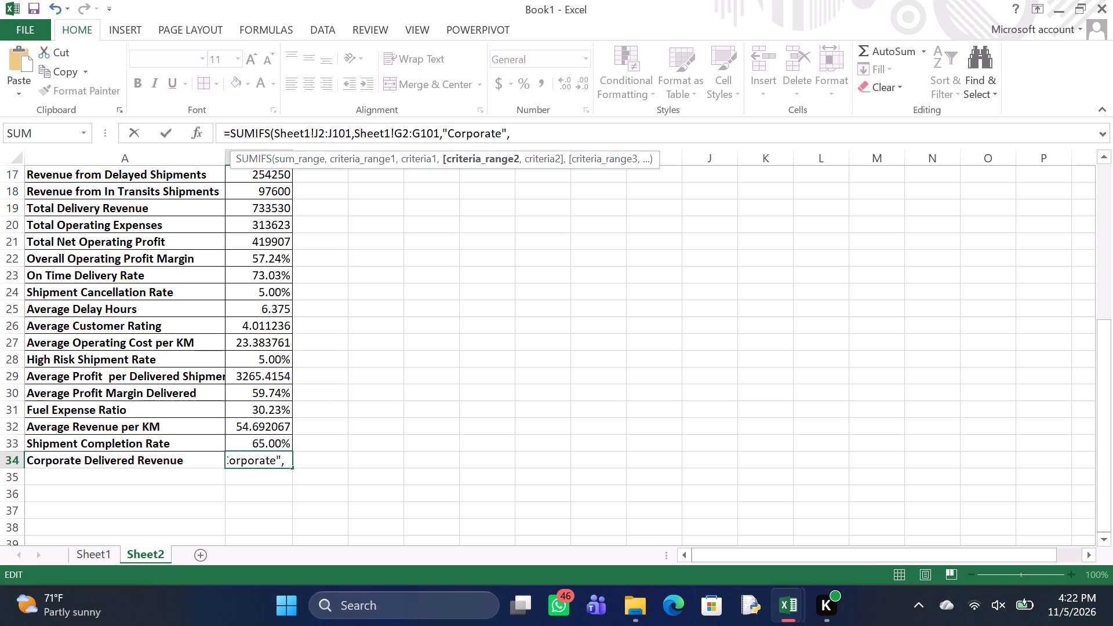
Complete the B34 SUMIFS formula with Sheet1!M2:M101 matching "Delivered" as the second condition.
key("d")
key("BackSpace")
key("s")
type("heet1")
key("shift+exclam")
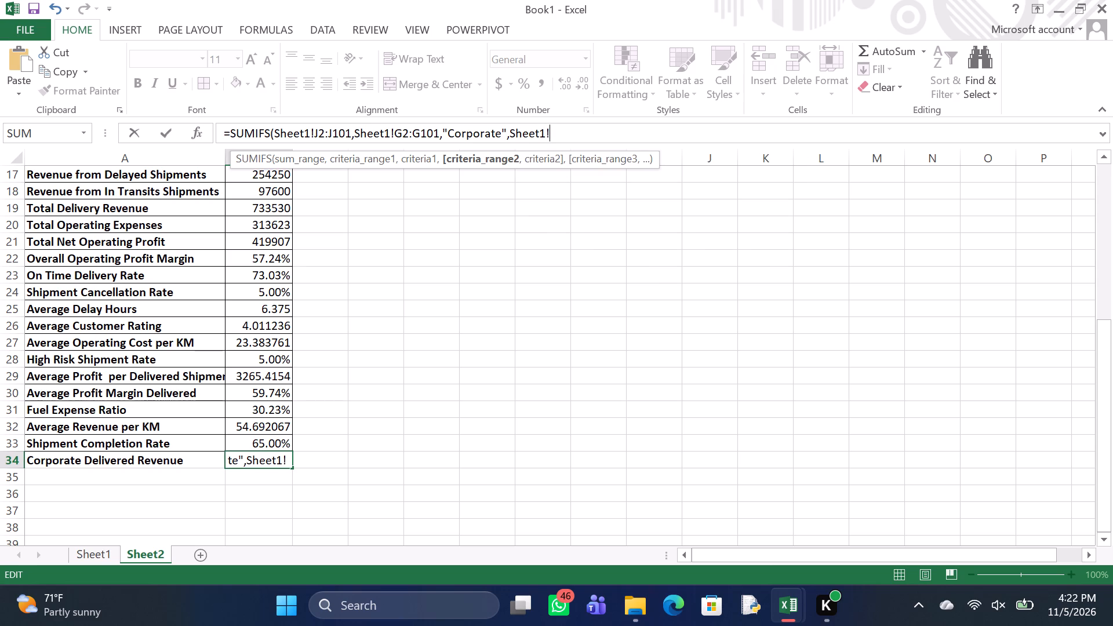
type("M2")
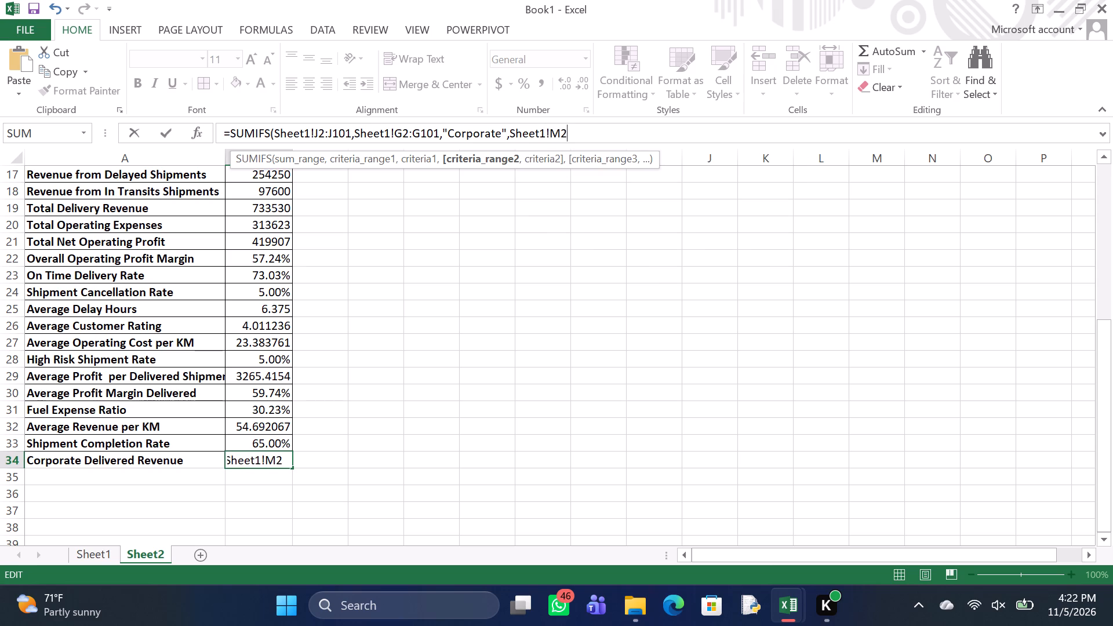
type(":M101")
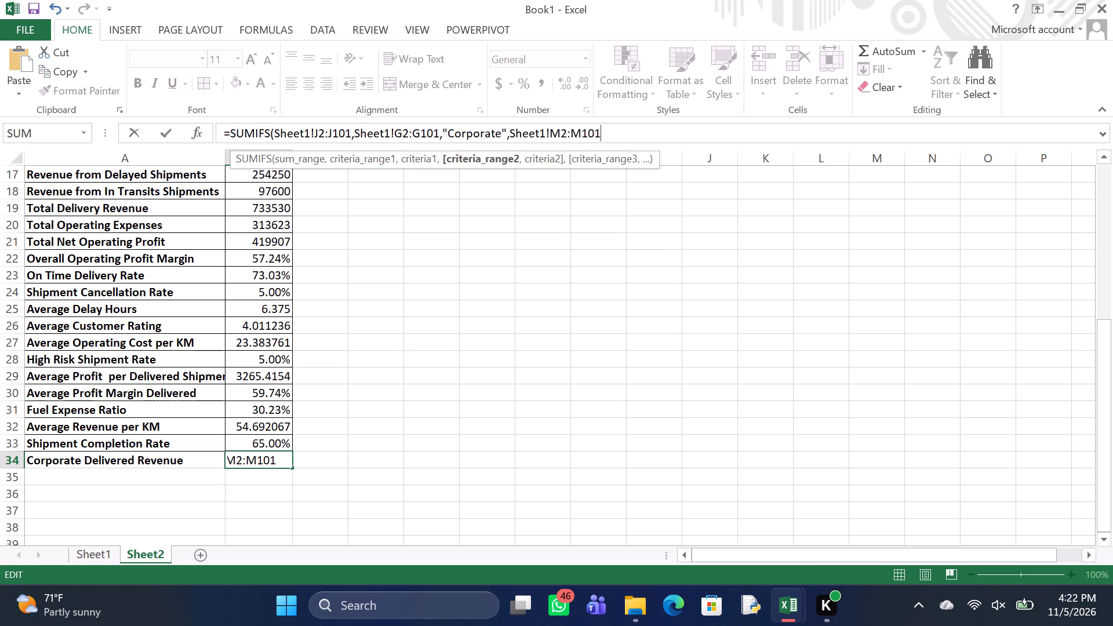
key("comma")
key("shift+quotedbl")
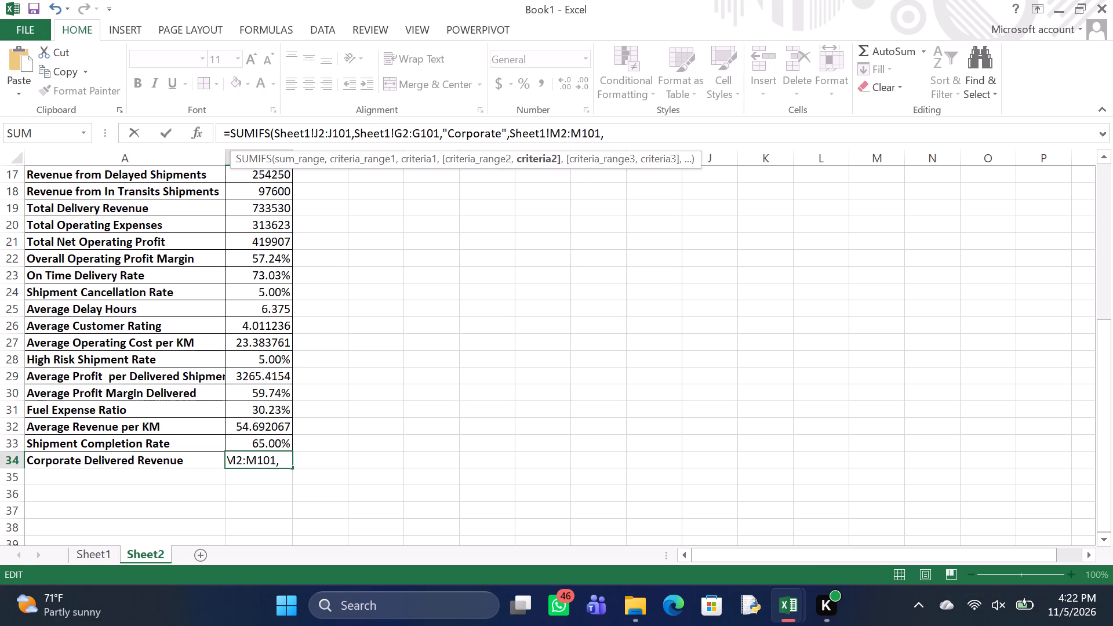
key("d")
type("eli")
type("vered")
key("shift+quotedbl")
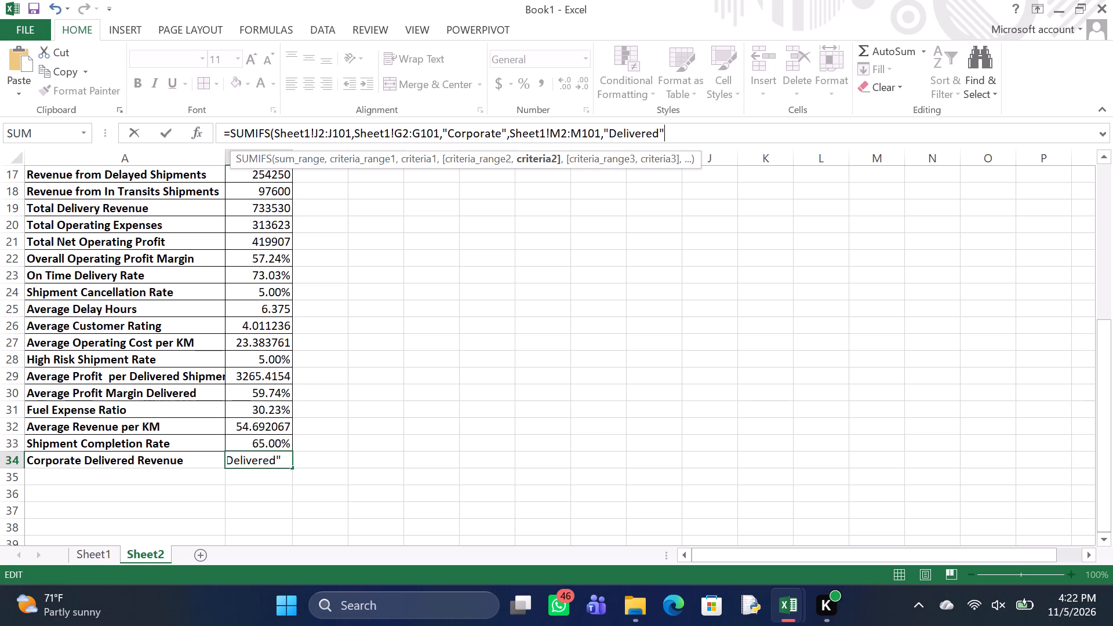
key("shift+parenright")
key("Return")
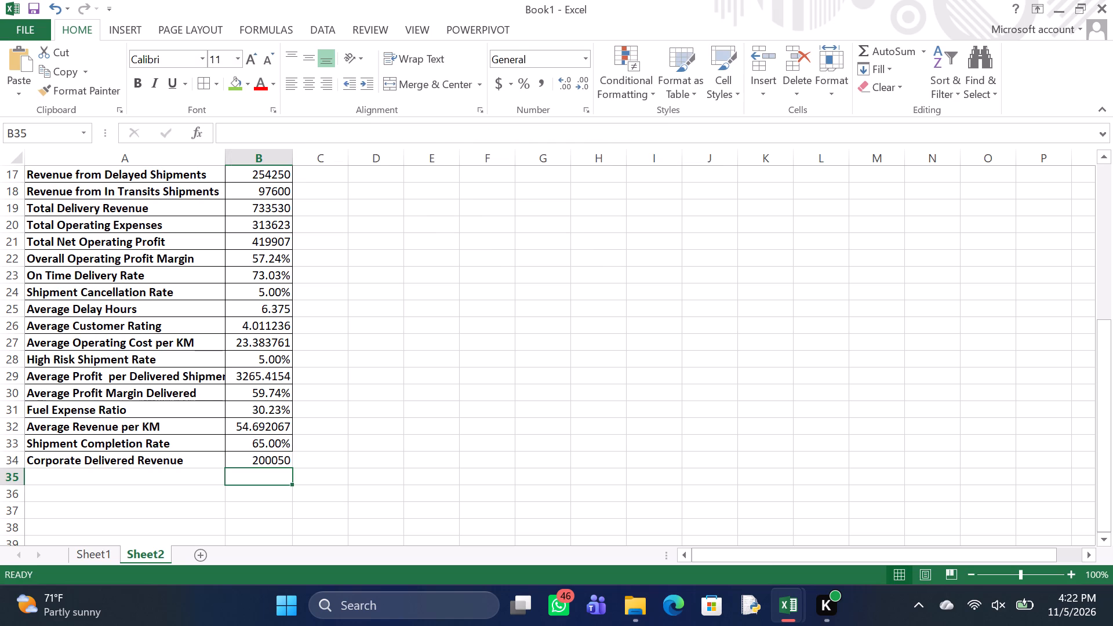
Apply borders to the Corporate Delivered Revenue row, cells A34:B34.
left_click_drag(201, 459, 239, 468)
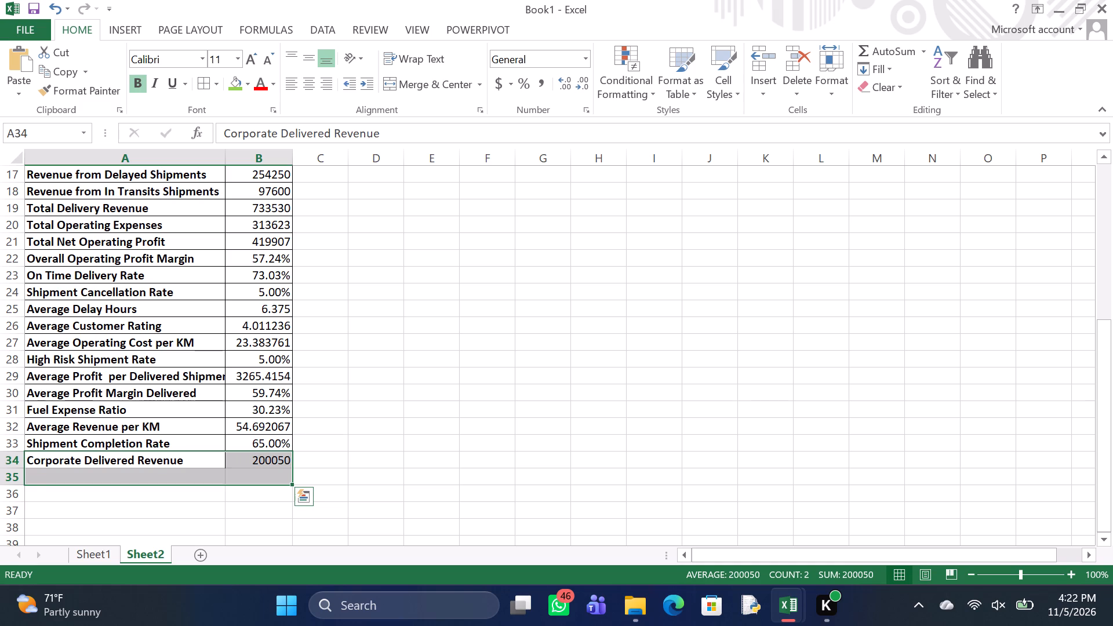
left_click_drag(211, 461, 236, 457)
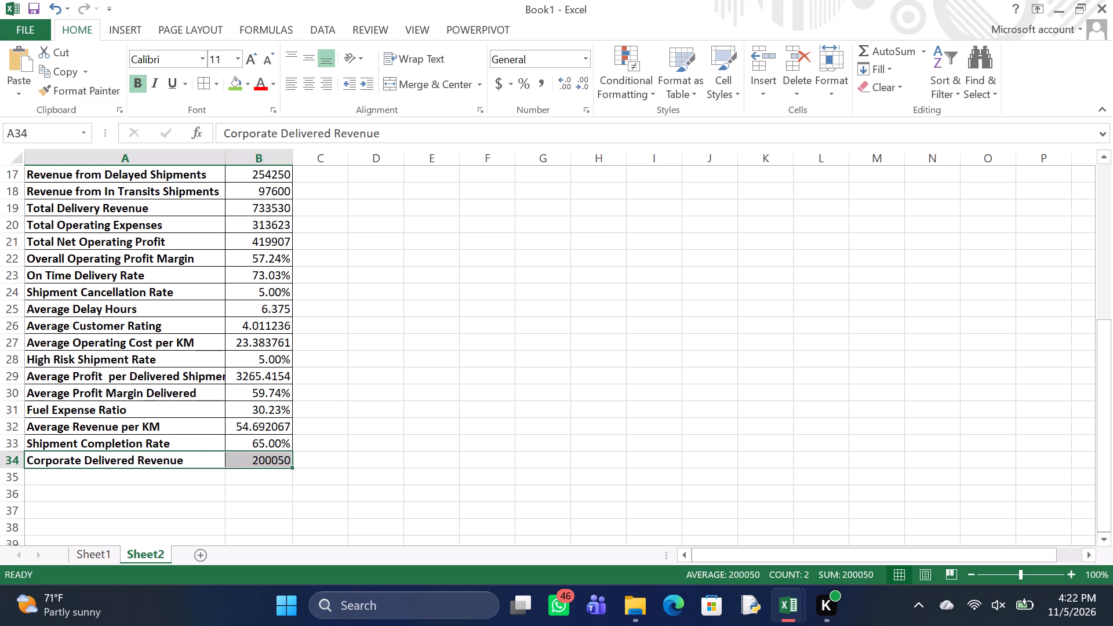
left_click(201, 82)
Enter the label "Long Distance Shipment Revenue" in cell A35.
left_click(63, 475)
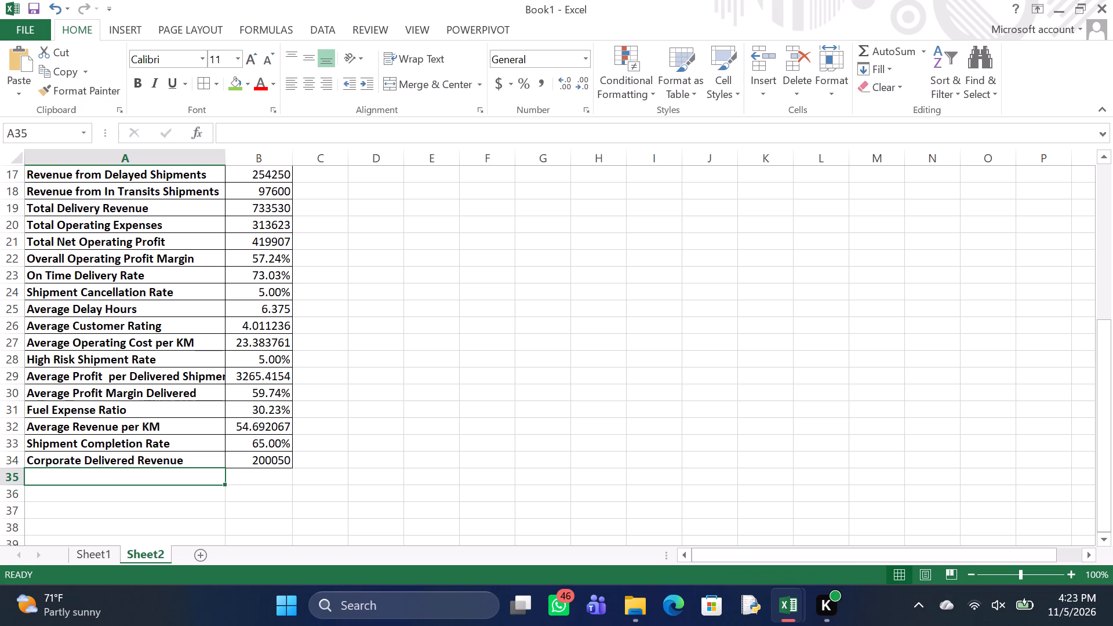
key("l")
type("ong")
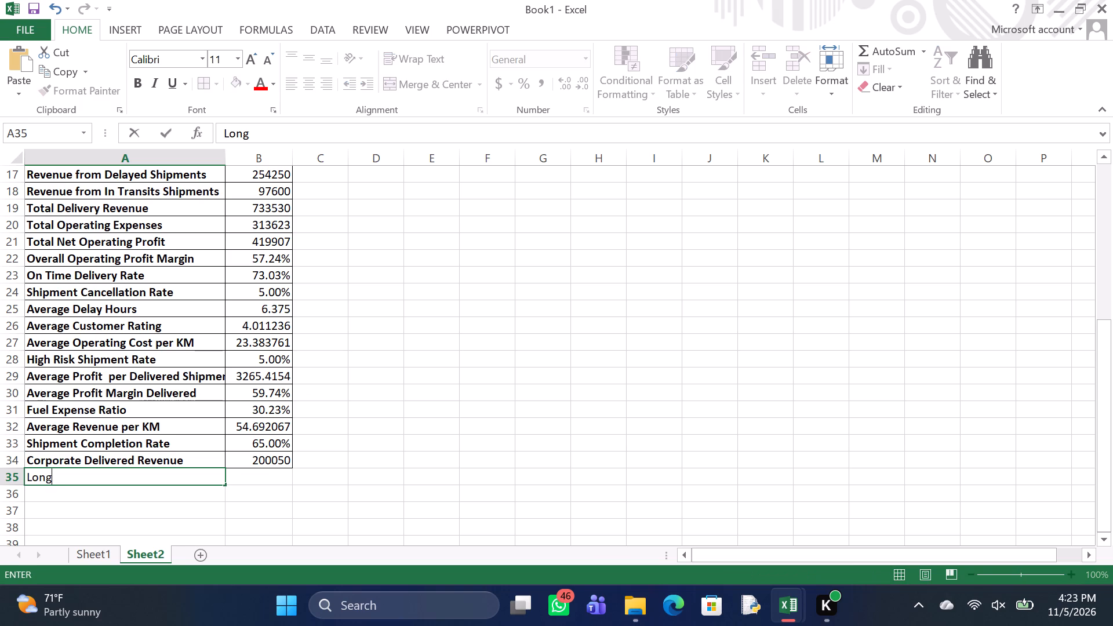
key("space")
key("d")
key("i")
key("s")
type("tan")
type("ce")
key("space")
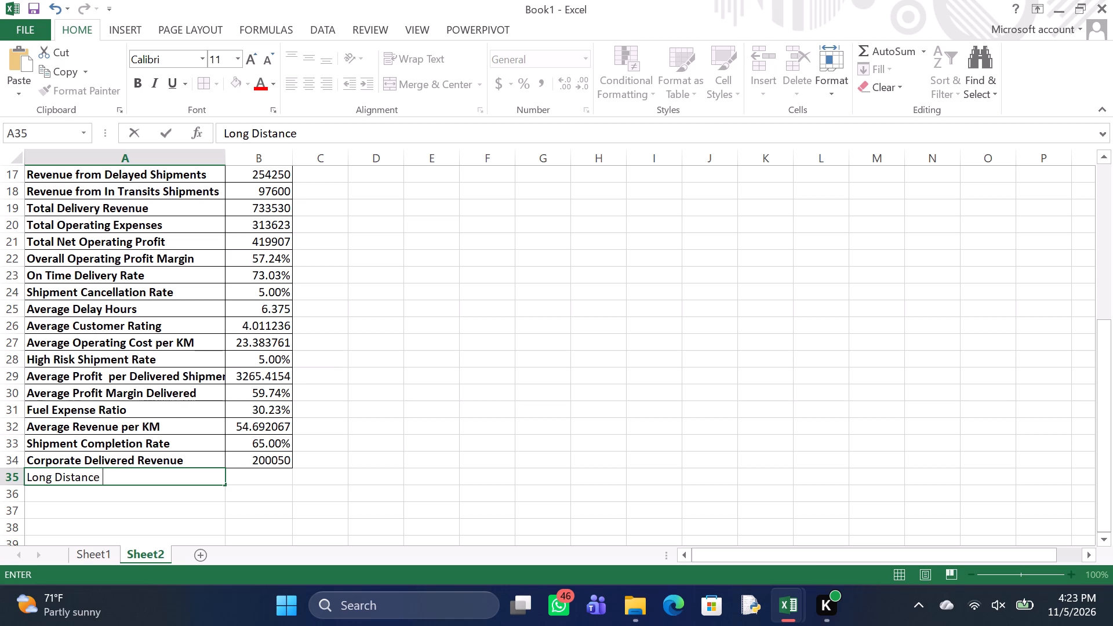
key("s")
type("hipment")
key("space")
key("r")
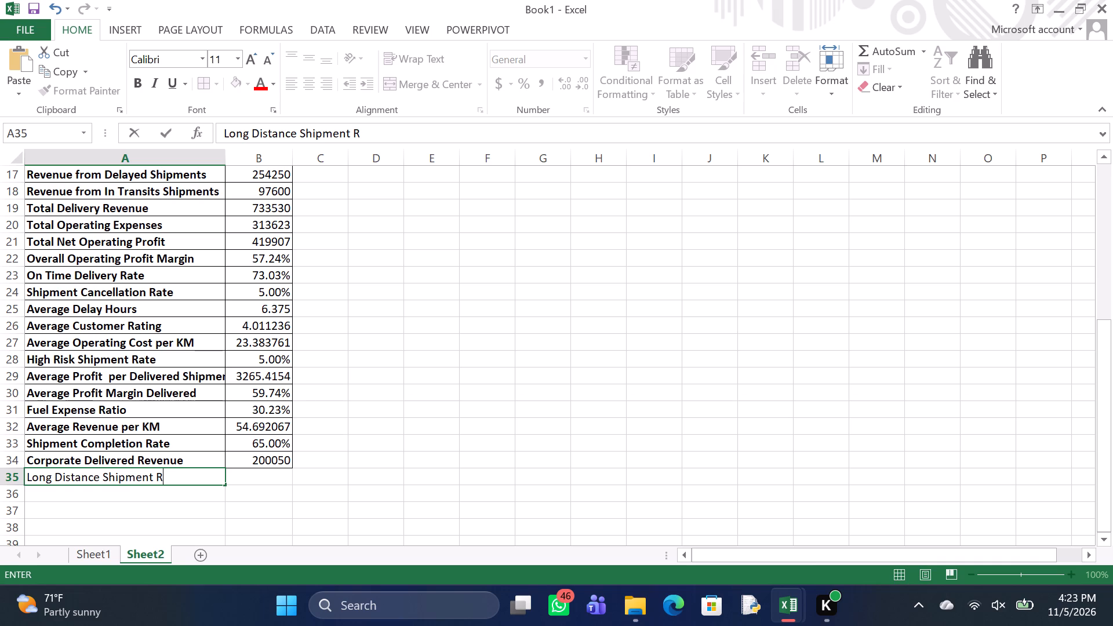
type("evenue")
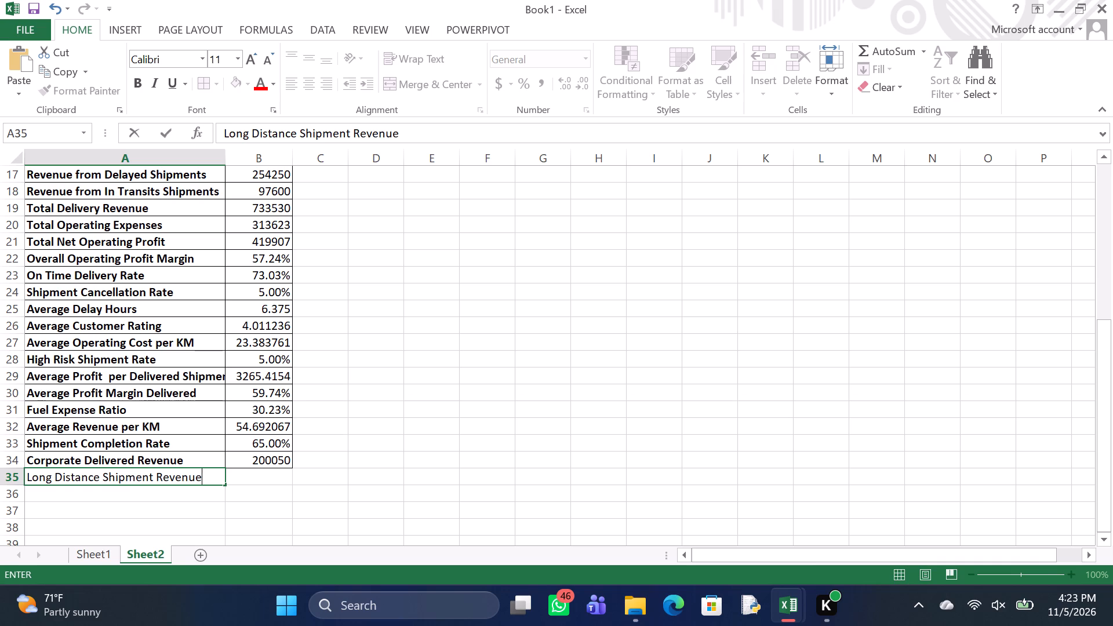
key("Return")
Start a formula in B35 as =SUMIFS( with Sheet1!J2:J101 as the sum range.
left_click(251, 481)
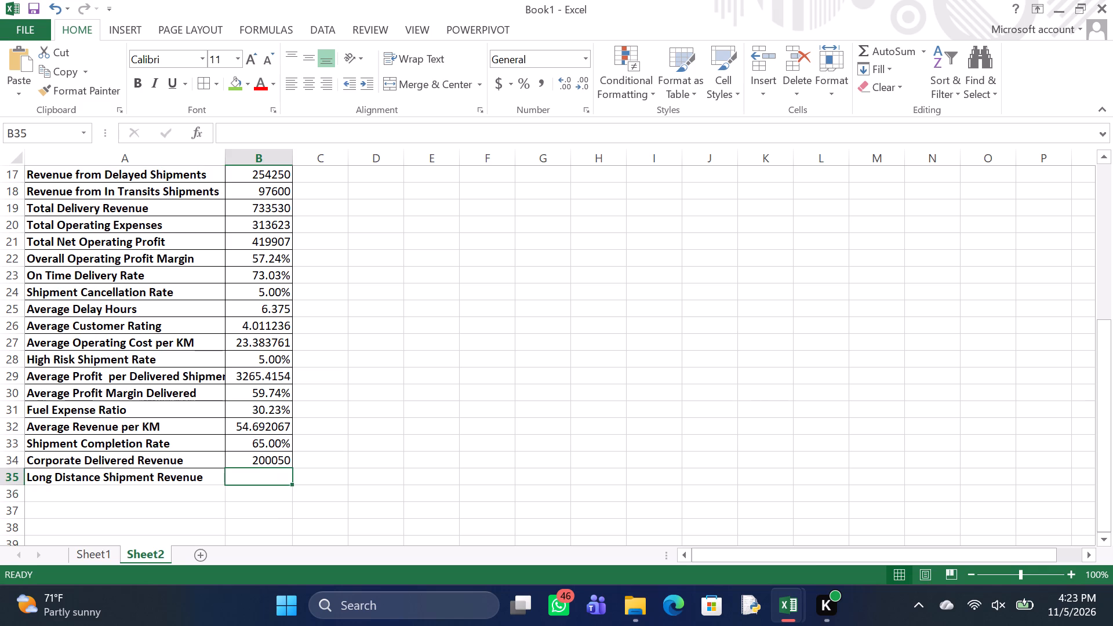
key("equal")
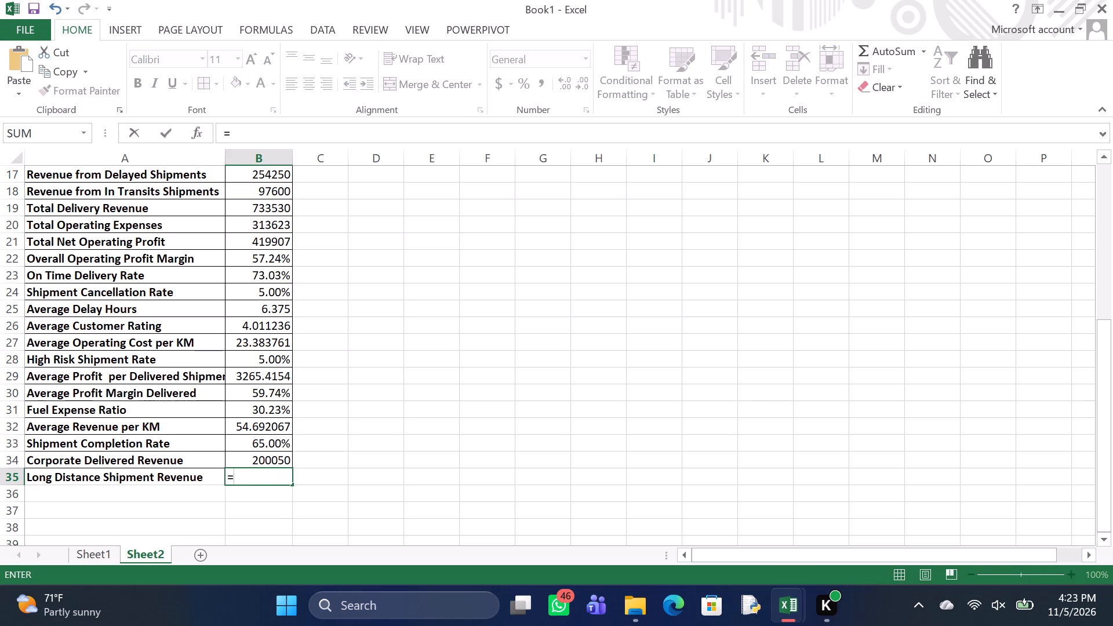
type("SUMIF")
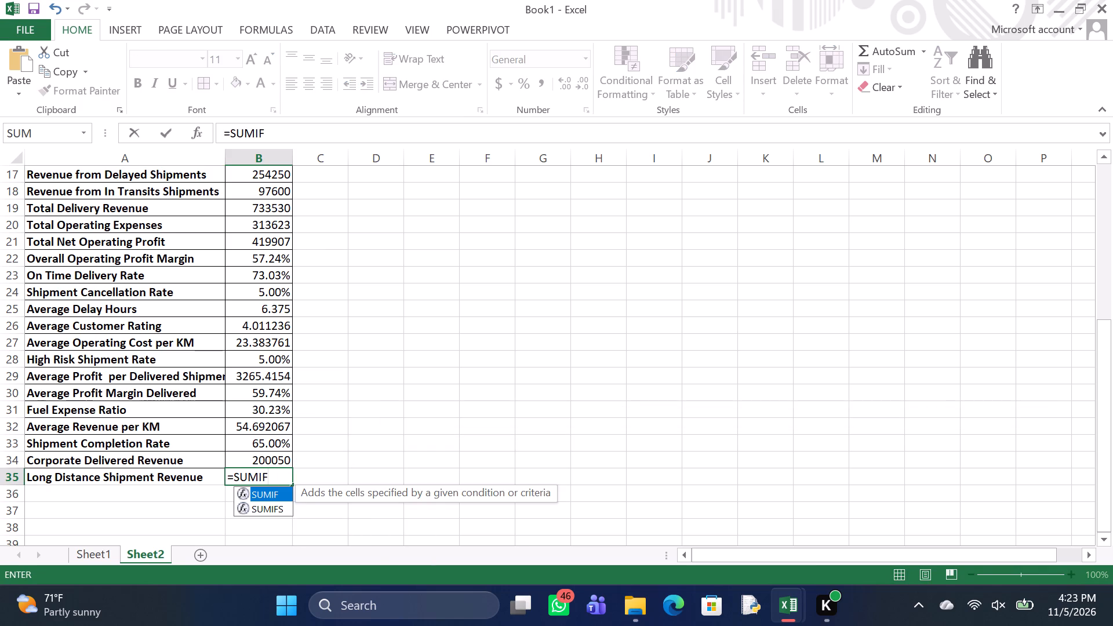
key("s")
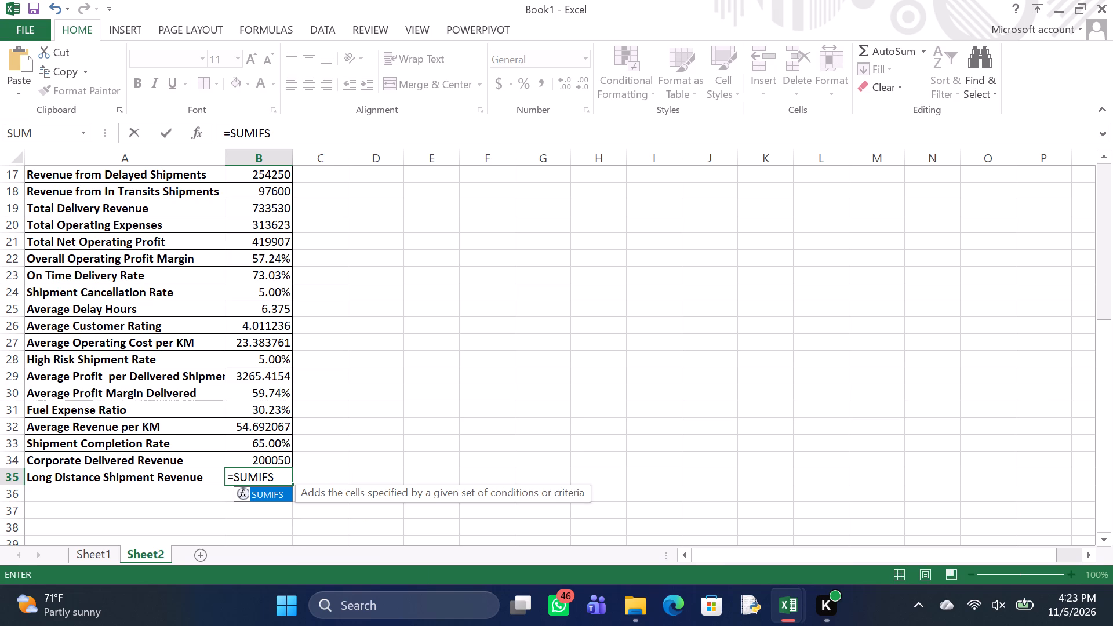
key("9")
key("BackSpace")
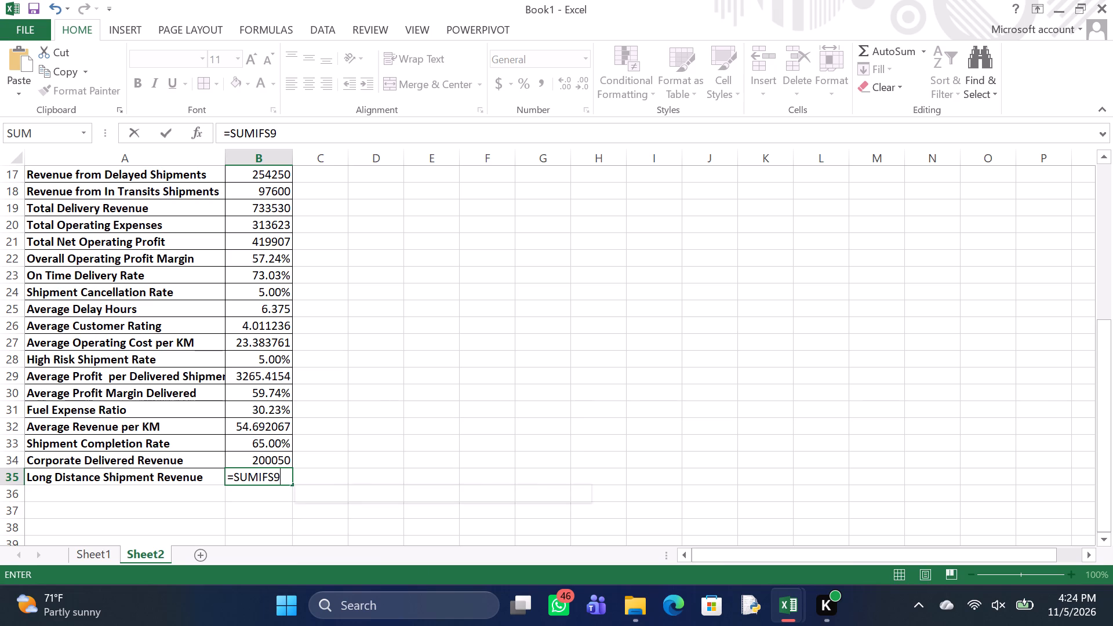
key("shift+parenleft")
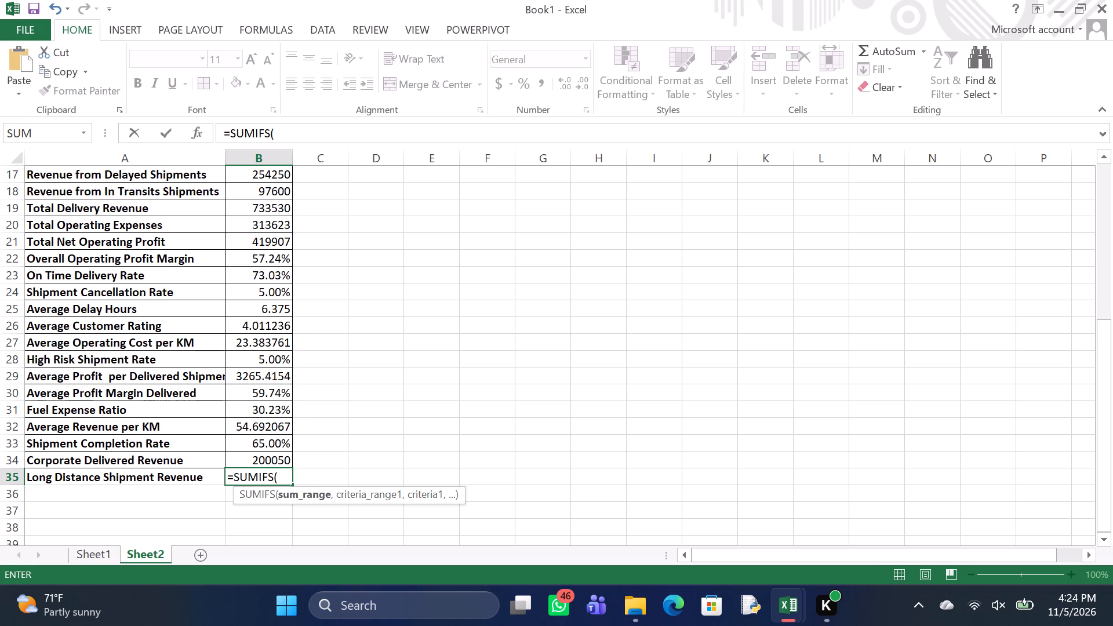
key("s")
type("heet1")
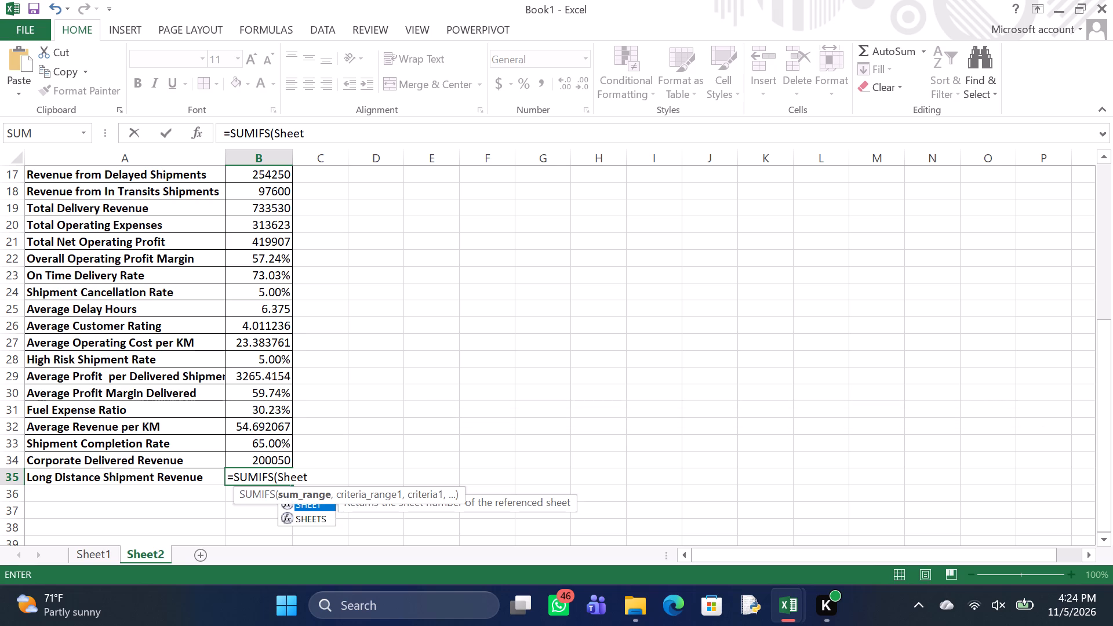
key("shift+exclam")
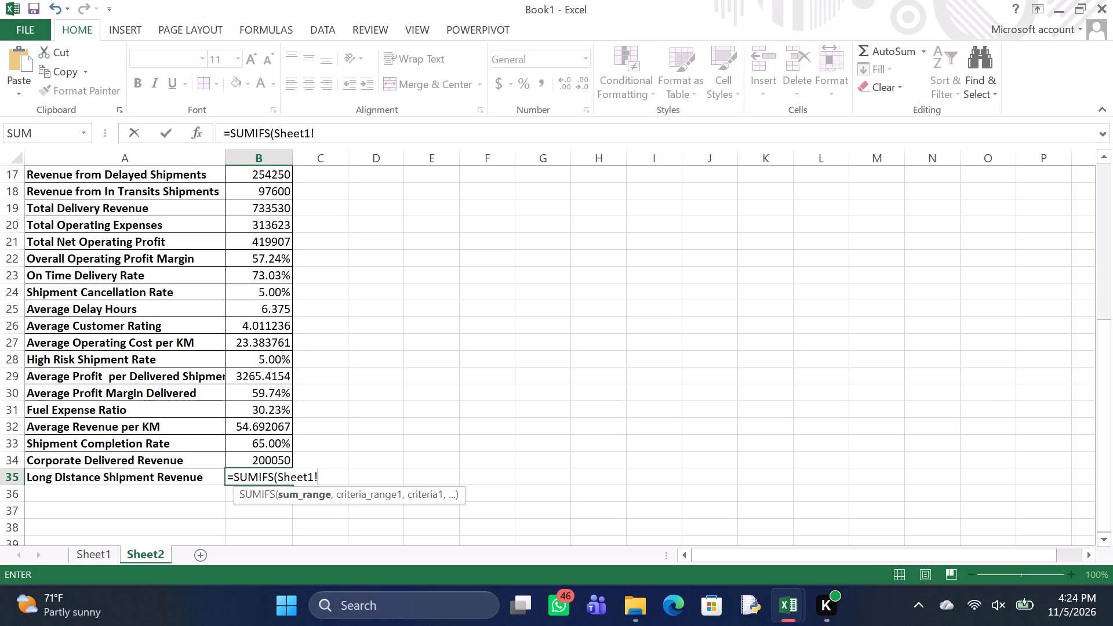
type("J2")
type(":J101")
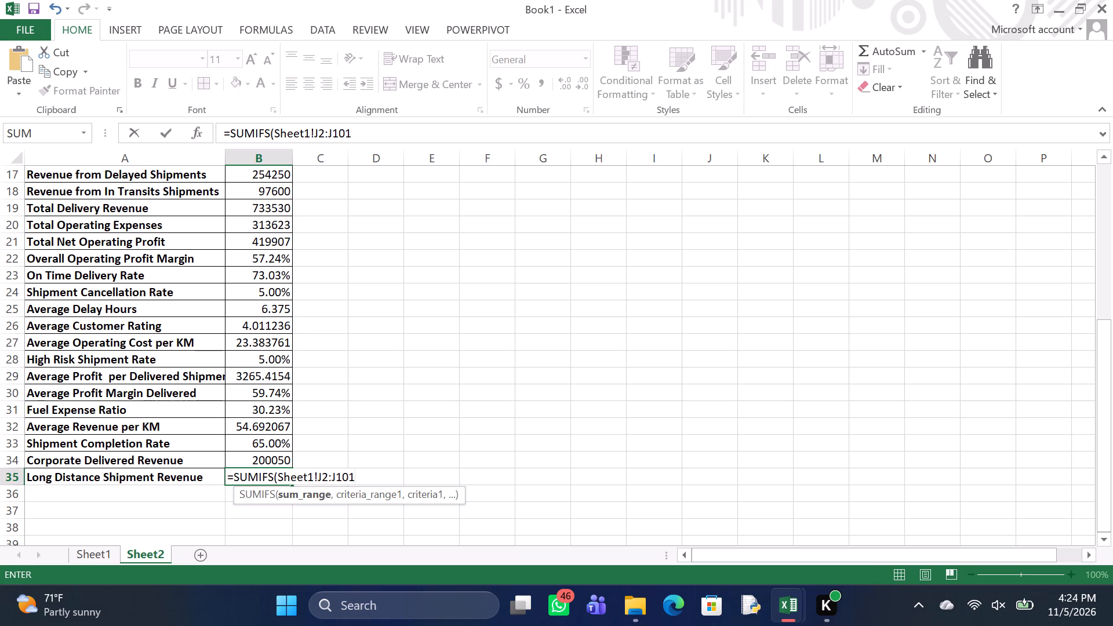
Complete the B35 SUMIFS formula with Sheet1!I2:I101 as the criteria range and ">100" as the criterion.
key("comma")
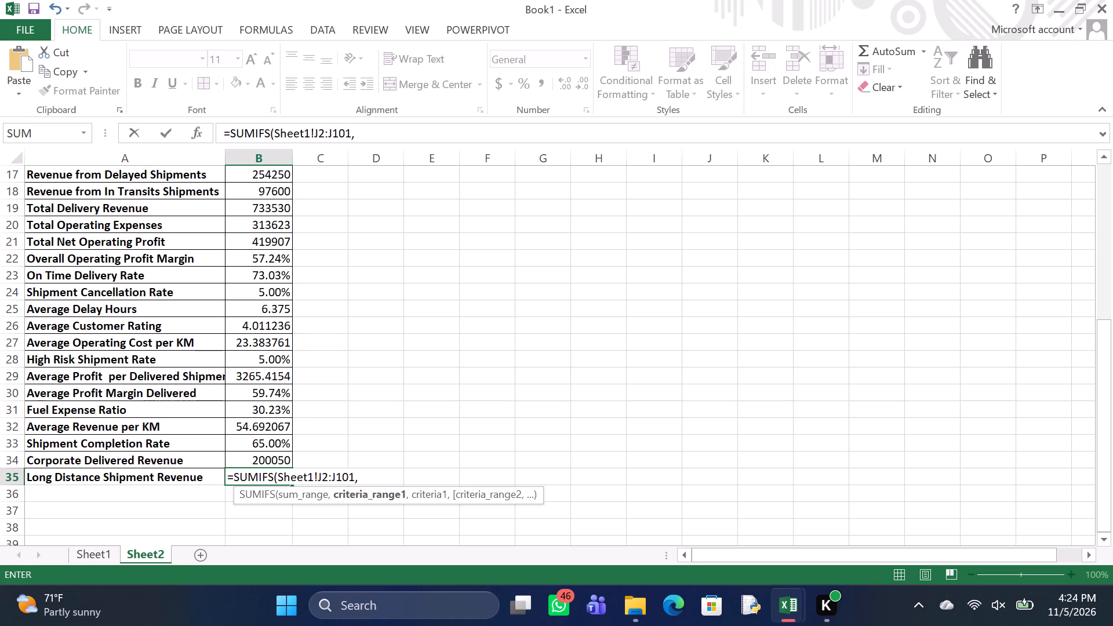
key("s")
type("heet1")
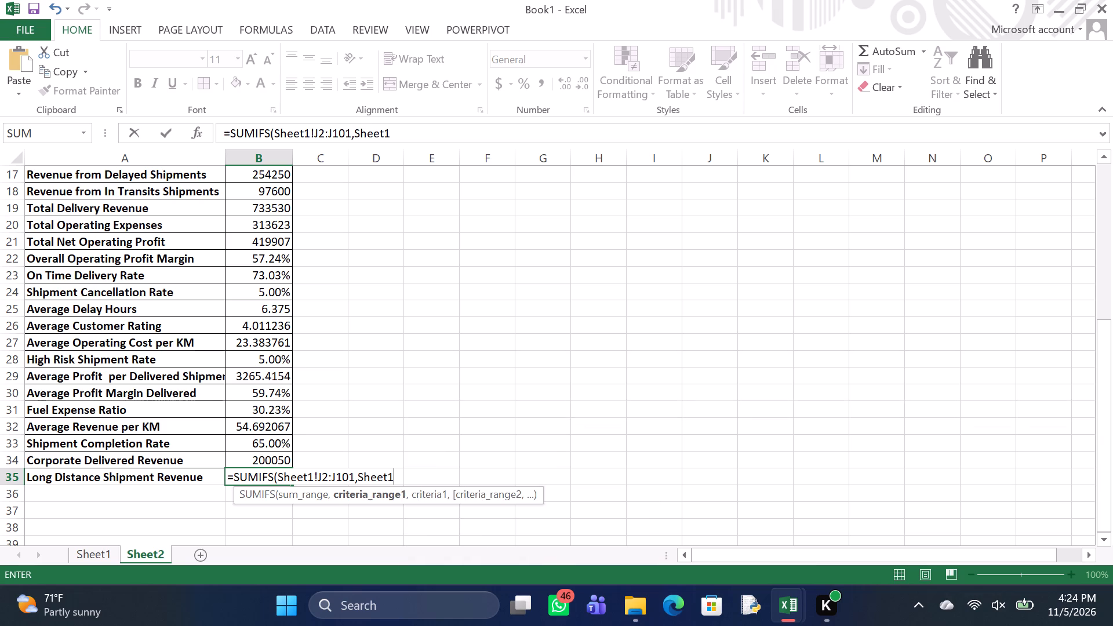
key("shift+exclam")
type("I2")
type(":I1")
key("0")
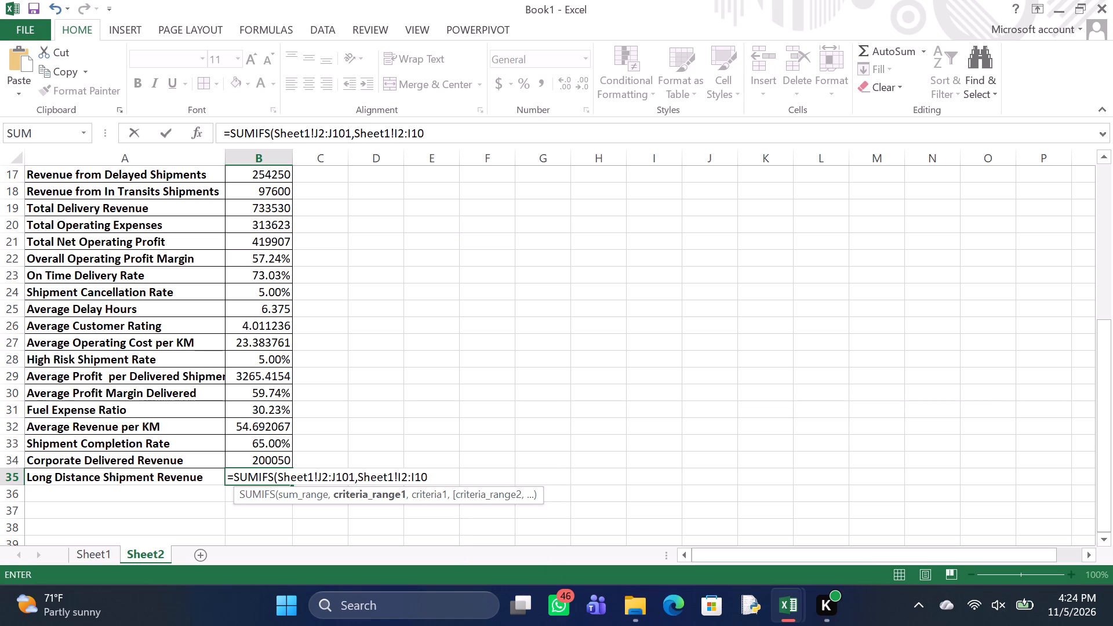
key("1")
key("comma")
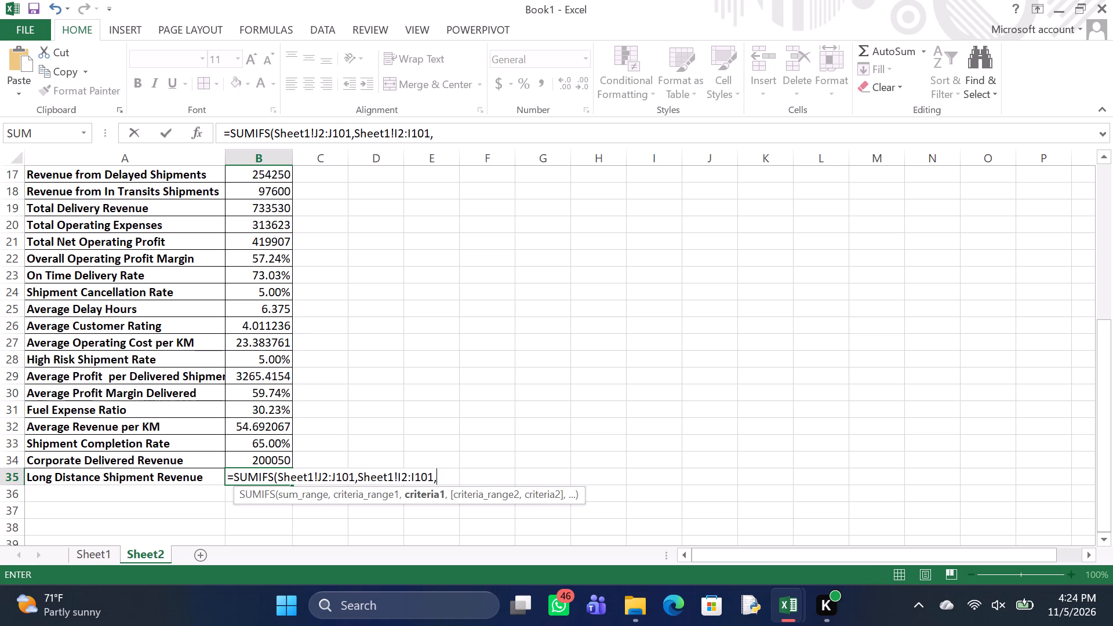
key("shift+quotedbl")
key("shift+greater")
key("1")
type("00")
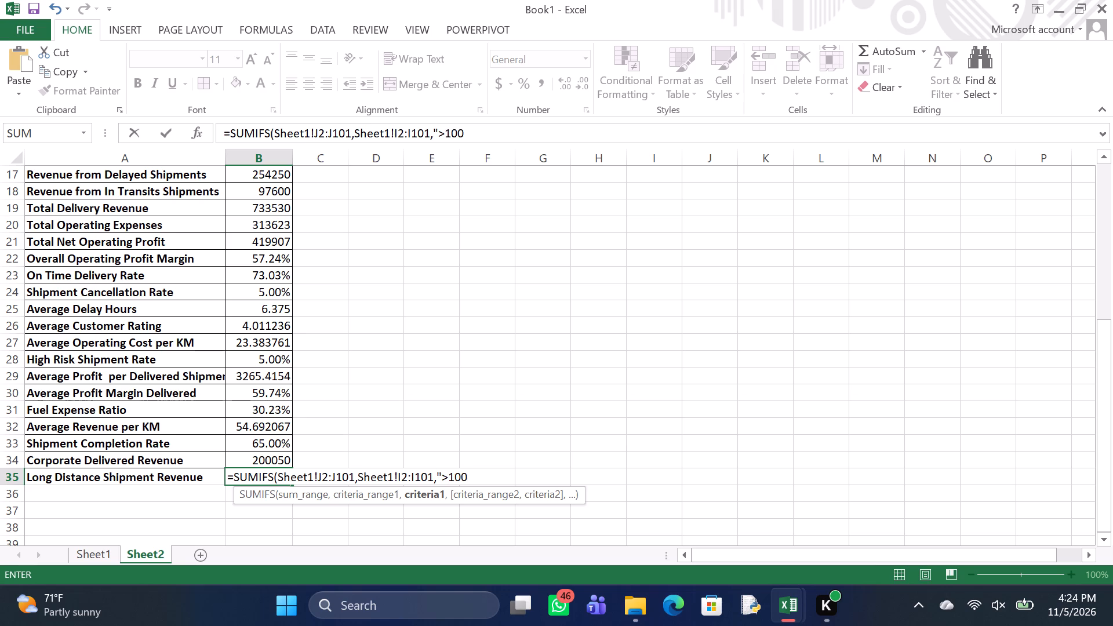
type("\")")
key("Return")
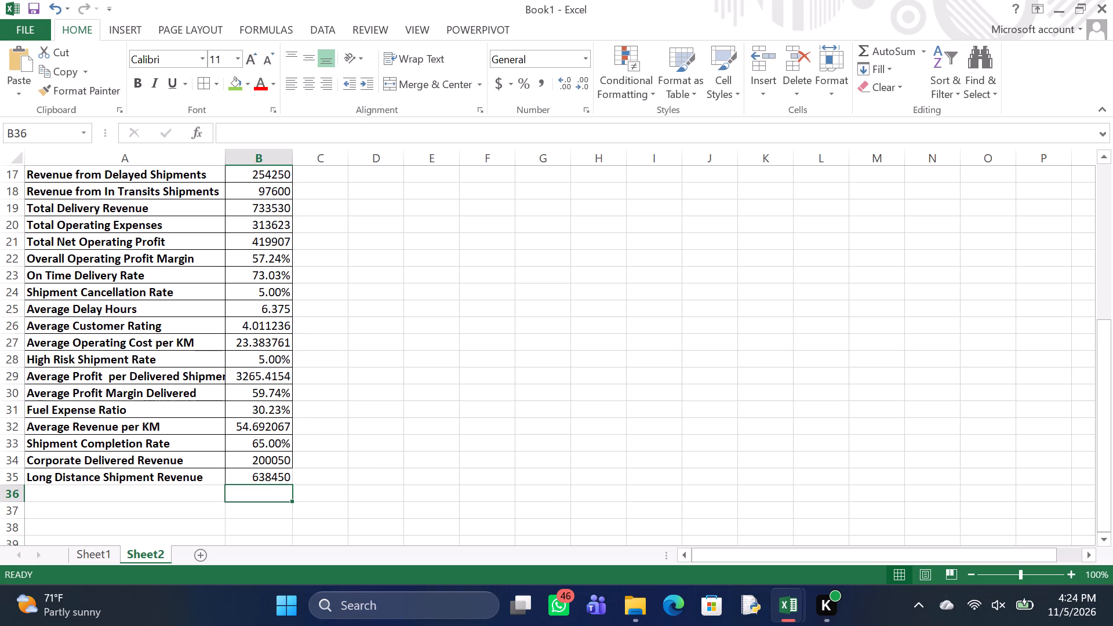
Apply borders to the Corporate Delivered Revenue and Long Distance Shipment Revenue rows, cells A34:B35.
left_click(208, 478)
left_click_drag(208, 478, 265, 468)
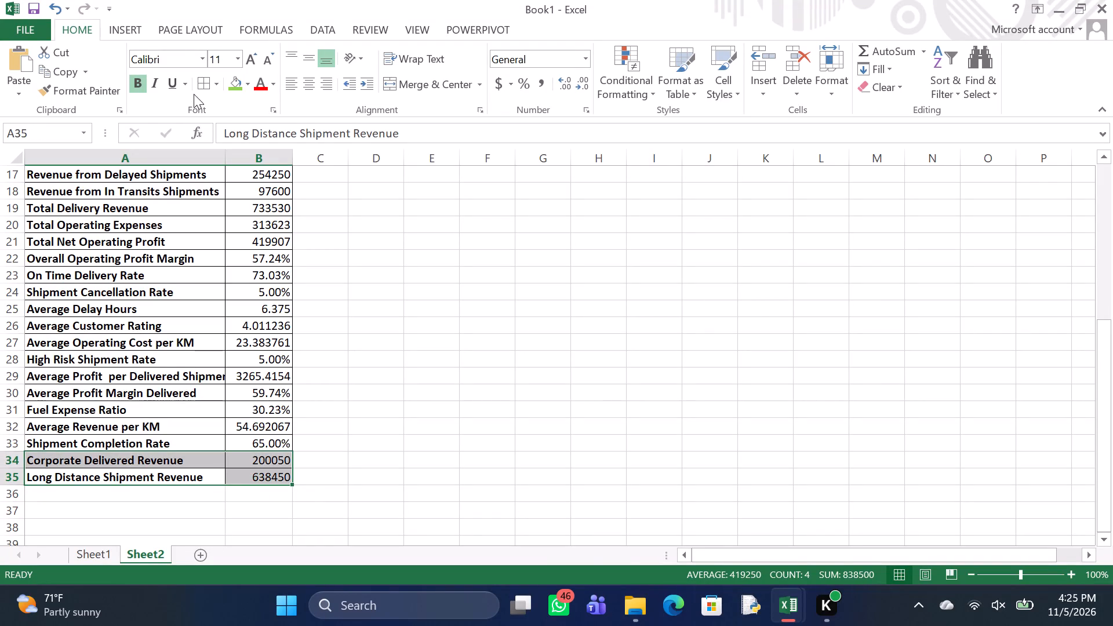
left_click(201, 85)
left_click(309, 246)
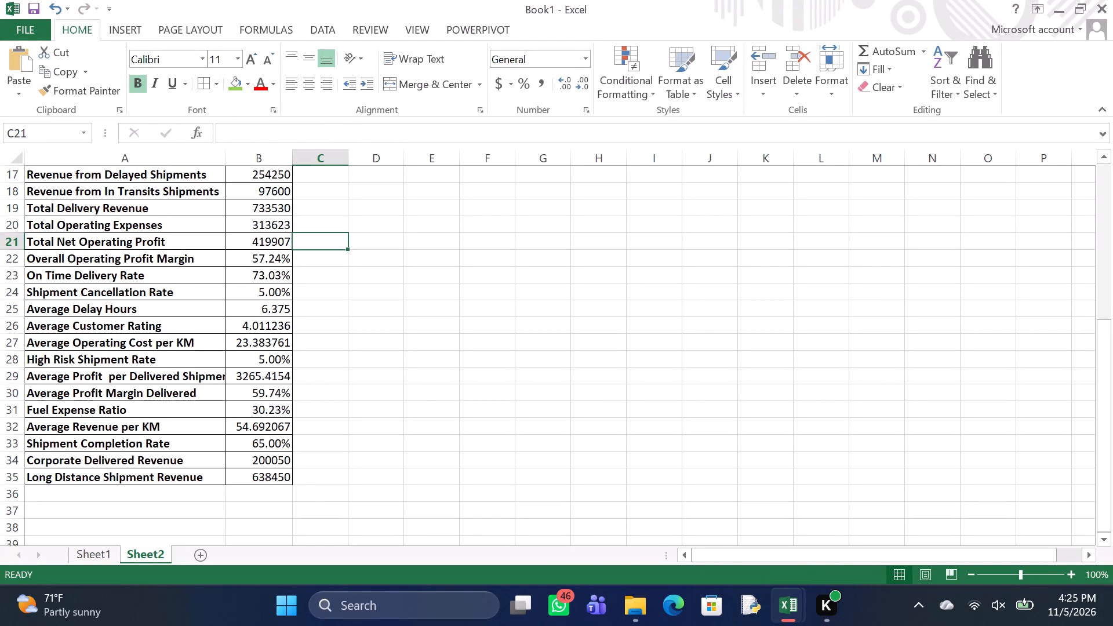
Enter the label "Average Motorcycle Revenue" in cell A36.
left_click(76, 491)
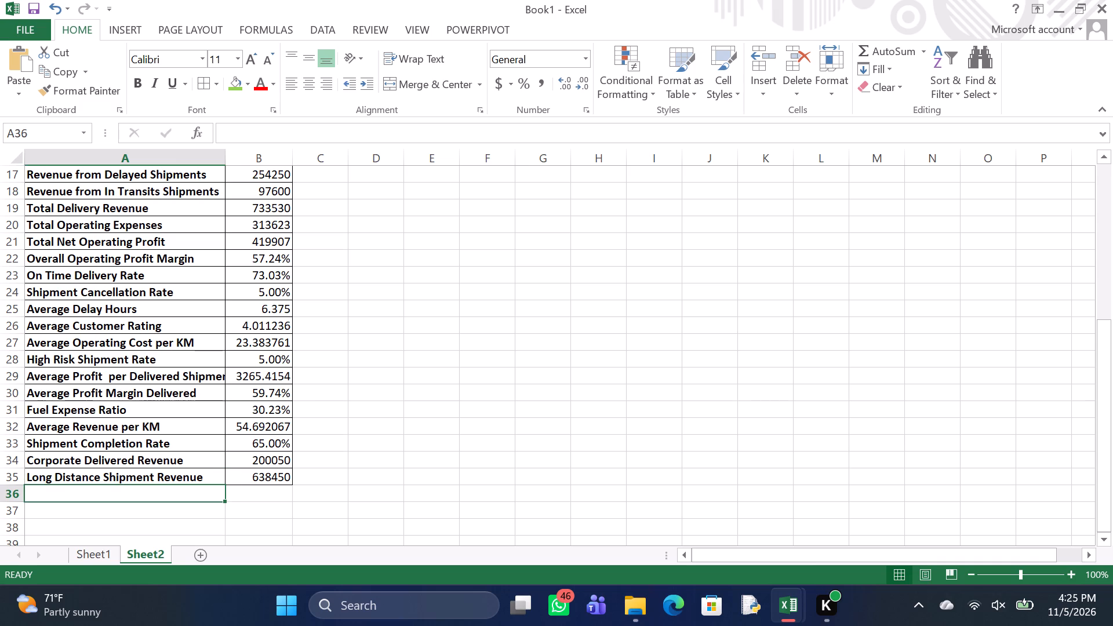
key("a")
type("ve")
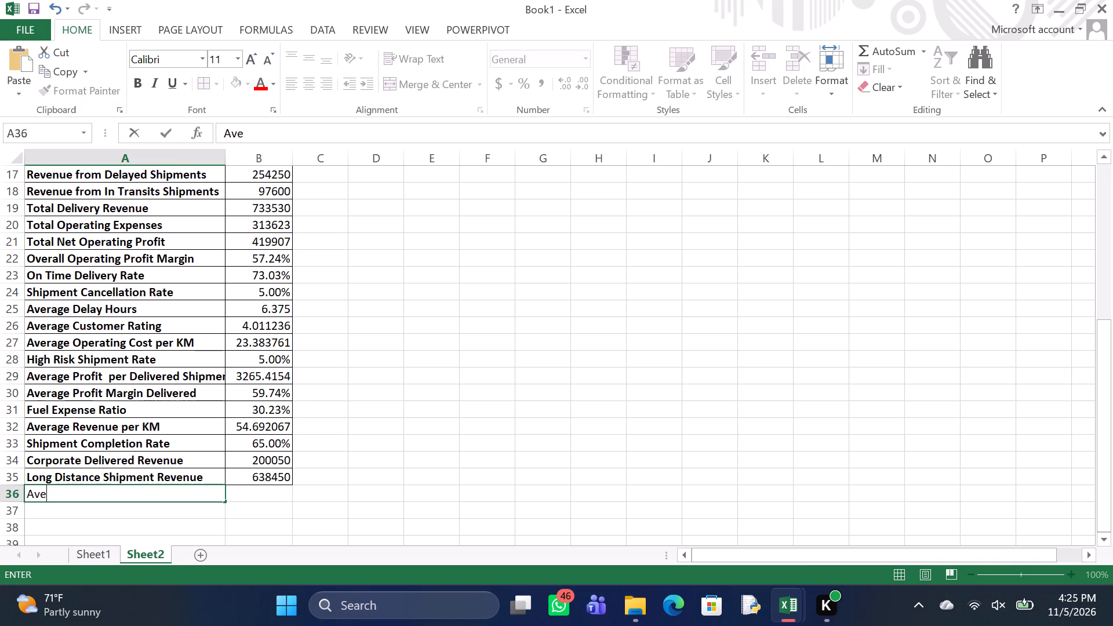
key("a")
key("BackSpace")
type("rage")
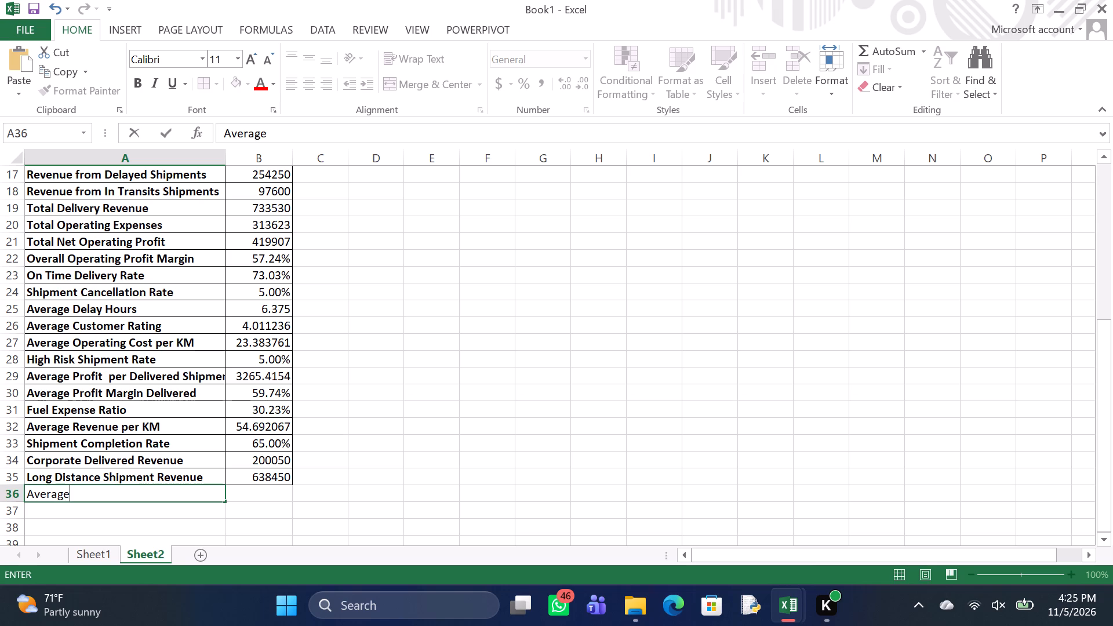
key("space")
key("m")
type("otorcycle")
key("space")
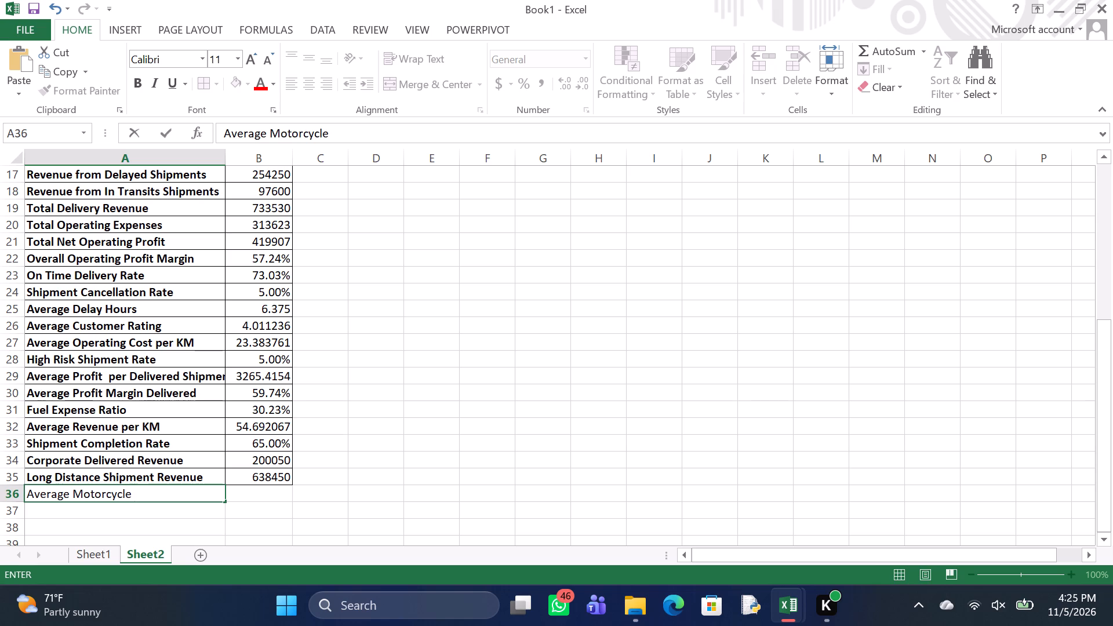
key("r")
type("evenue")
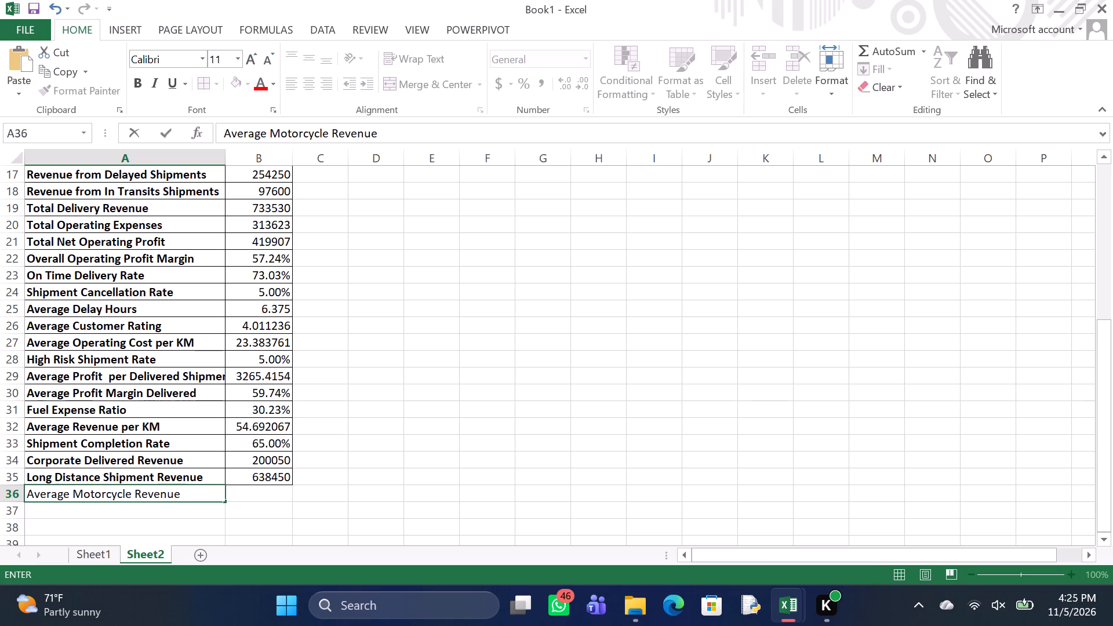
key("Return")
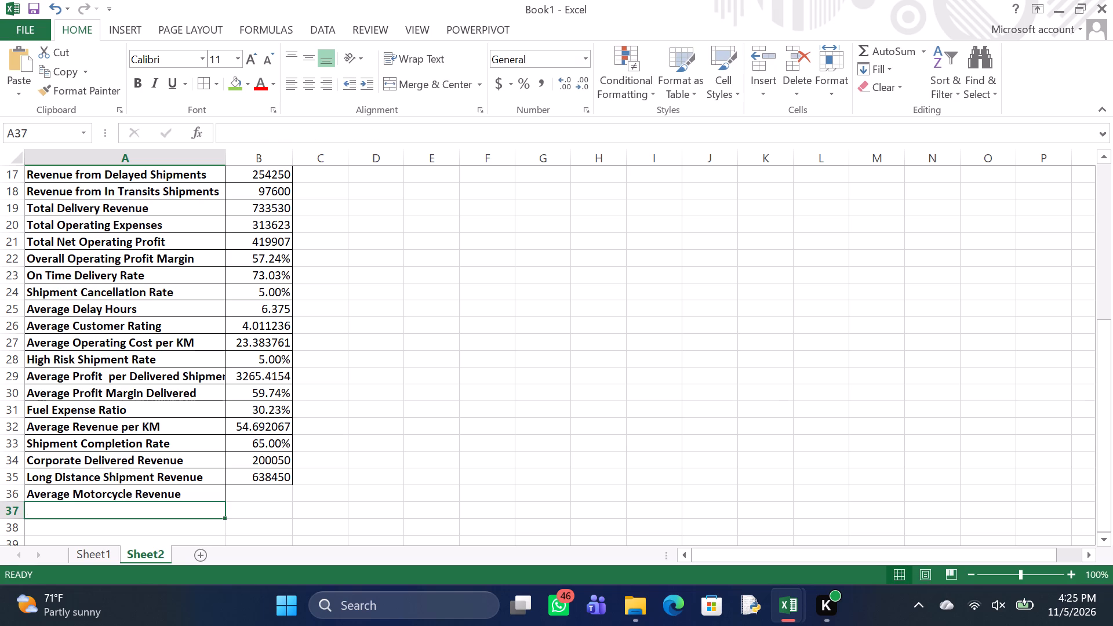
Start a formula in B36 as =AVERAGEIF( with Sheet1!D2:D101 as the criteria range.
left_click(249, 496)
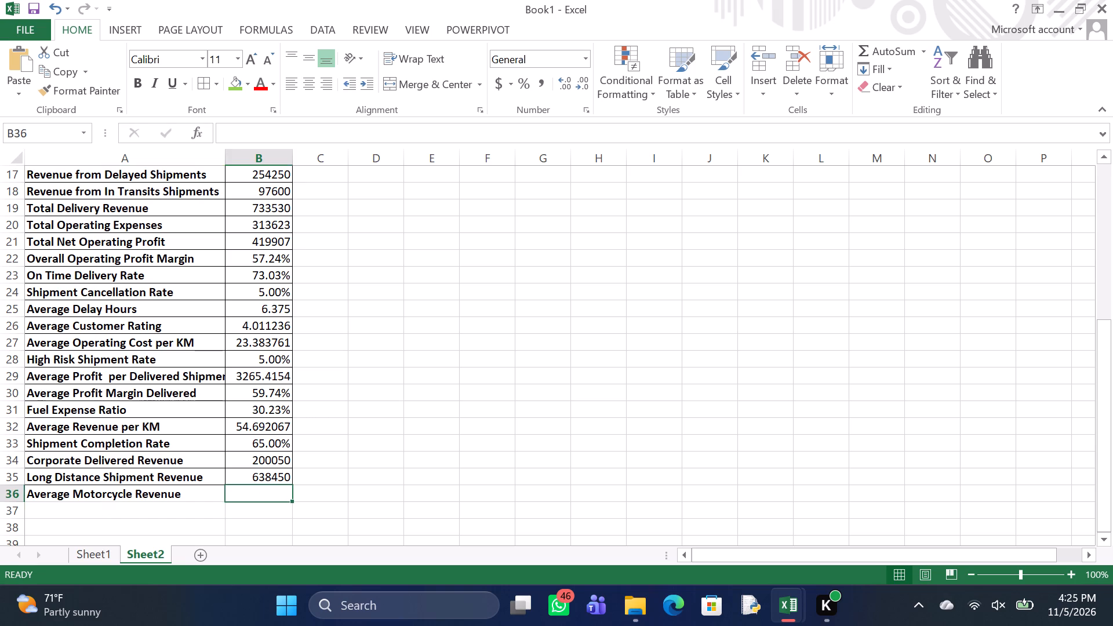
key("equal")
key("a")
type("VERAGE")
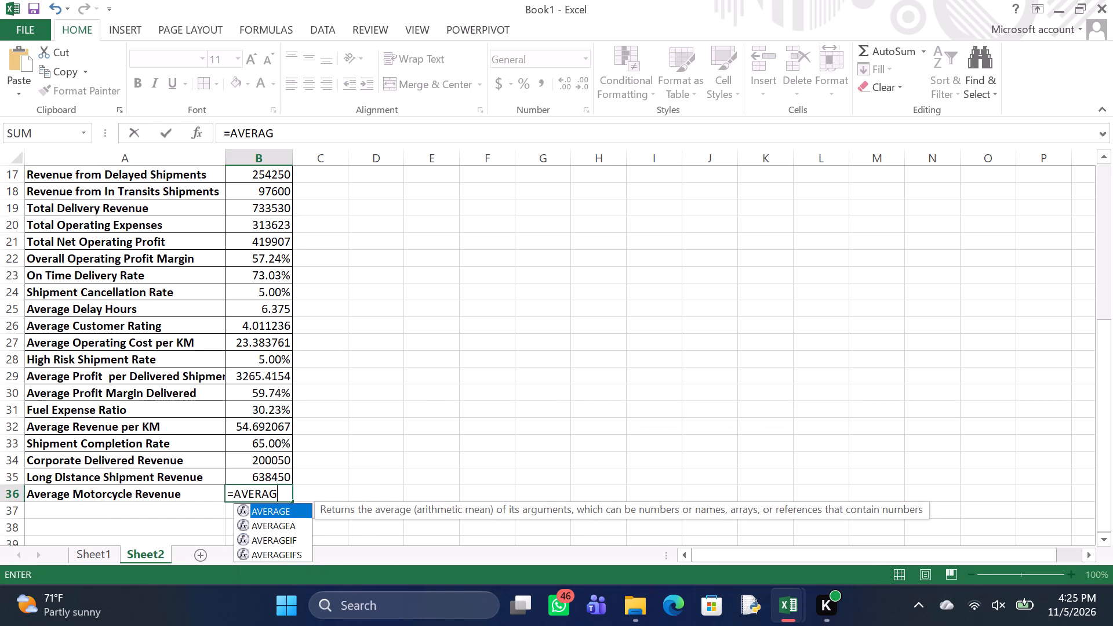
type("IF")
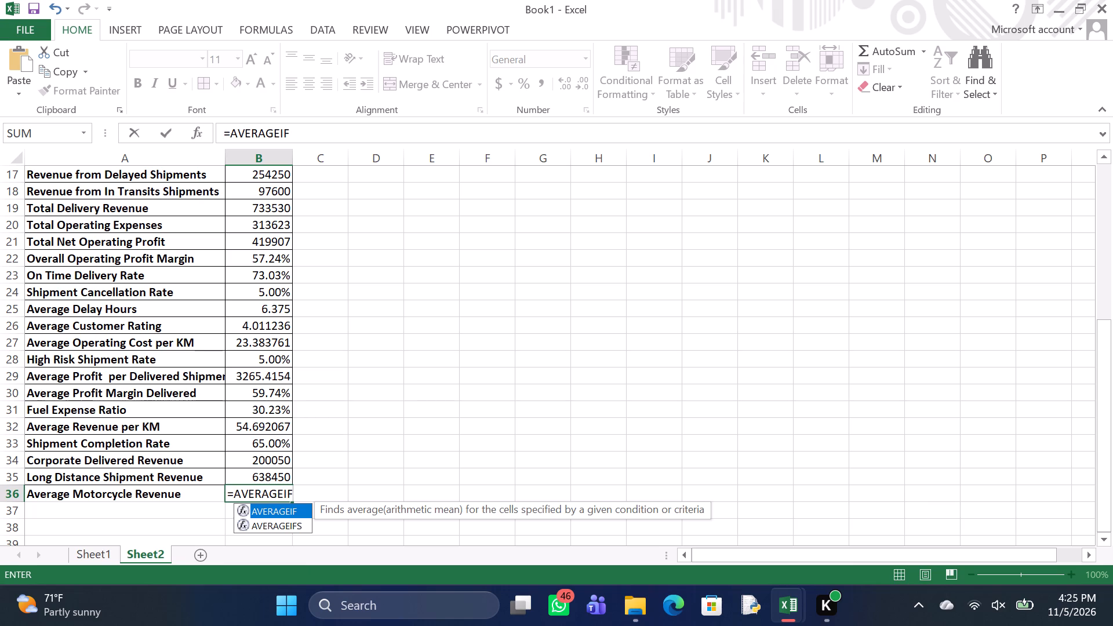
type("(S")
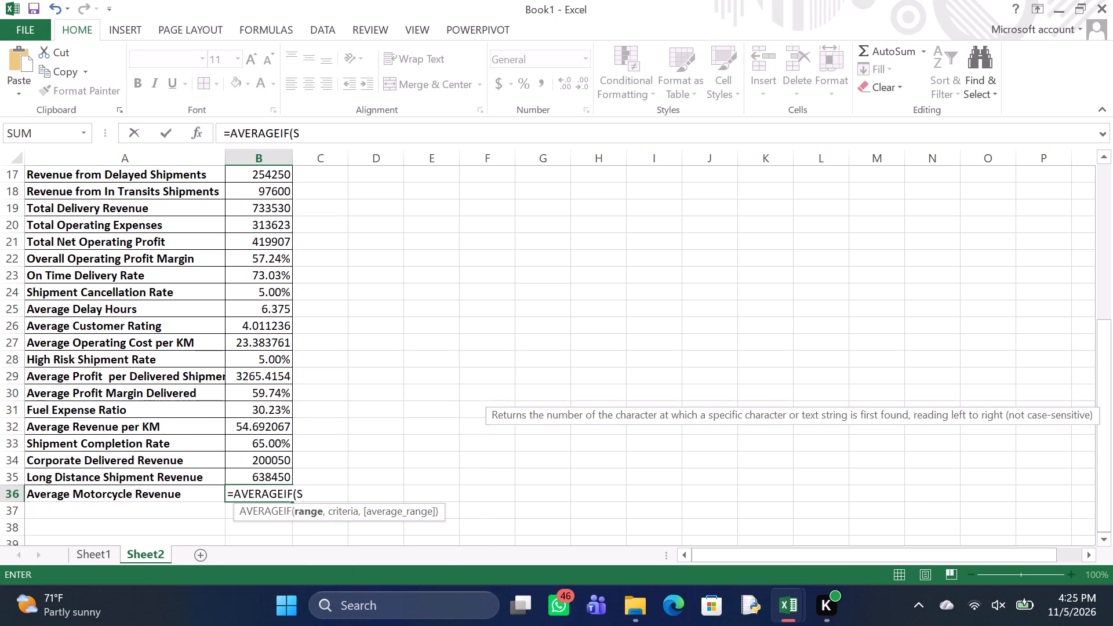
type("heet")
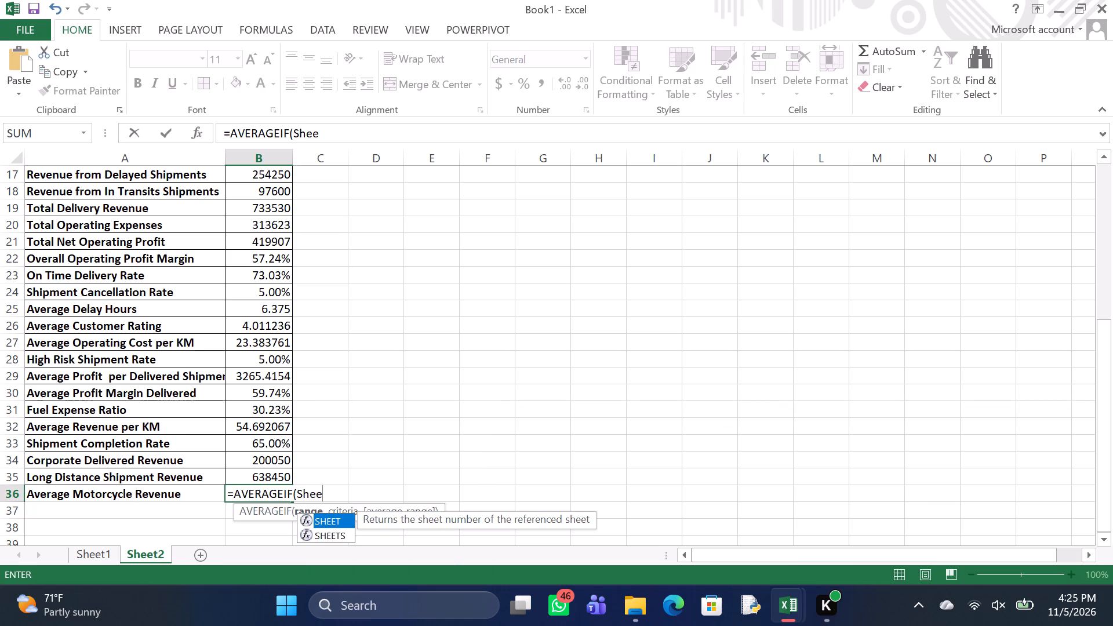
type("1!")
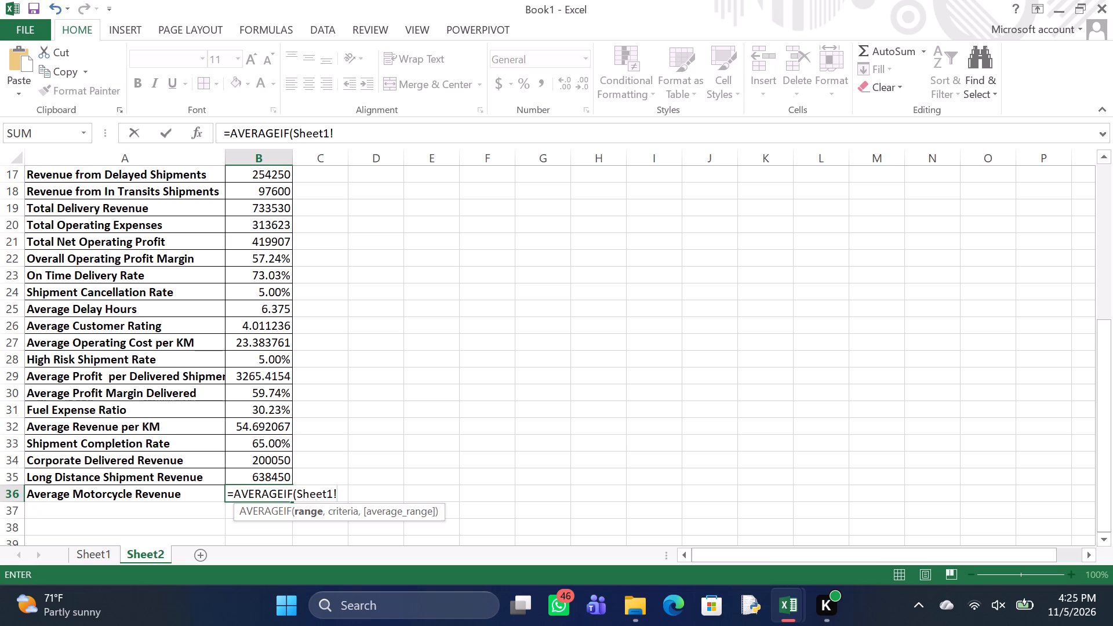
type("D2")
key("shift+colon")
key("d")
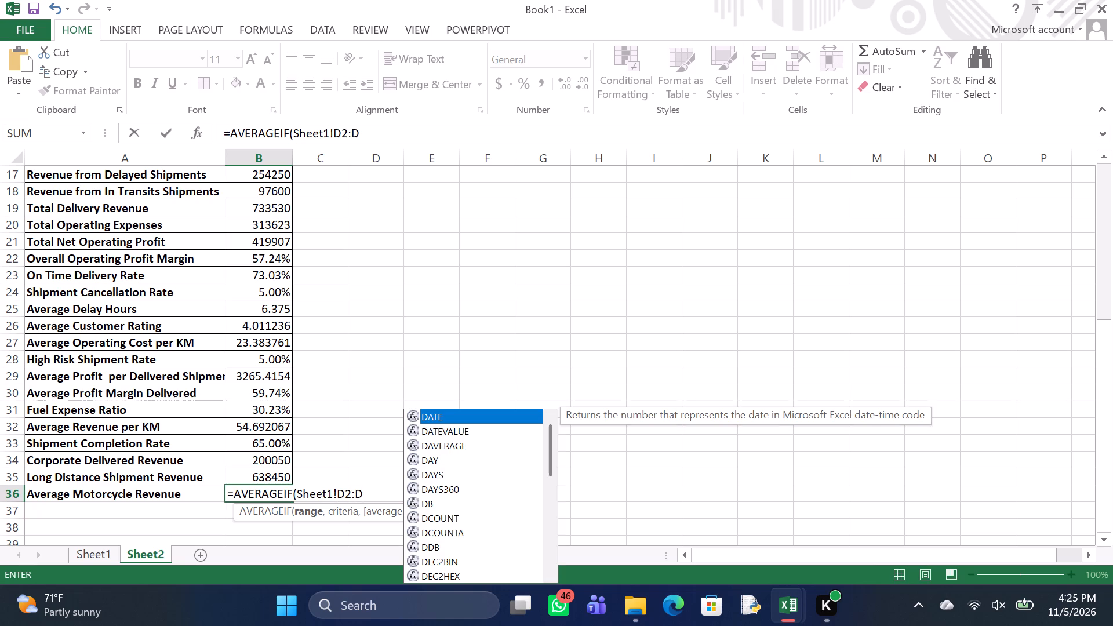
type("10")
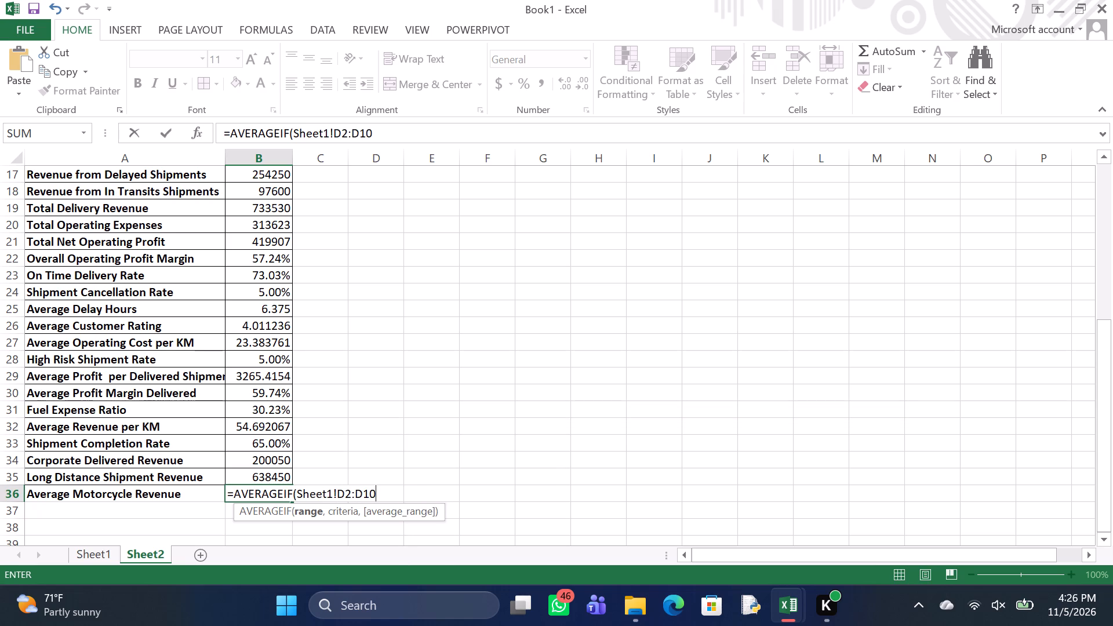
key("1")
key("comma")
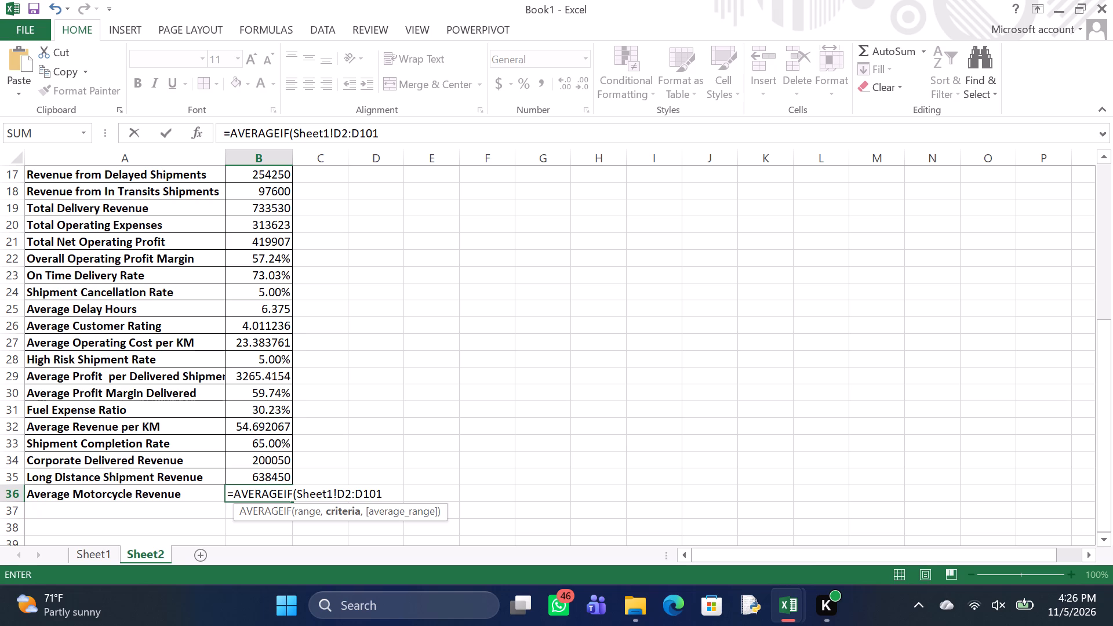
Add the criterion "Motorcycle" and the average range Sheet1!J2:J101 to the B36 AVERAGEIF formula and close it.
key("shift+quotedbl")
key("m")
type("otor")
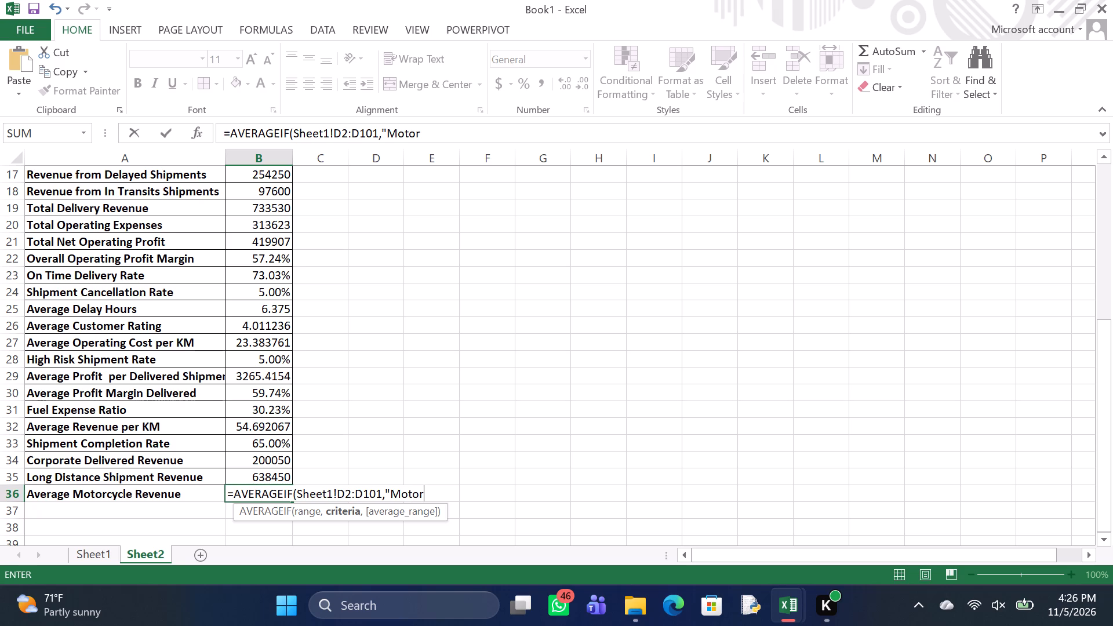
type("cycl")
key("e")
key("shift+quotedbl")
key("s")
type("heet1")
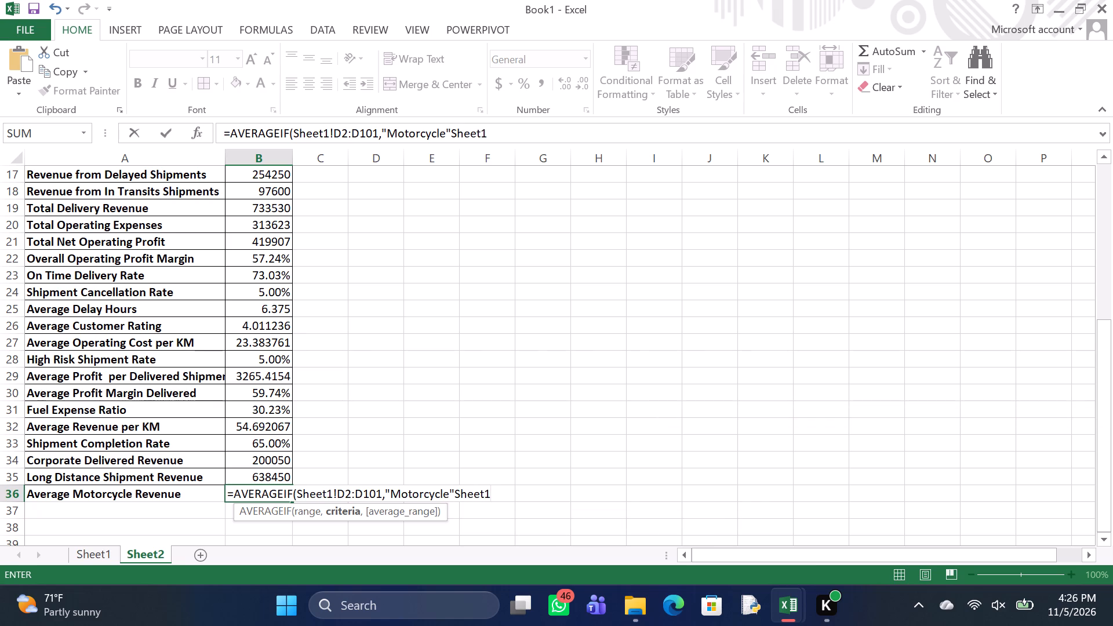
key("shift+exclam")
type("J2")
type(":J101")
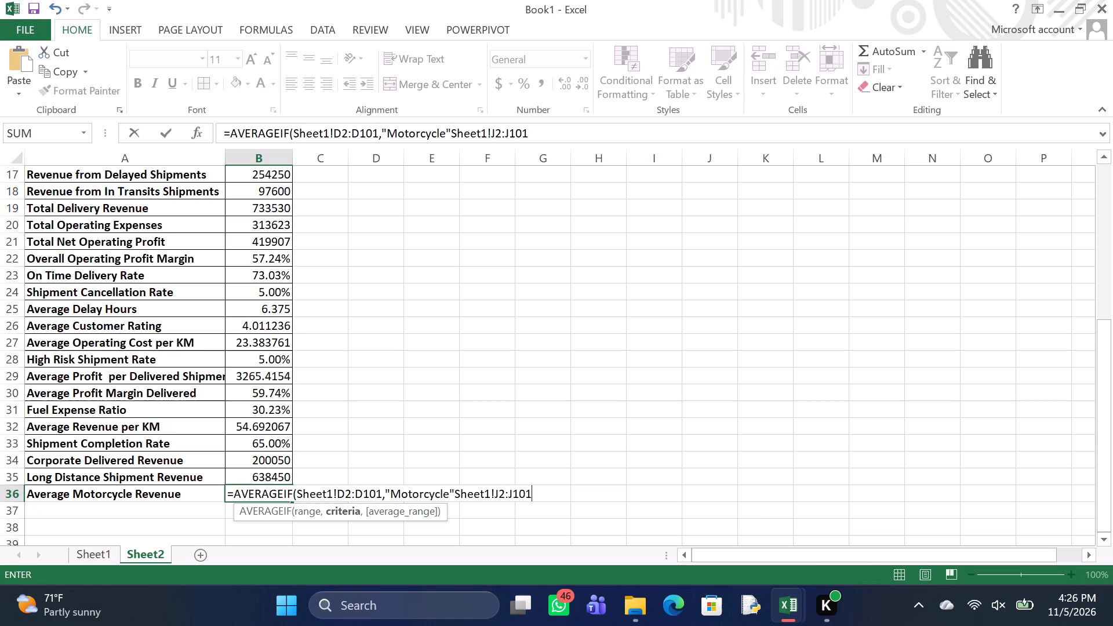
key("shift+parenright")
key("Return")
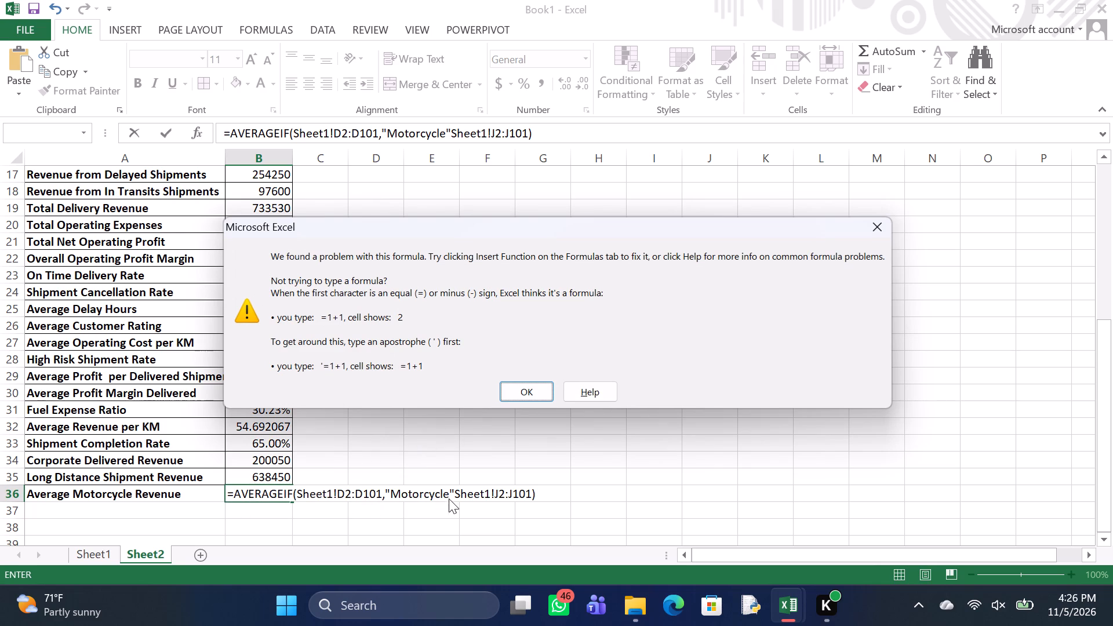
Correct the B36 formula by inserting a comma between "Motorcycle" and Sheet1!J2:J101.
left_click(528, 393)
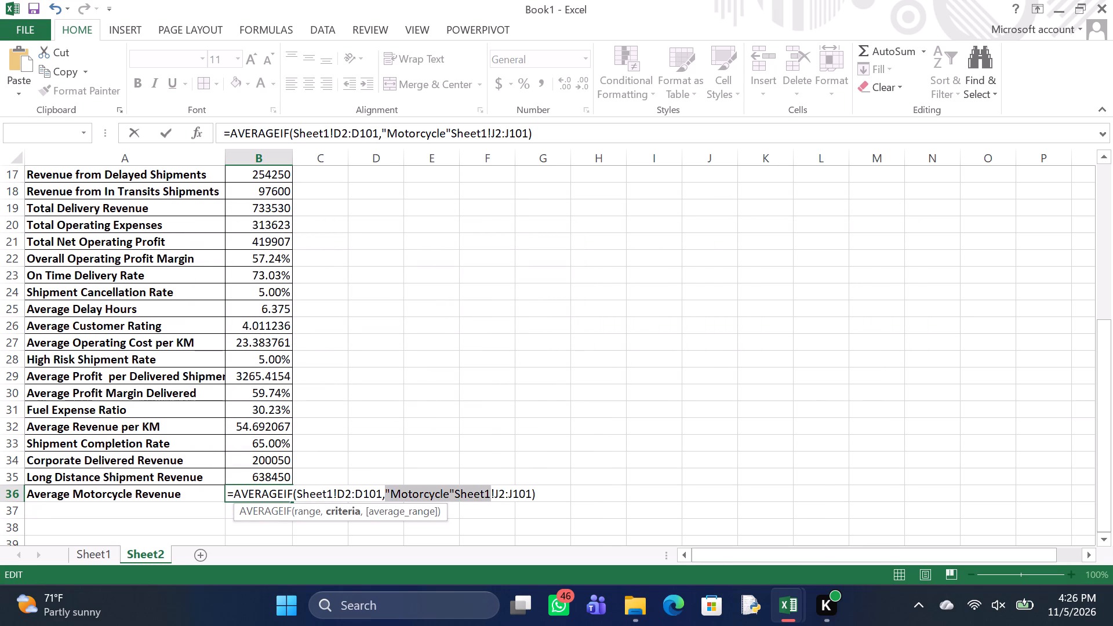
left_click(453, 129)
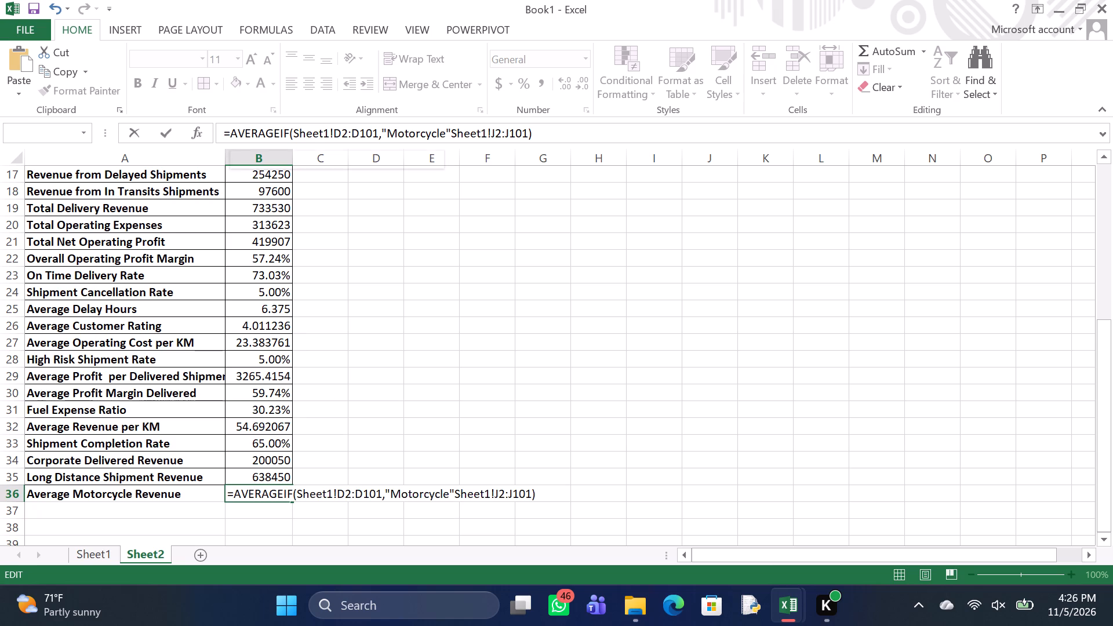
left_click(453, 129)
key("comma")
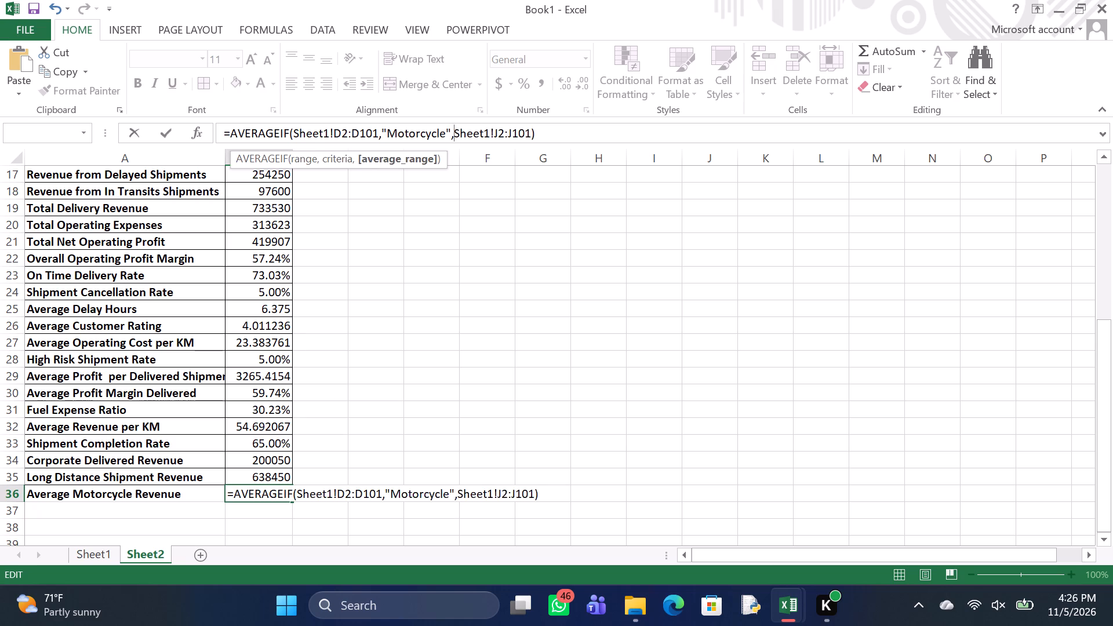
key("Return")
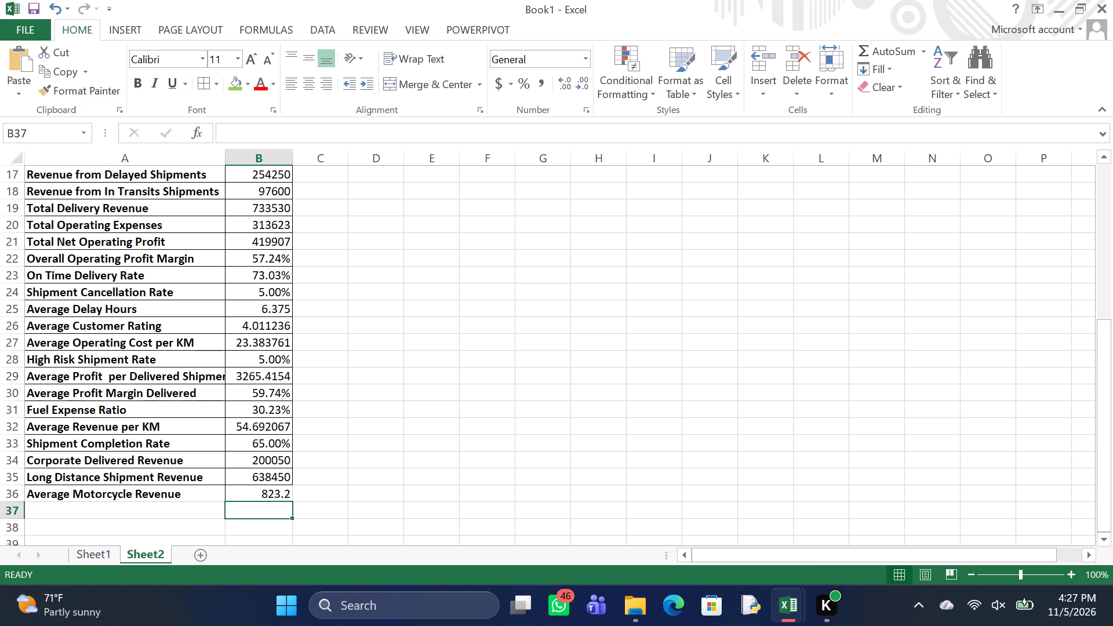
Enter the label "Highest Delivery Fee" in cell A37.
left_click(149, 494)
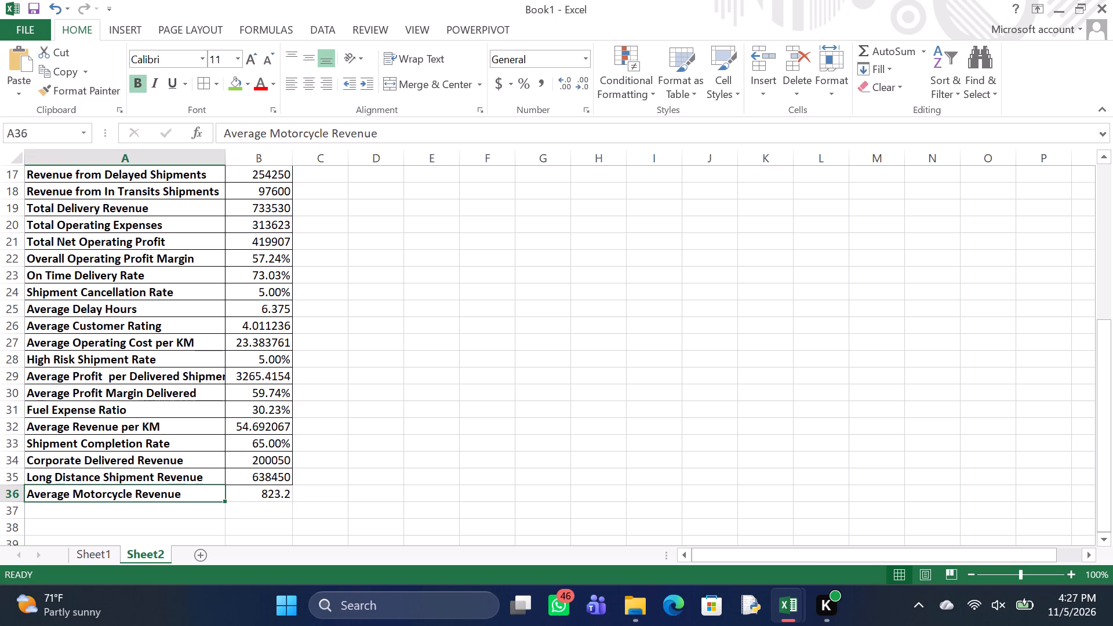
left_click(143, 513)
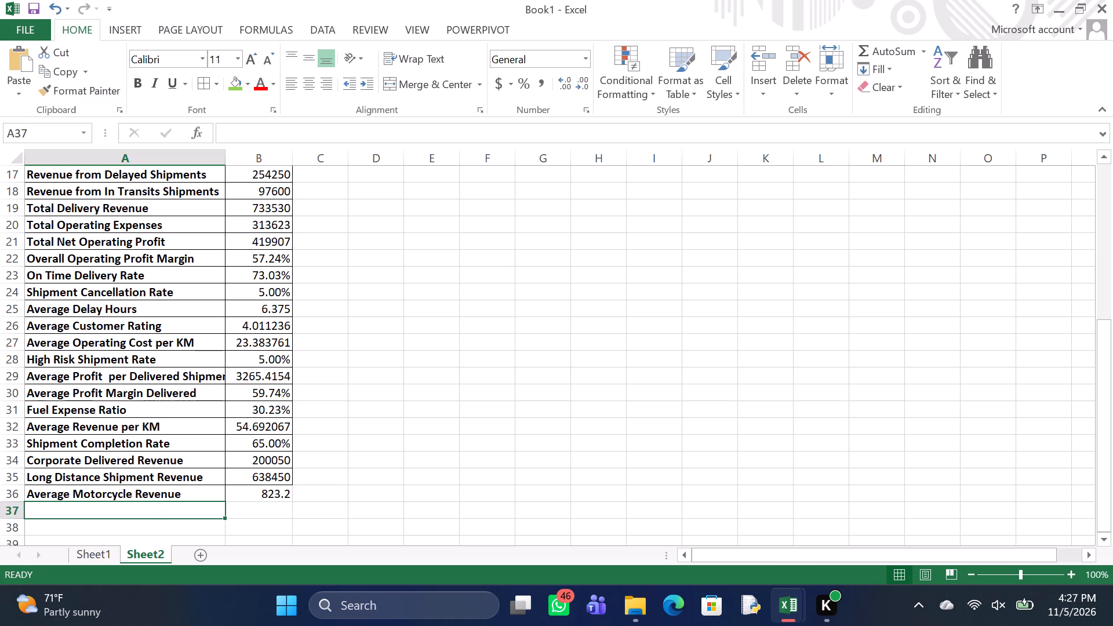
key("h")
type("ighest")
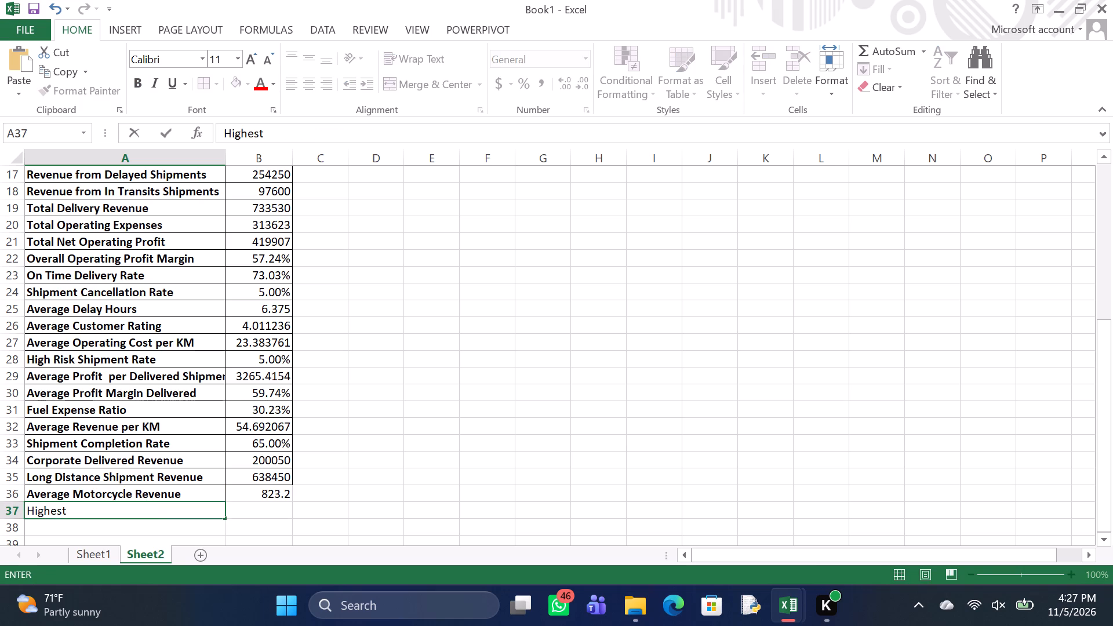
key("space")
key("d")
key("e")
type("livery")
key("space")
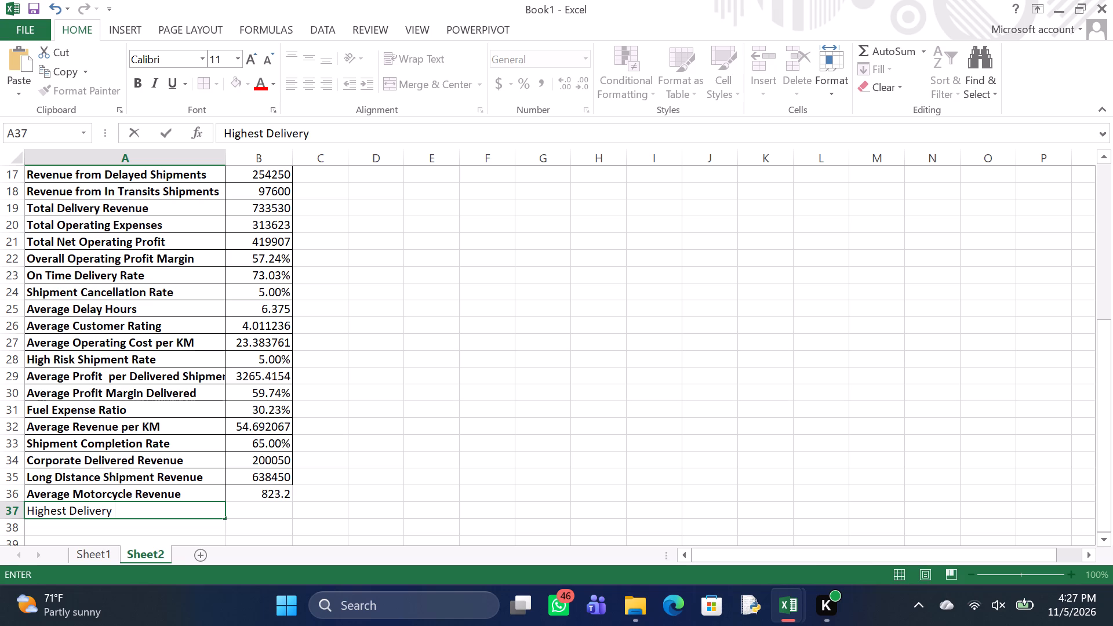
key("f")
type("ee")
key("Return")
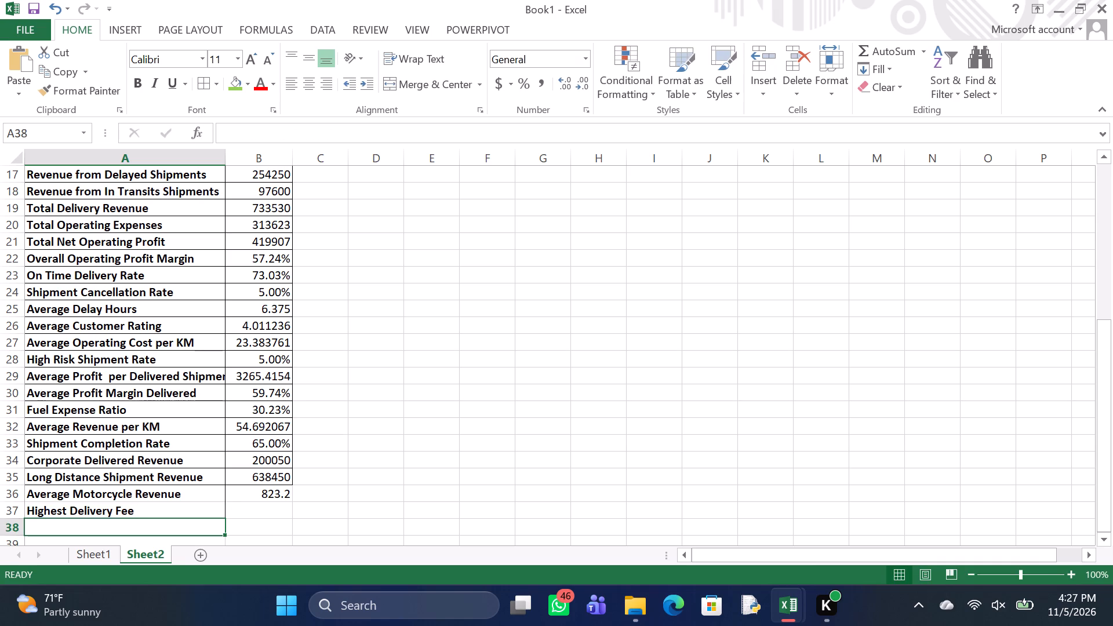
Calculate the highest delivery fee in B37 with the formula =LARGE(Sheet1!J2:J101,1).
left_click(250, 507)
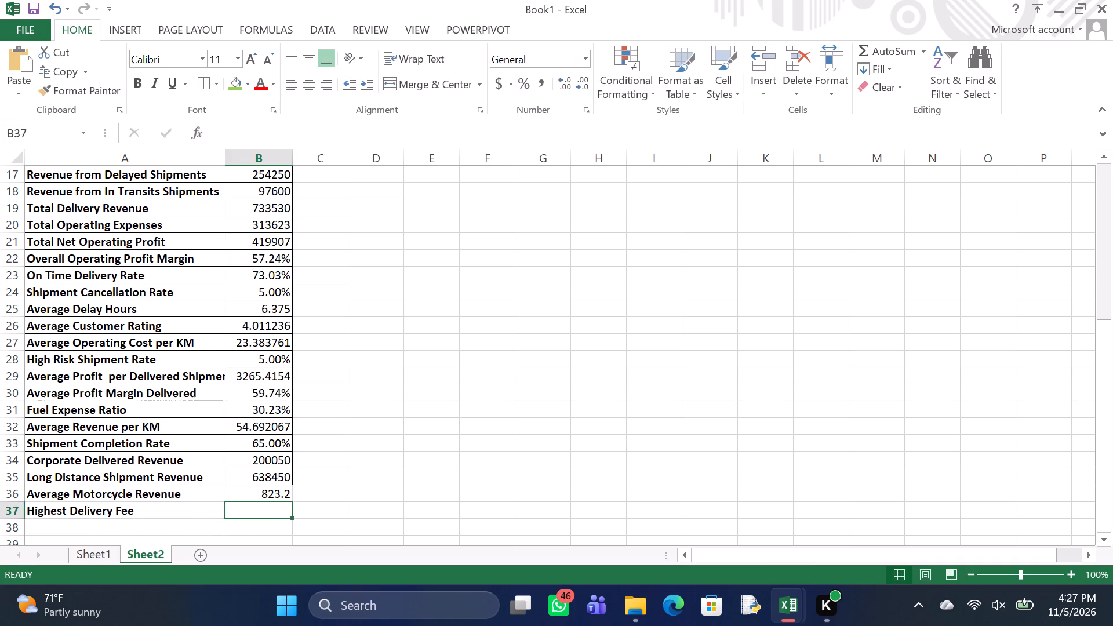
key("equal")
type("LA")
key("r")
type("GE")
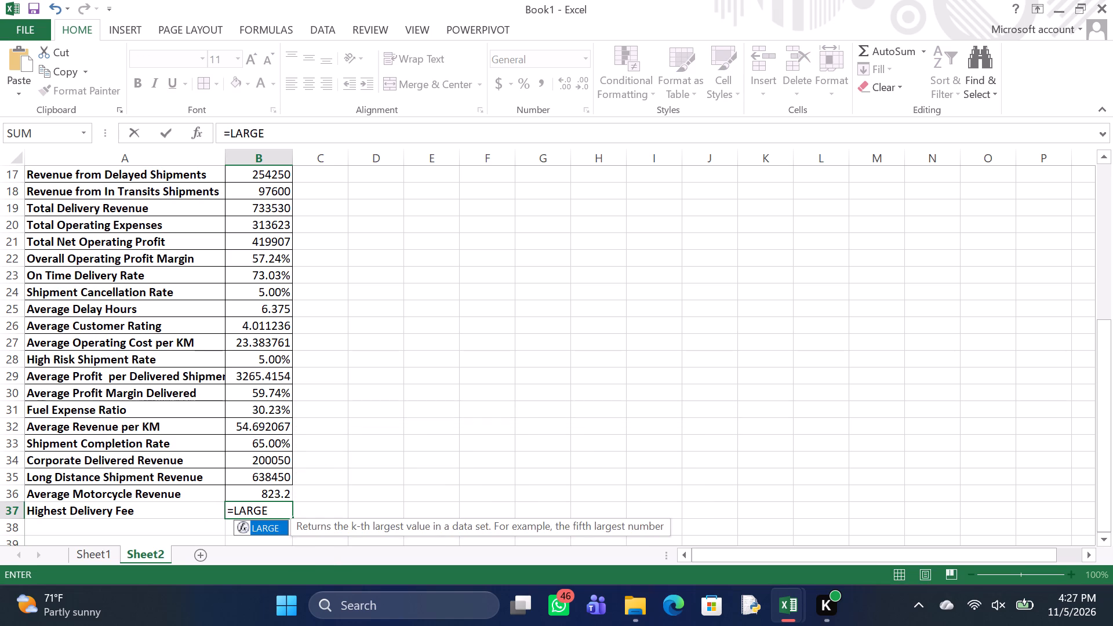
type("(S")
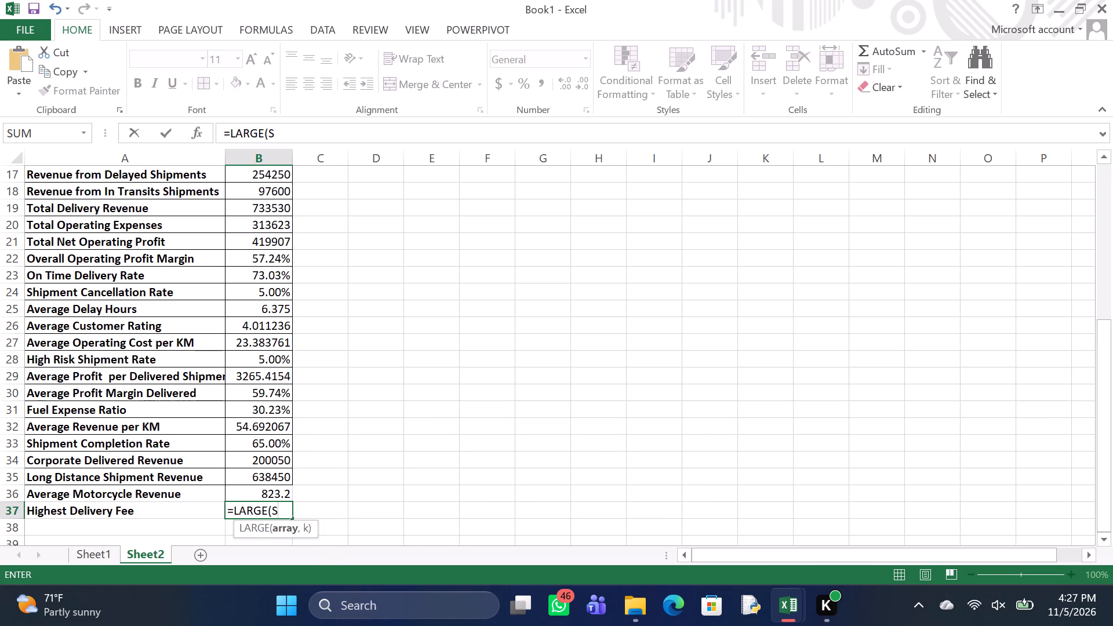
type("hee")
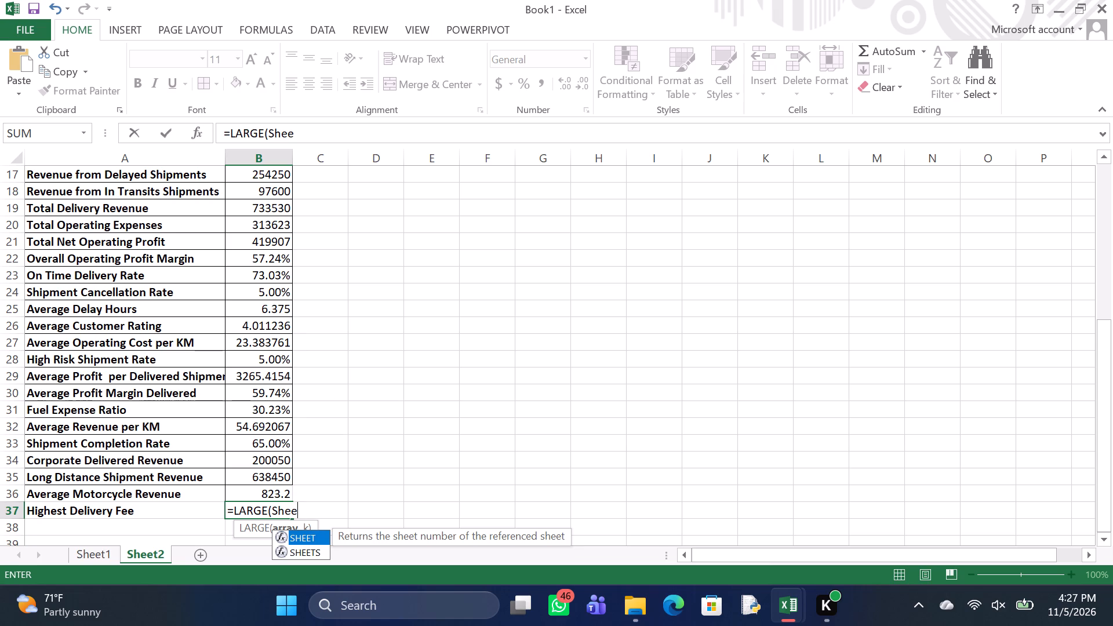
type("t1")
key("shift+exclam")
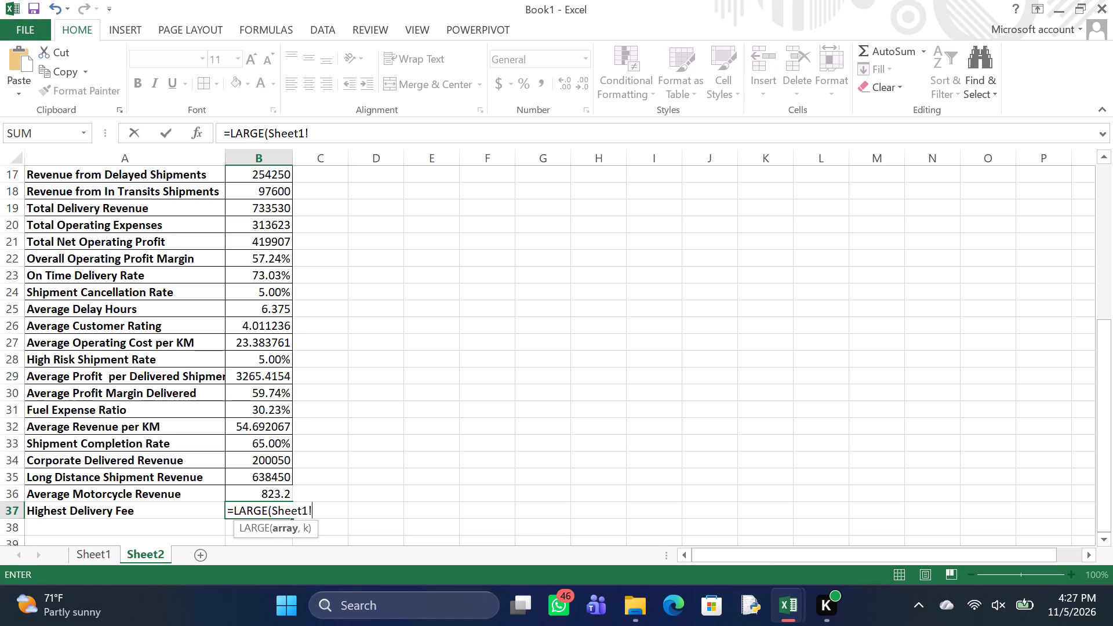
type("J2")
type(":J10")
key("1")
type(",1")
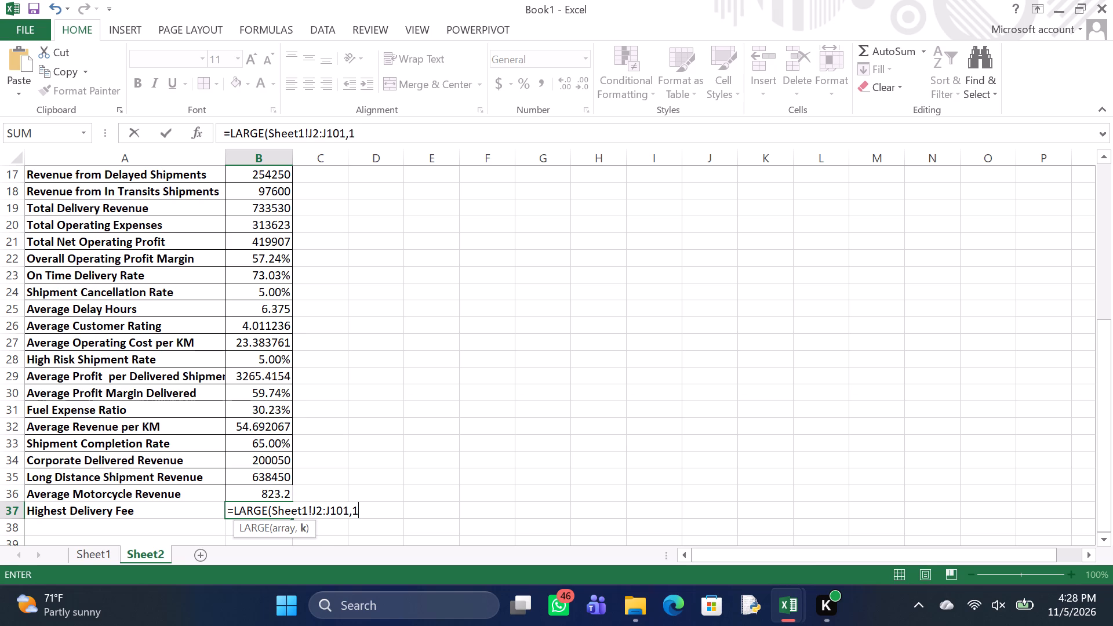
key("shift+parenright")
key("Return")
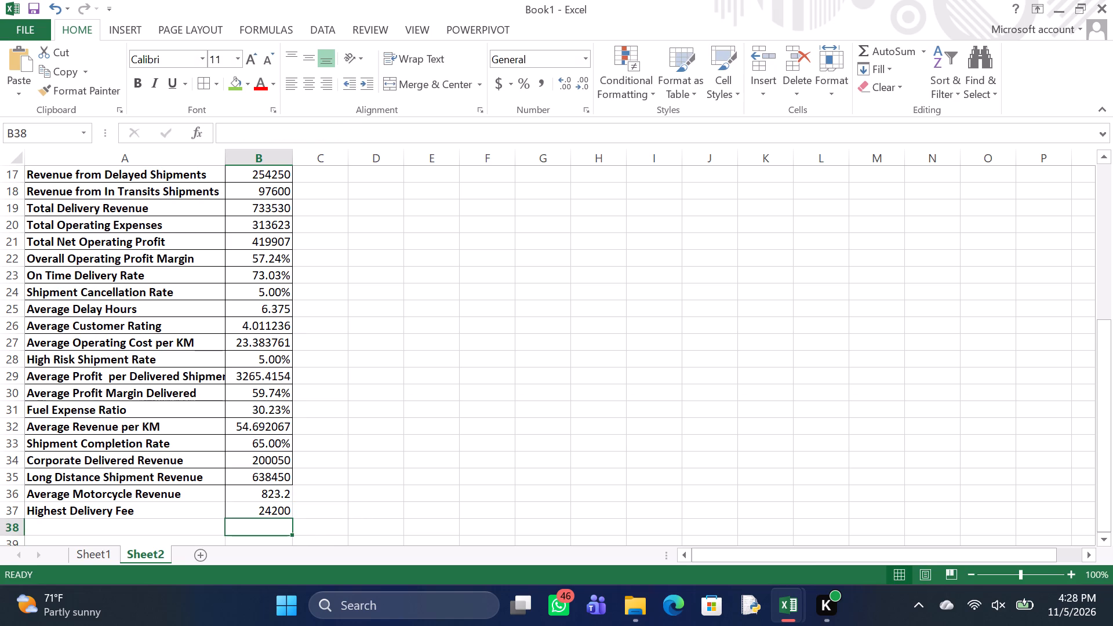
Apply all borders to the Average Motorcycle Revenue and Highest Delivery Fee rows, A36:B37.
left_click(138, 494)
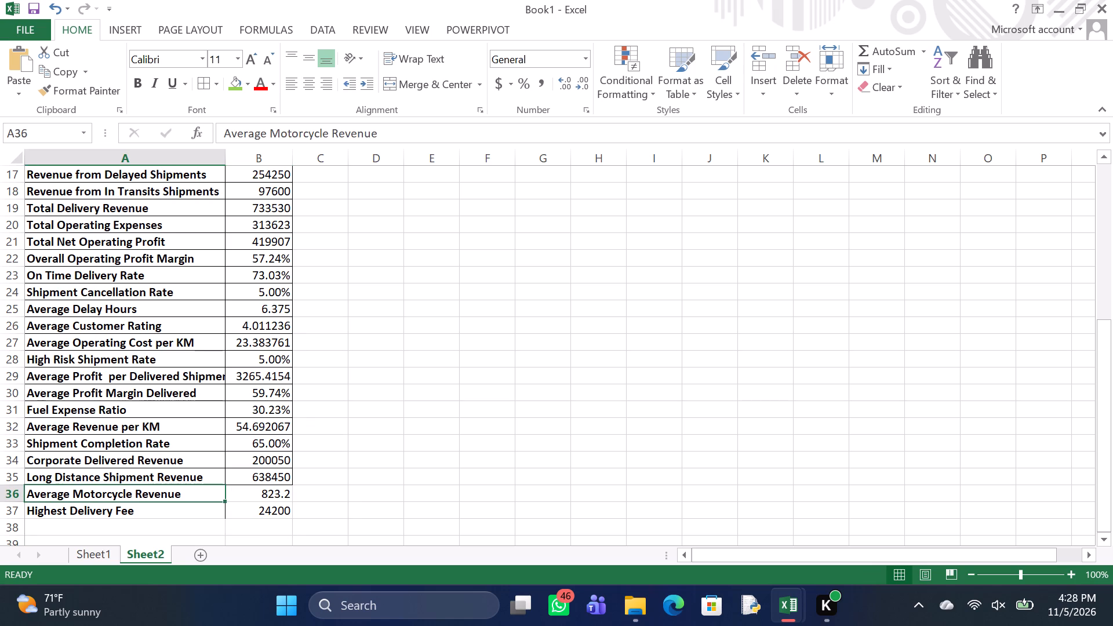
left_click_drag(139, 498, 228, 520)
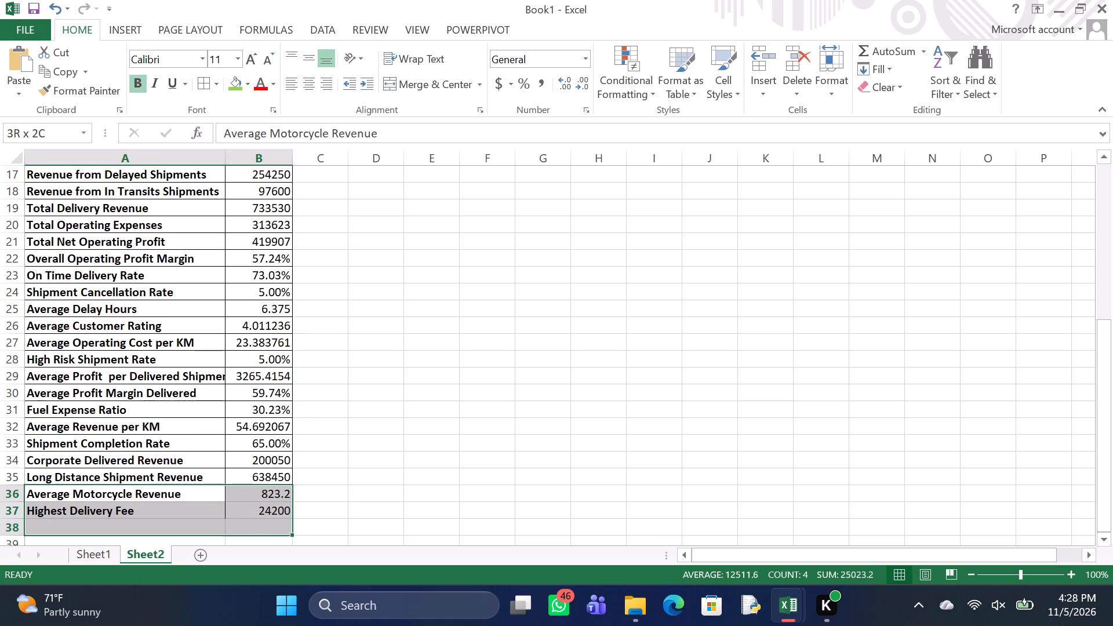
left_click_drag(228, 520, 232, 516)
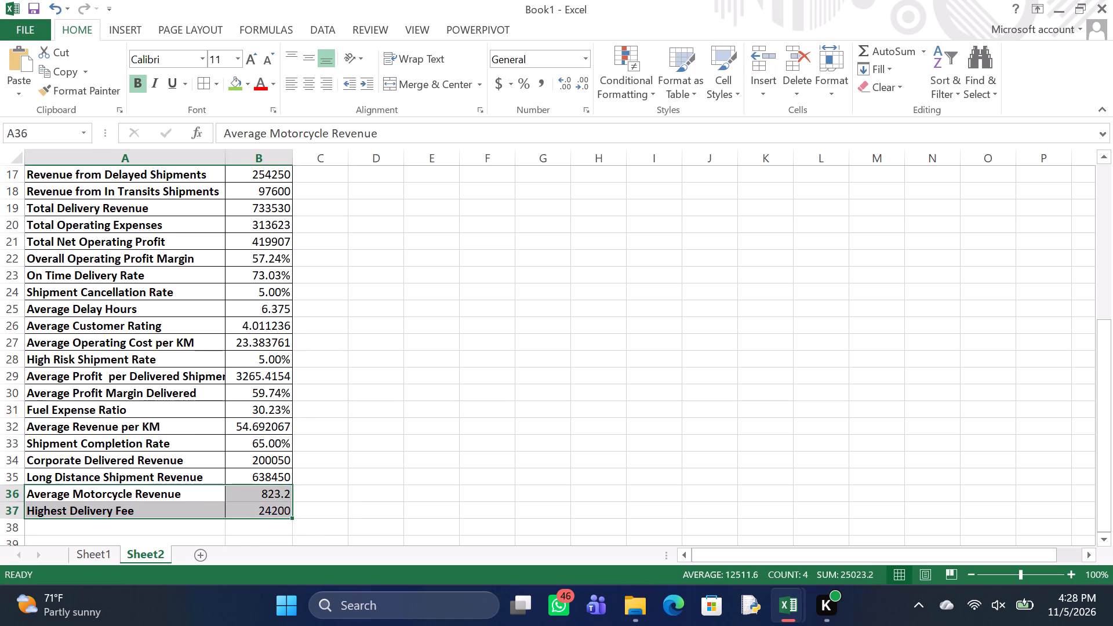
left_click(203, 86)
Enter the label "Lowest Delivery Fee" in cell A38.
scroll(108, 418, "down", 3)
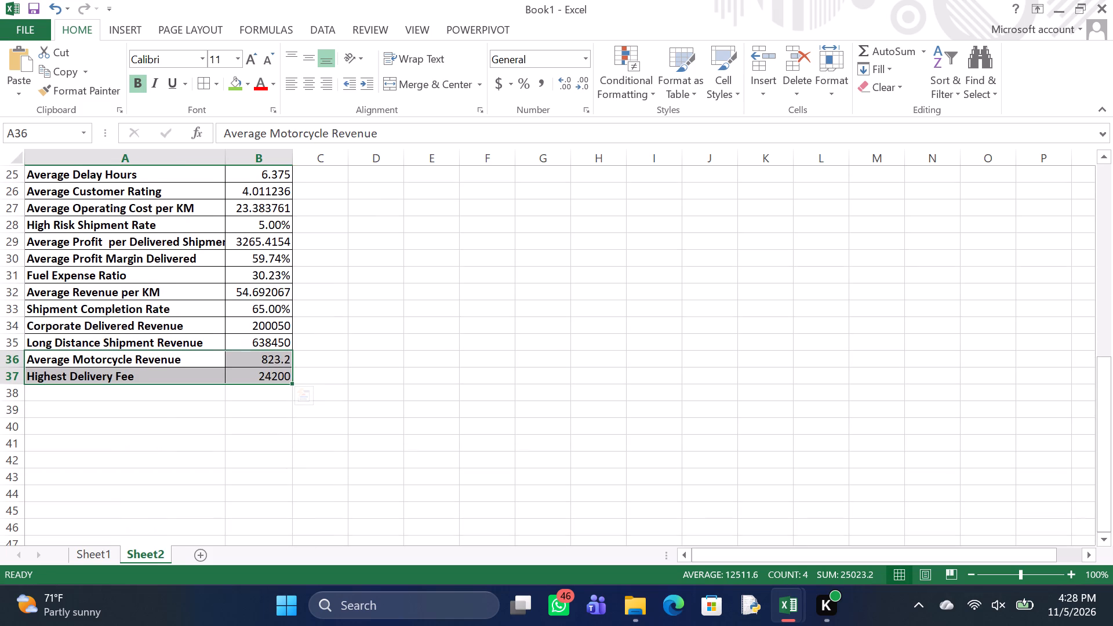
left_click(93, 393)
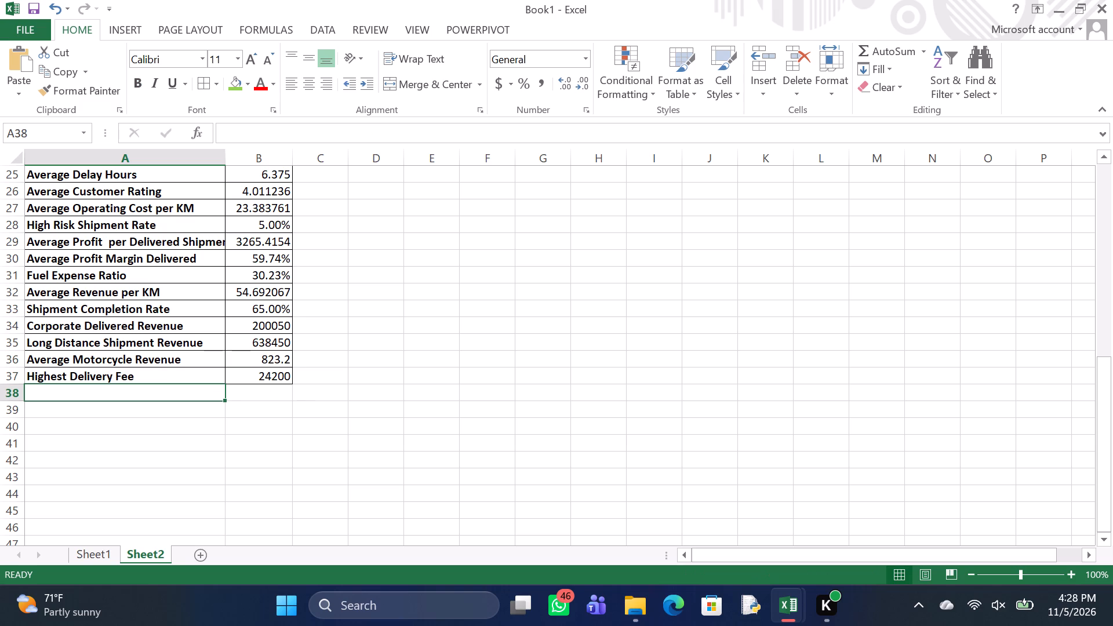
key("l")
type("owes")
type("t")
key("space")
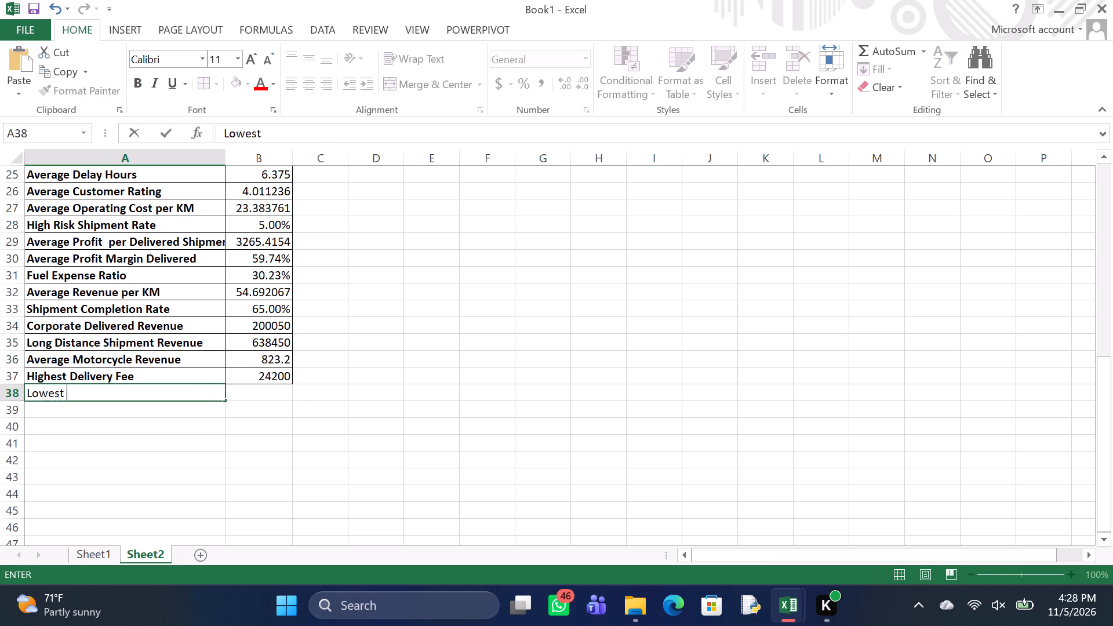
key("d")
type("eliver")
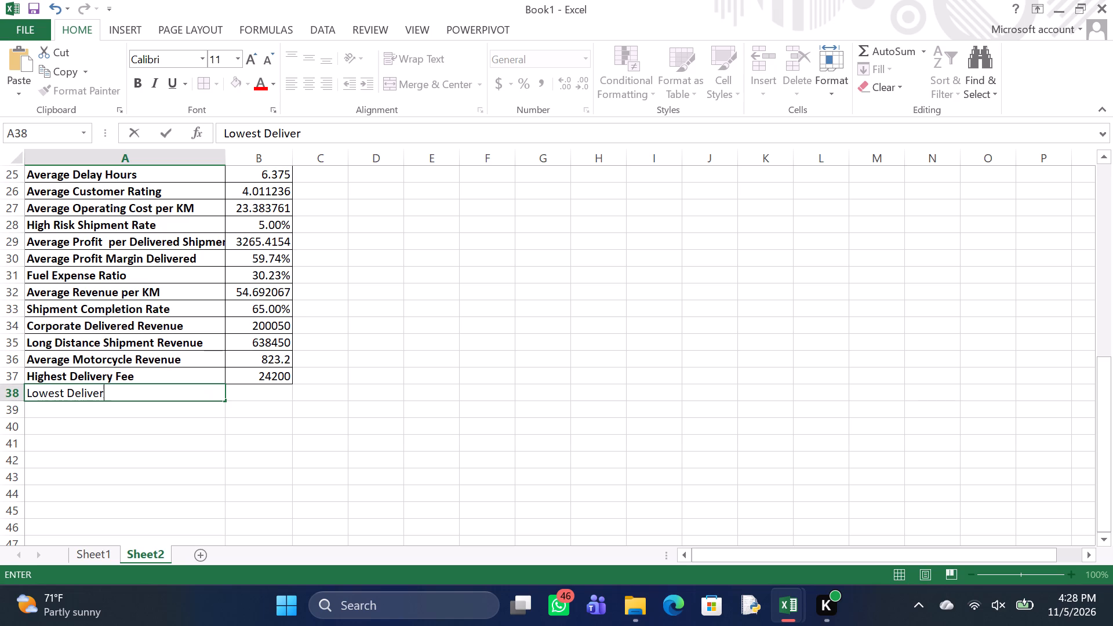
key("y")
key("space")
key("f")
type("ee")
key("Return")
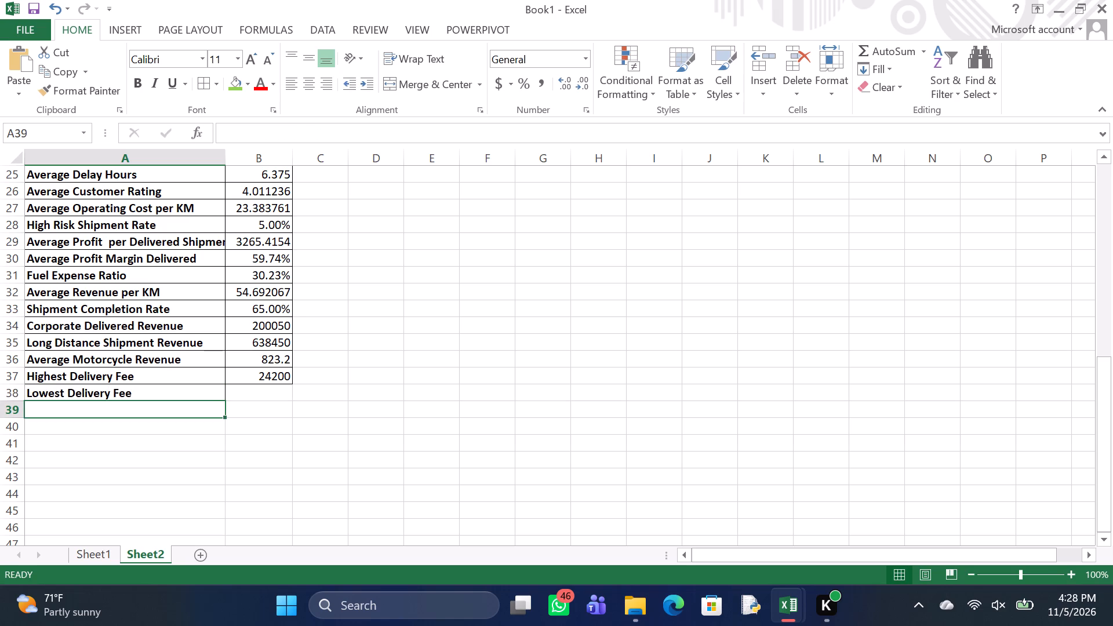
Calculate the lowest delivery fee in B38 with the formula =SMALL(Sheet1!J2:J101,1).
left_click(245, 397)
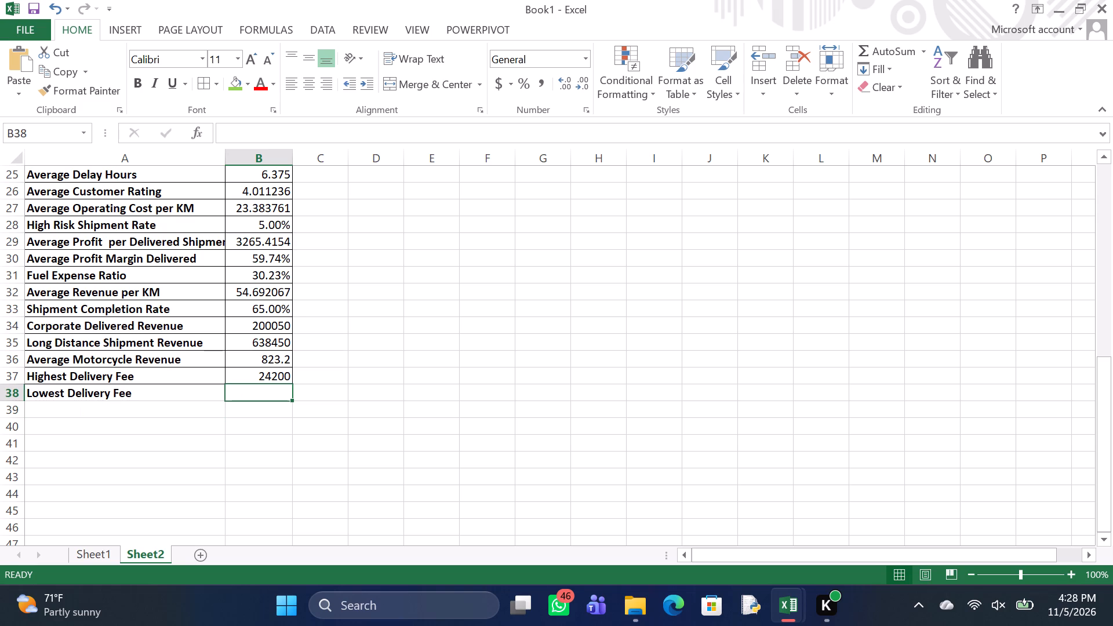
key("equal")
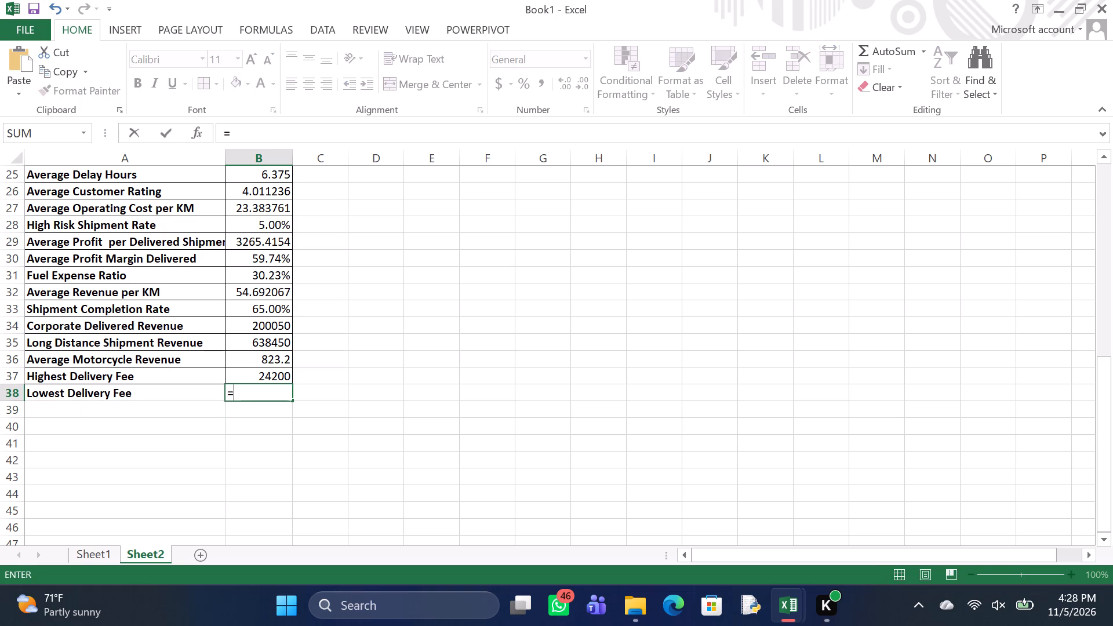
key("s")
type("MALL")
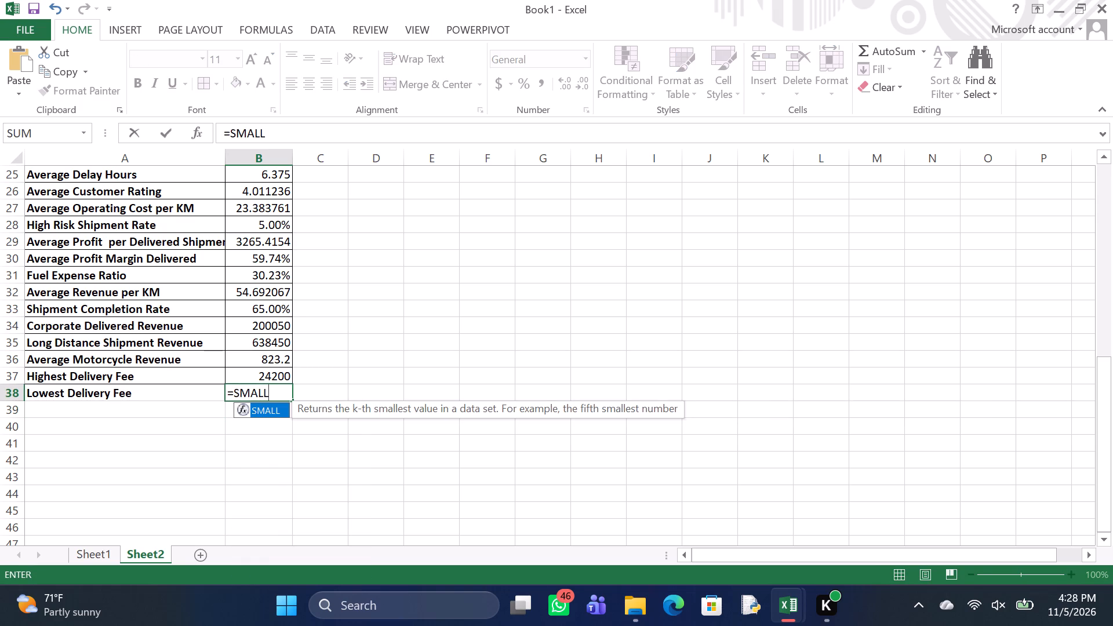
key("shift+parenleft")
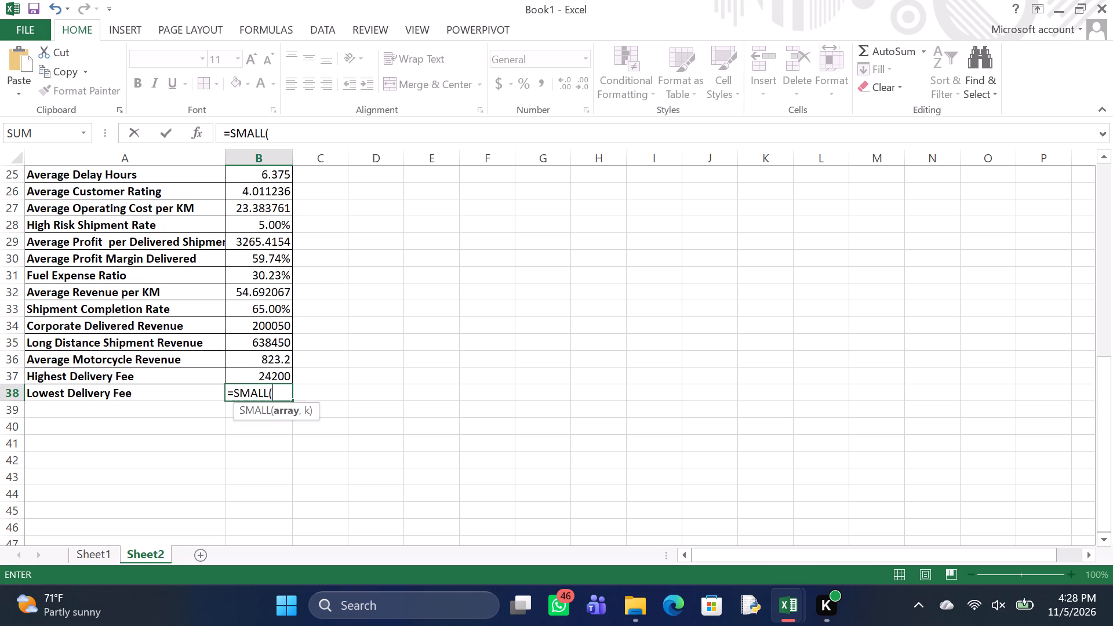
key("s")
type("heet")
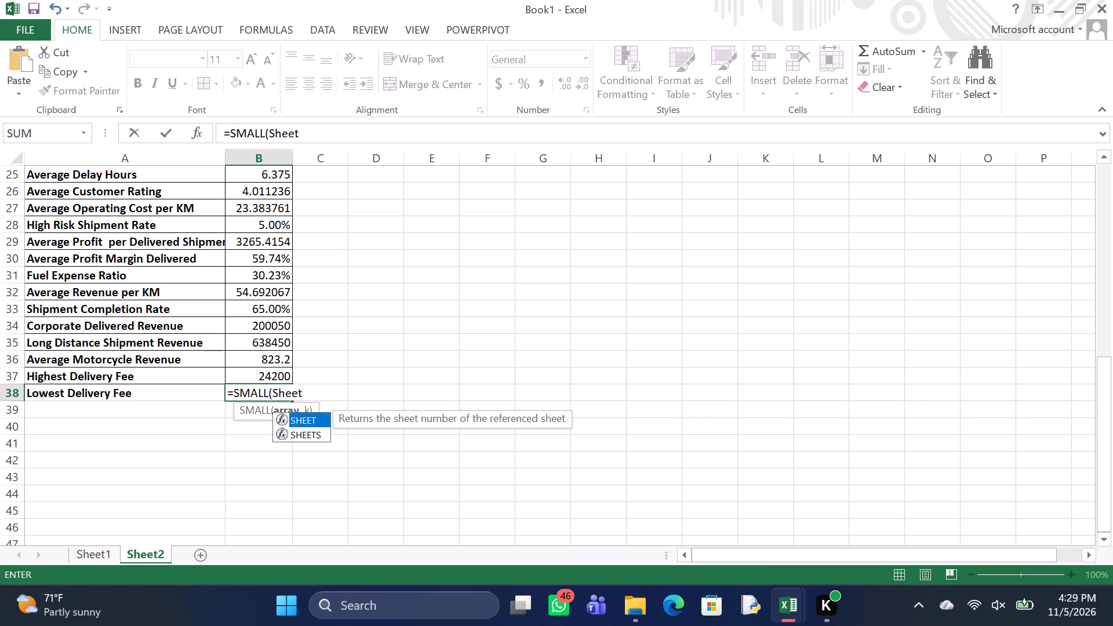
key("1")
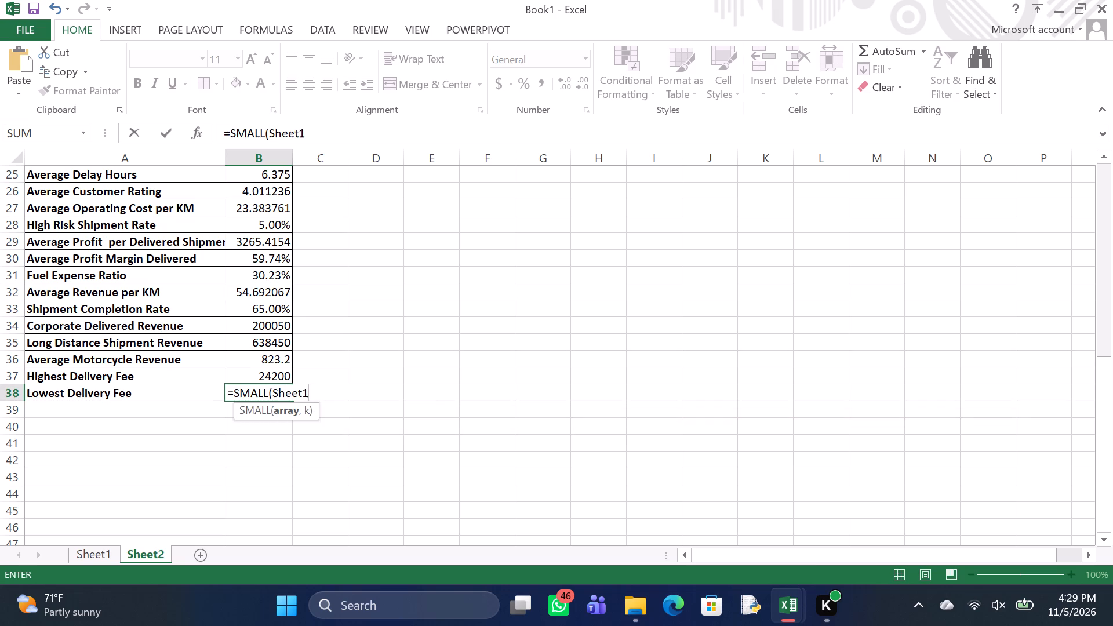
key("shift+exclam")
type("J2")
key("shift+colon")
type("J101")
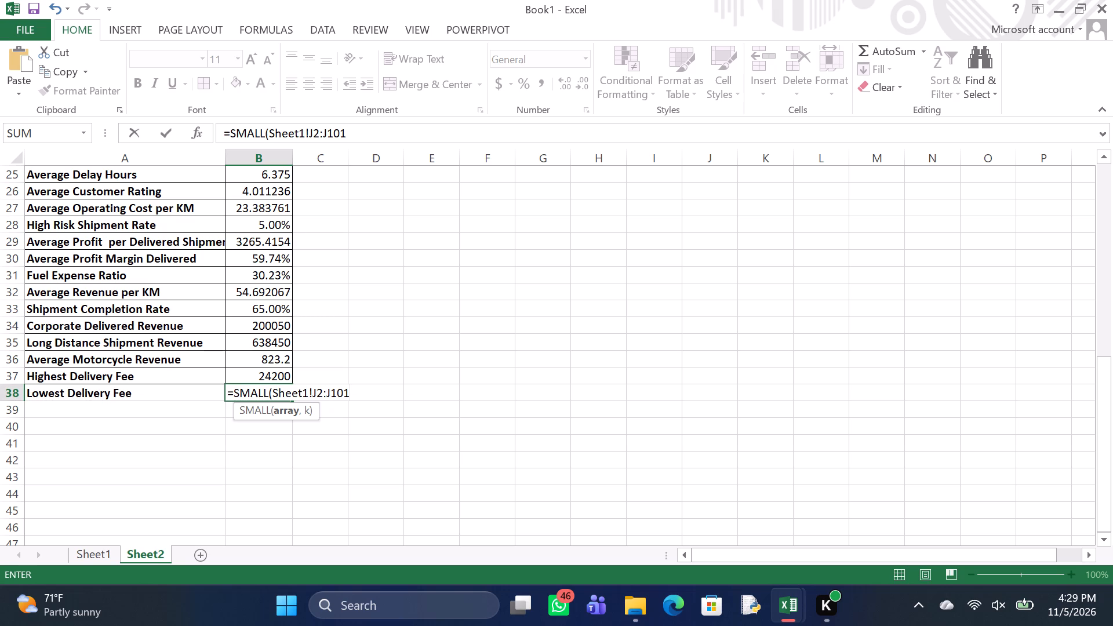
type(",1")
key("shift+parenright")
key("Return")
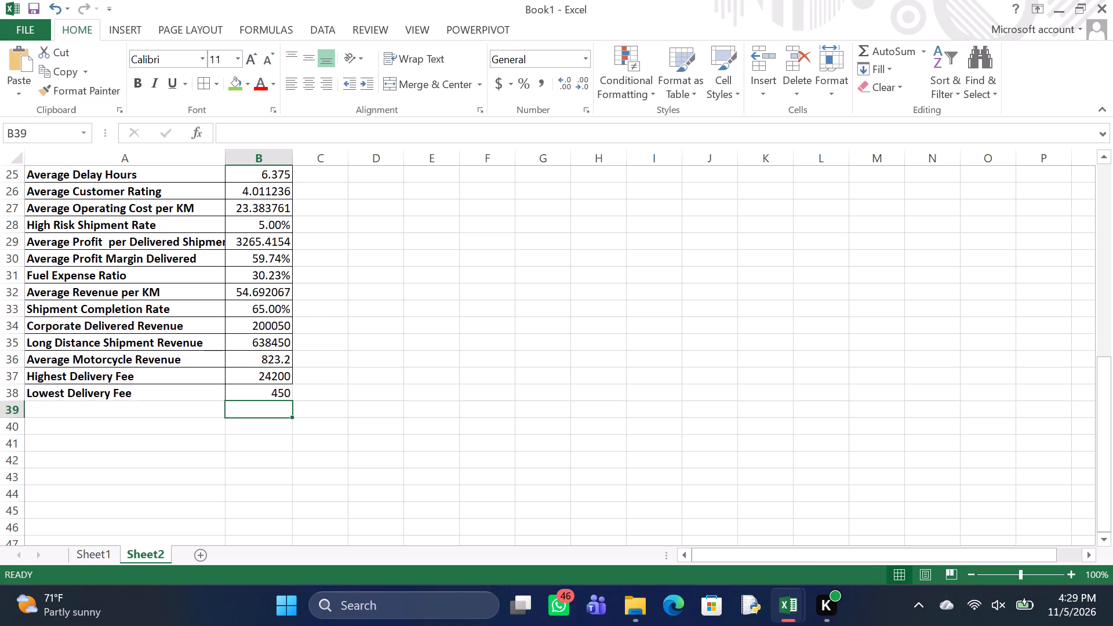
Enter the label "Revenue Standard Deviation" in cell A39.
left_click(95, 413)
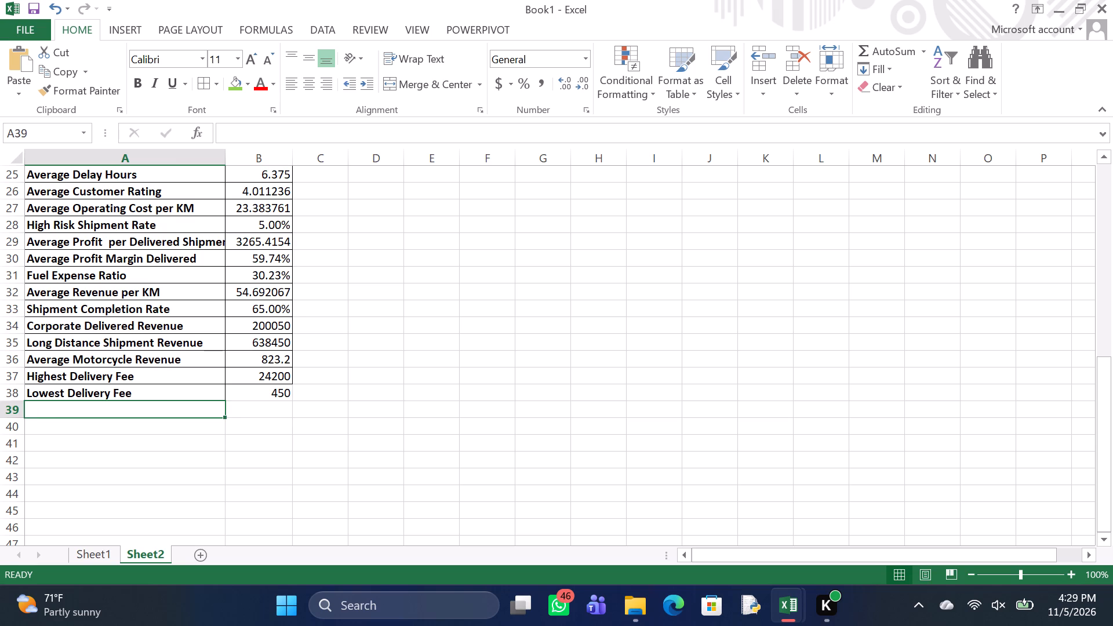
key("s")
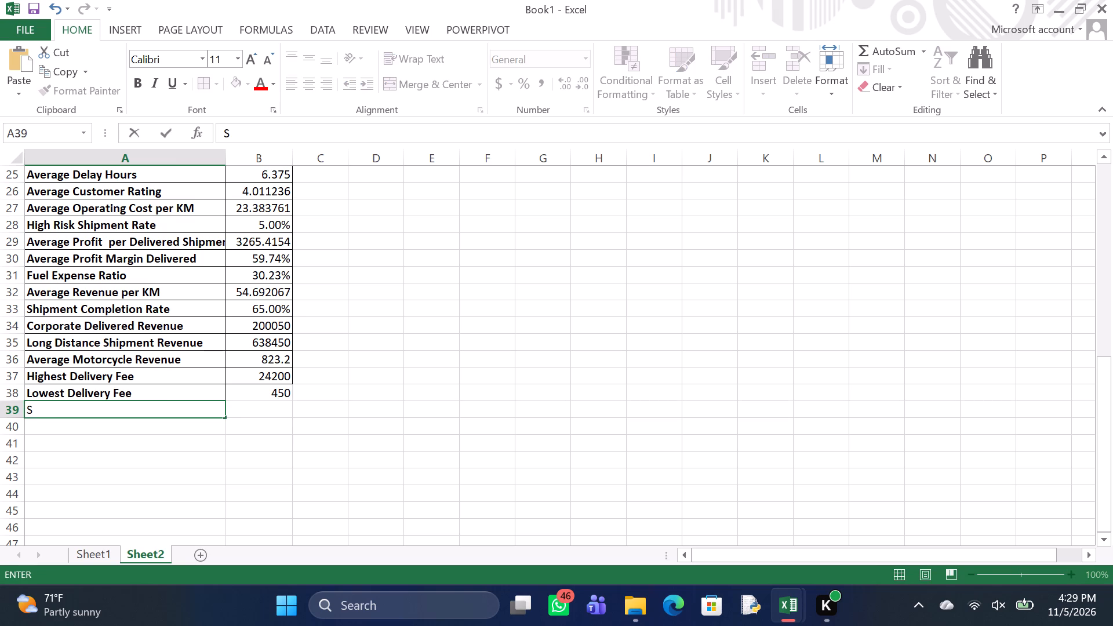
key("BackSpace")
key("r")
type("evenue")
key("space")
key("s")
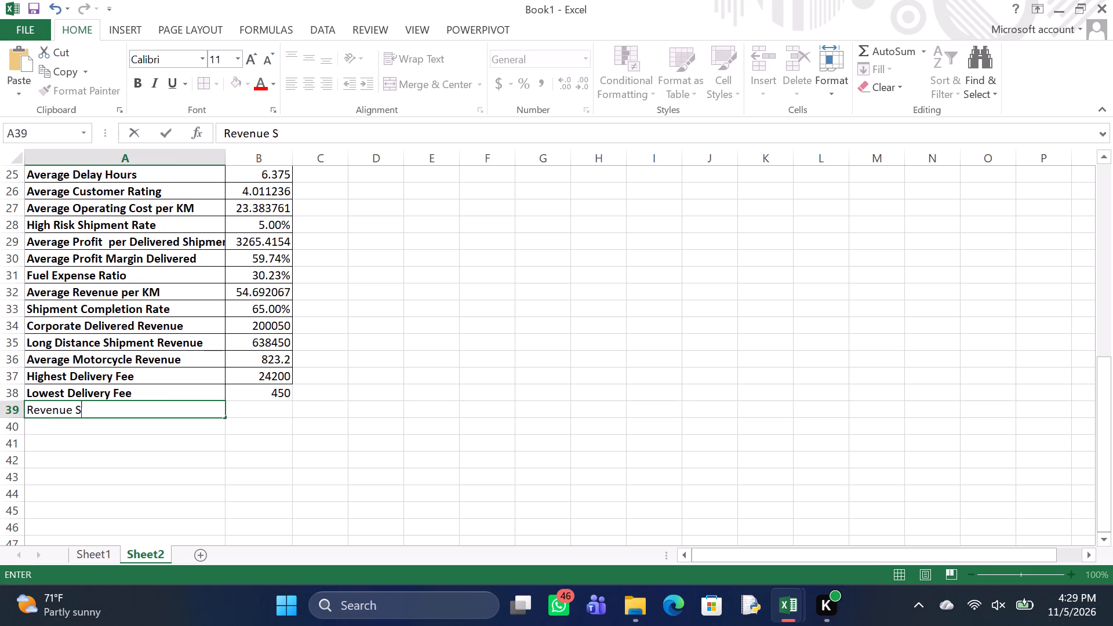
type("tandard")
key("space")
key("d")
type("eviation")
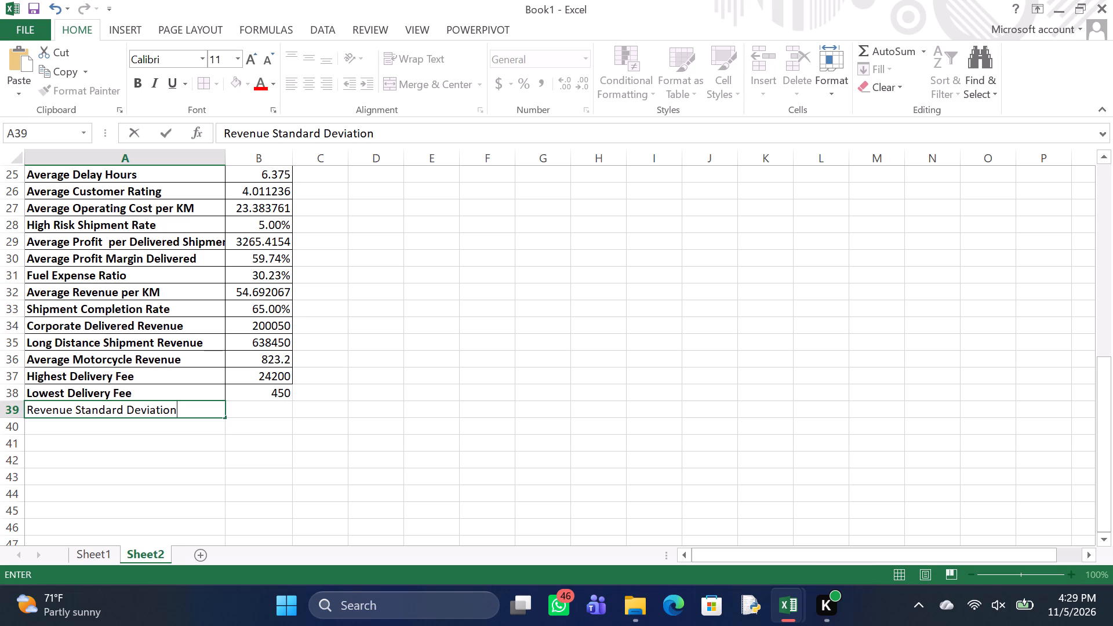
key("Return")
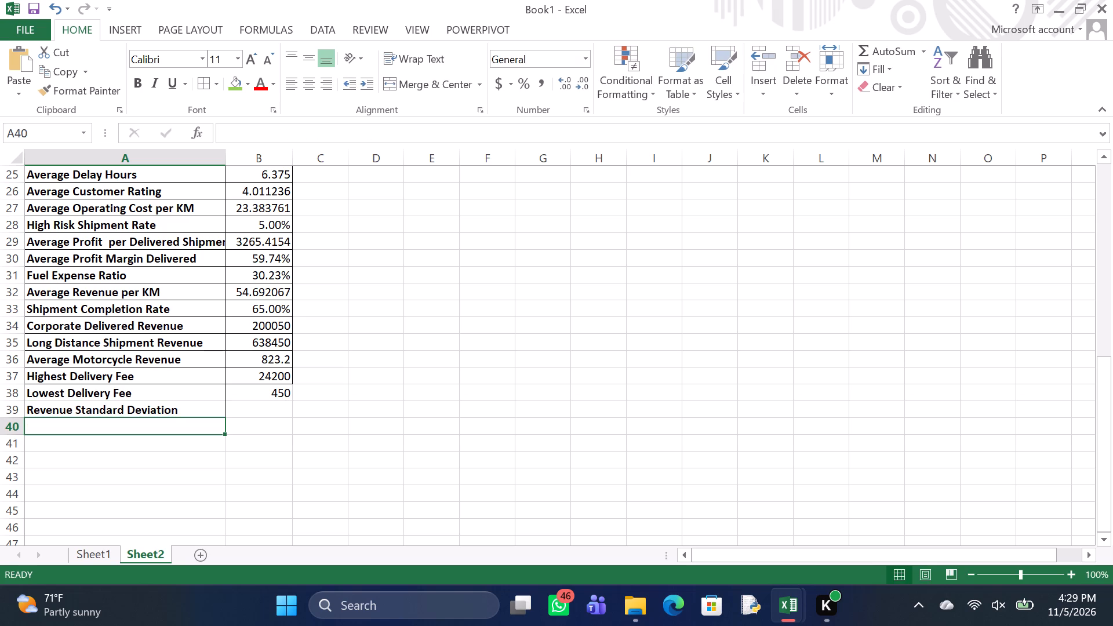
Calculate the revenue standard deviation in B39 with the formula =STDEV(Sheet1!J2:J101).
left_click(253, 407)
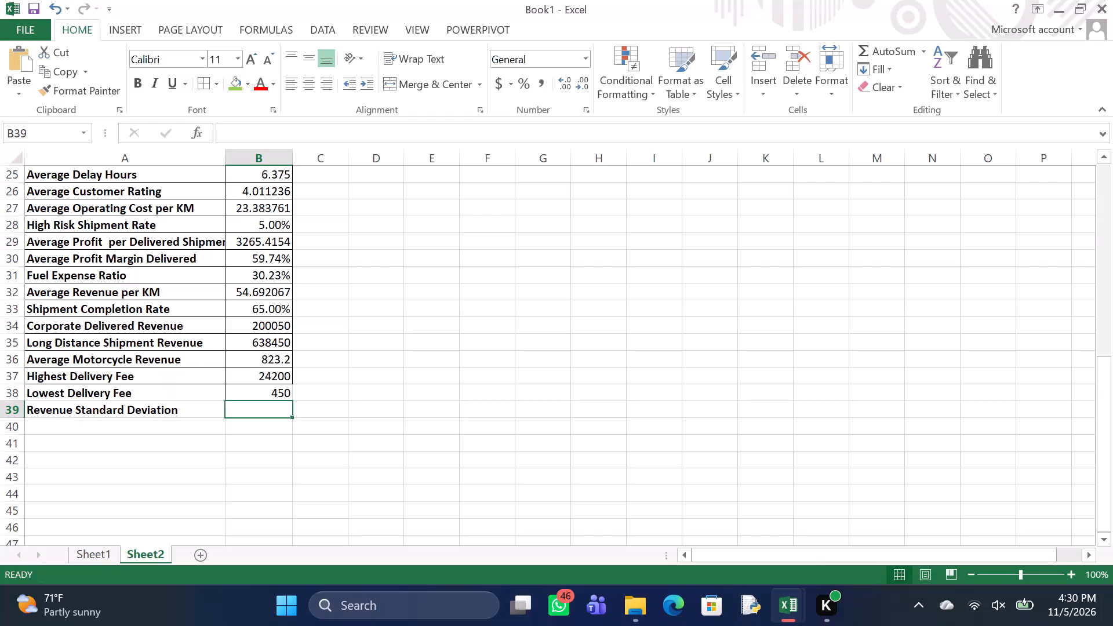
key("equal")
key("s")
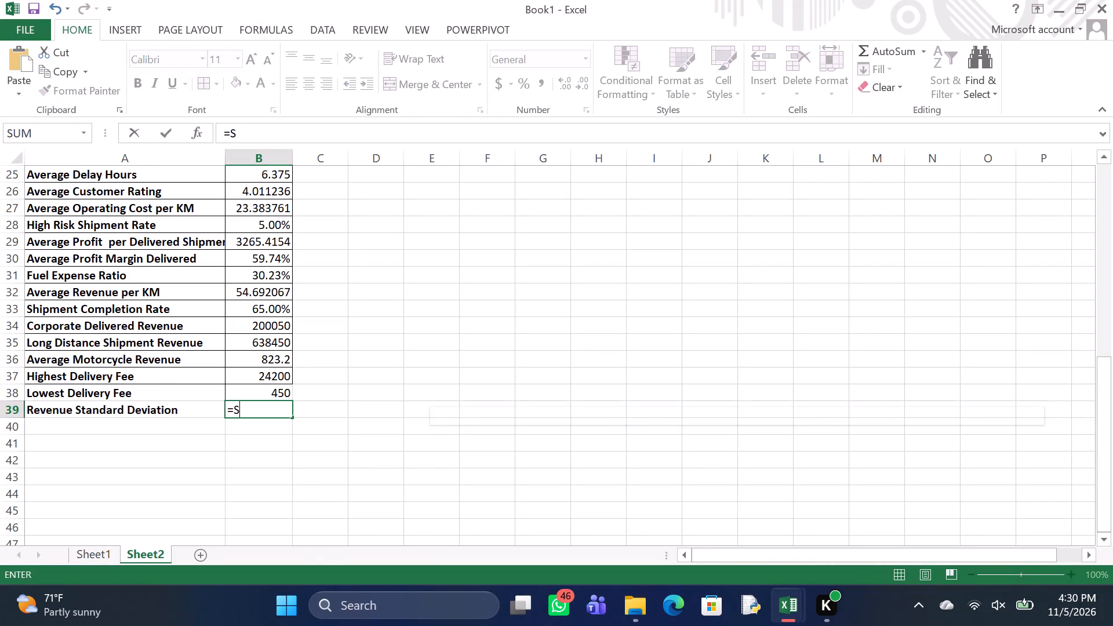
type("TDE")
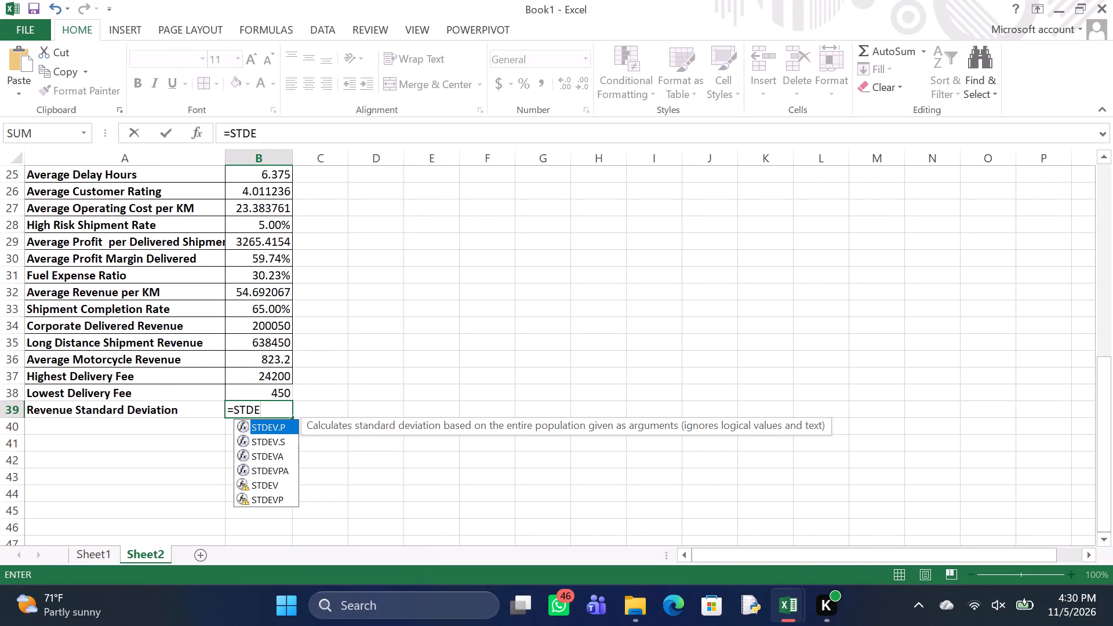
key("v")
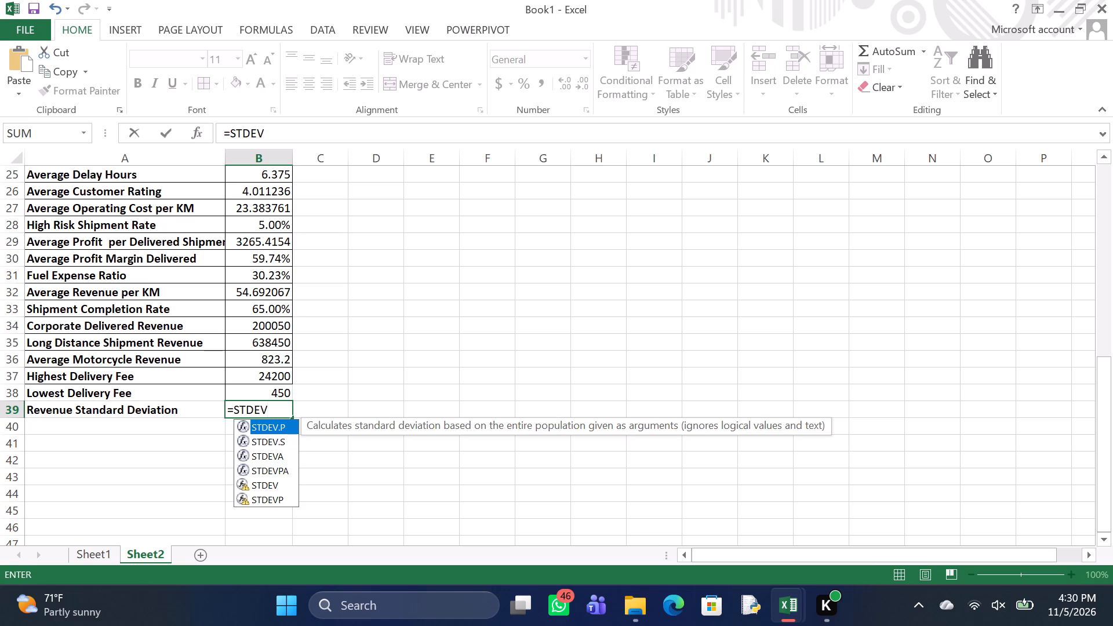
type("(S")
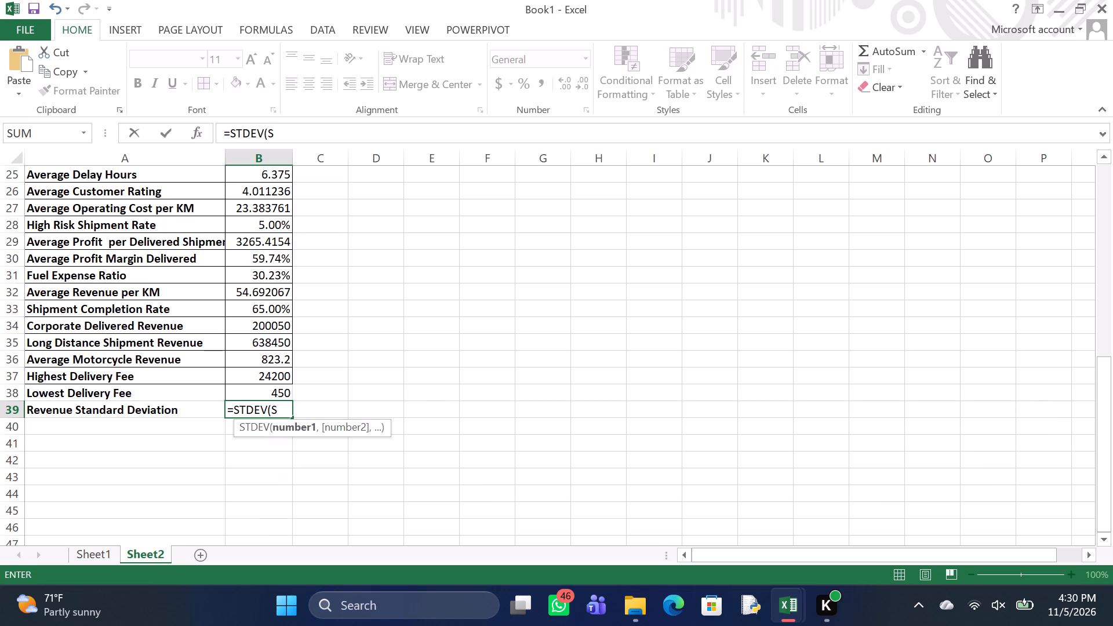
type("hee")
type("t1!")
type("J2")
type(":J")
key("1")
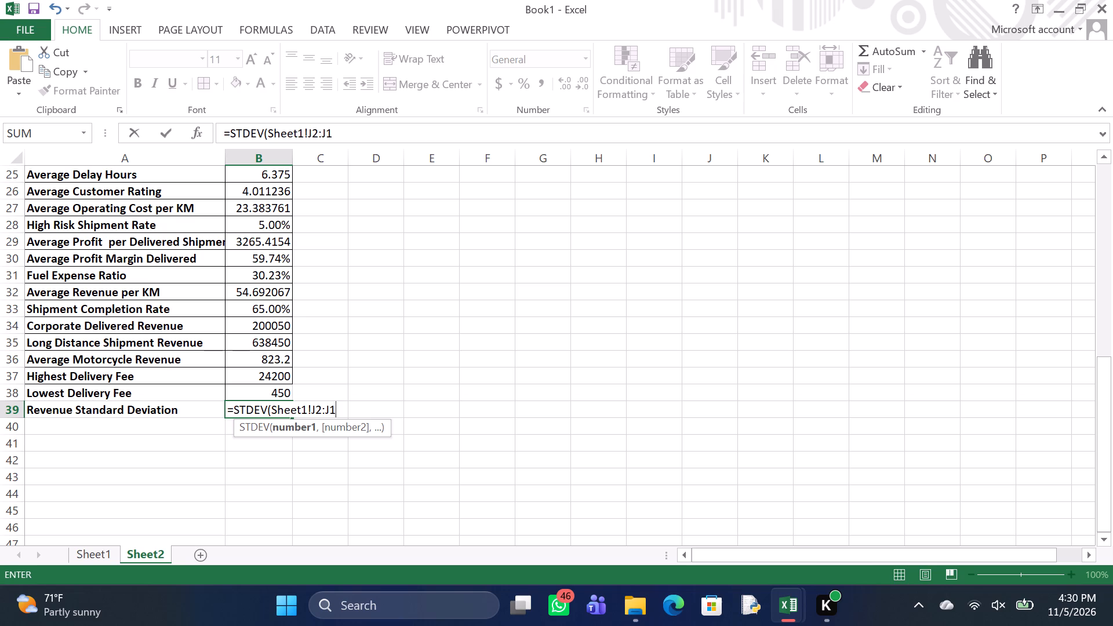
key("0")
key("1")
key("shift+parenright")
key("Return")
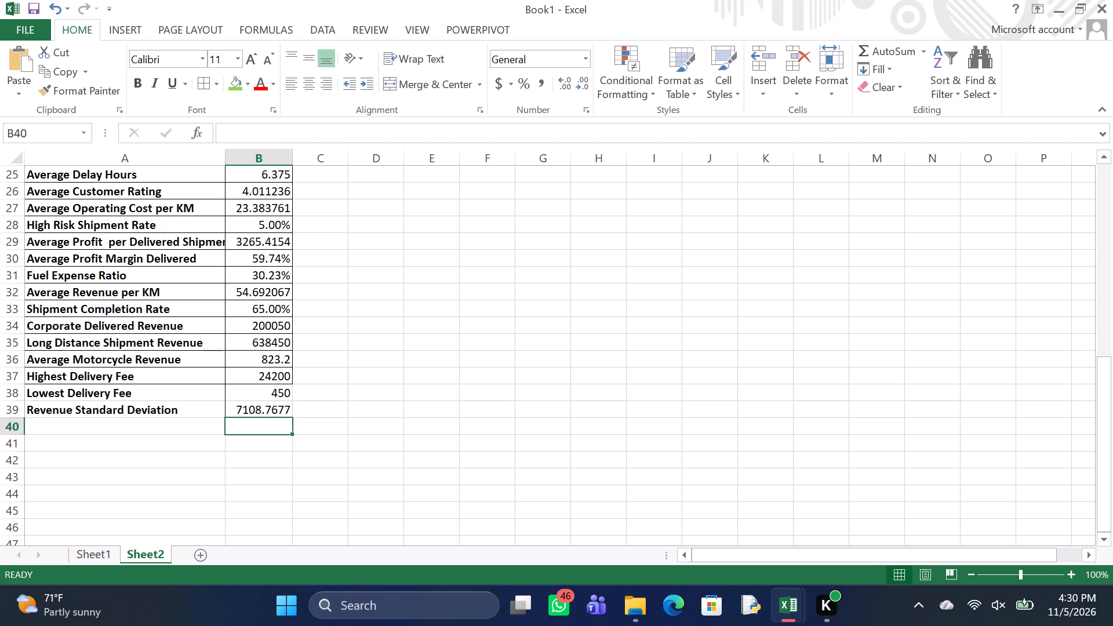
Enter the label "Medium Delivery Revenue" in cell A40.
left_click(126, 425)
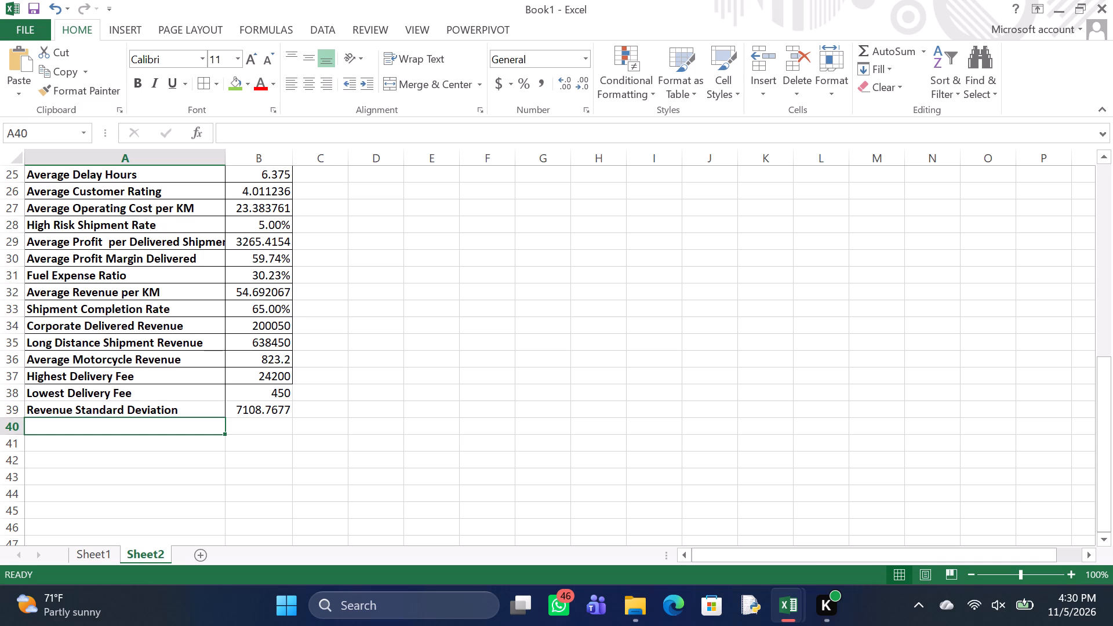
key("m")
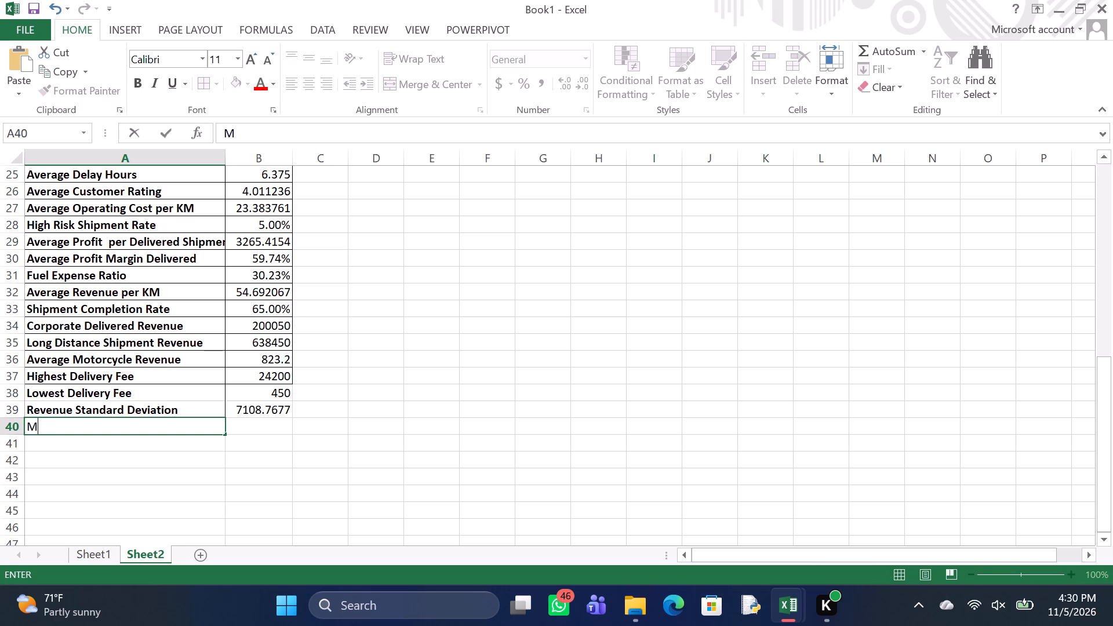
type("ed")
type("ium")
key("space")
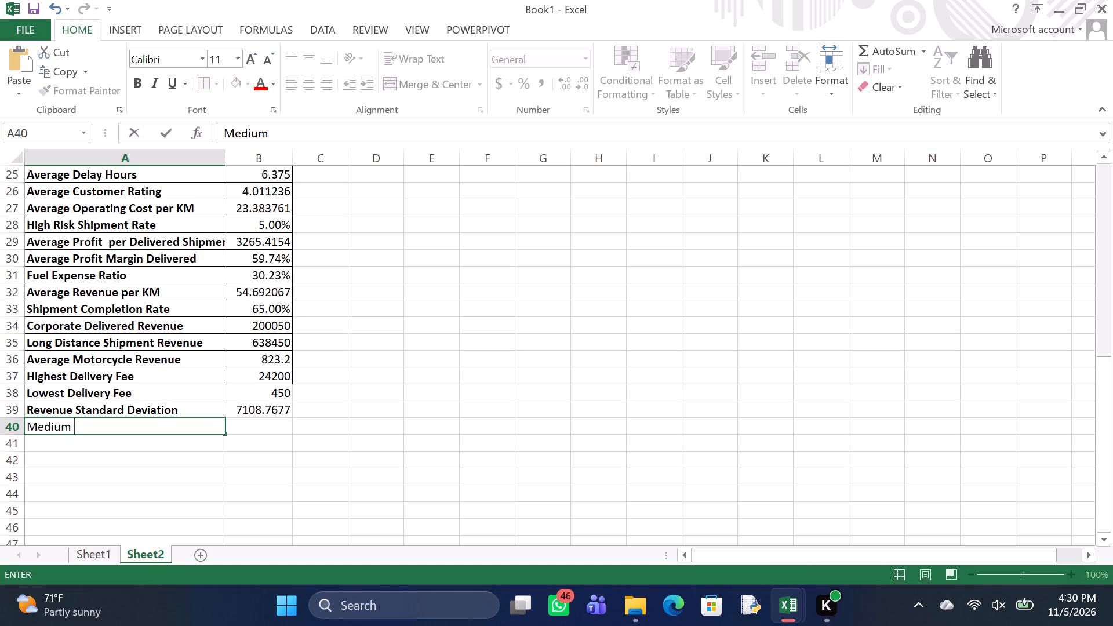
key("d")
type("eliver")
type("y")
key("space")
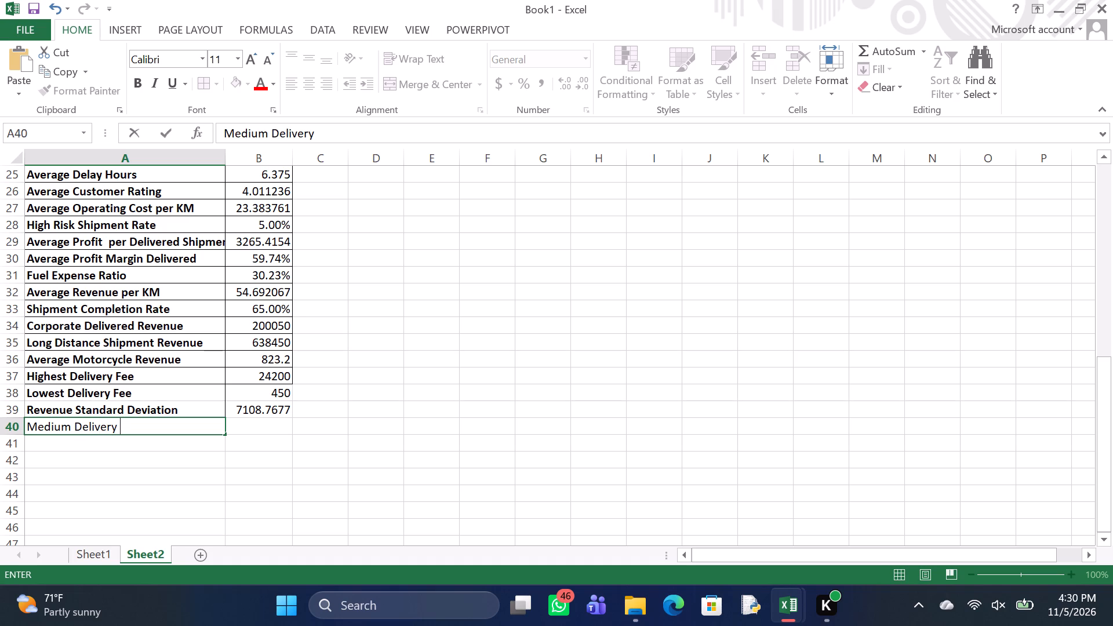
key("r")
type("evenue")
key("Return")
Enter the formula =MEDIUM(Sheet1!J2:J101) in cell B40 for the delivery revenue.
left_click(238, 430)
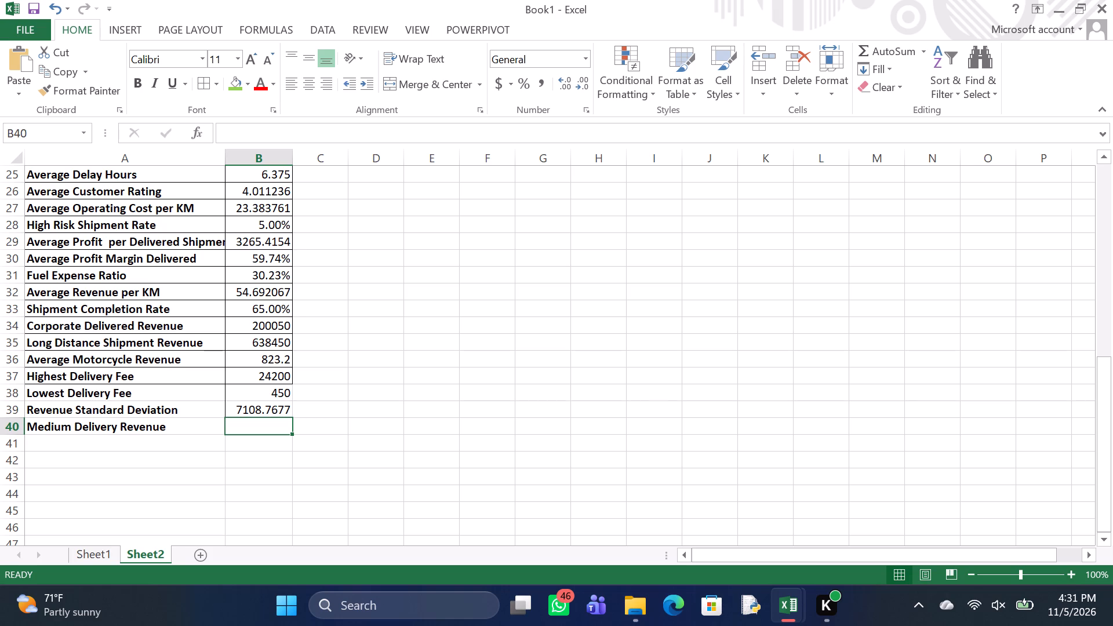
key("equal")
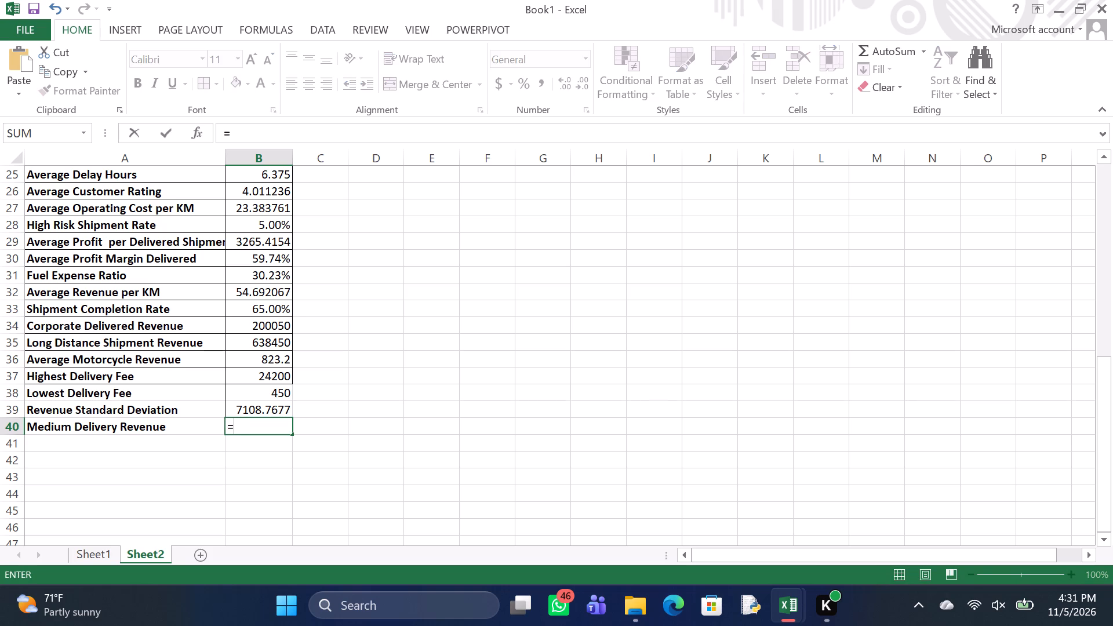
type("MEDIUM")
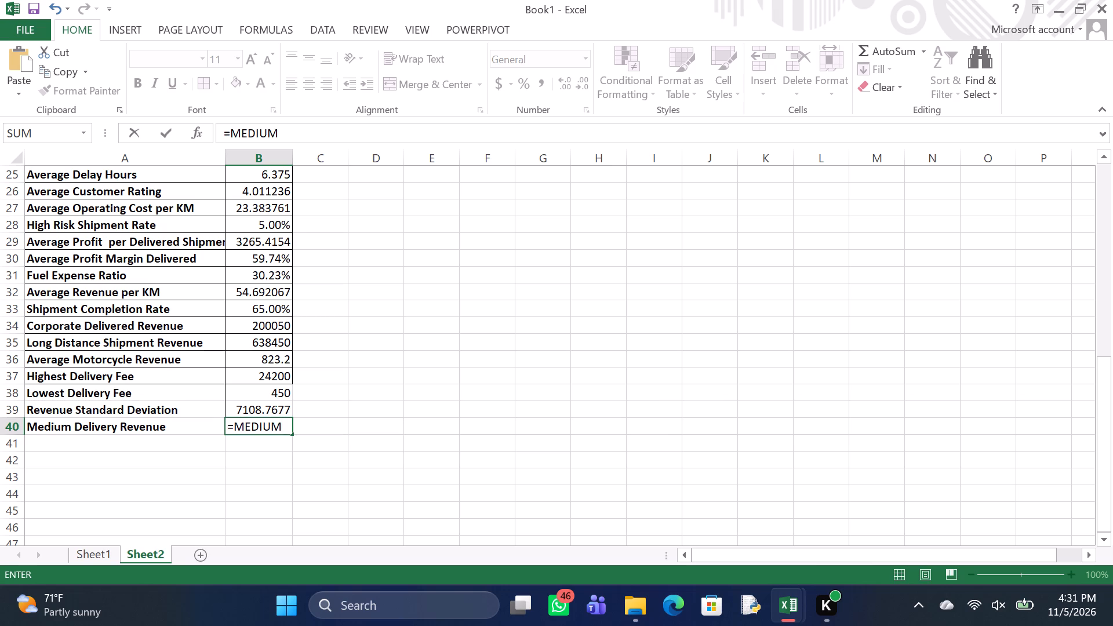
key("shift+parenleft")
key("s")
type("heet1")
key("shift+exclam")
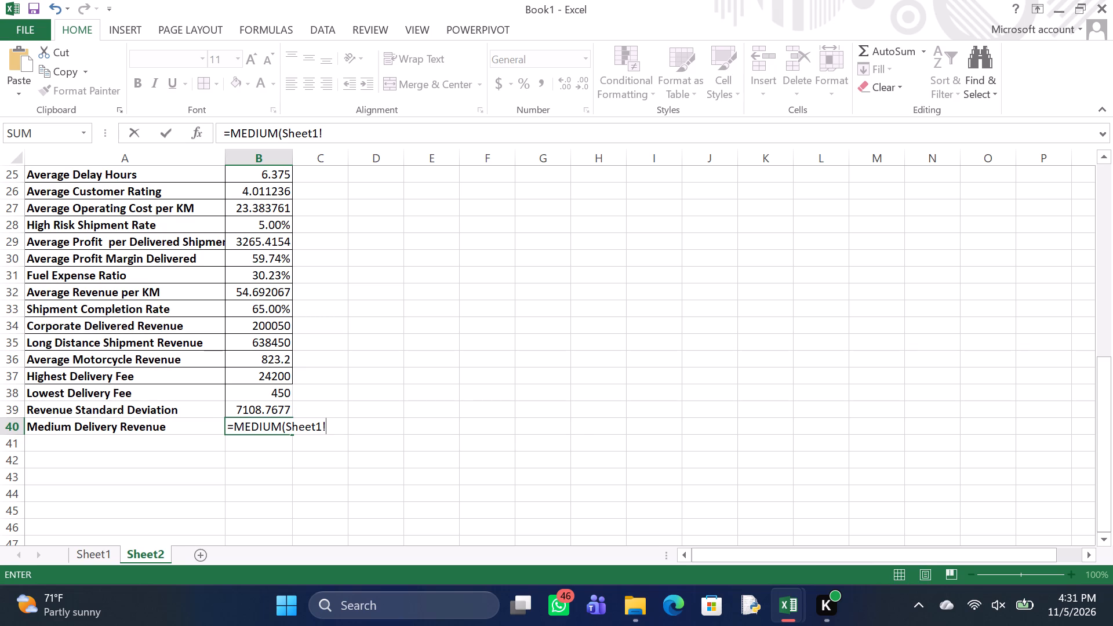
type("J2")
type(":J101")
key("shift+parenright")
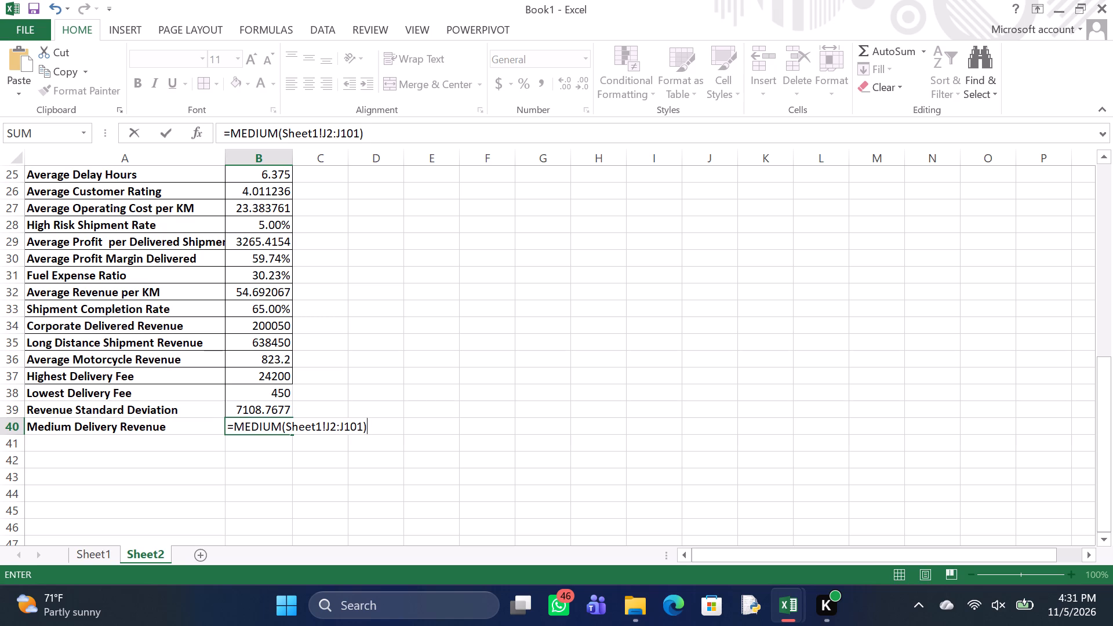
key("Return")
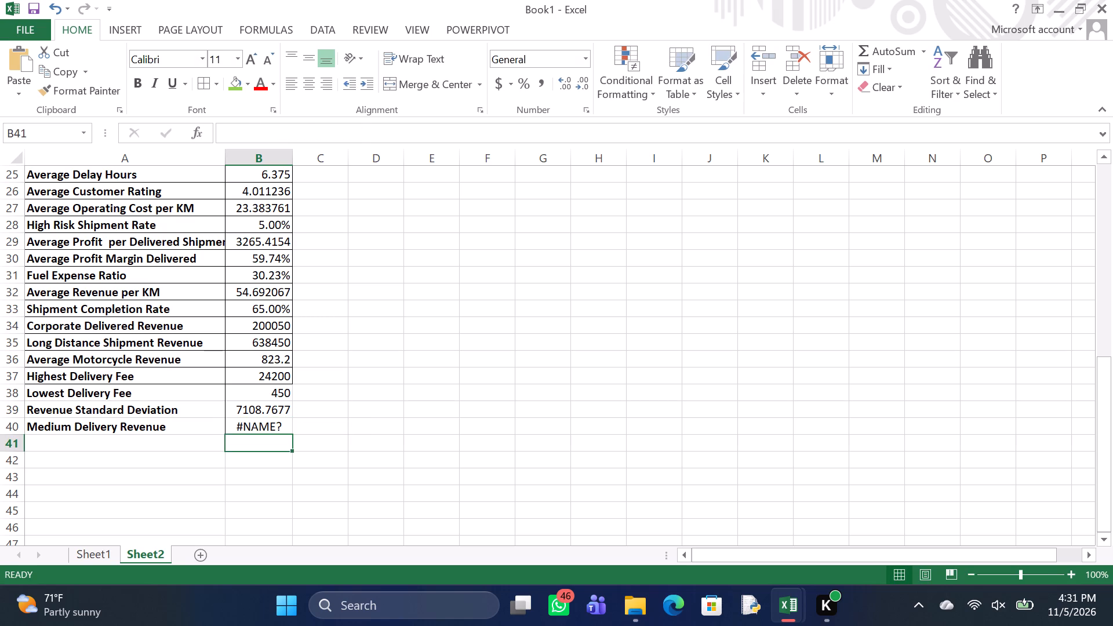
Correct the function name in B40 so the formula reads =MEDIAN(Sheet1!J2:J101).
left_click(254, 428)
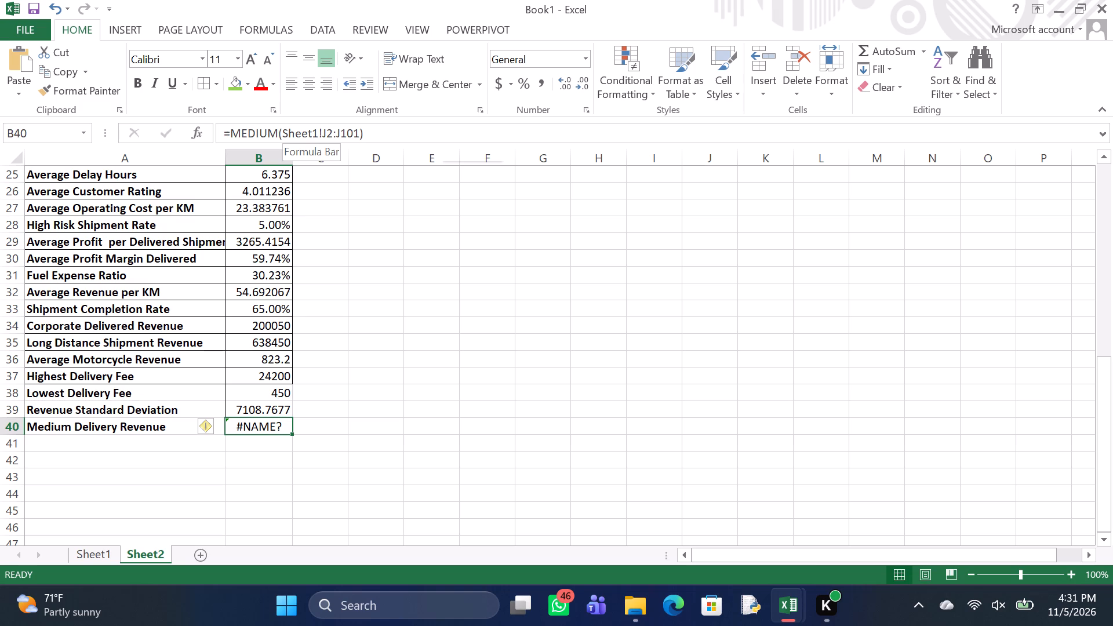
left_click(278, 132)
key("BackSpace")
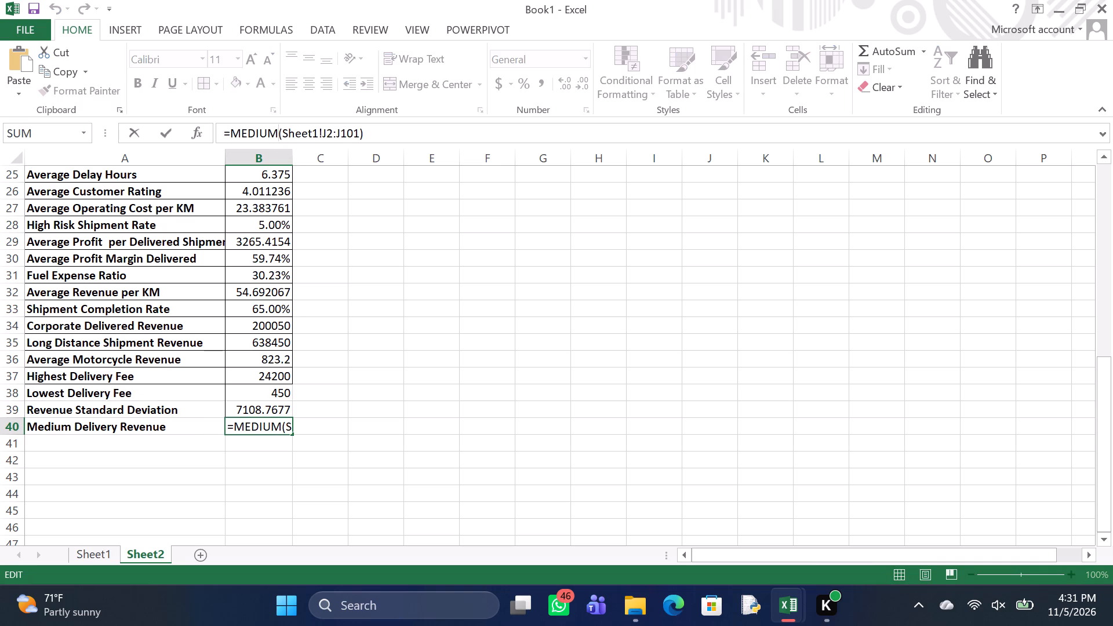
key("BackSpace")
type("AN")
key("Return")
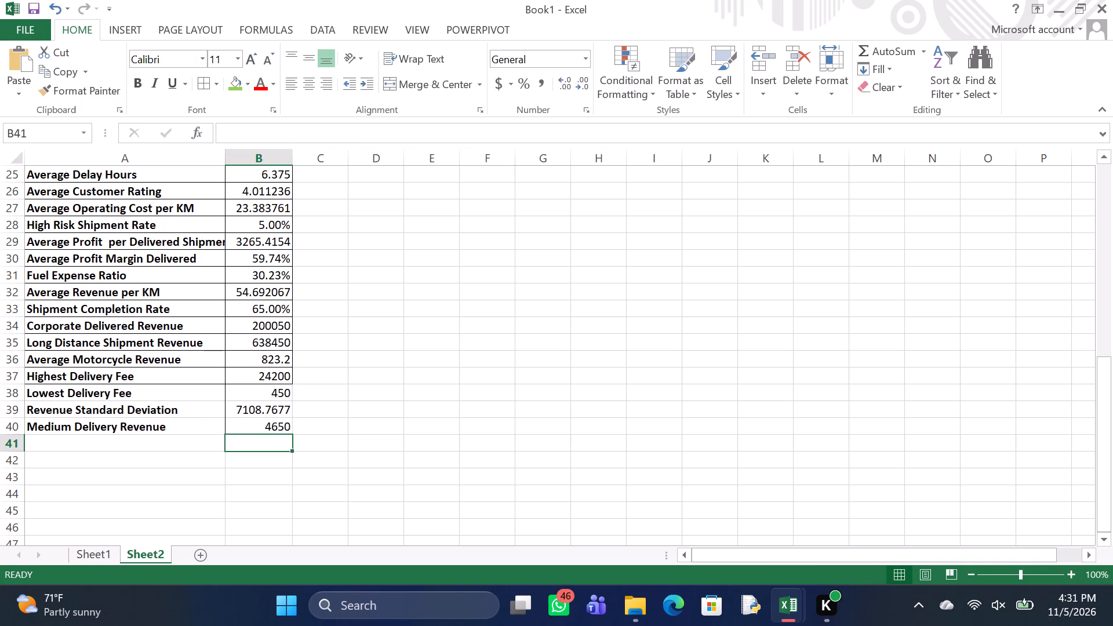
Correct the label in cell A40 to "Median Delivery Revenue".
left_click(85, 430)
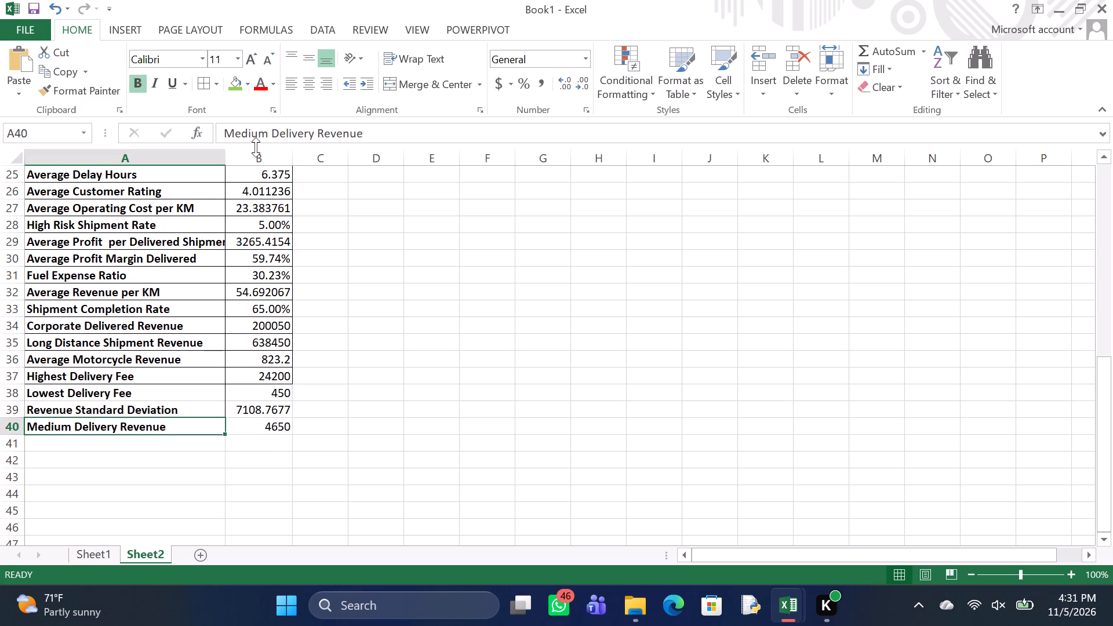
left_click(268, 132)
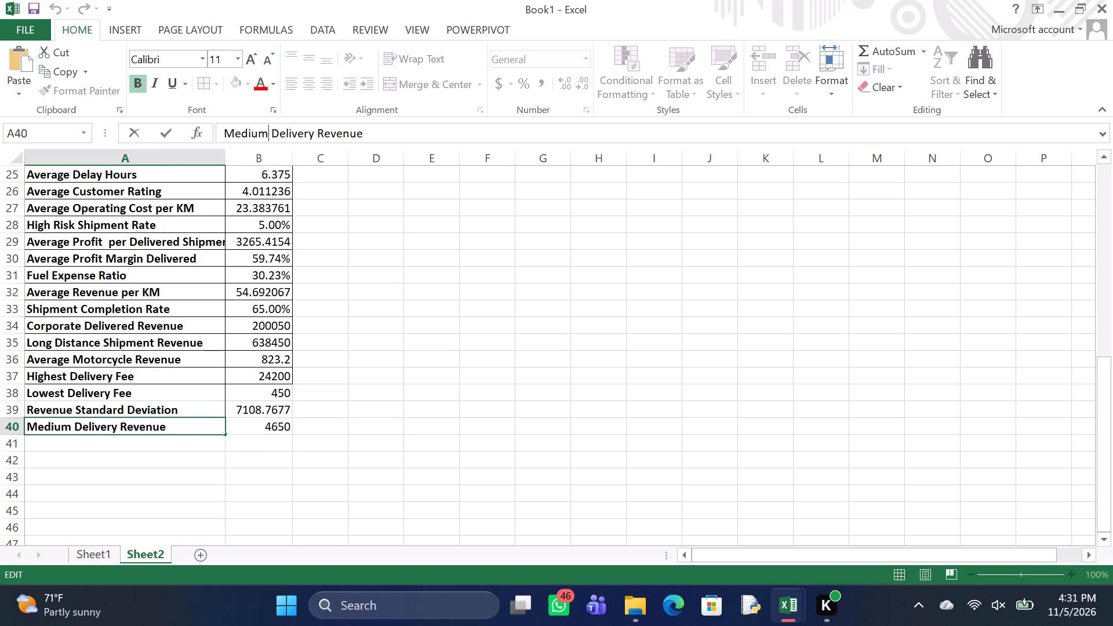
key("BackSpace")
key("BackSpace")
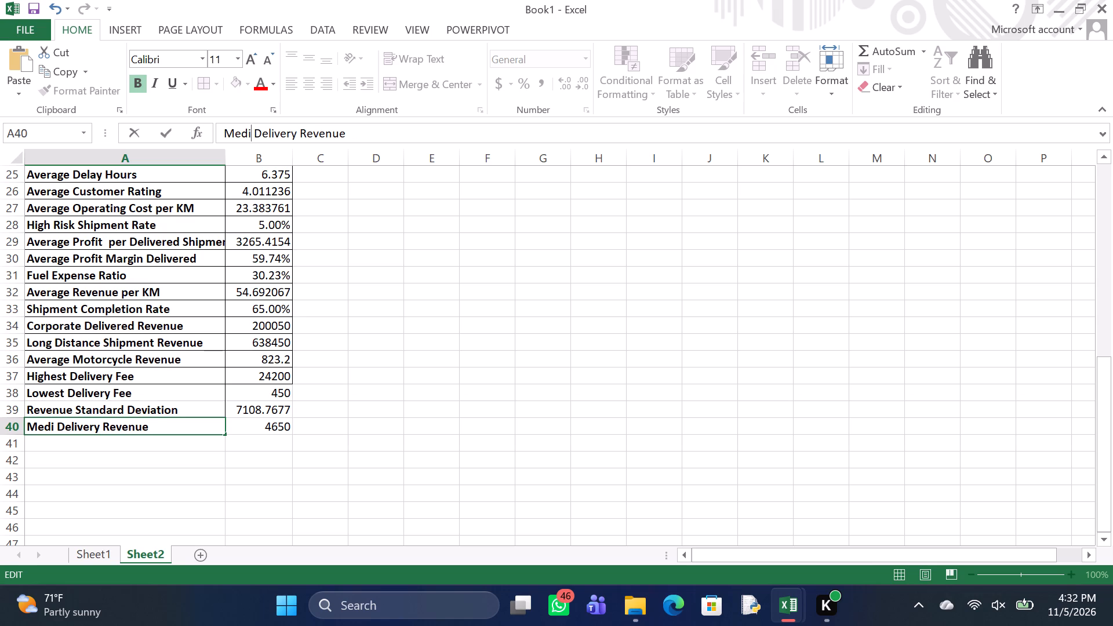
key("a")
key("n")
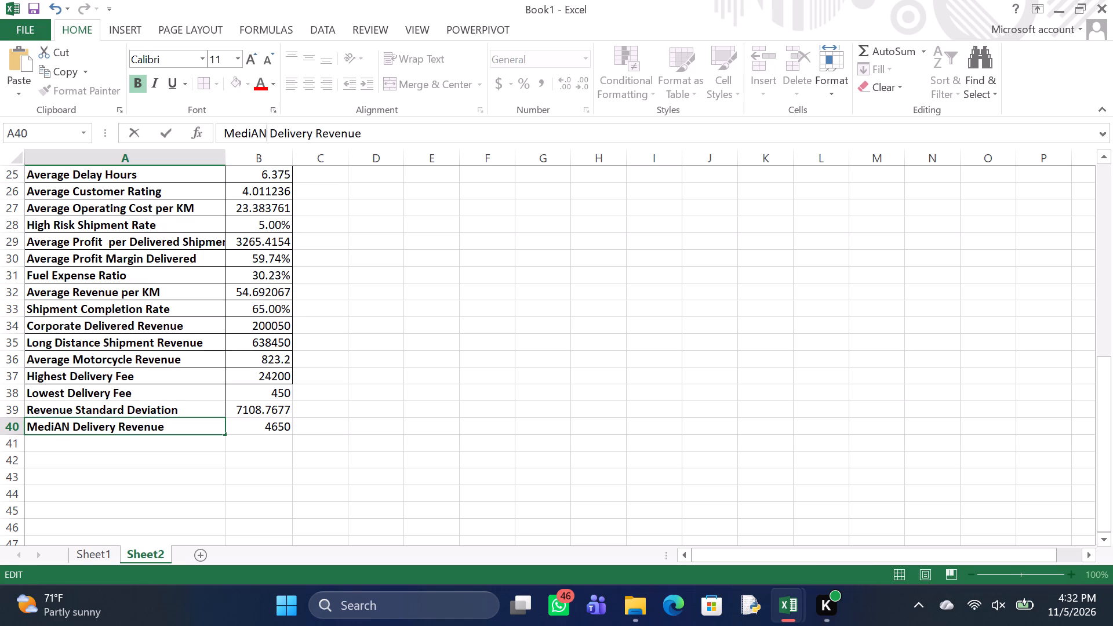
key("Return")
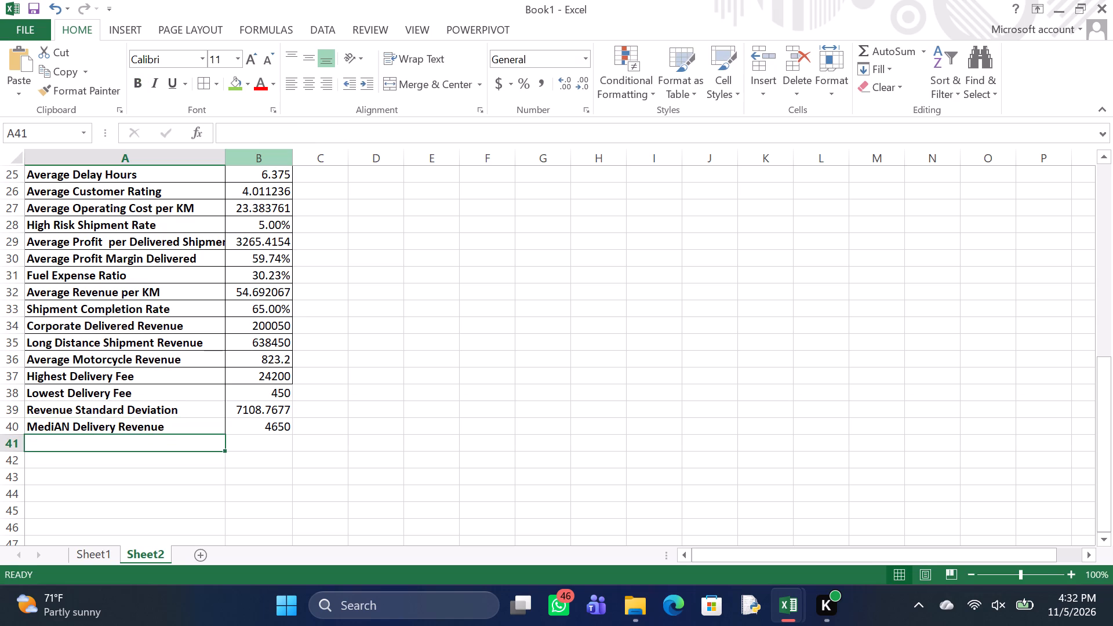
left_click(99, 424)
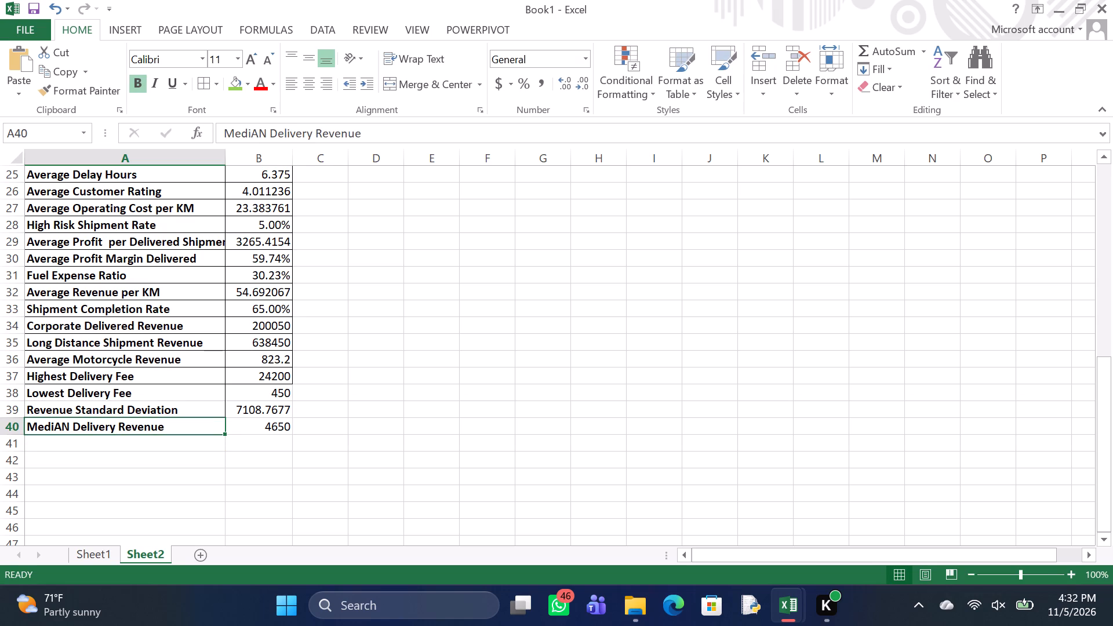
left_click(264, 132)
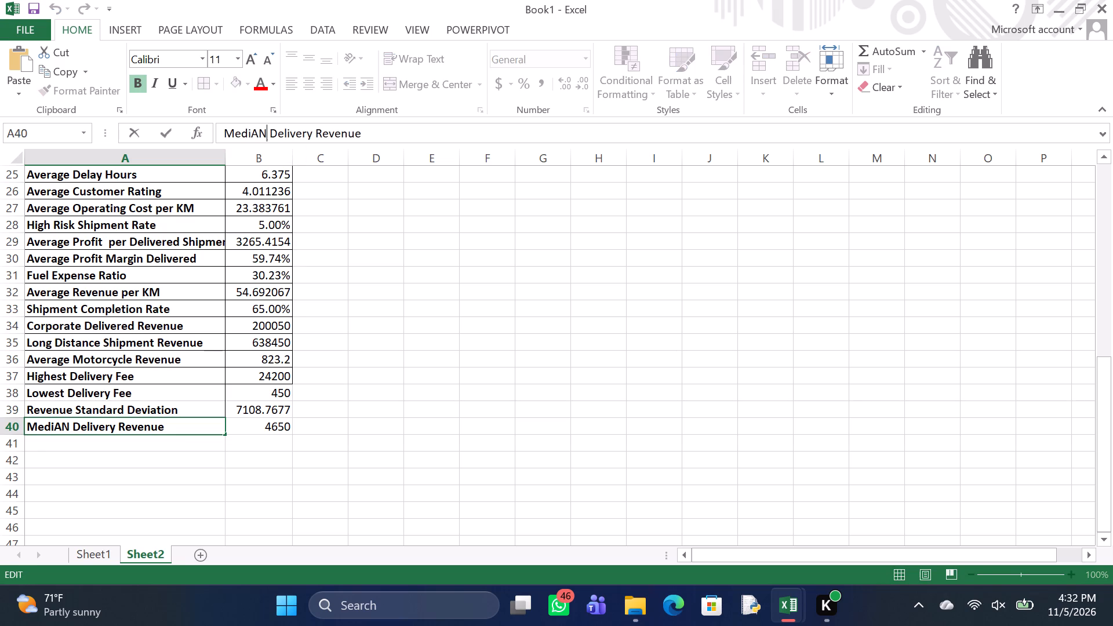
key("BackSpace")
key("BackSpace")
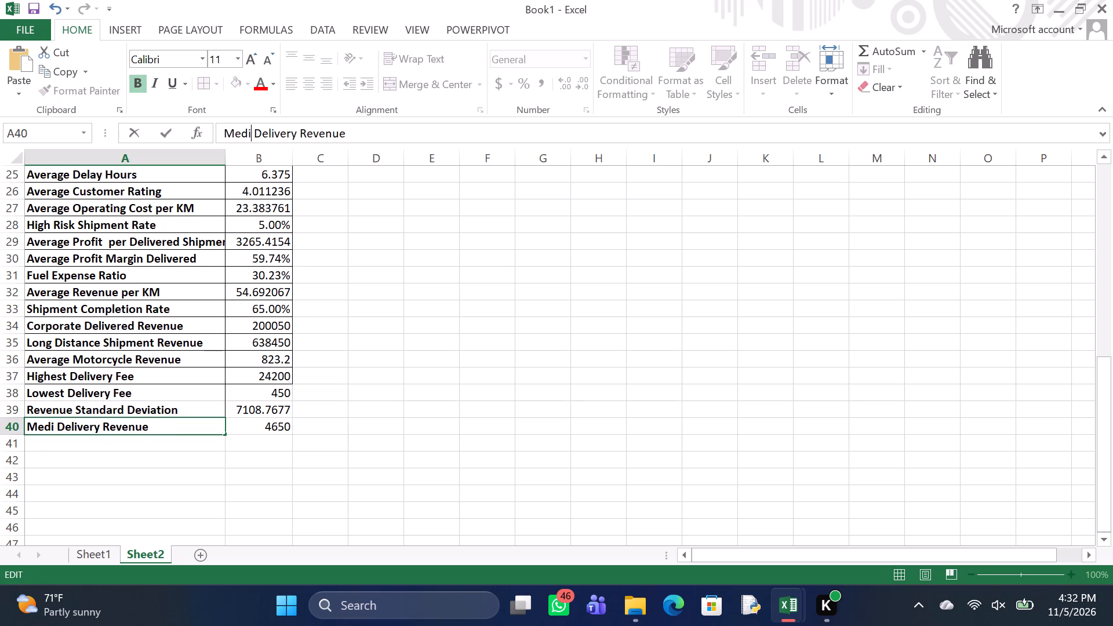
type("ia")
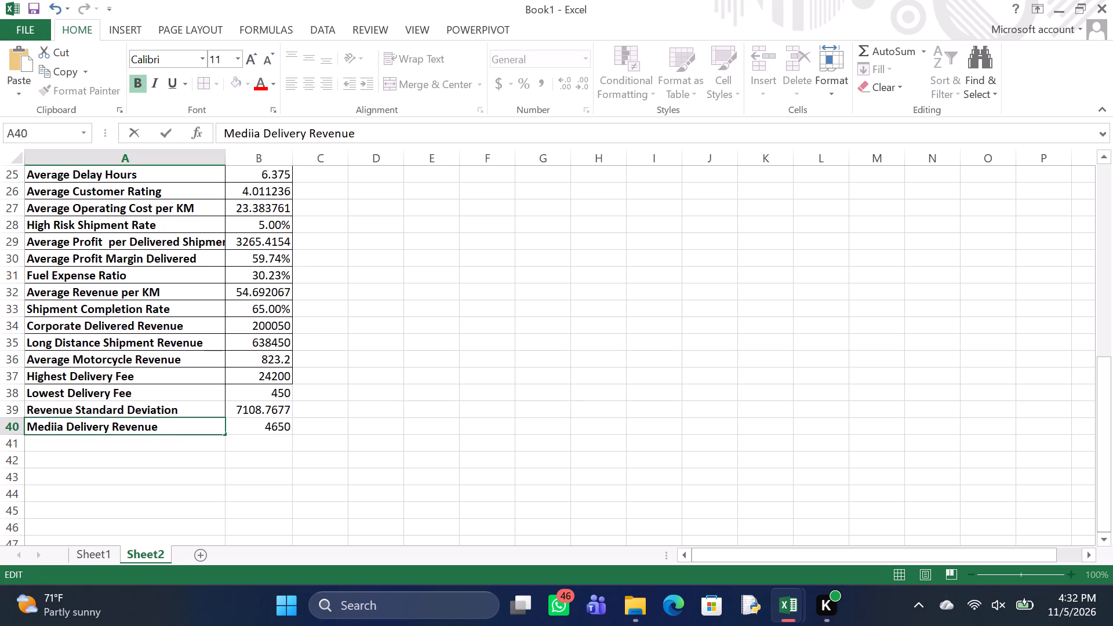
key("BackSpace")
key("BackSpace")
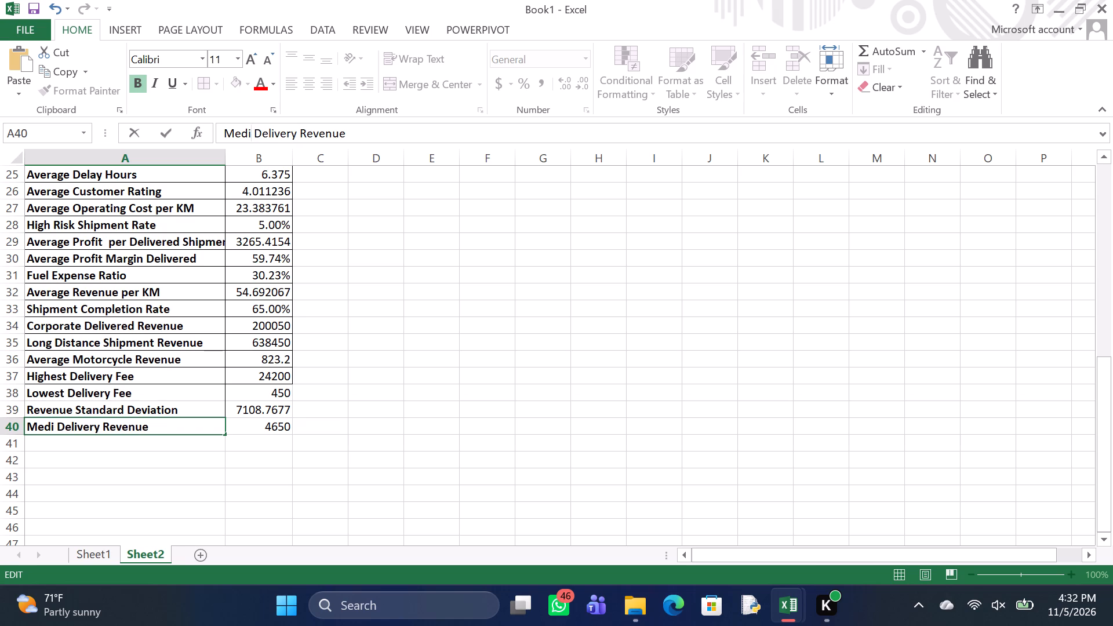
type("an")
key("Return")
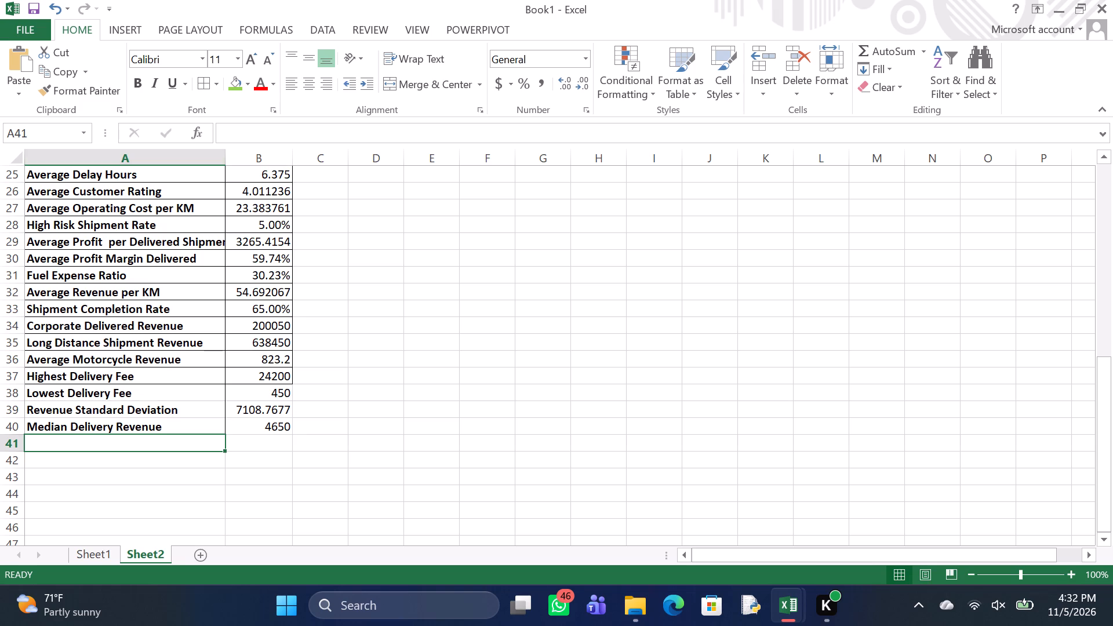
Apply cell borders to the range A38:B40, from Lowest Delivery Fee to Median Delivery Revenue.
left_click_drag(100, 383, 100, 390)
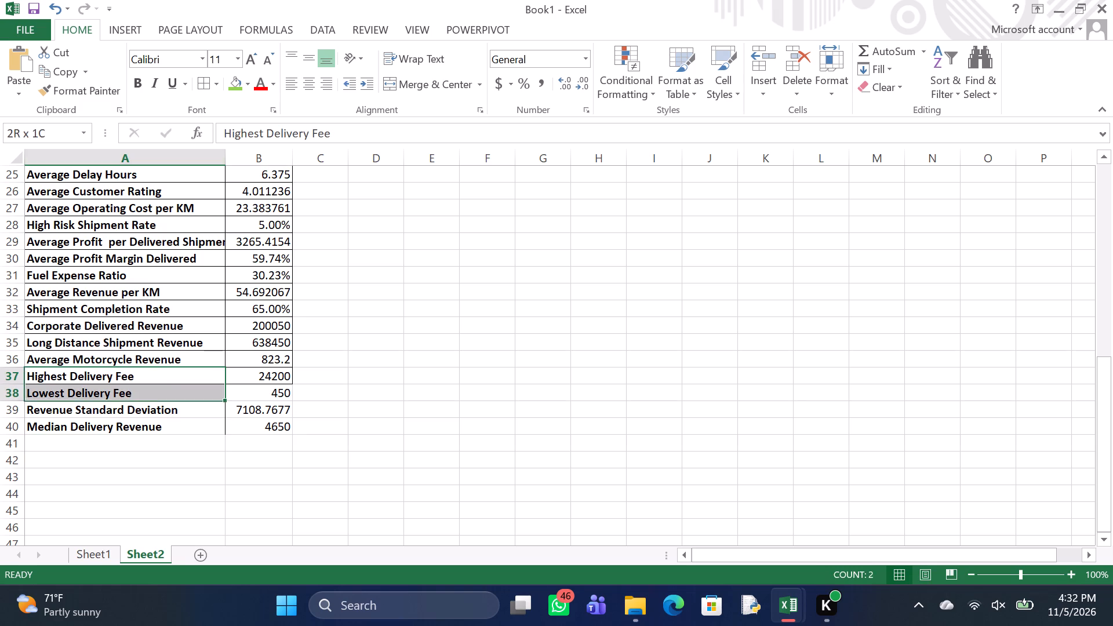
left_click_drag(100, 390, 100, 406)
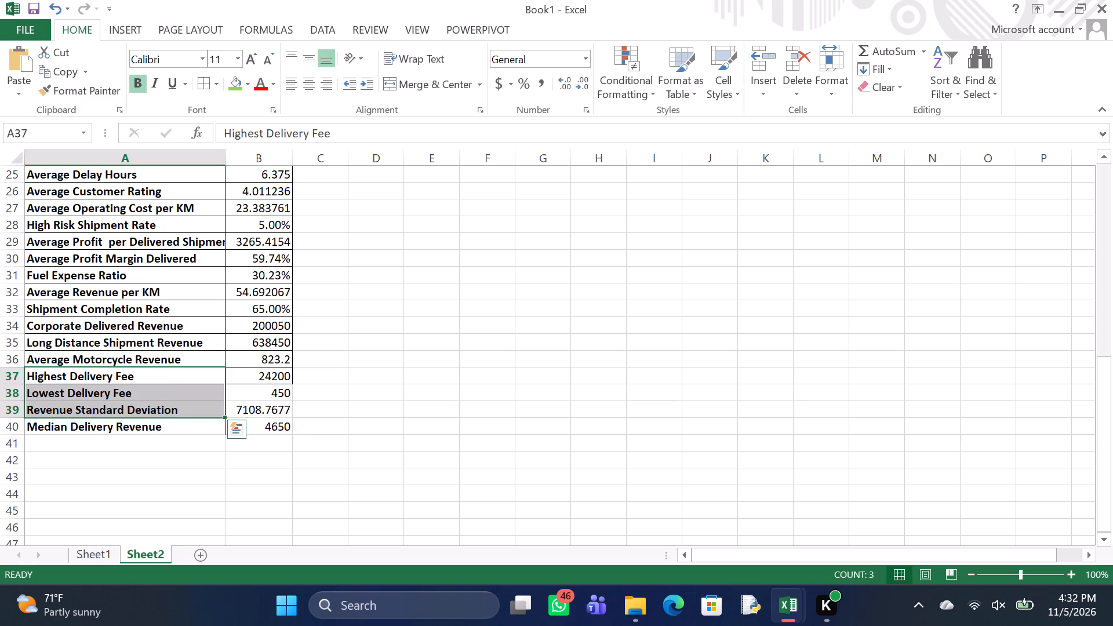
left_click_drag(154, 391, 180, 498)
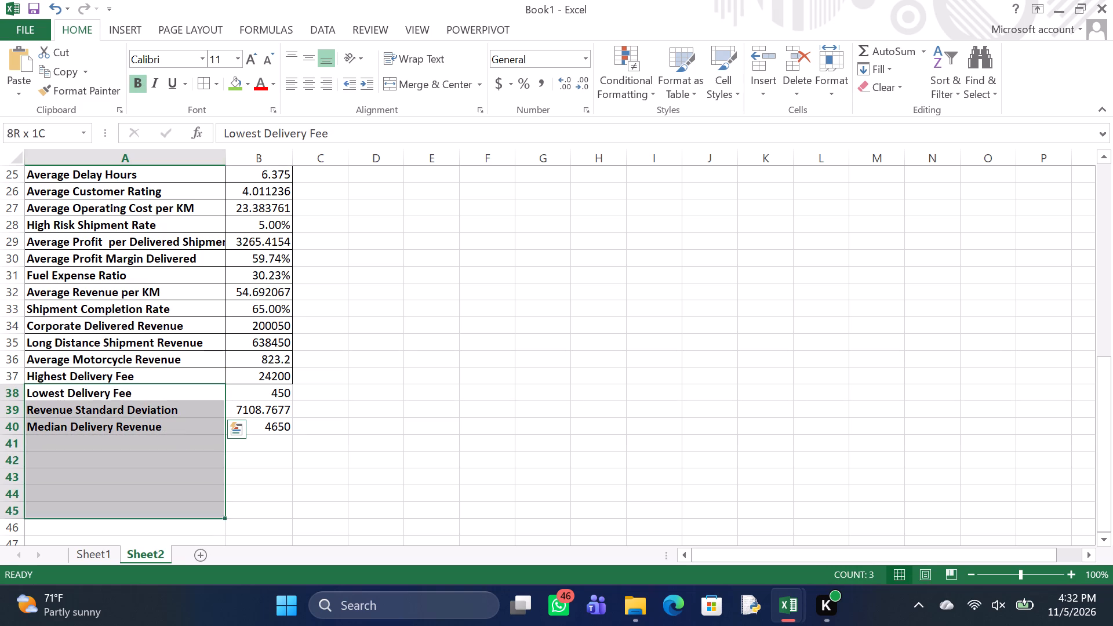
left_click_drag(180, 498, 243, 424)
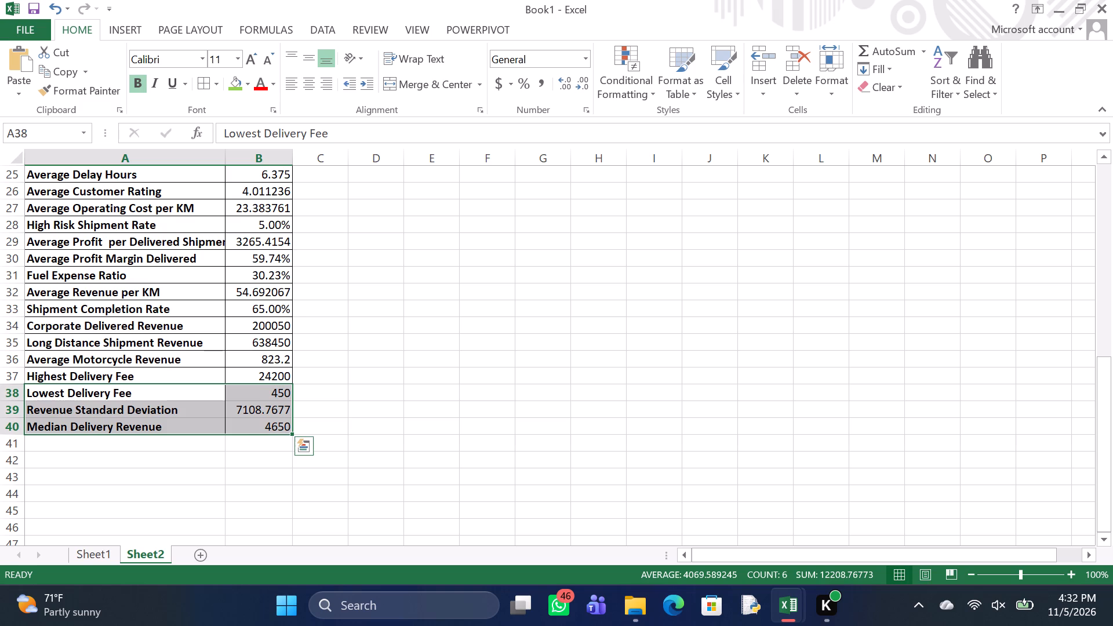
left_click(201, 86)
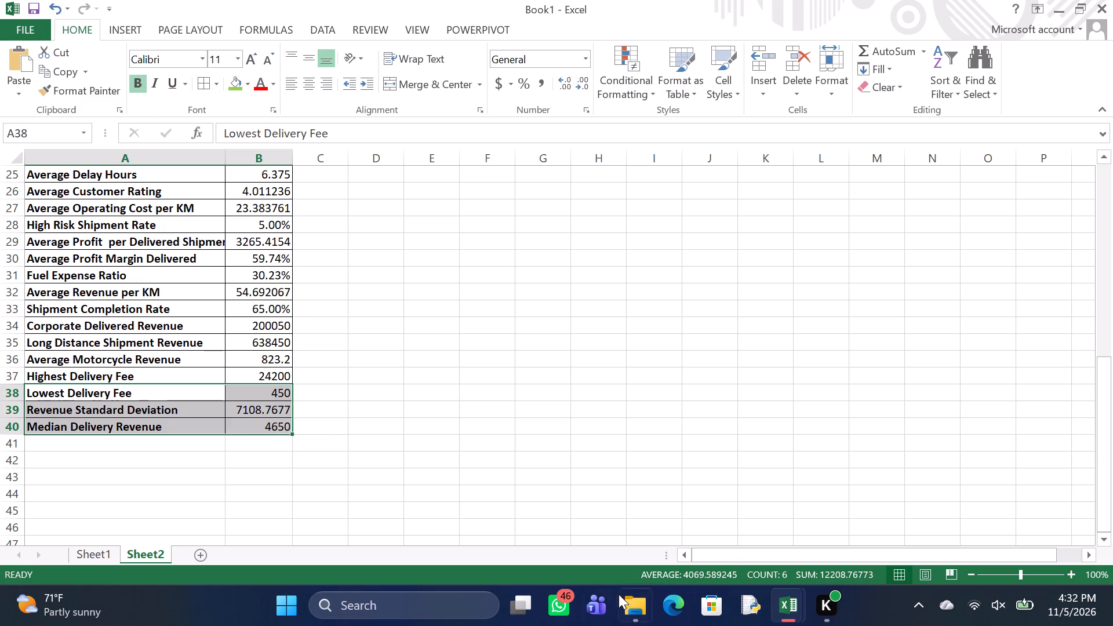